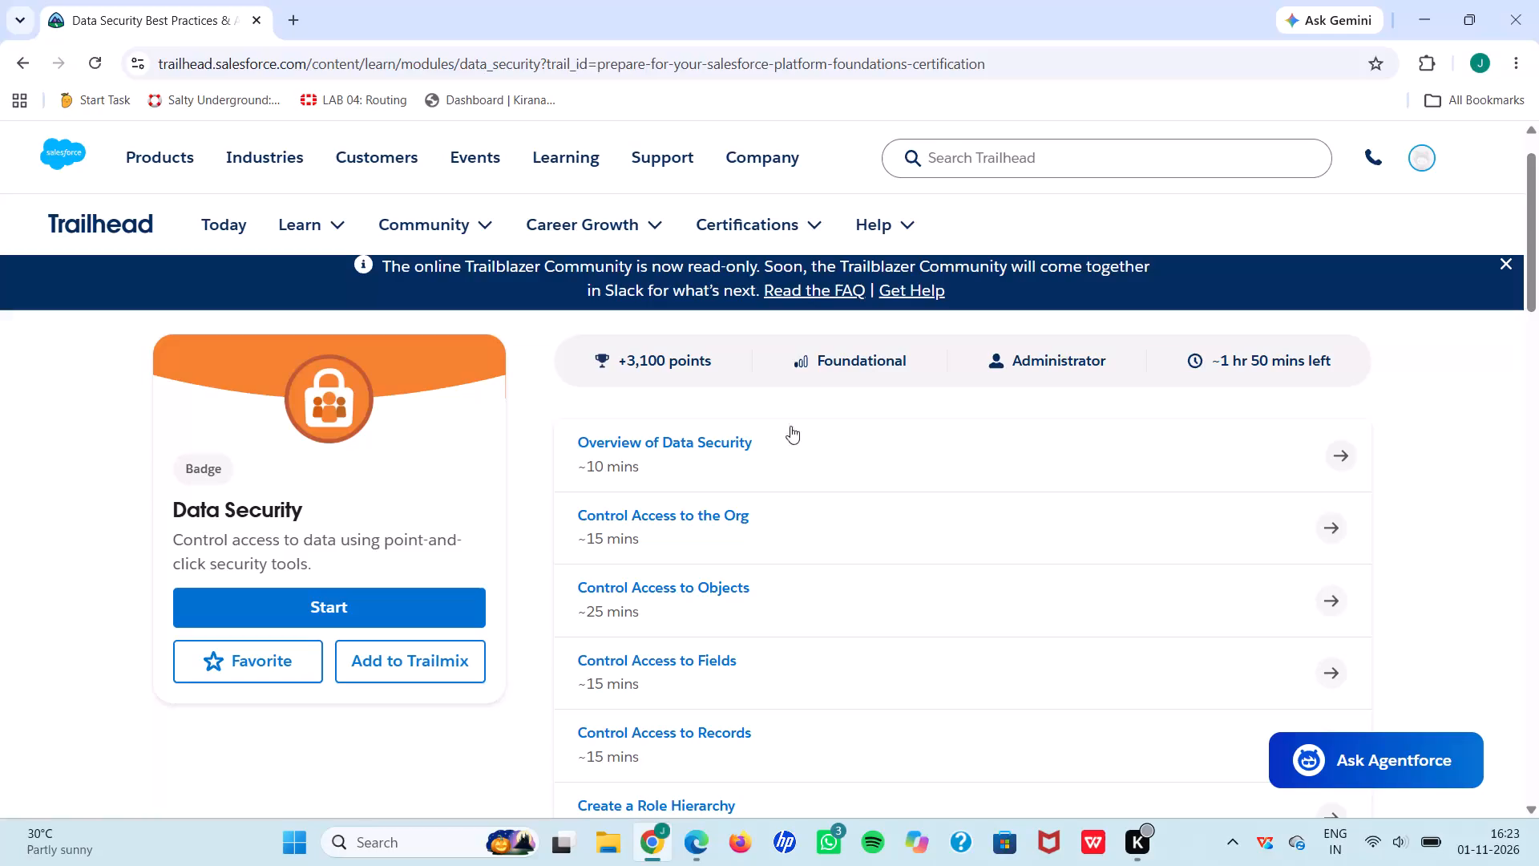
Open the Overview of Data Security unit of the Data Security module.
left_click(1338, 451)
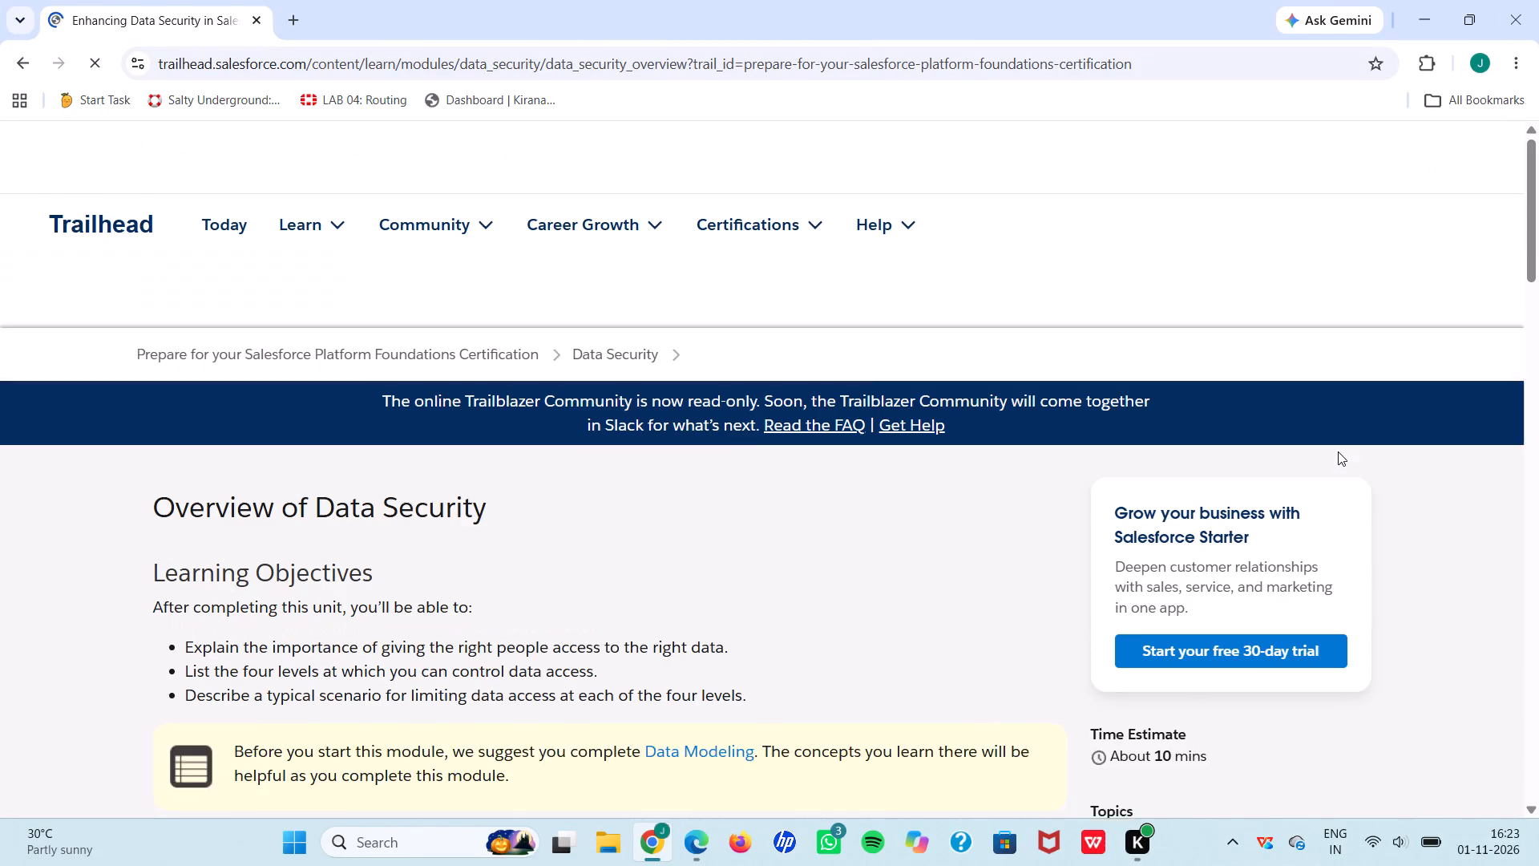
Answer the unit's quiz, choosing Permission Sets for object-level access control and a method for controlling record-level access.
scroll(624, 486, "down", 7)
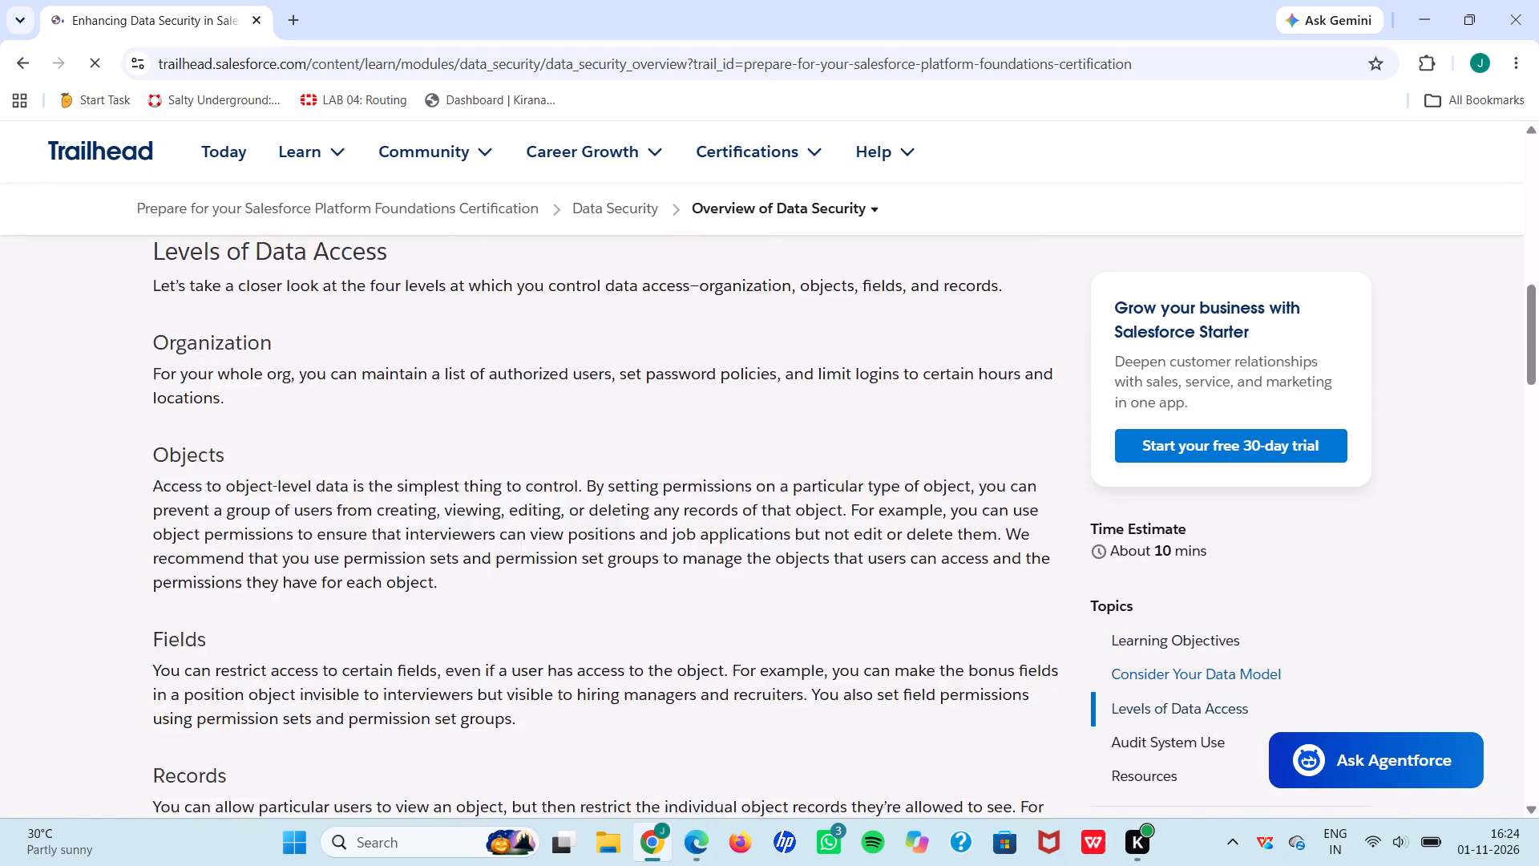
scroll(624, 486, "down", 4)
scroll(624, 486, "right", 1)
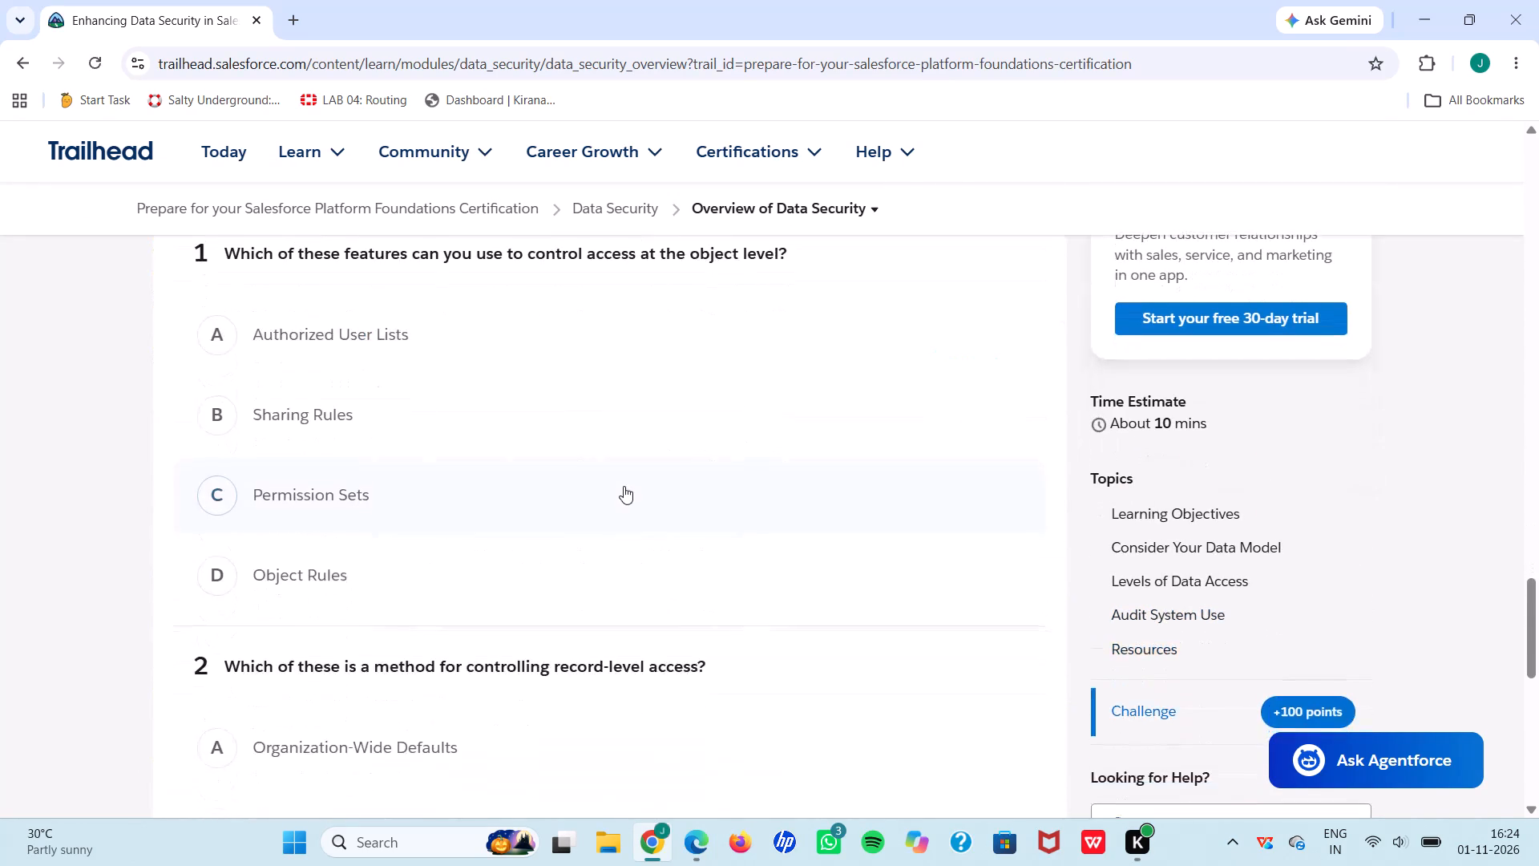
scroll(624, 486, "right", 1)
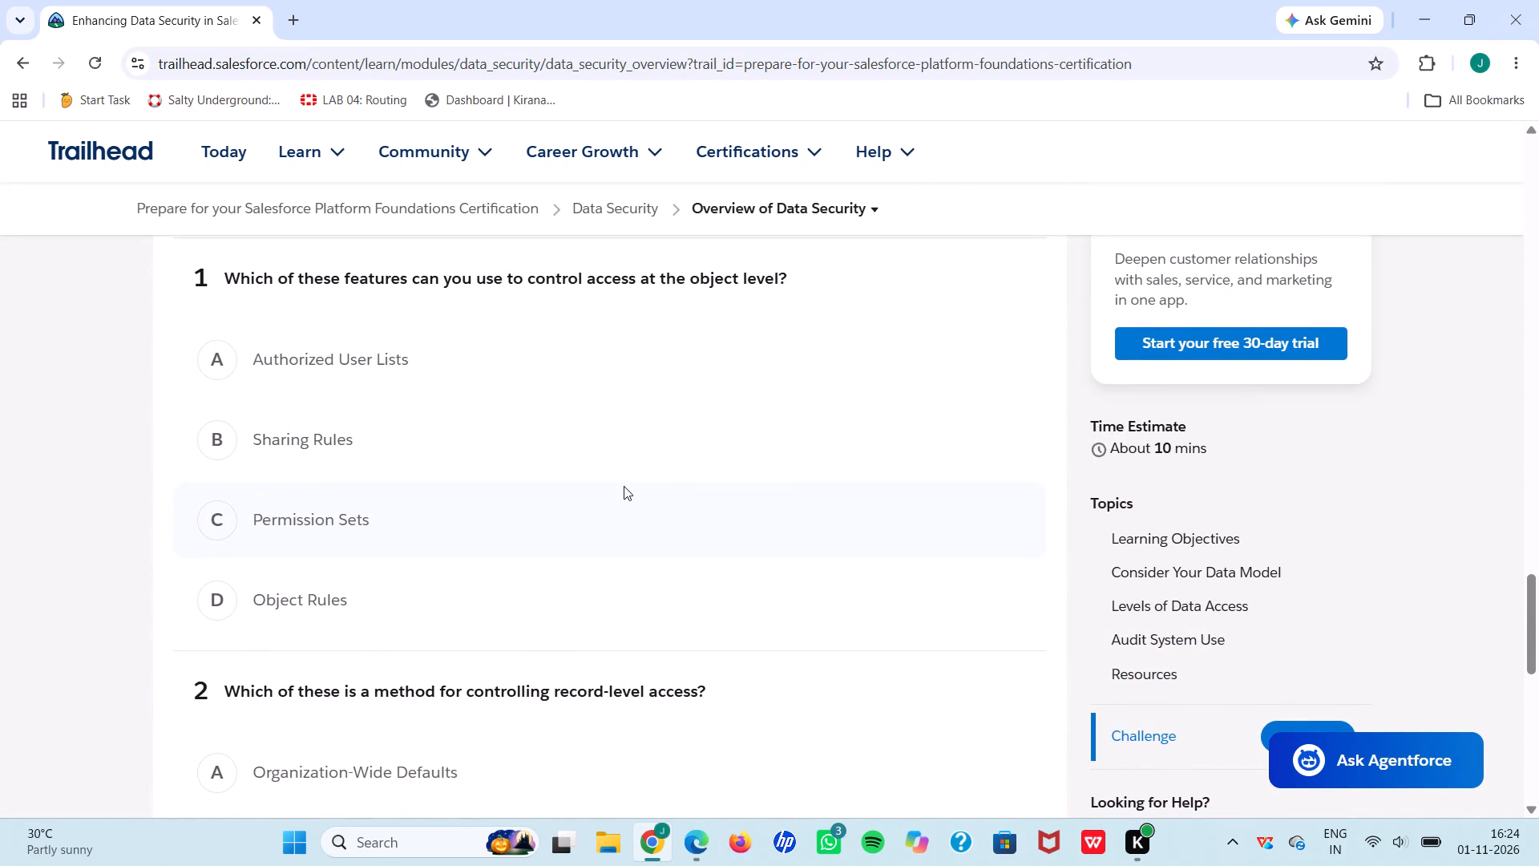
left_click(280, 509)
scroll(280, 509, "down", 2)
left_click(453, 479)
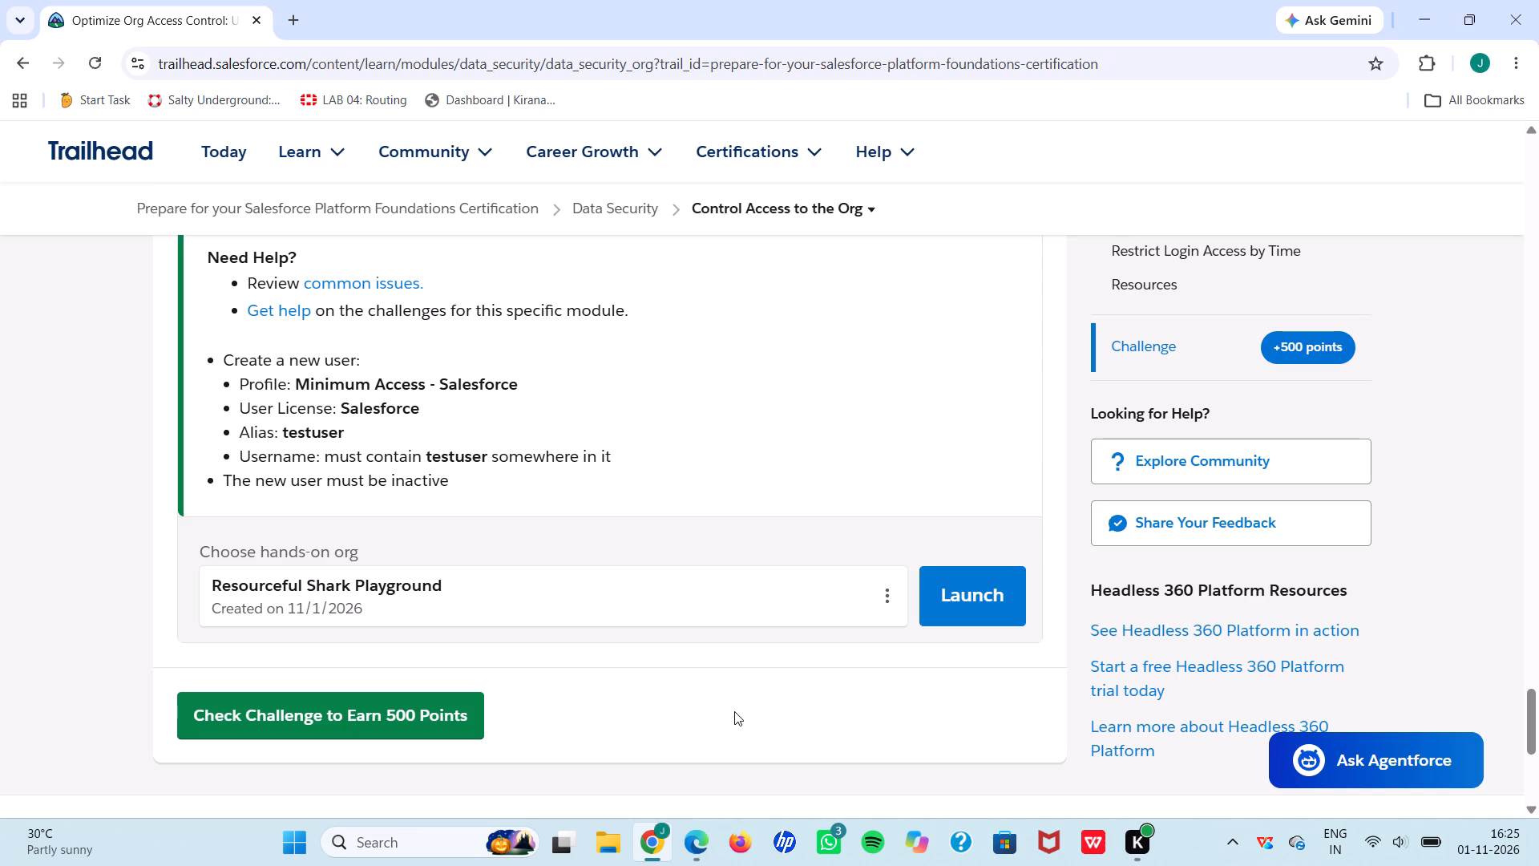
Review the Control Access to the Org instructions on signing up for a Developer Edition org and creating a user.
scroll(734, 711, "up", 17)
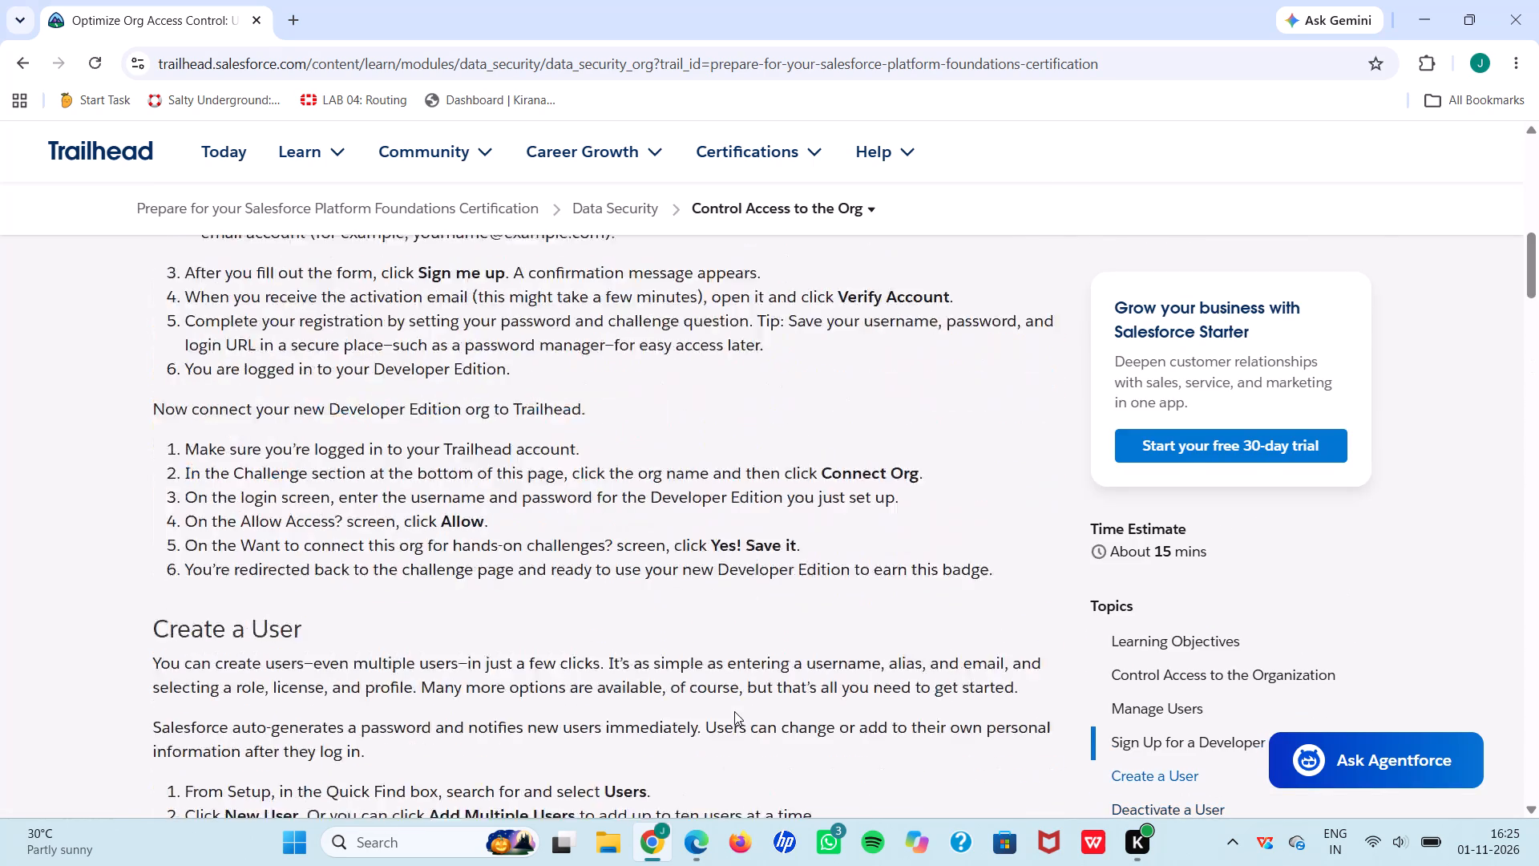
scroll(741, 669, "down", 8)
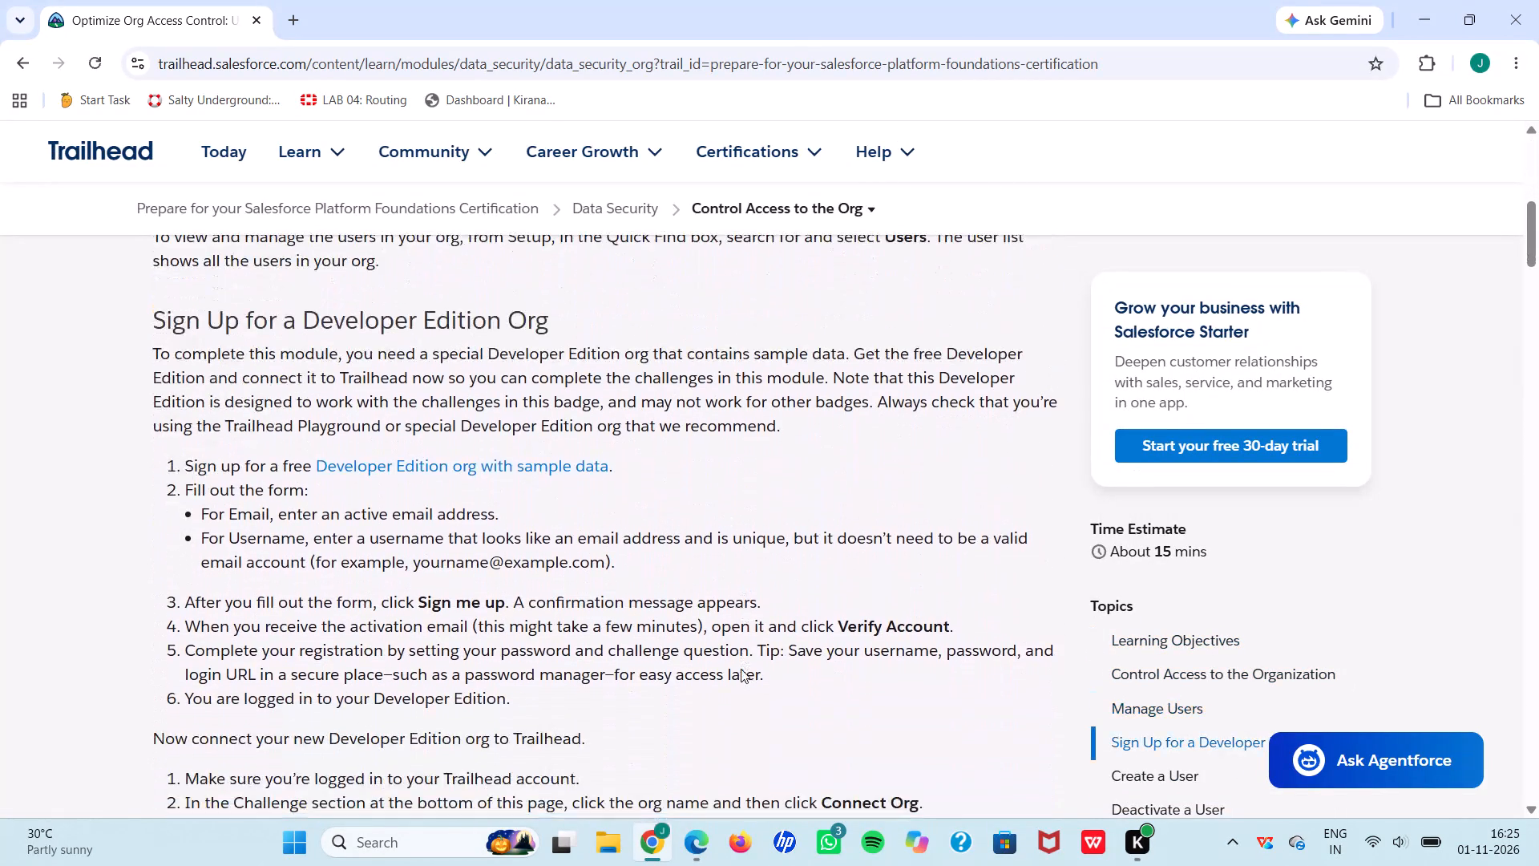
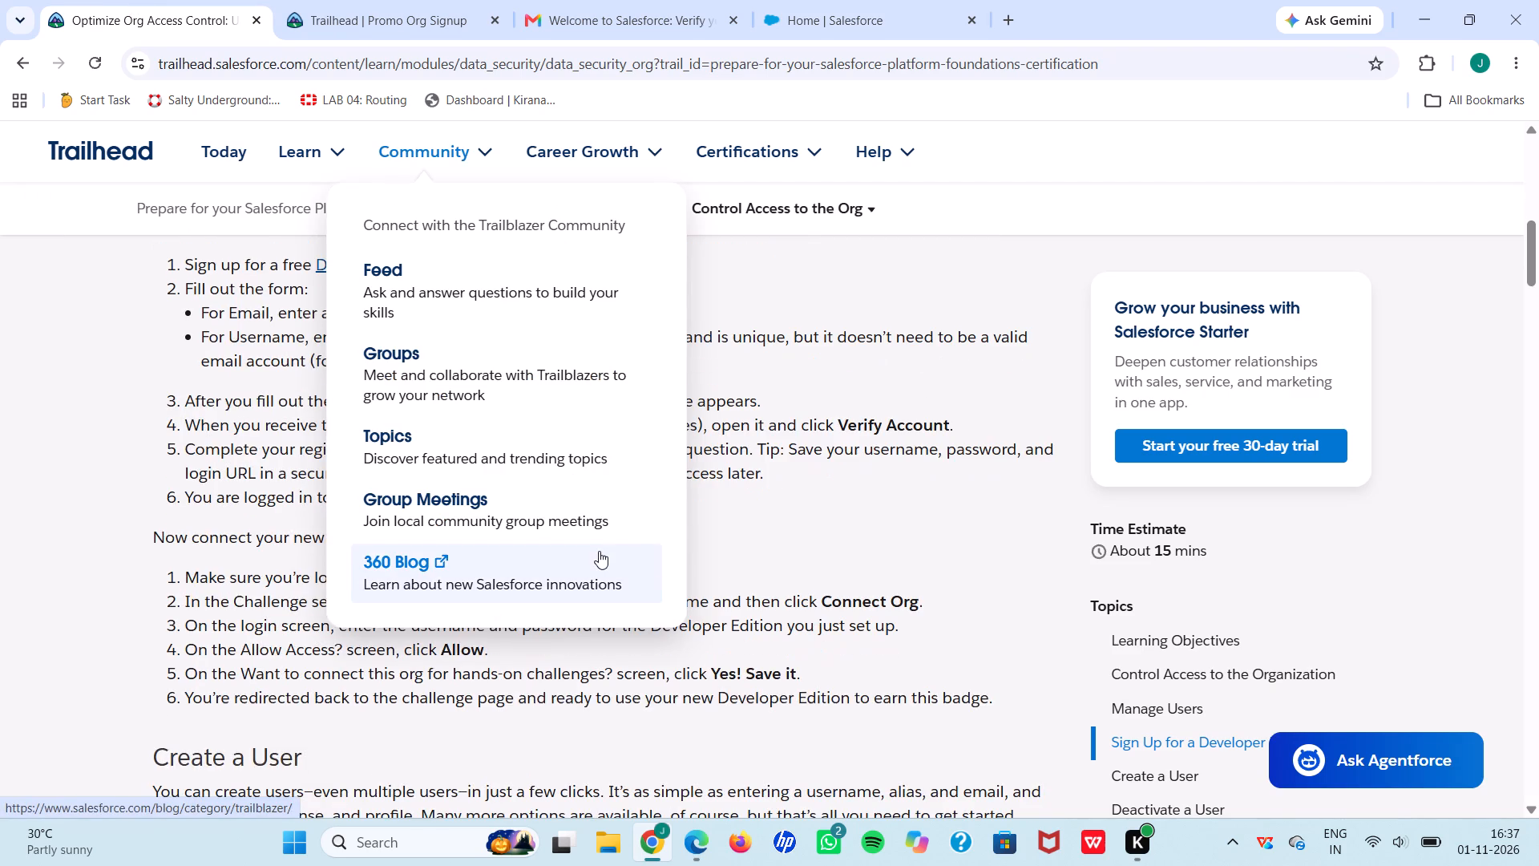
Open the choice of hands-on orgs for the Create a New User and Deactivate It challenge.
scroll(842, 533, "down", 16)
scroll(842, 533, "up", 1)
scroll(842, 533, "down", 12)
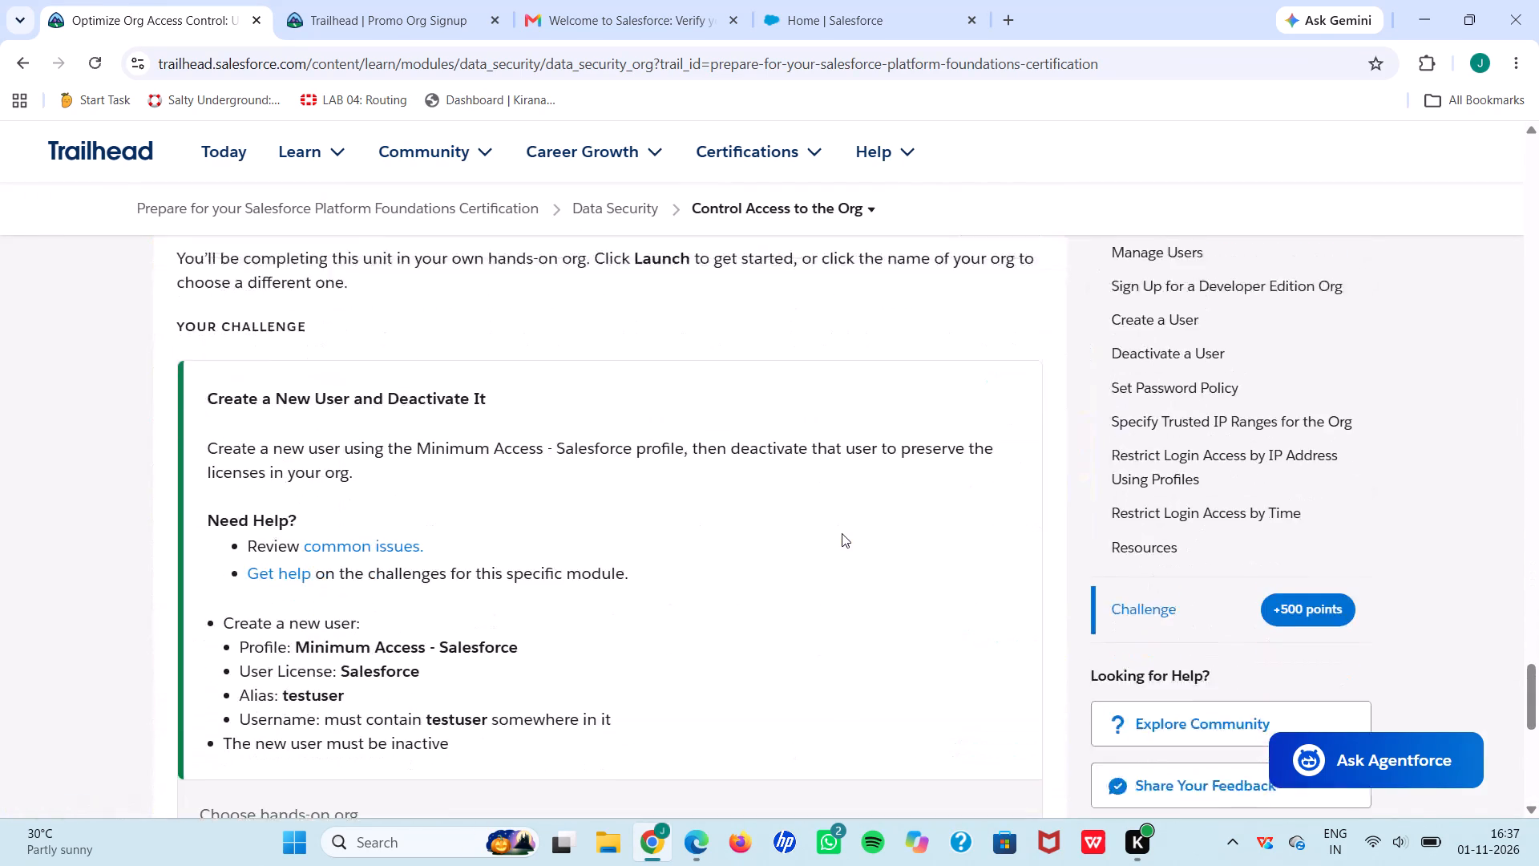
scroll(842, 533, "down", 3)
scroll(842, 533, "up", 3)
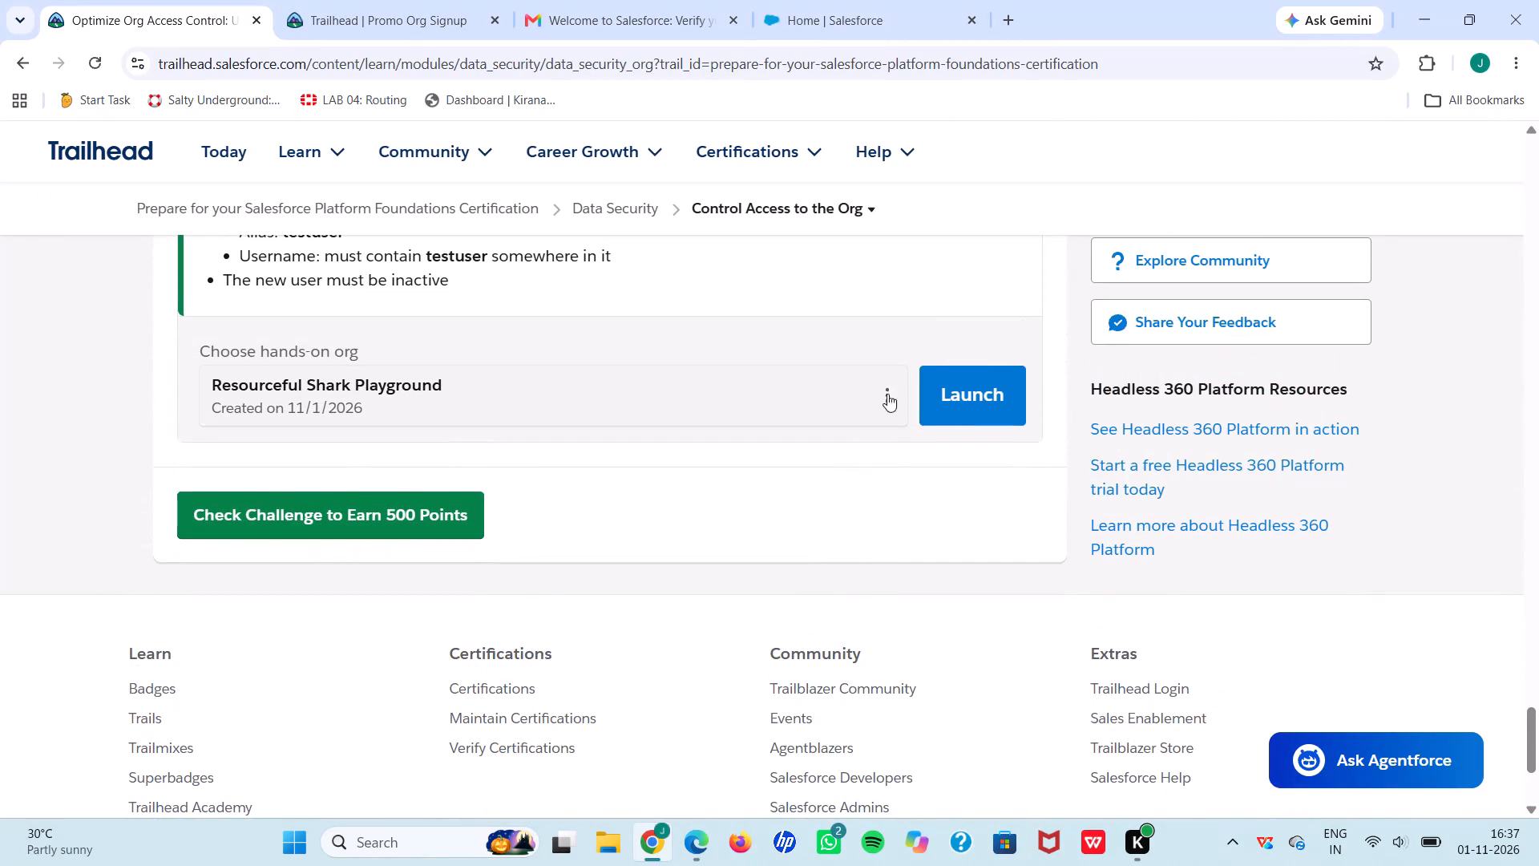
left_click(887, 399)
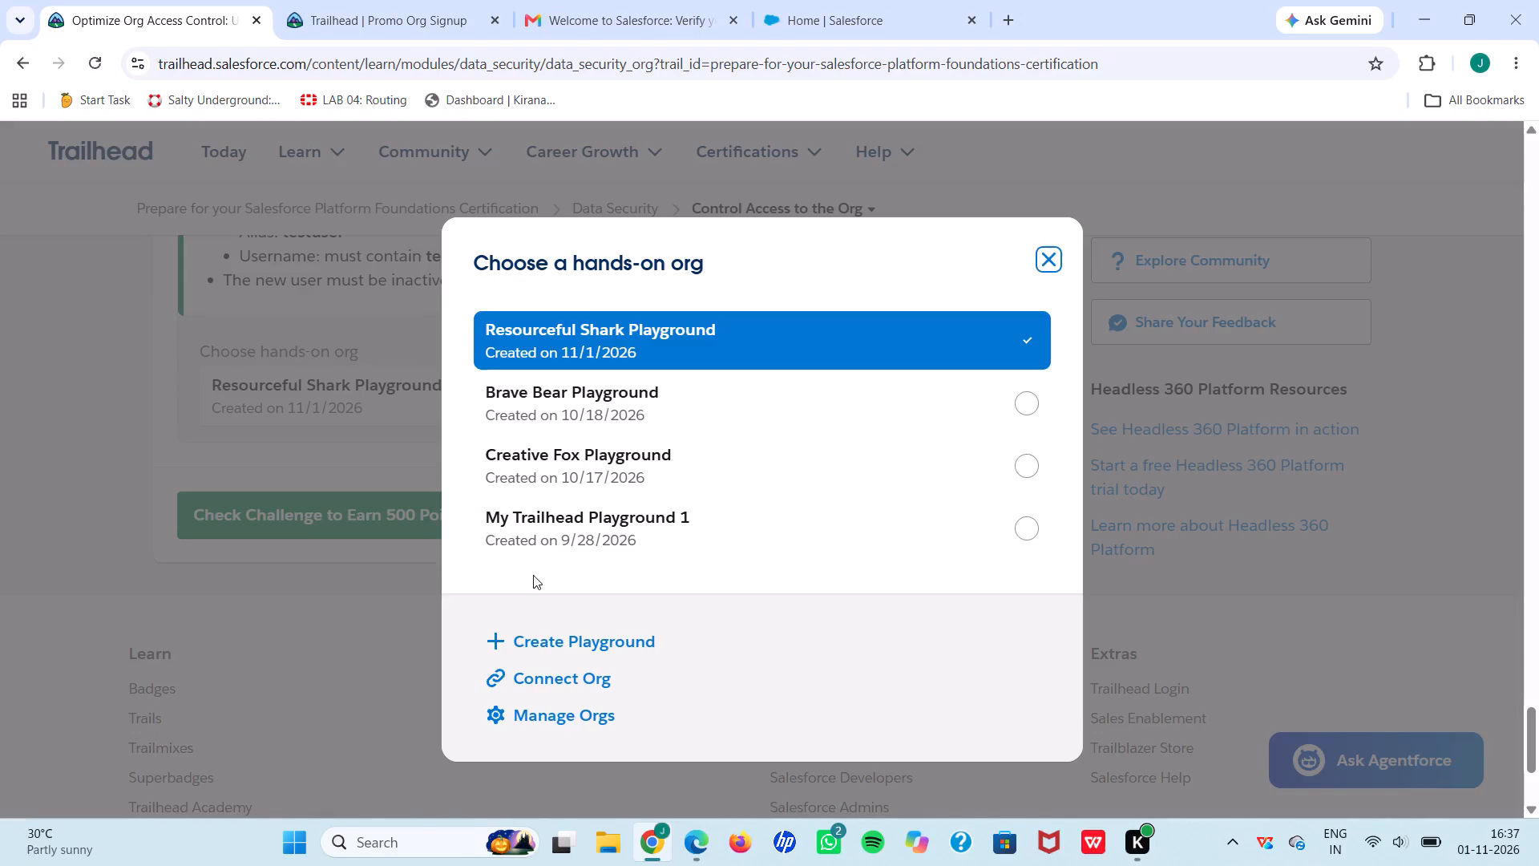
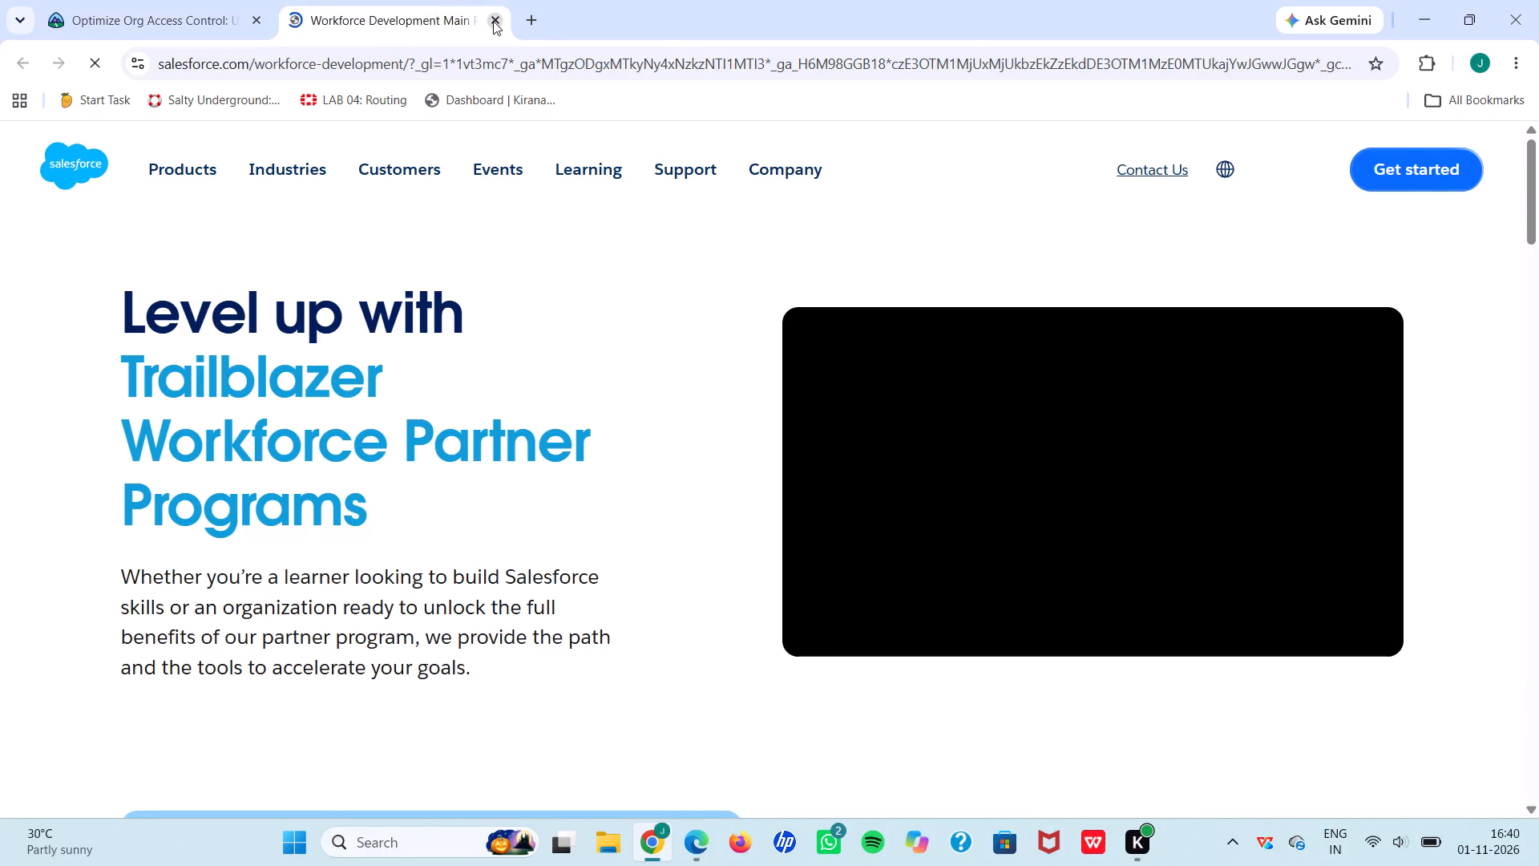
Close the Salesforce Workforce Development page and return to the Control Access to the Org unit.
left_click(493, 21)
left_click(211, 6)
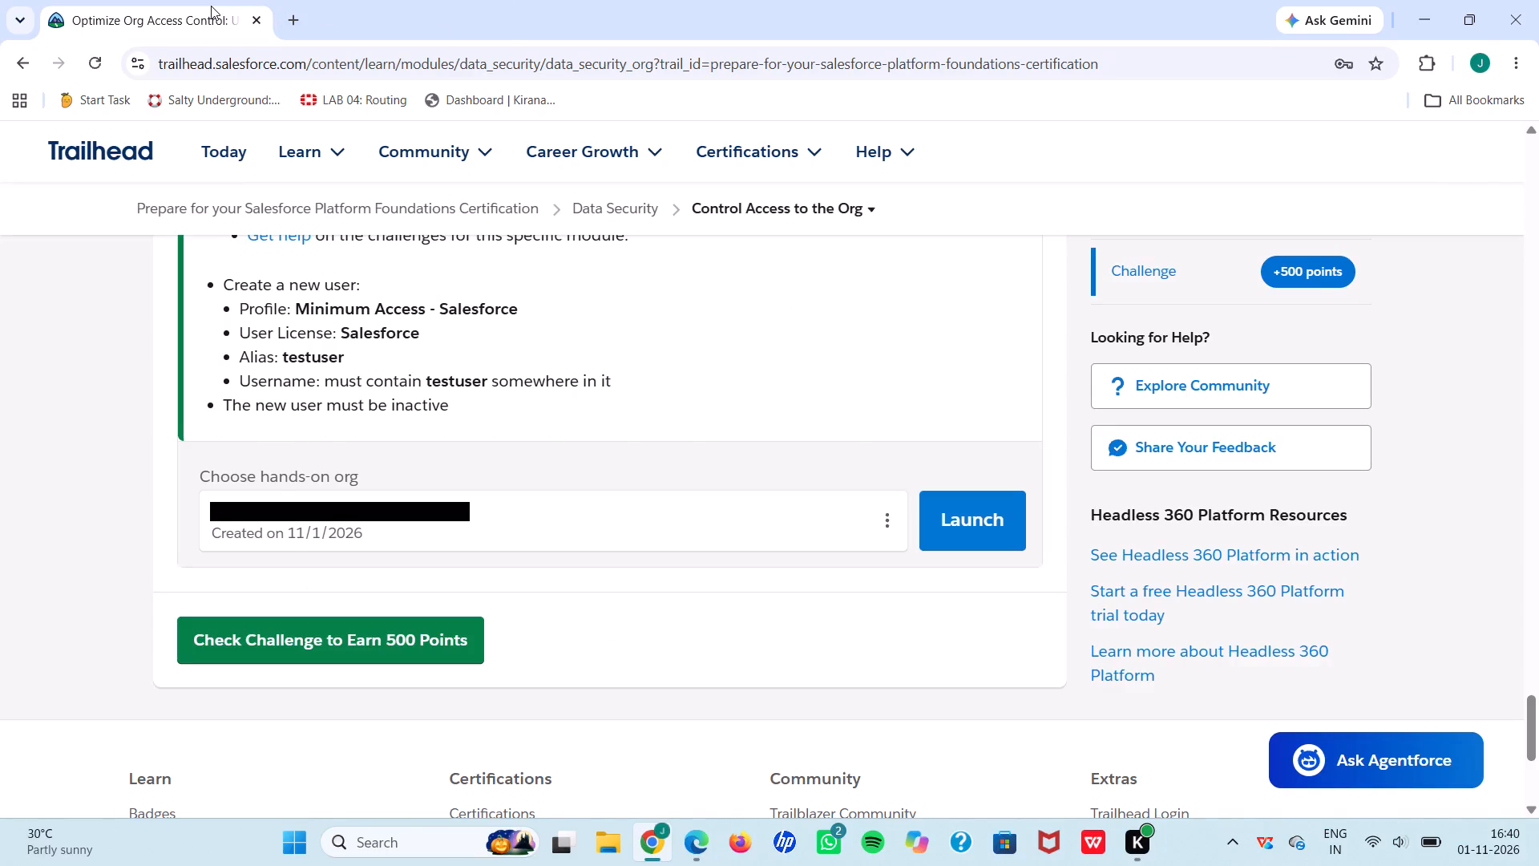
Launch the chosen hands-on org from the Create a New User and Deactivate It challenge.
scroll(926, 370, "up", 2)
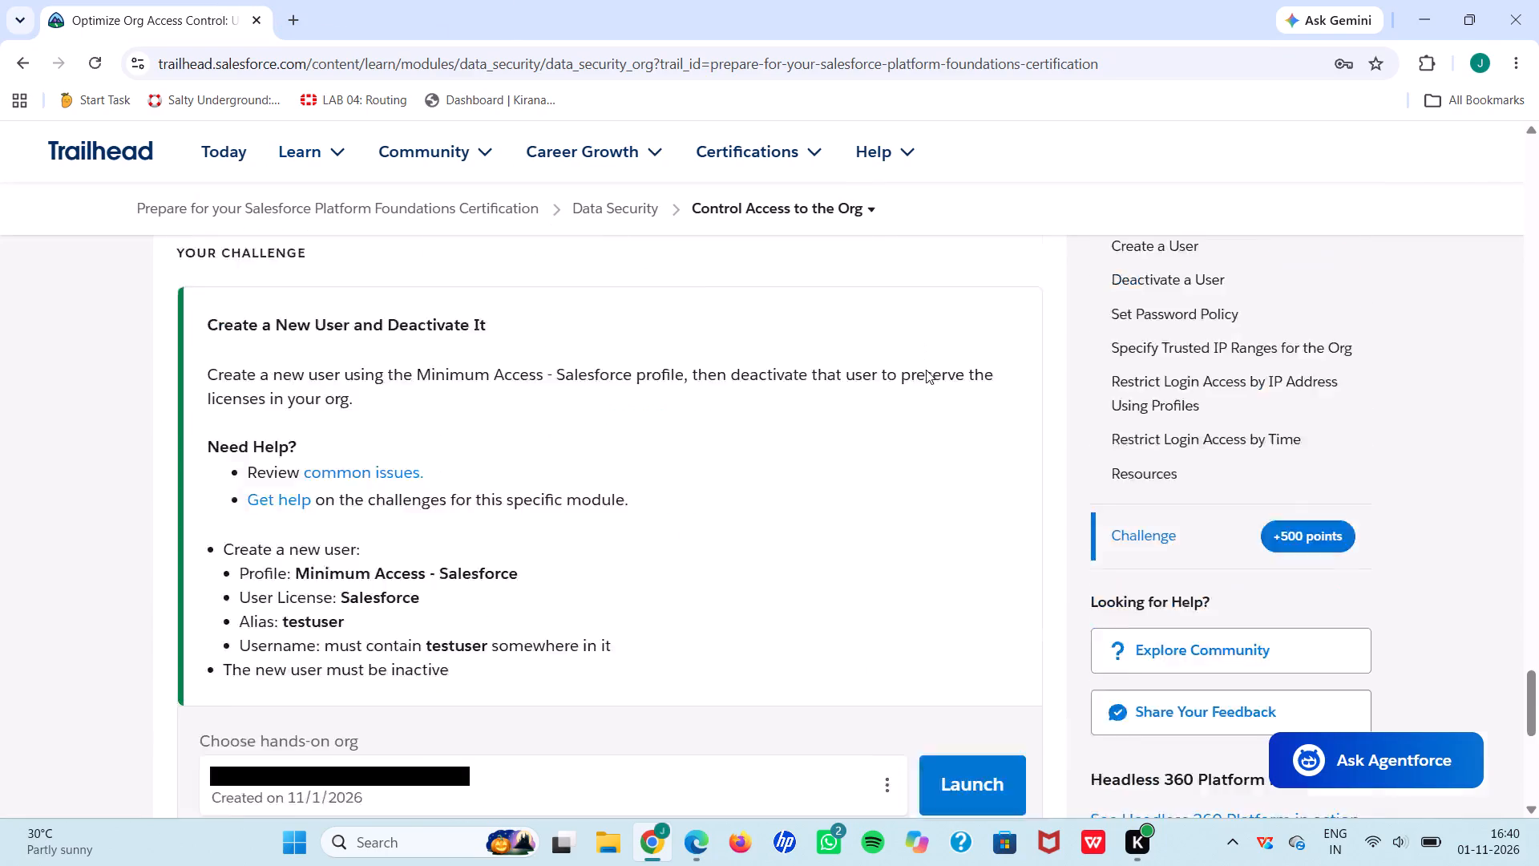
scroll(926, 370, "up", 9)
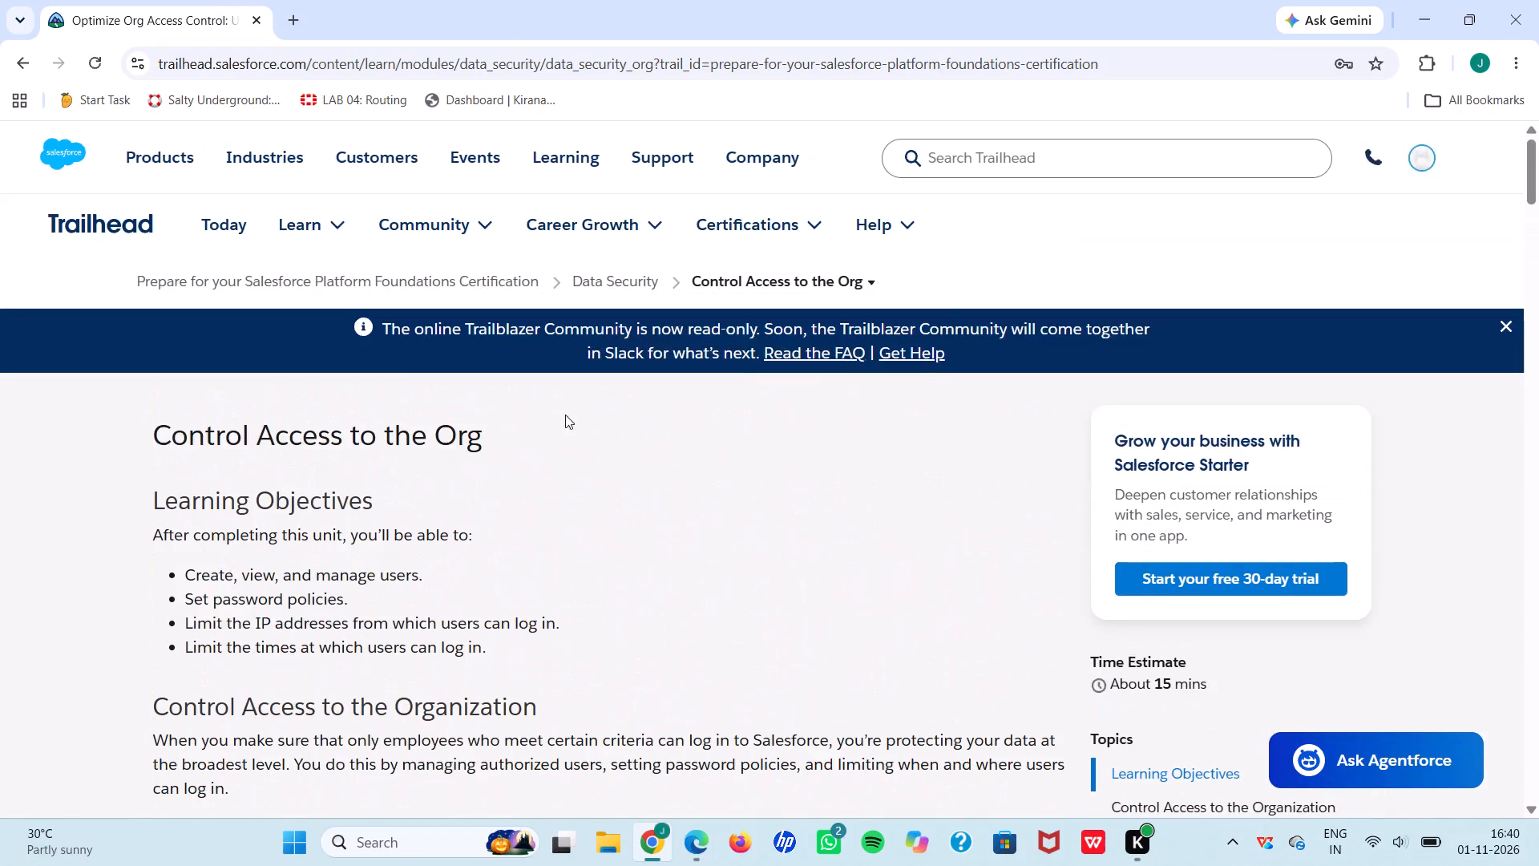
scroll(467, 458, "down", 11)
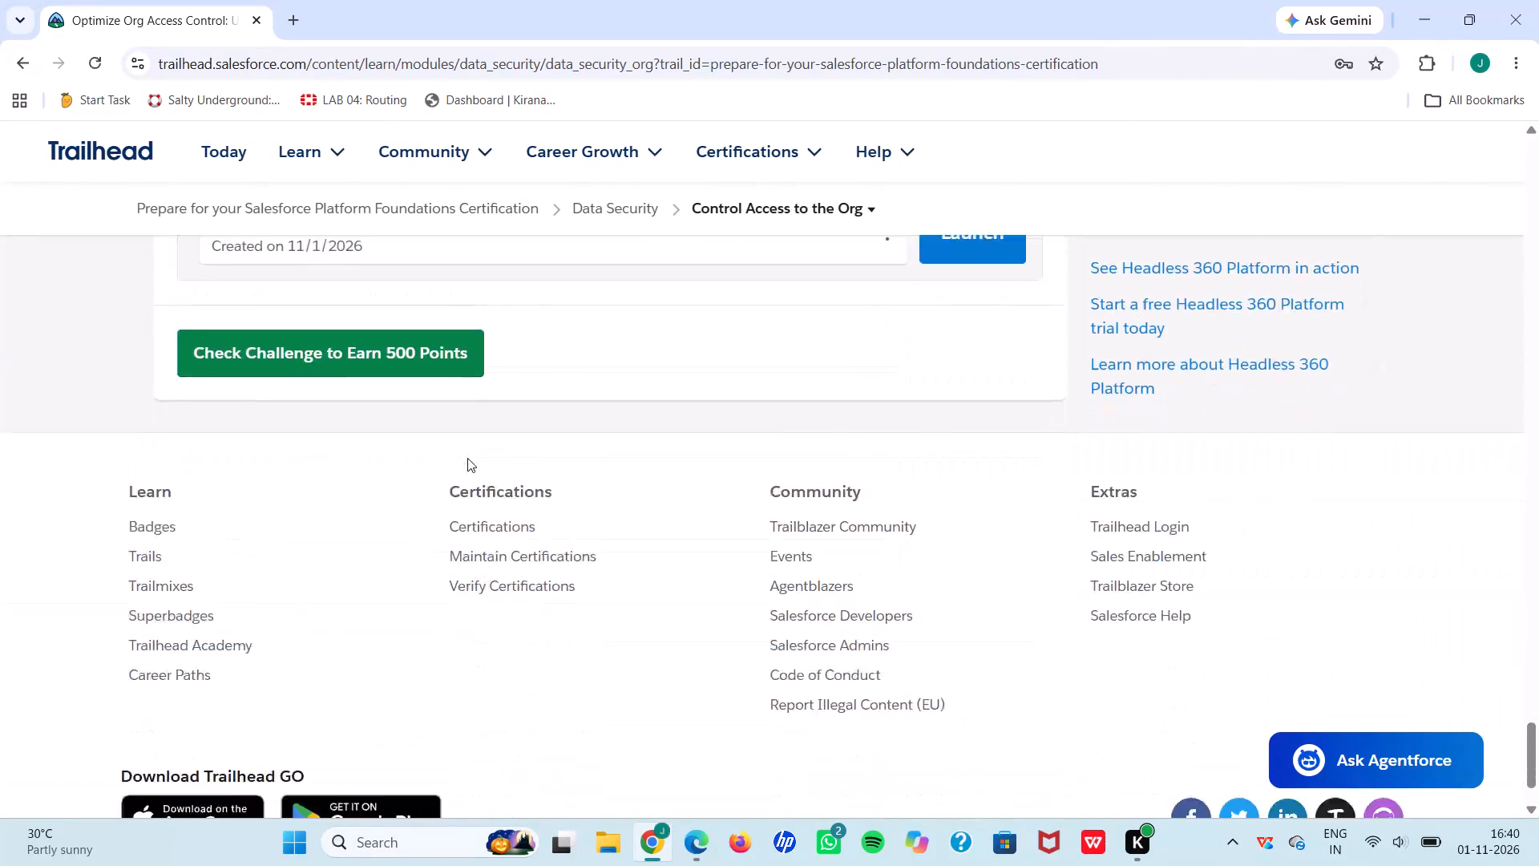
scroll(467, 458, "up", 5)
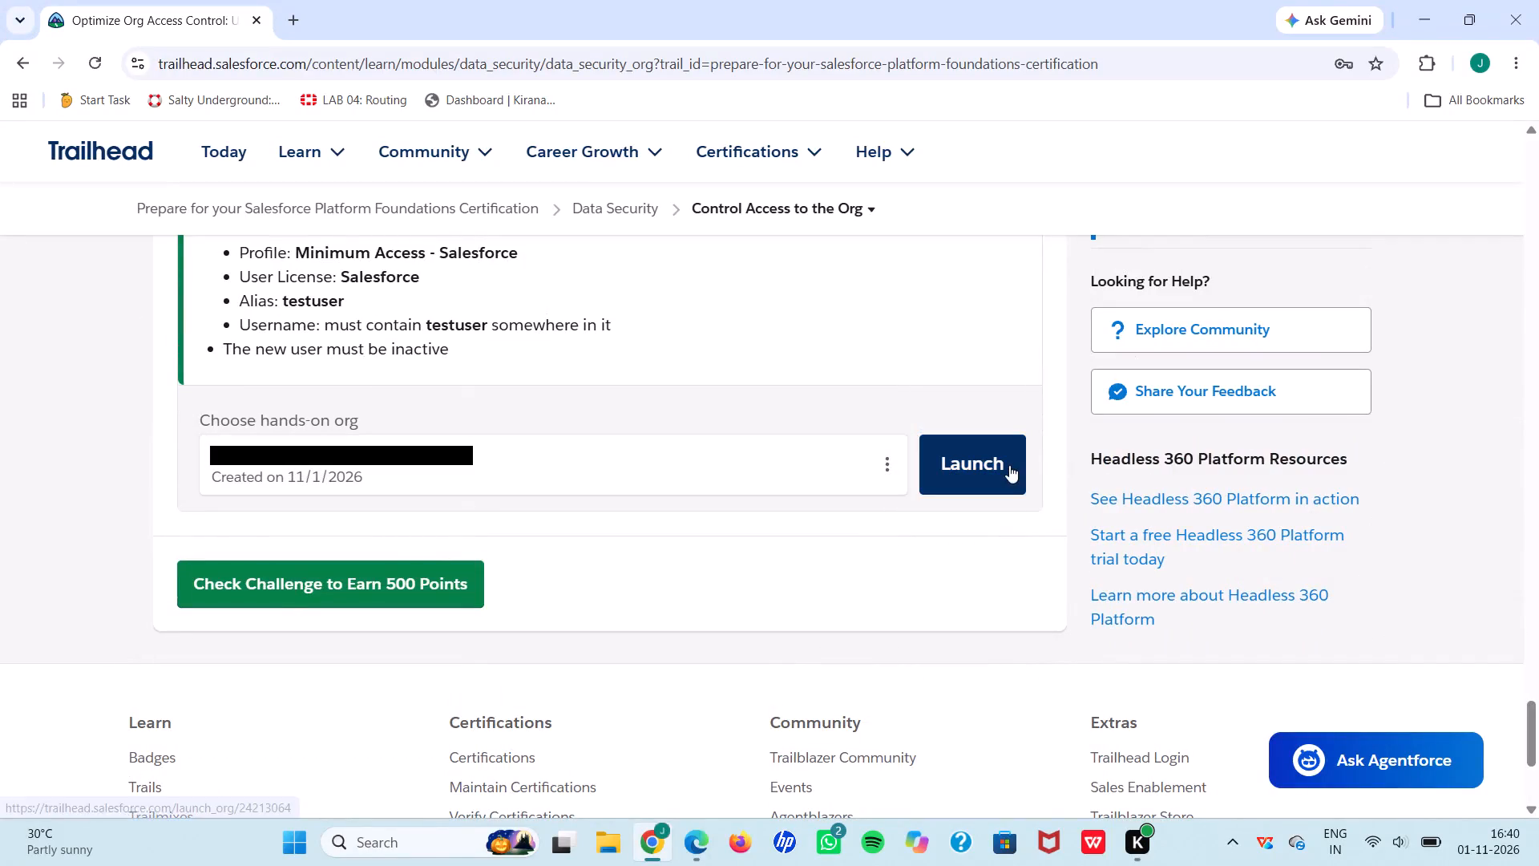
left_click(1009, 465)
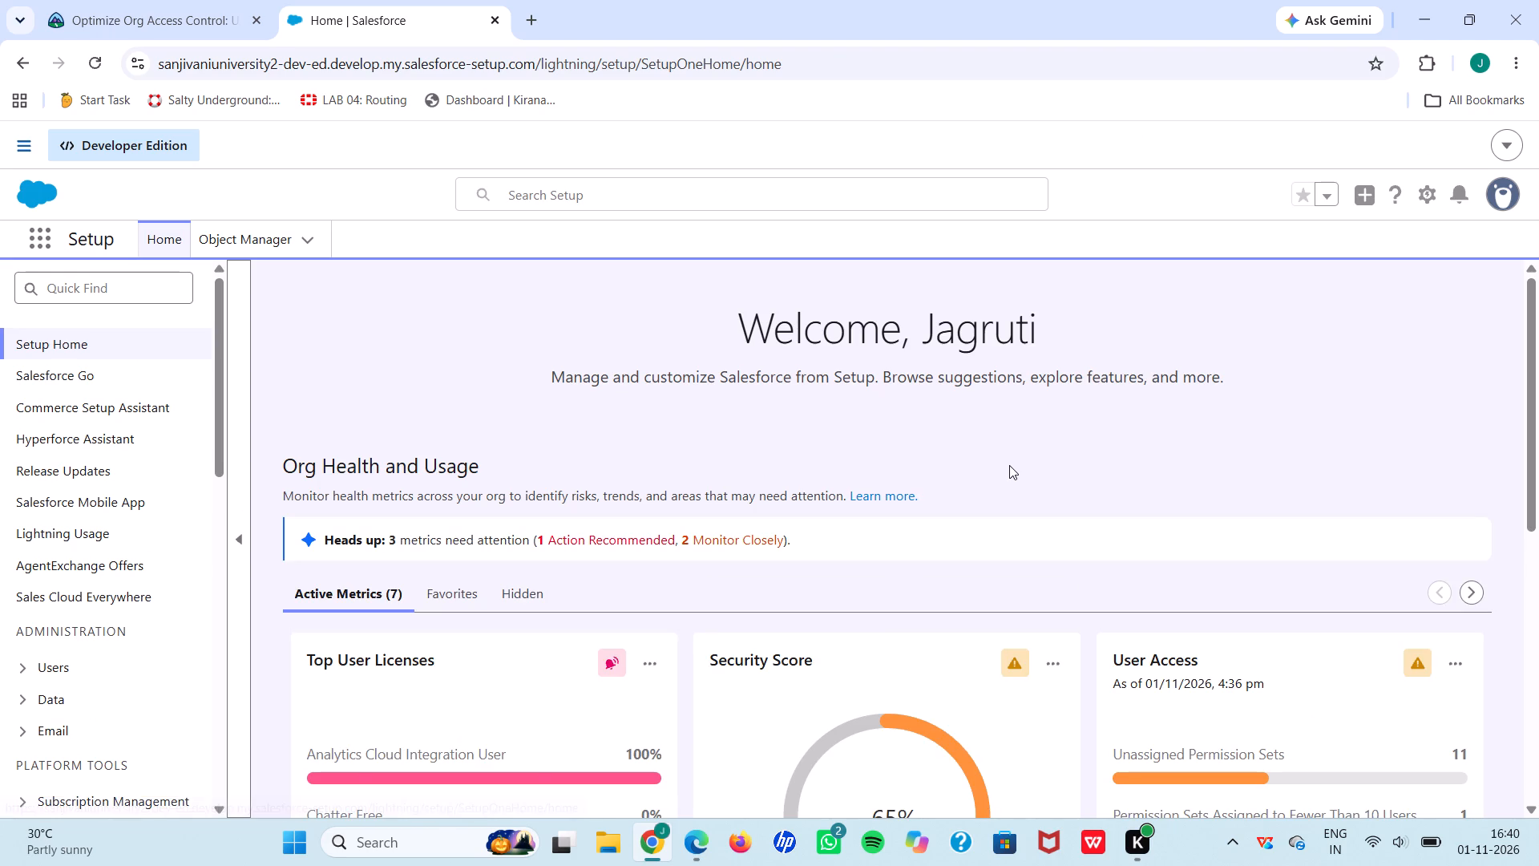
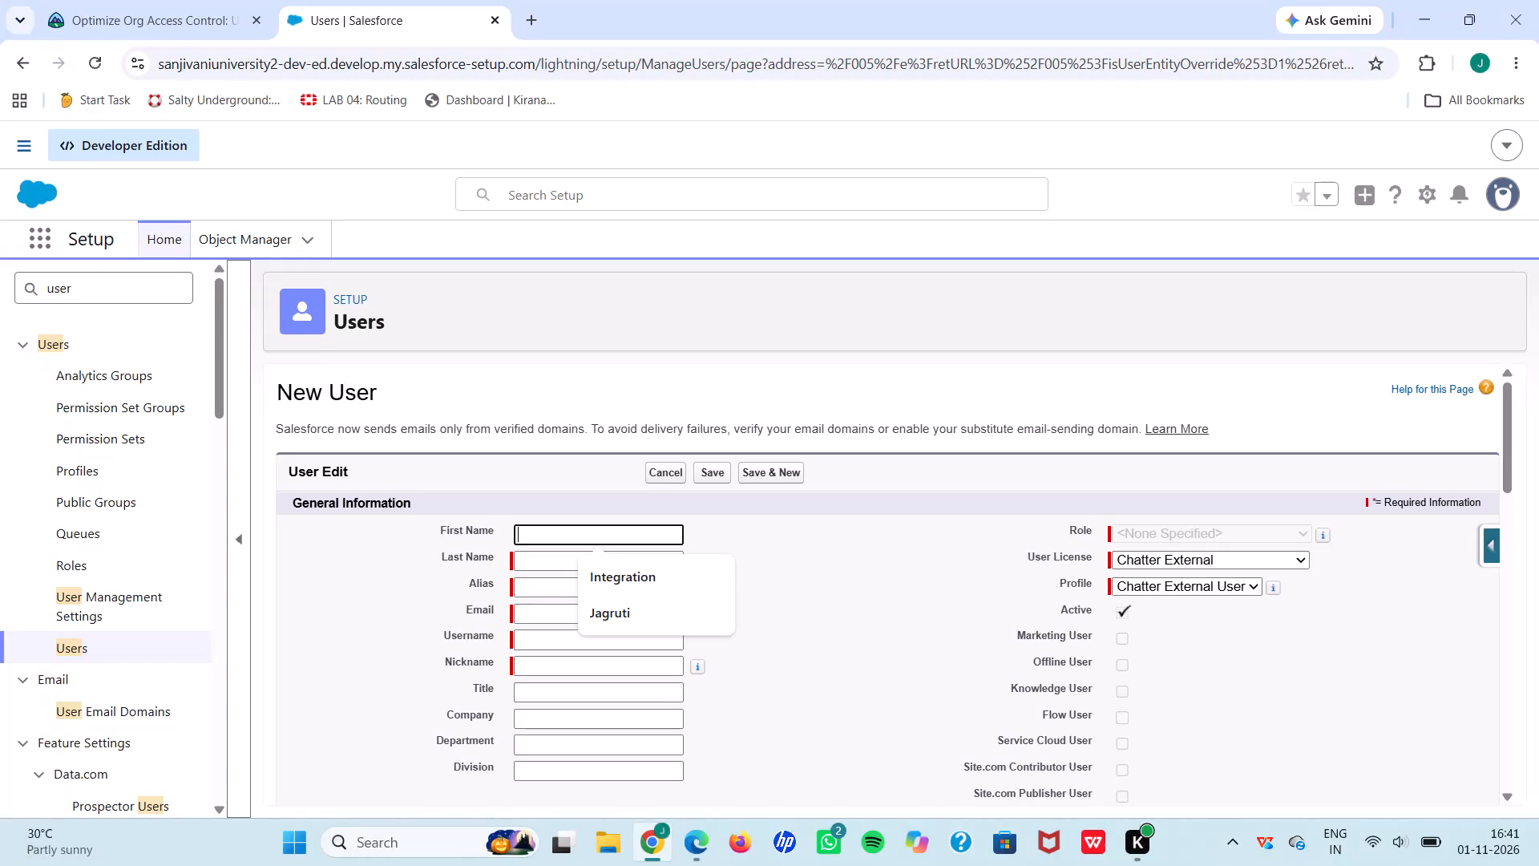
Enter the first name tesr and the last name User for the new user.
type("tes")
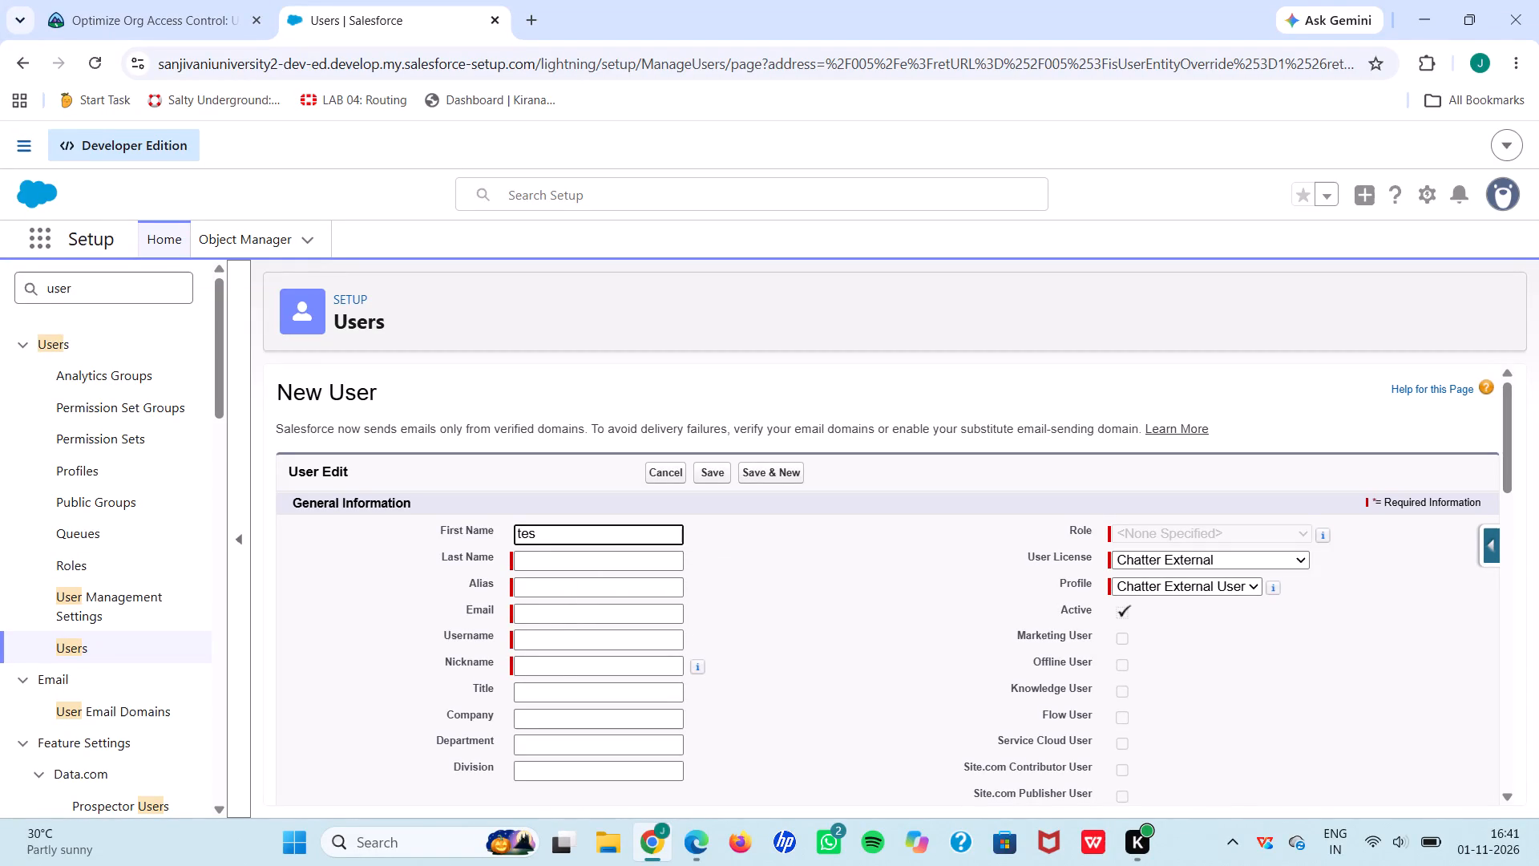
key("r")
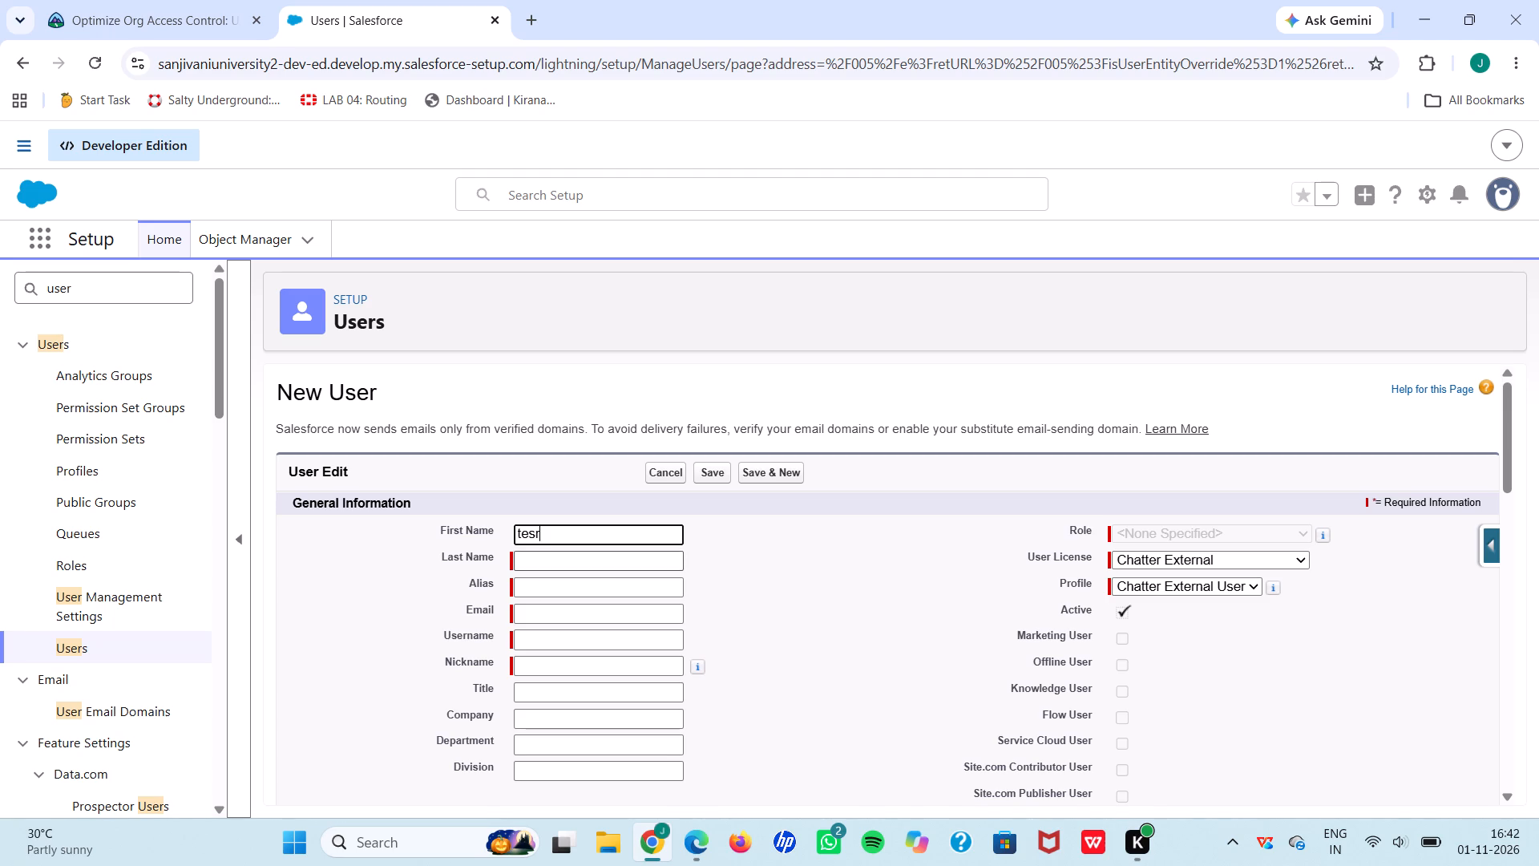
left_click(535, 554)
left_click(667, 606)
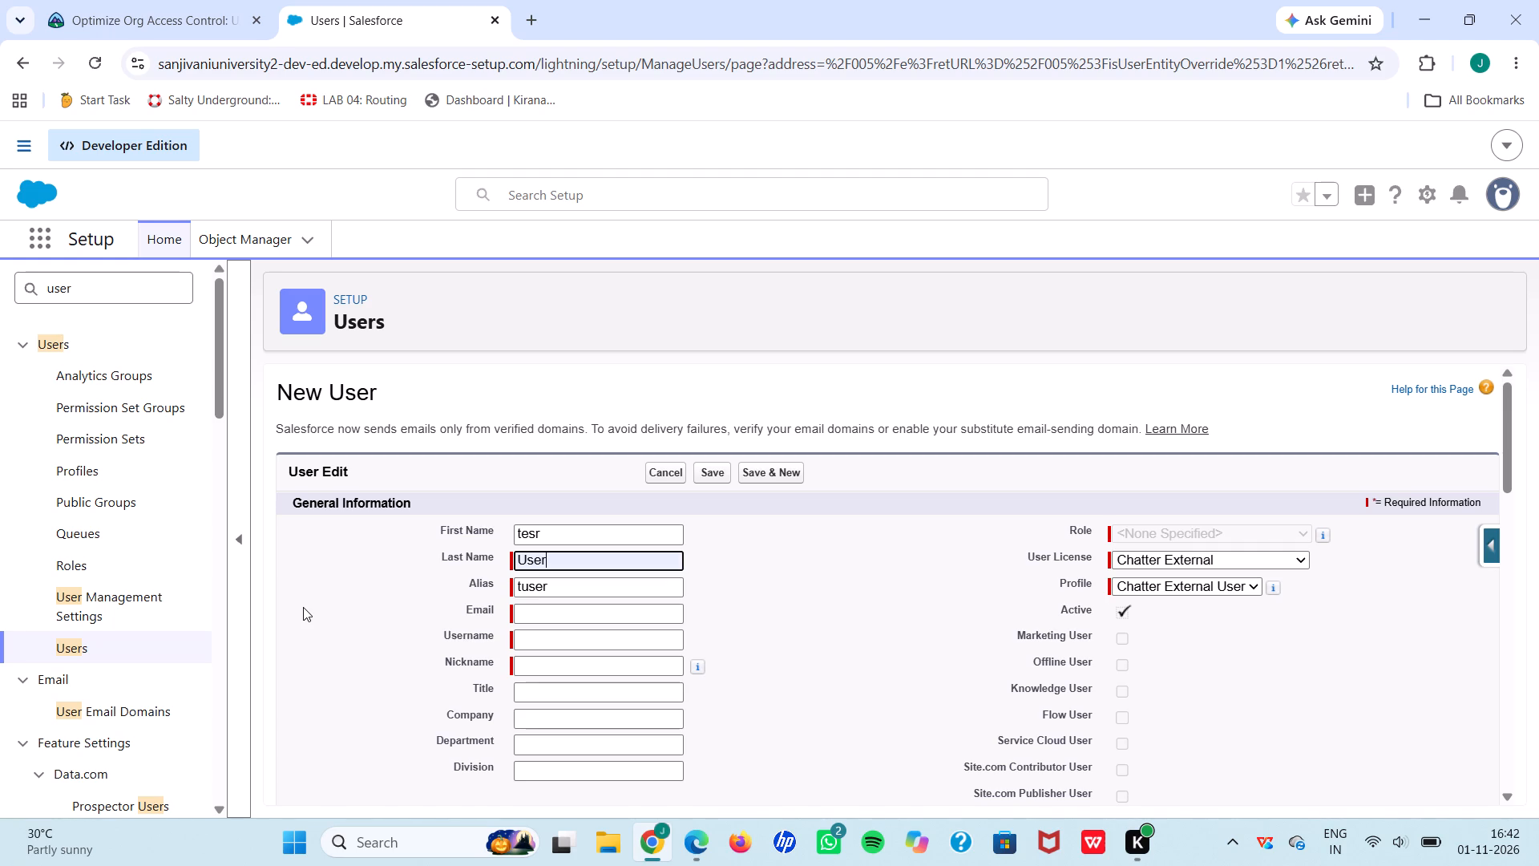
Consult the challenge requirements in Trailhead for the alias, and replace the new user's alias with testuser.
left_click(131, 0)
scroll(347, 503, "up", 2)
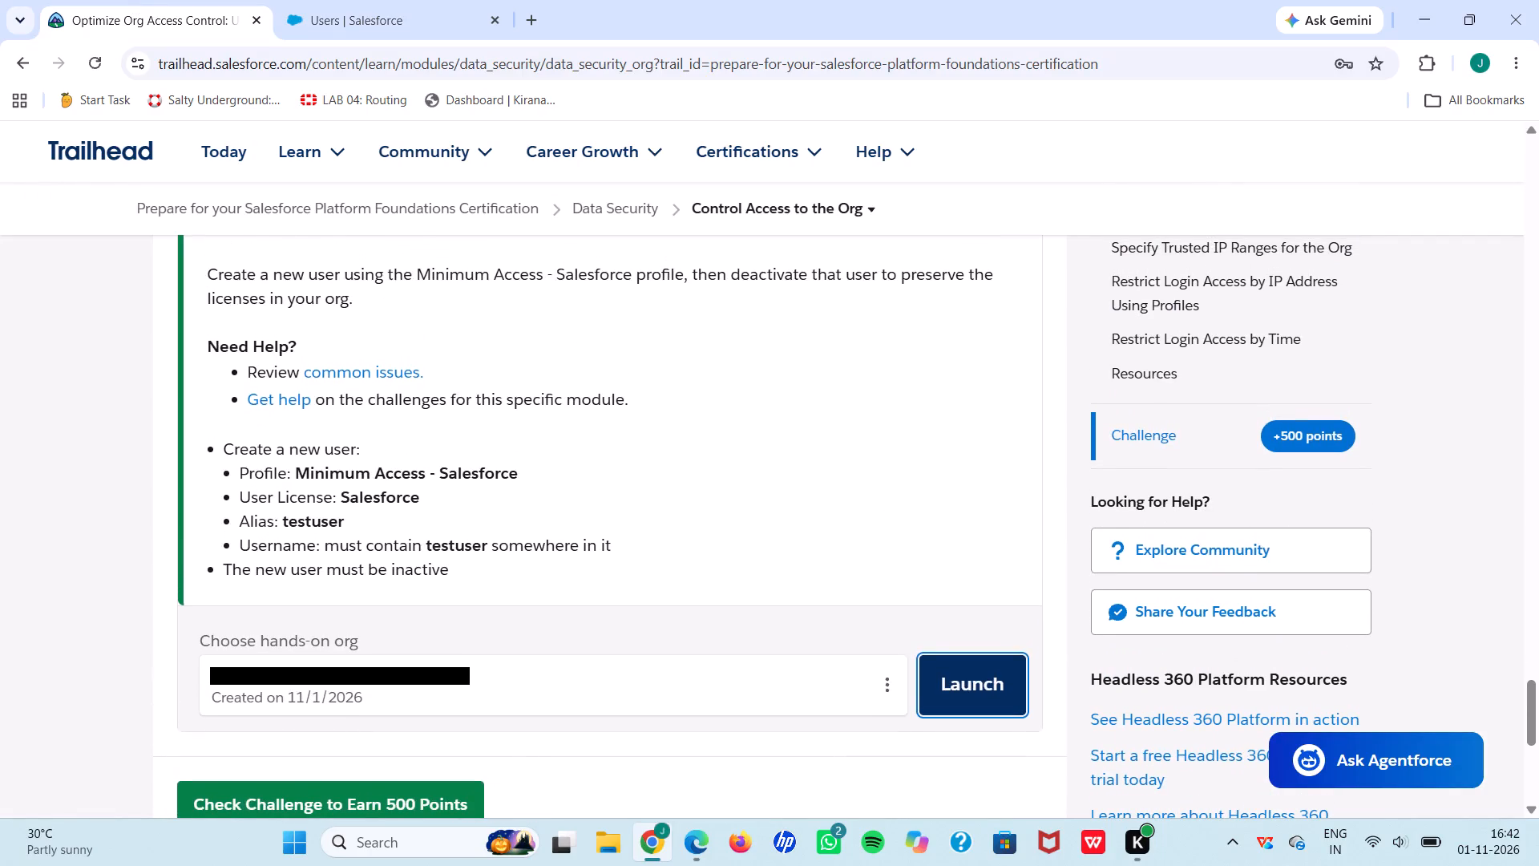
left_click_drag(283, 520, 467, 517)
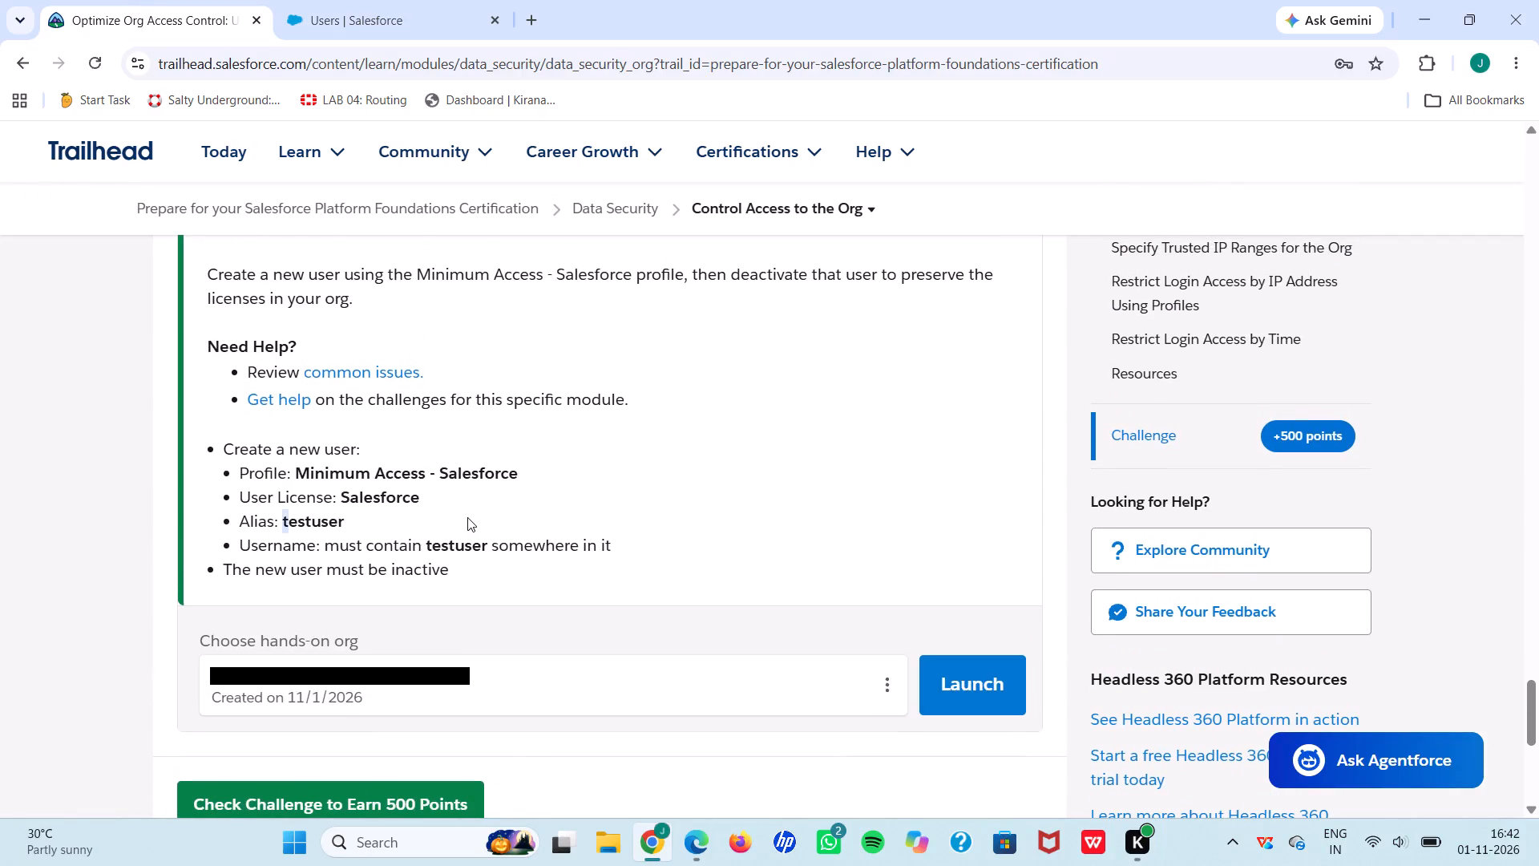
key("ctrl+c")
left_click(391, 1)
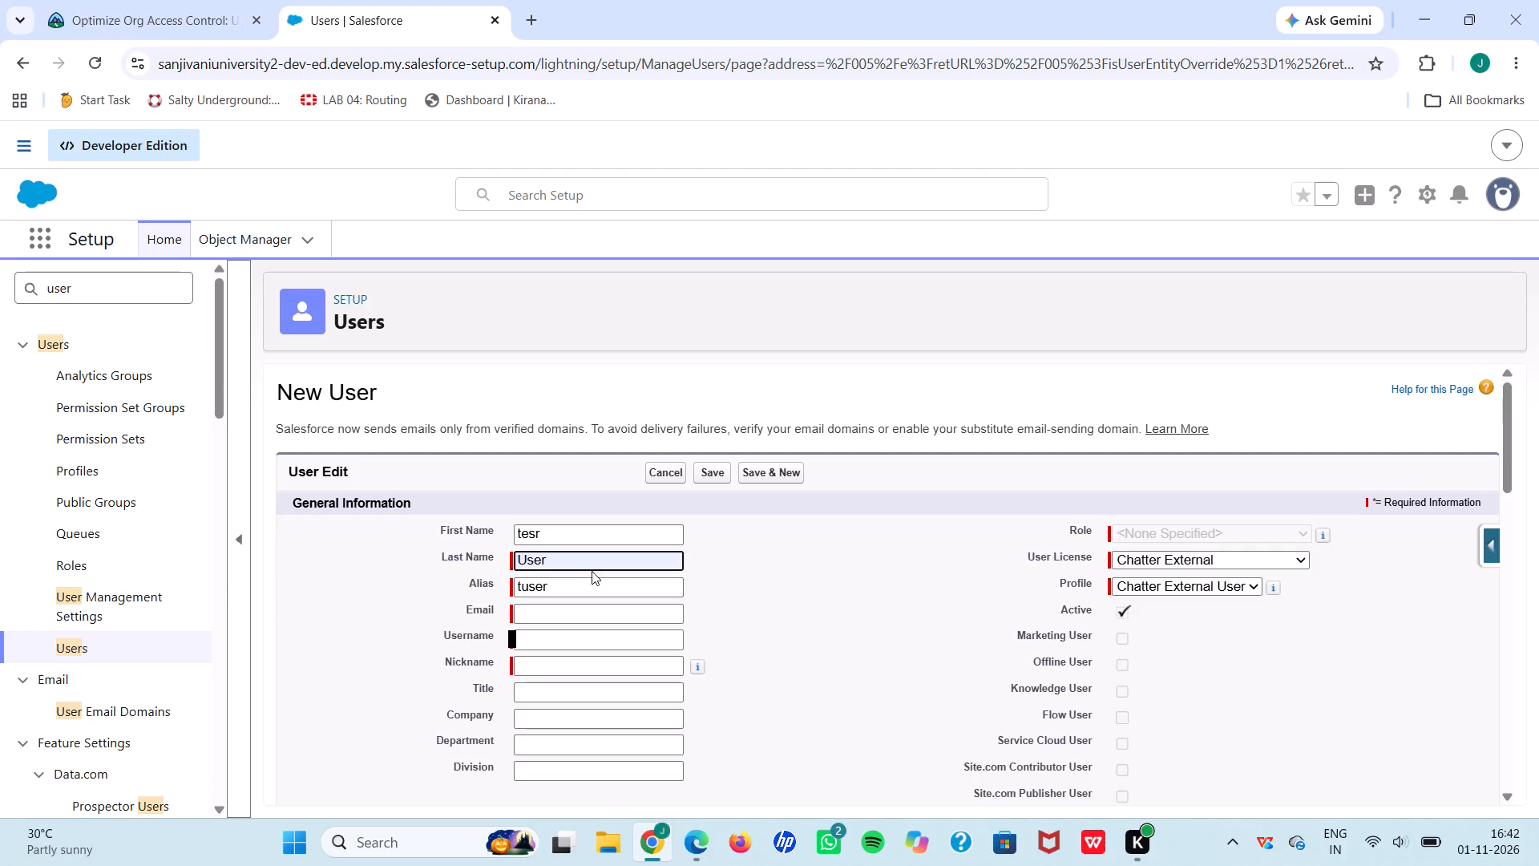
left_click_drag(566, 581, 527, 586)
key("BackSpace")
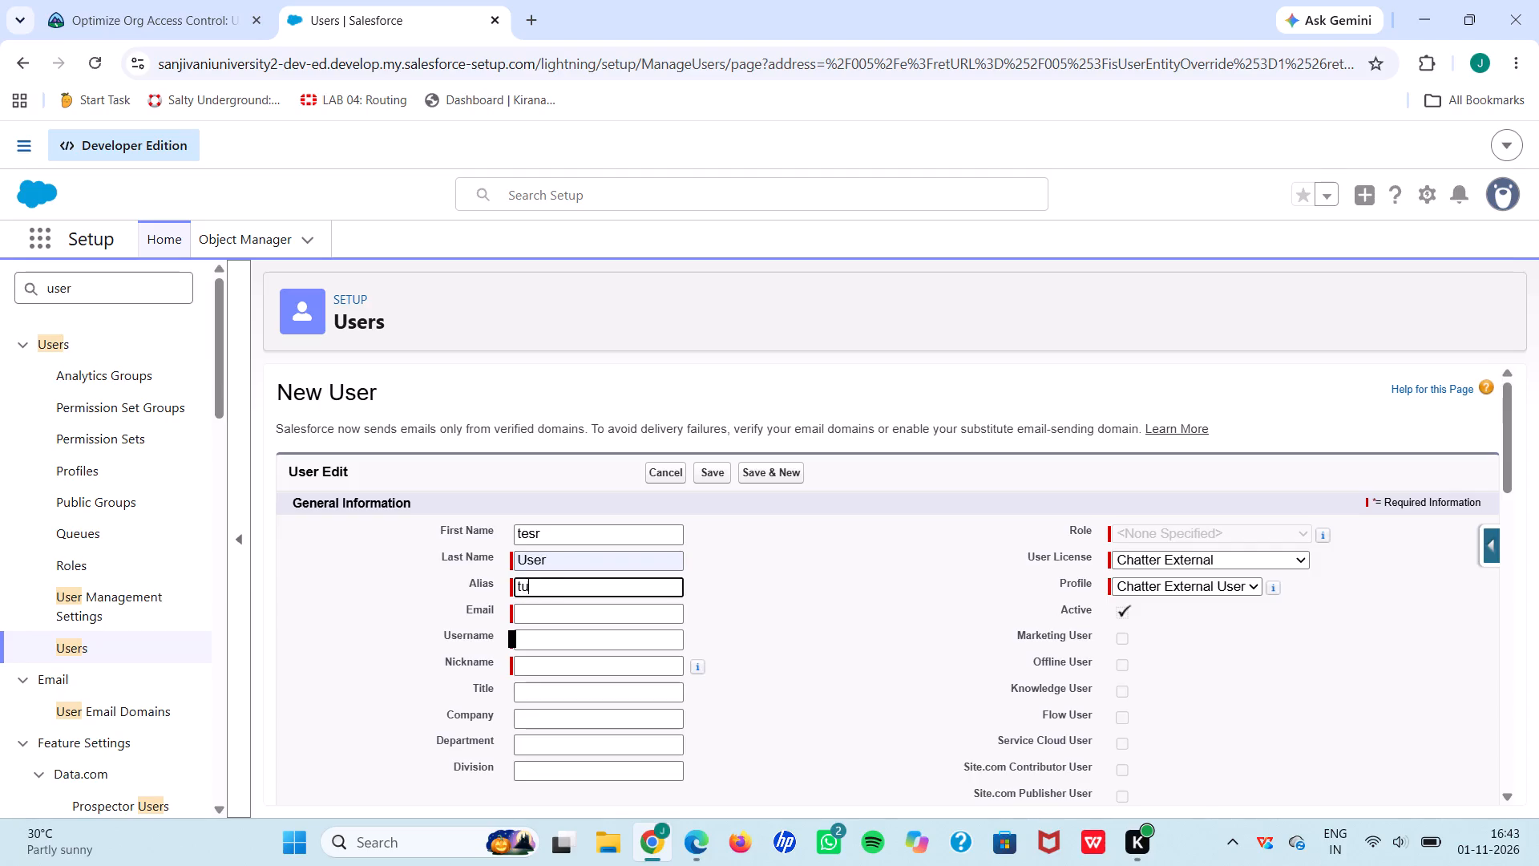
Replace the new user's alias with testuser, the value copied from the challenge requirements.
key("BackSpace")
key("BackSpace")
key("ctrl+v")
Correct the new user's first name to test.
left_click(542, 533)
key("BackSpace")
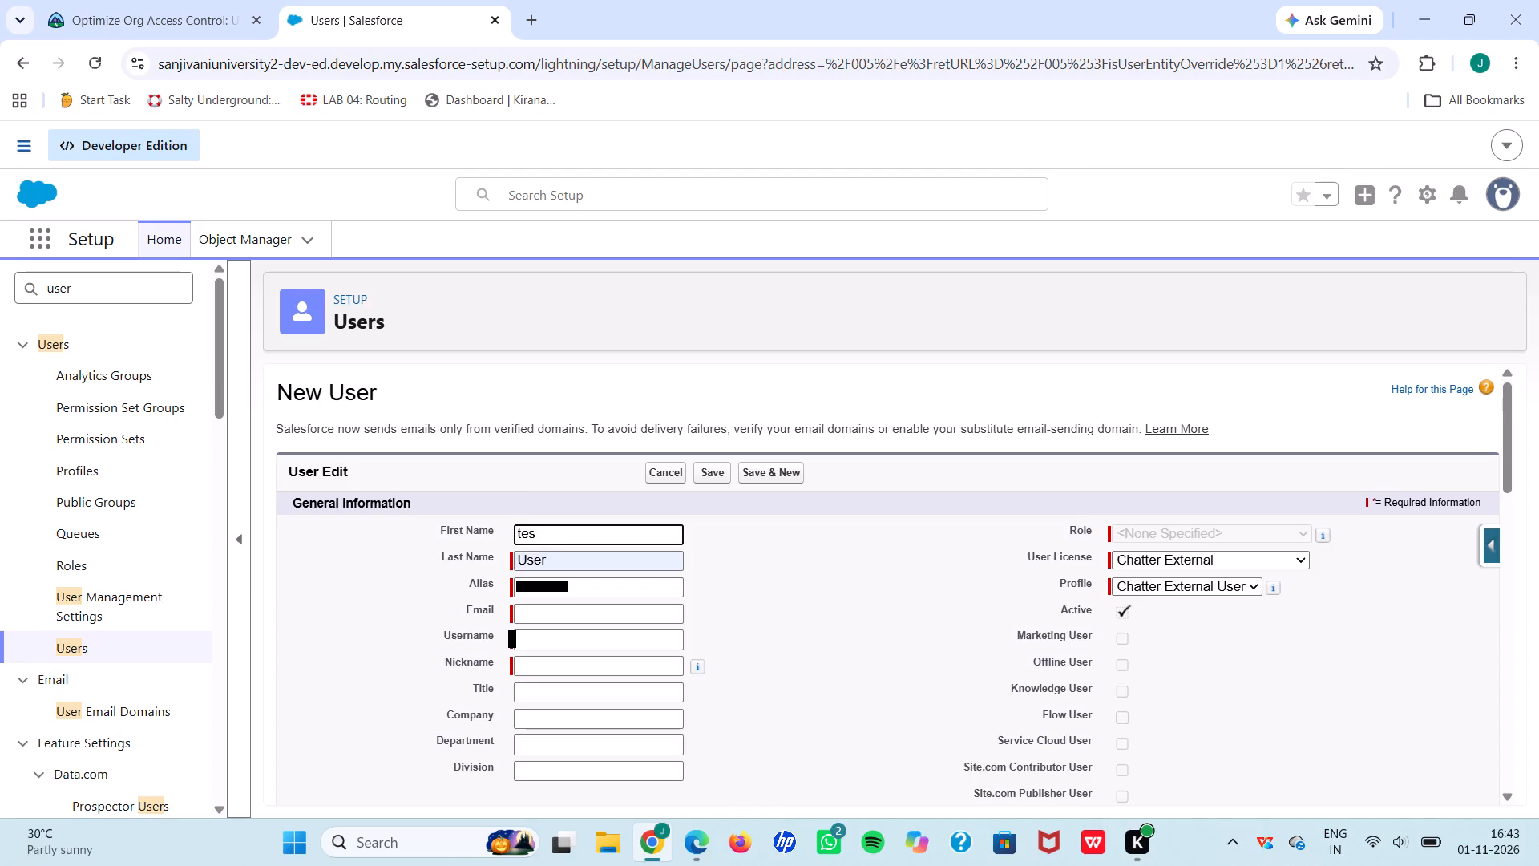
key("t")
Fill in the new user's email address from the saved suggestion.
left_click(540, 607)
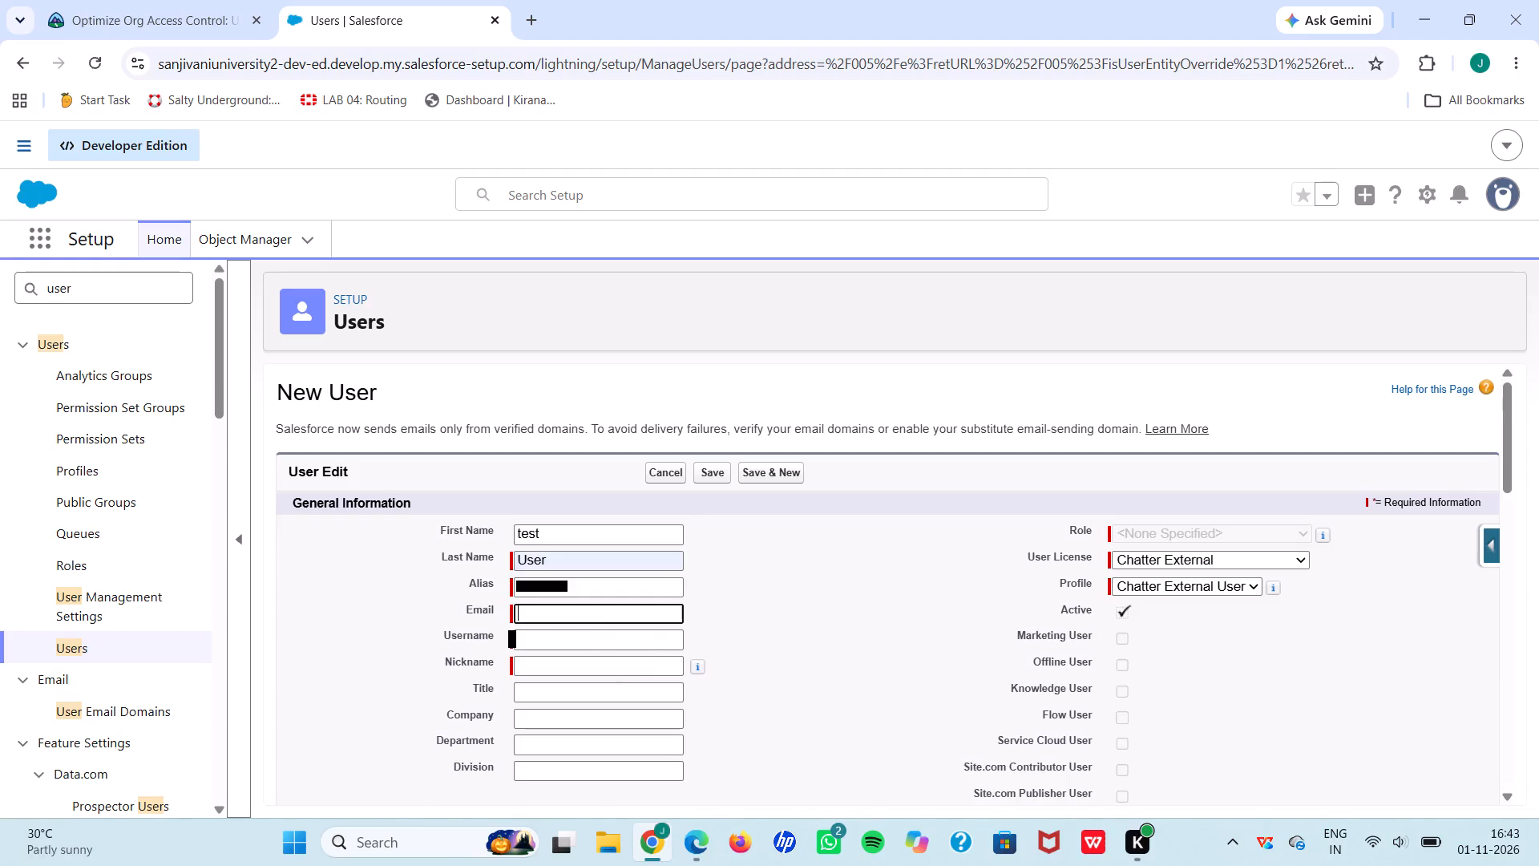
left_click(659, 686)
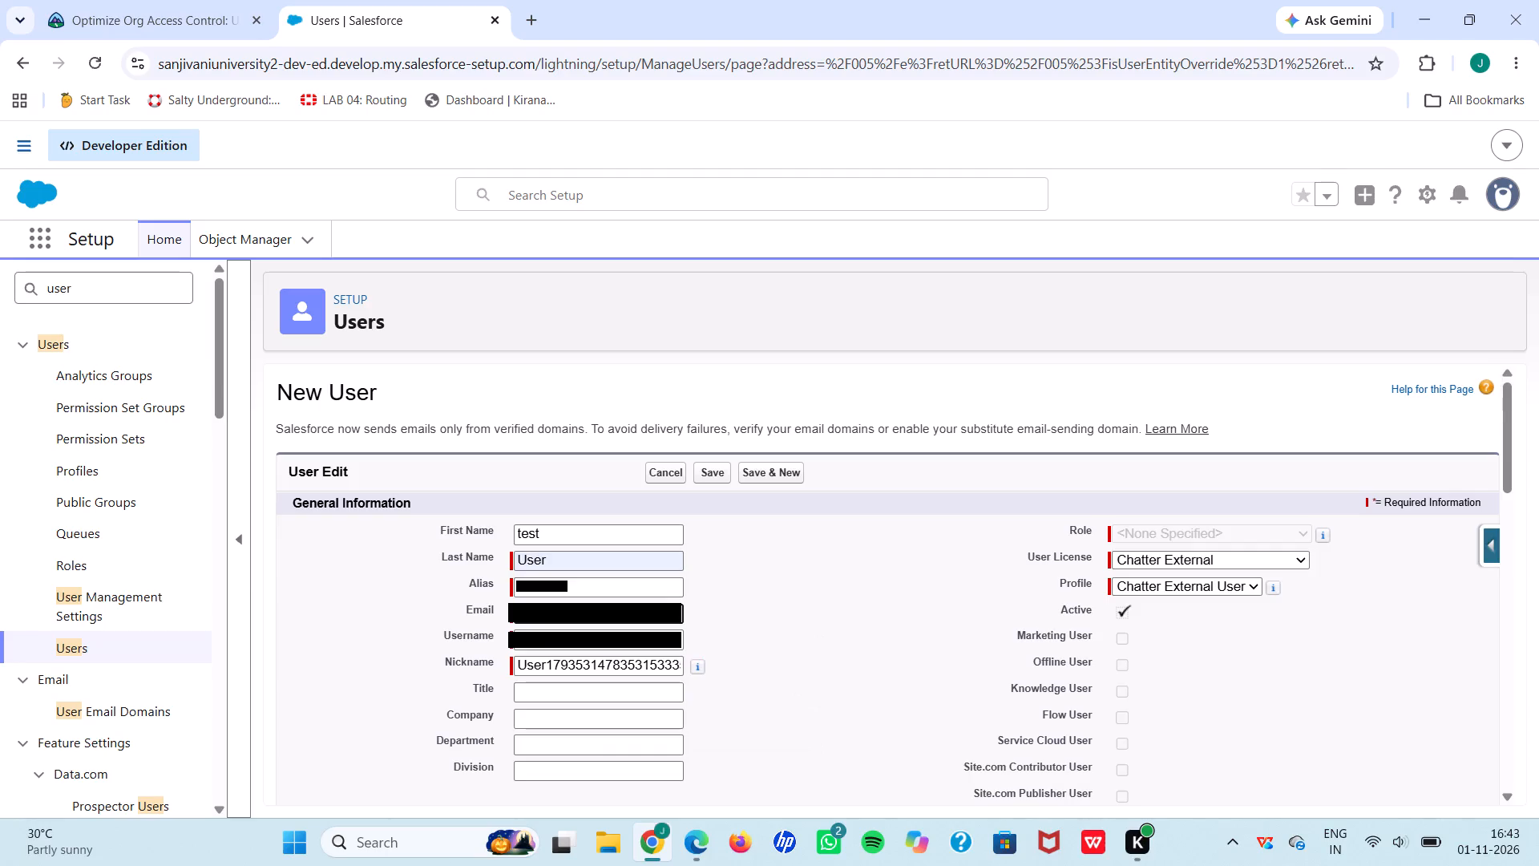
Open the new user's username for editing.
left_click(520, 642)
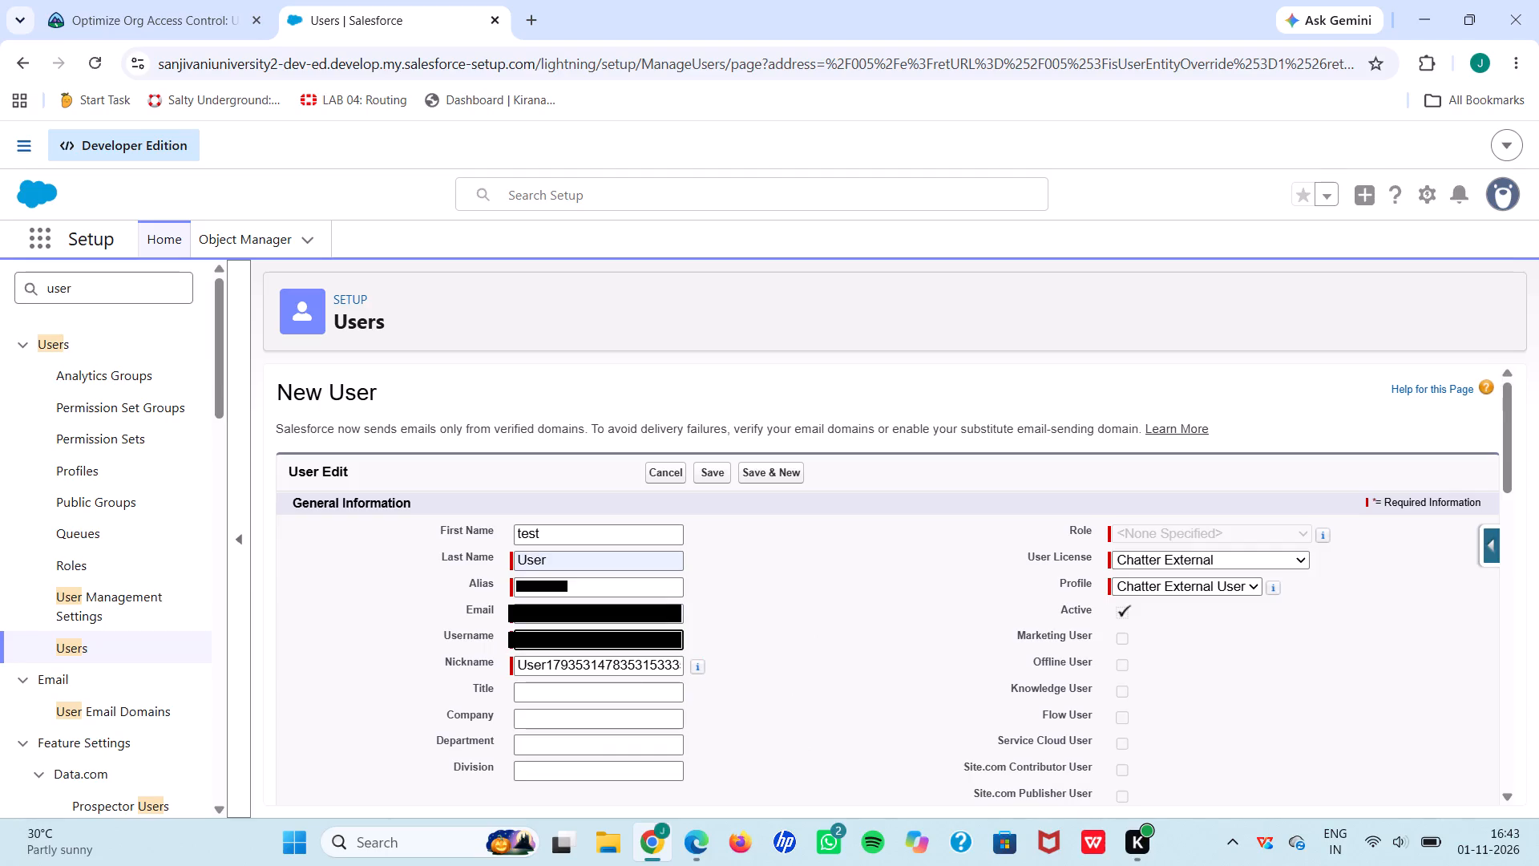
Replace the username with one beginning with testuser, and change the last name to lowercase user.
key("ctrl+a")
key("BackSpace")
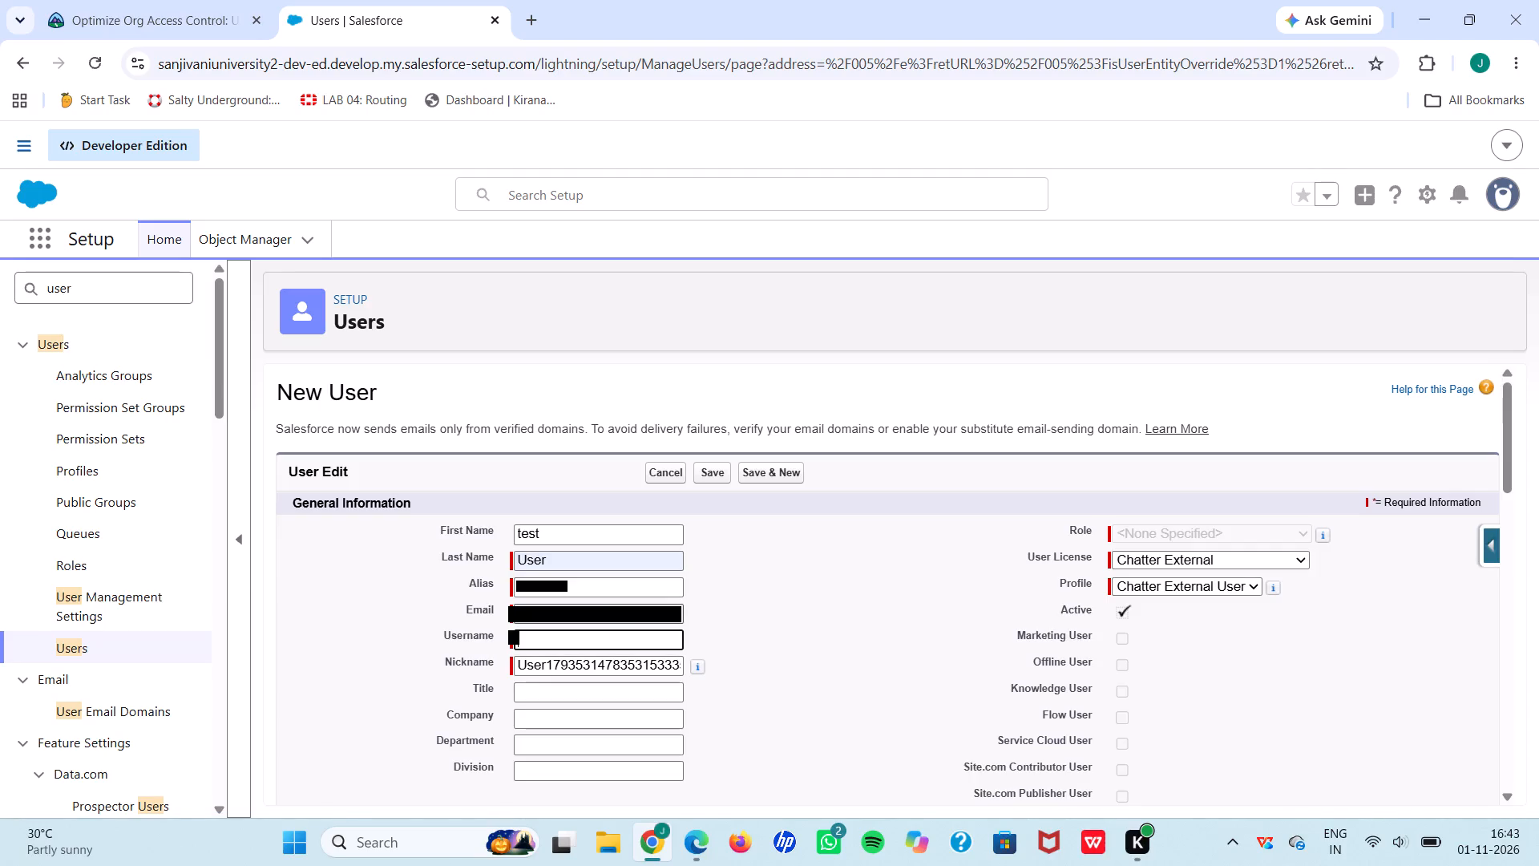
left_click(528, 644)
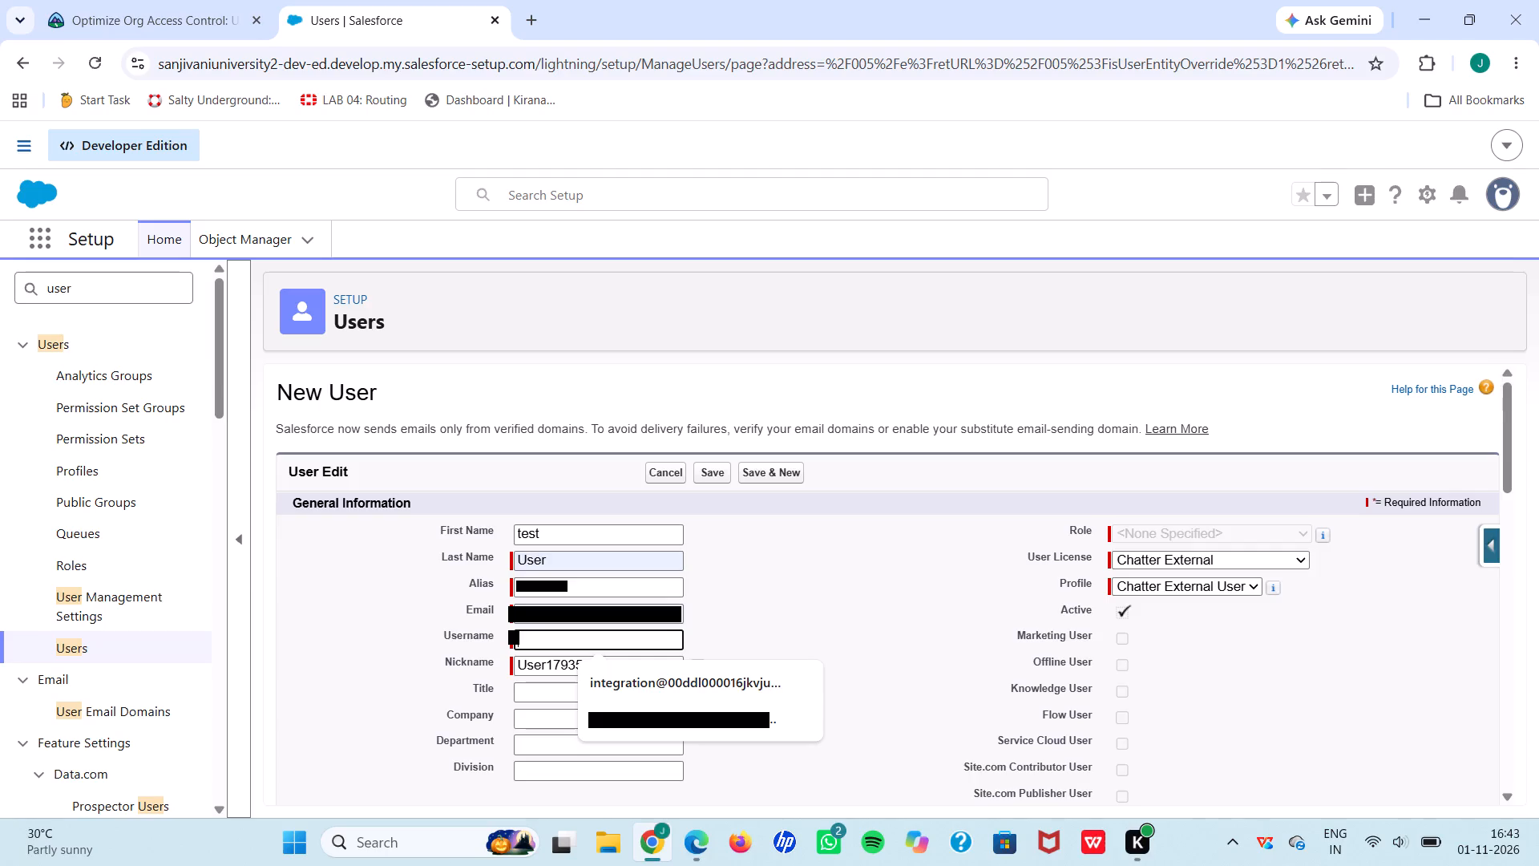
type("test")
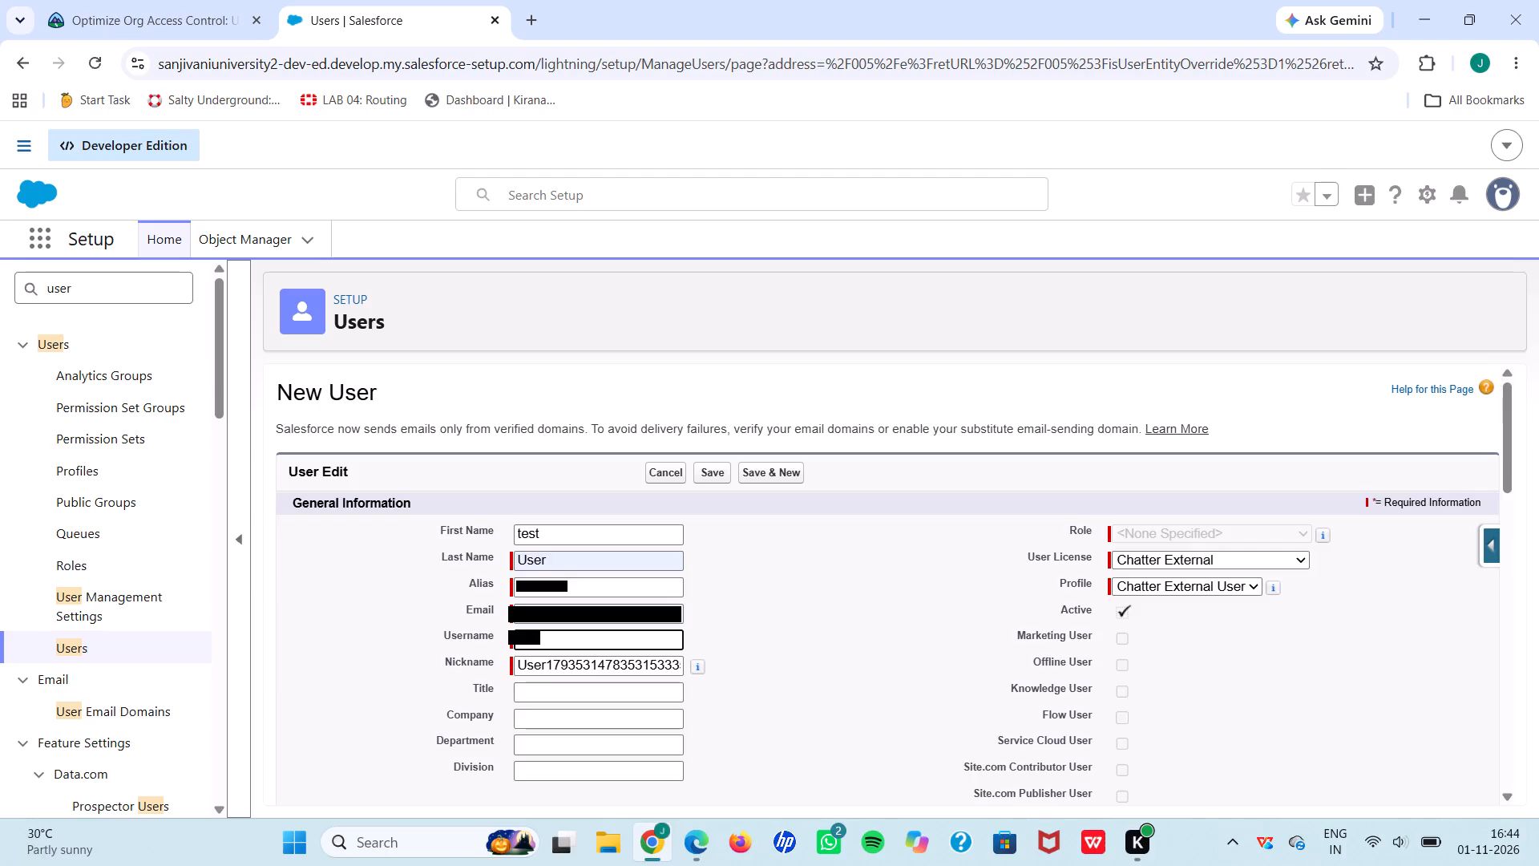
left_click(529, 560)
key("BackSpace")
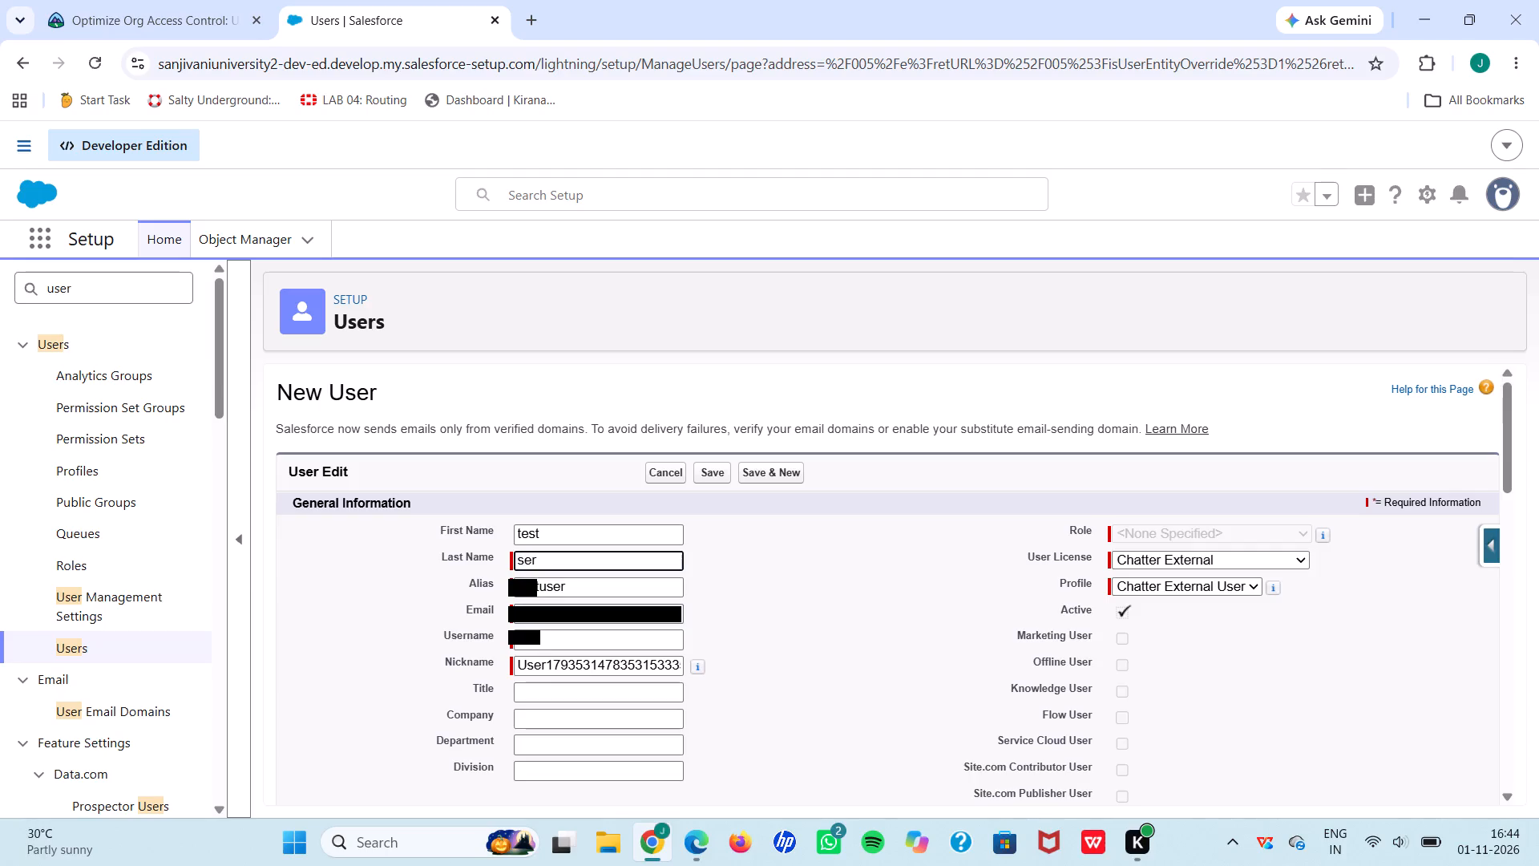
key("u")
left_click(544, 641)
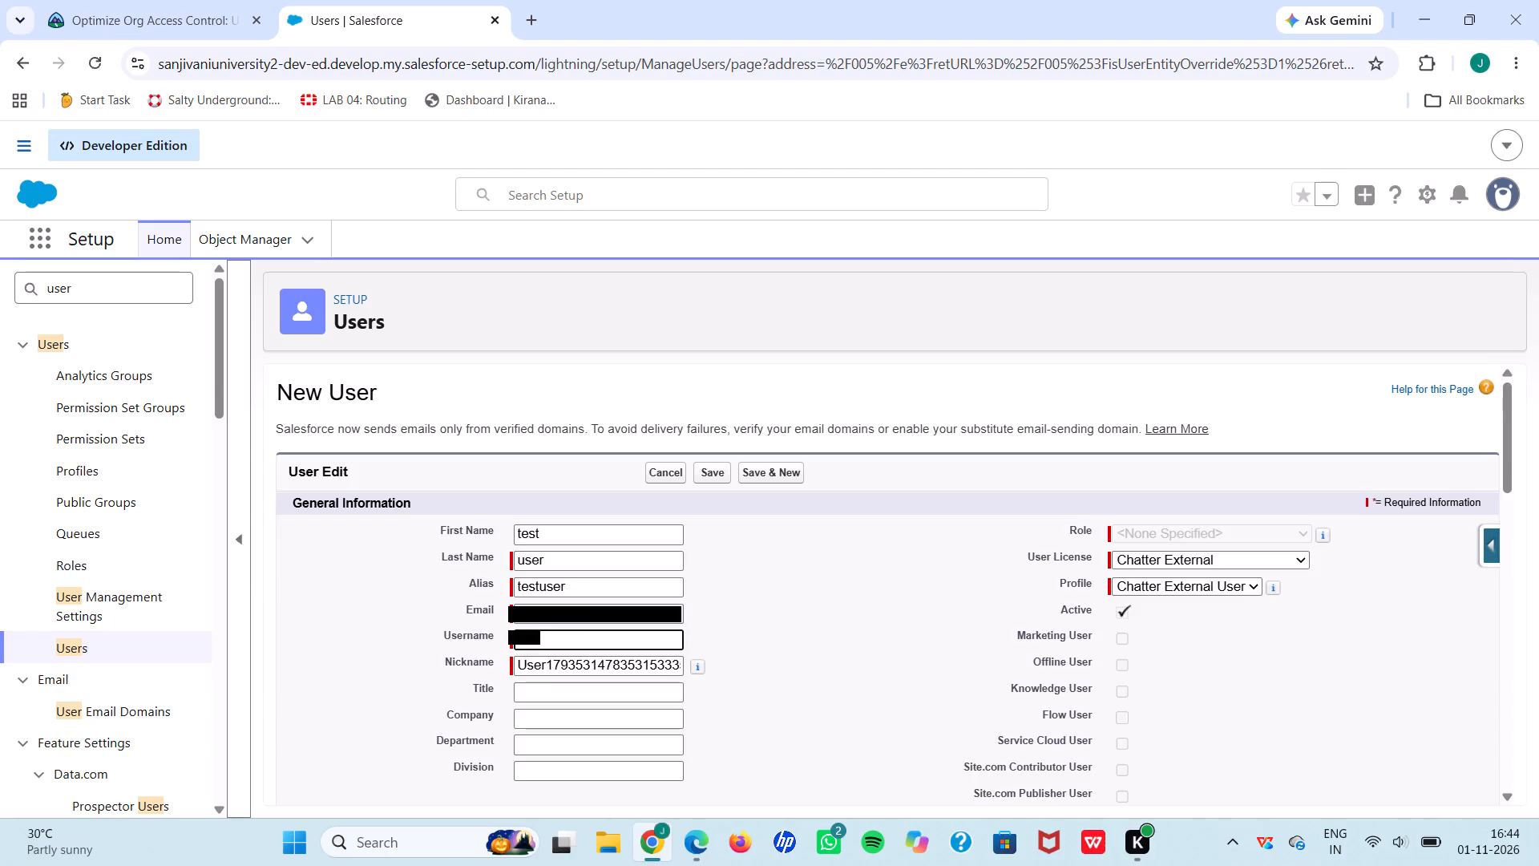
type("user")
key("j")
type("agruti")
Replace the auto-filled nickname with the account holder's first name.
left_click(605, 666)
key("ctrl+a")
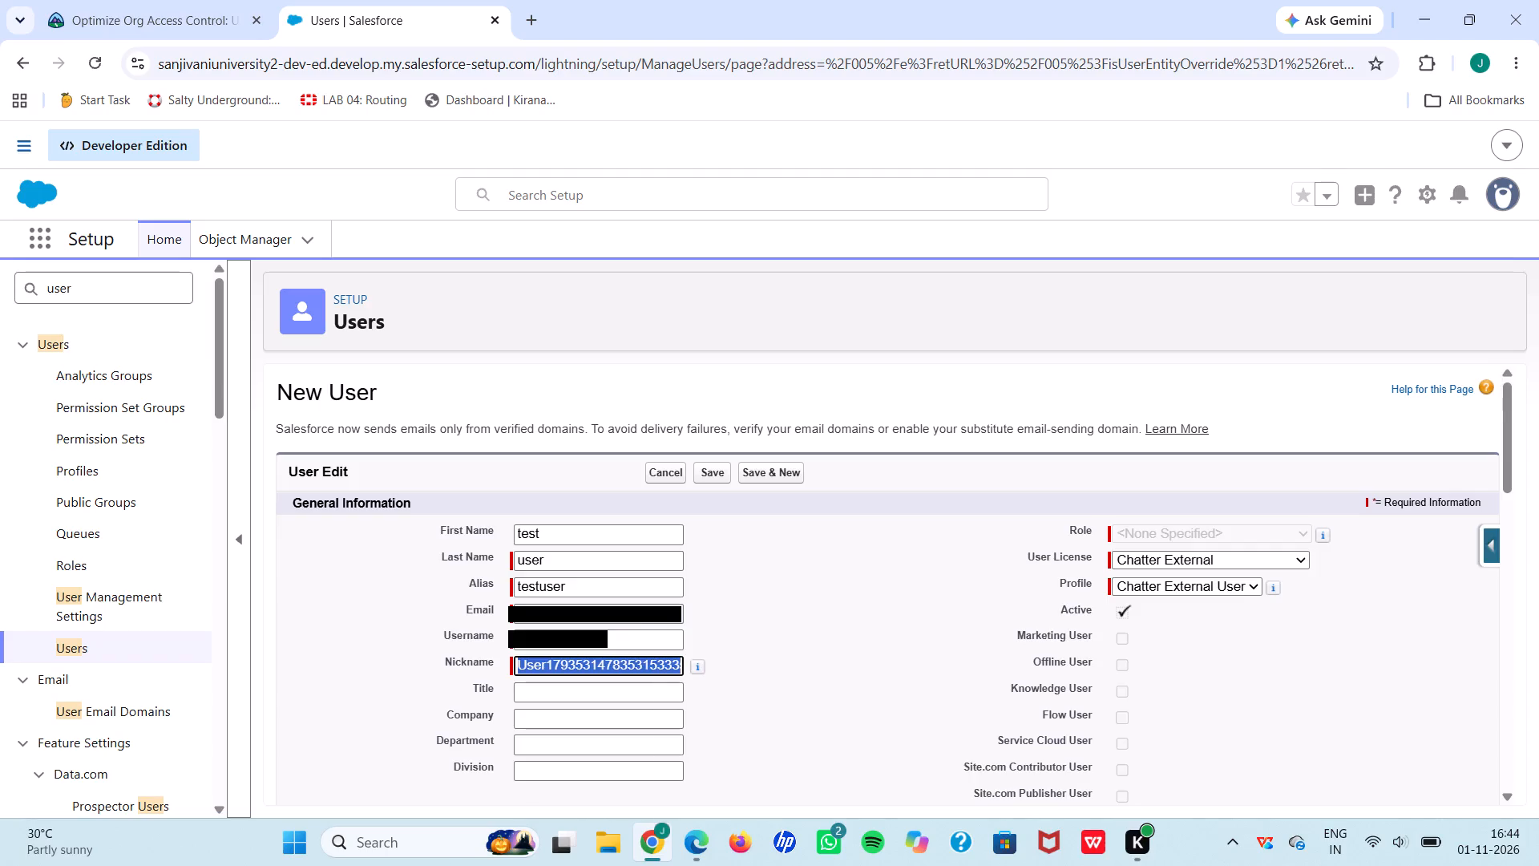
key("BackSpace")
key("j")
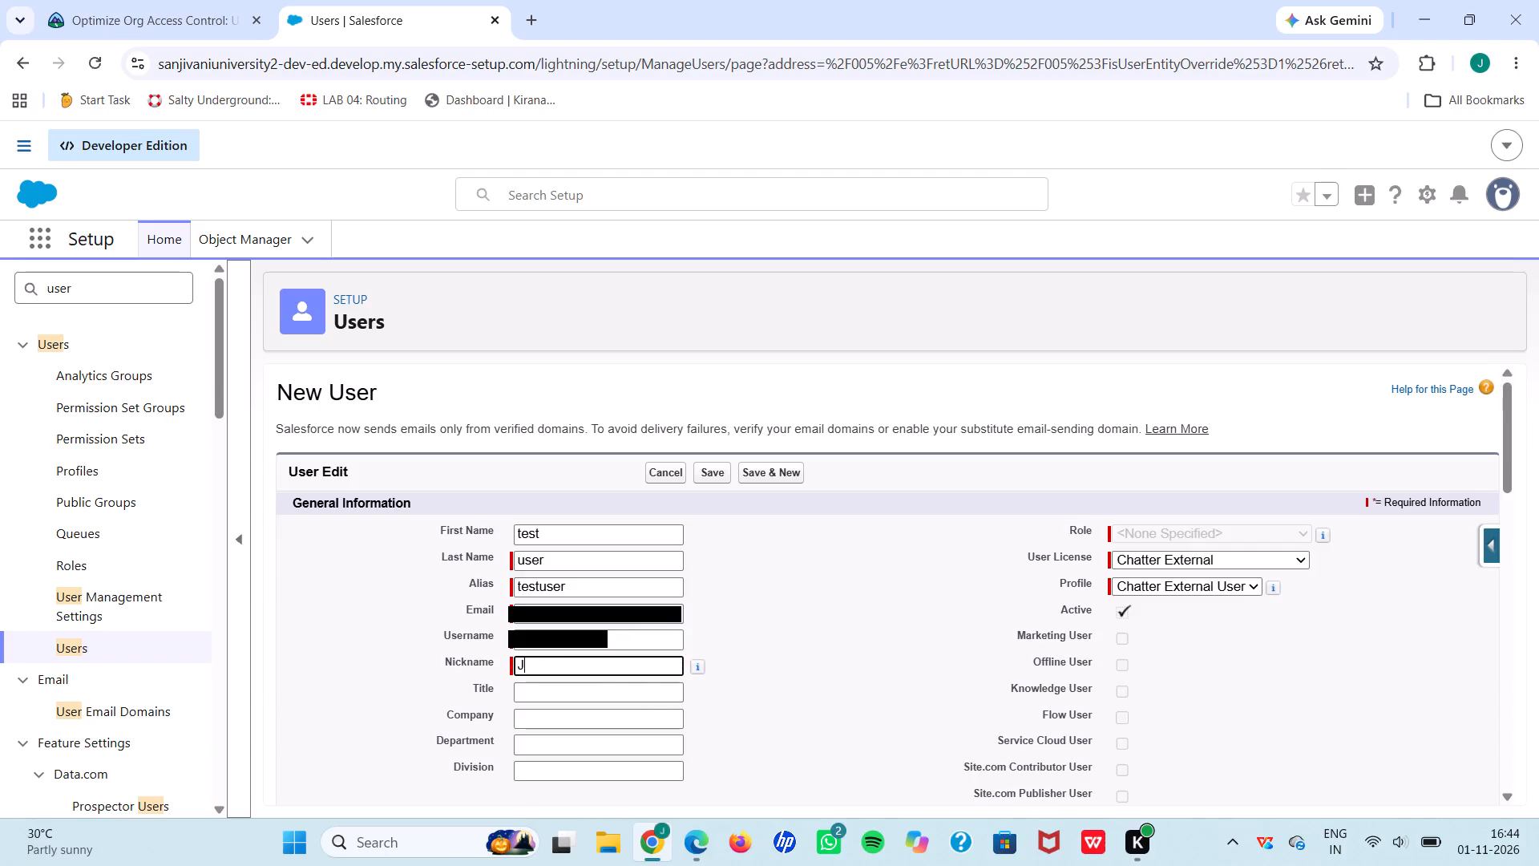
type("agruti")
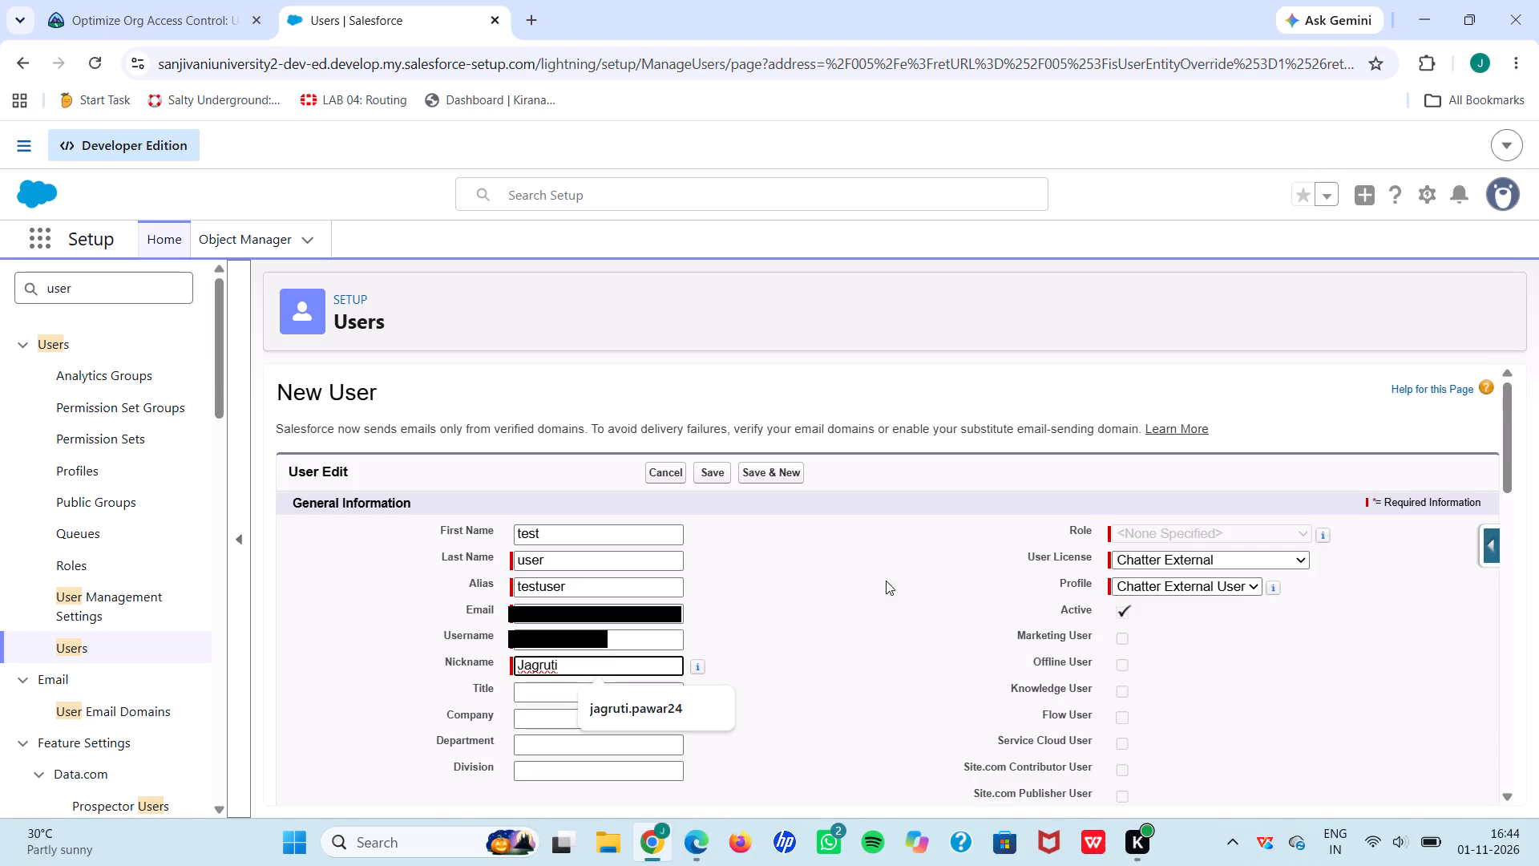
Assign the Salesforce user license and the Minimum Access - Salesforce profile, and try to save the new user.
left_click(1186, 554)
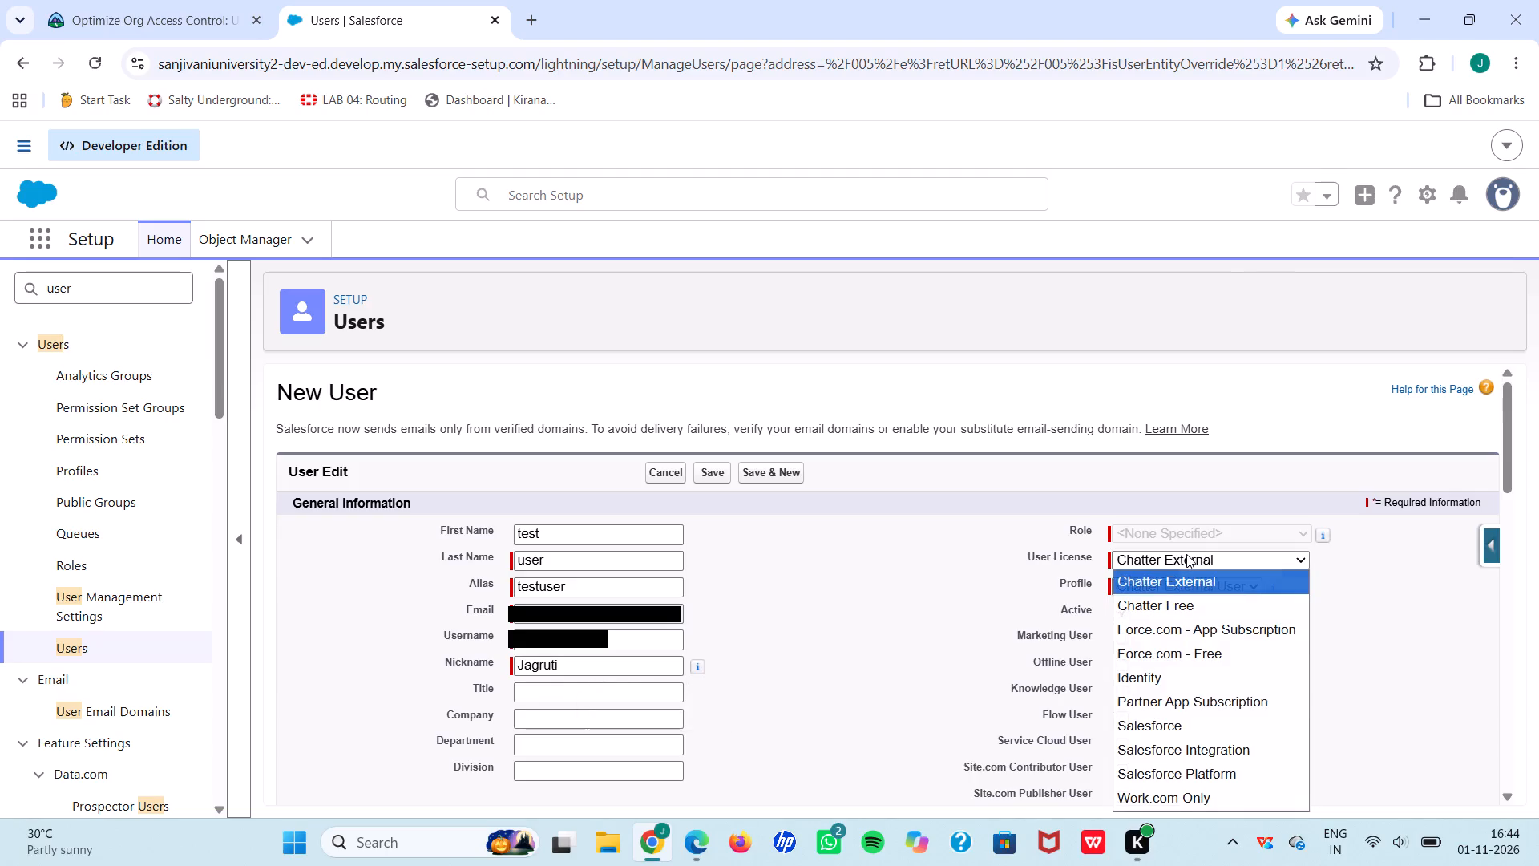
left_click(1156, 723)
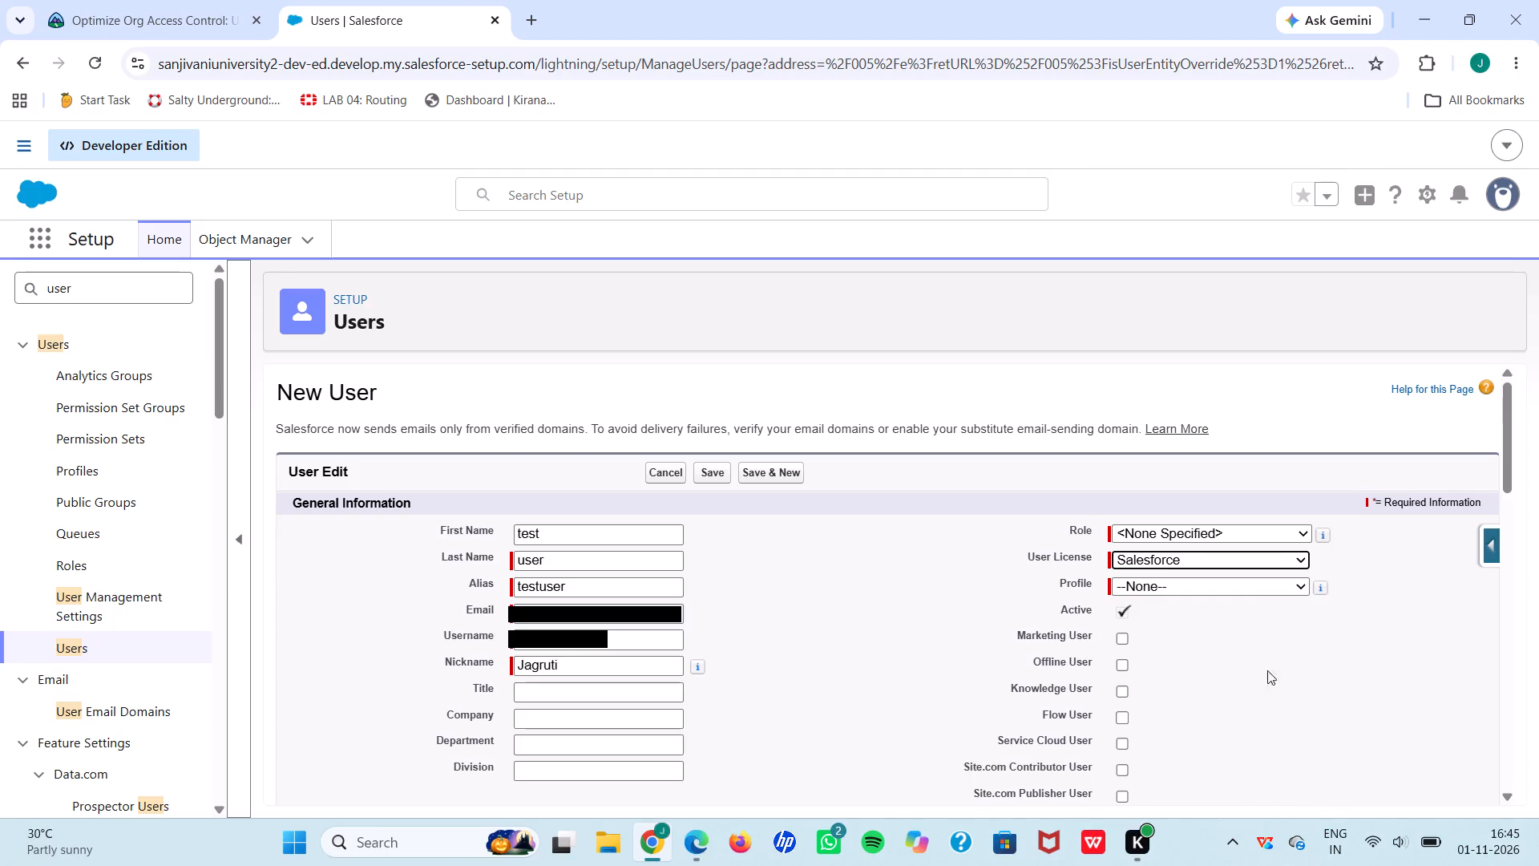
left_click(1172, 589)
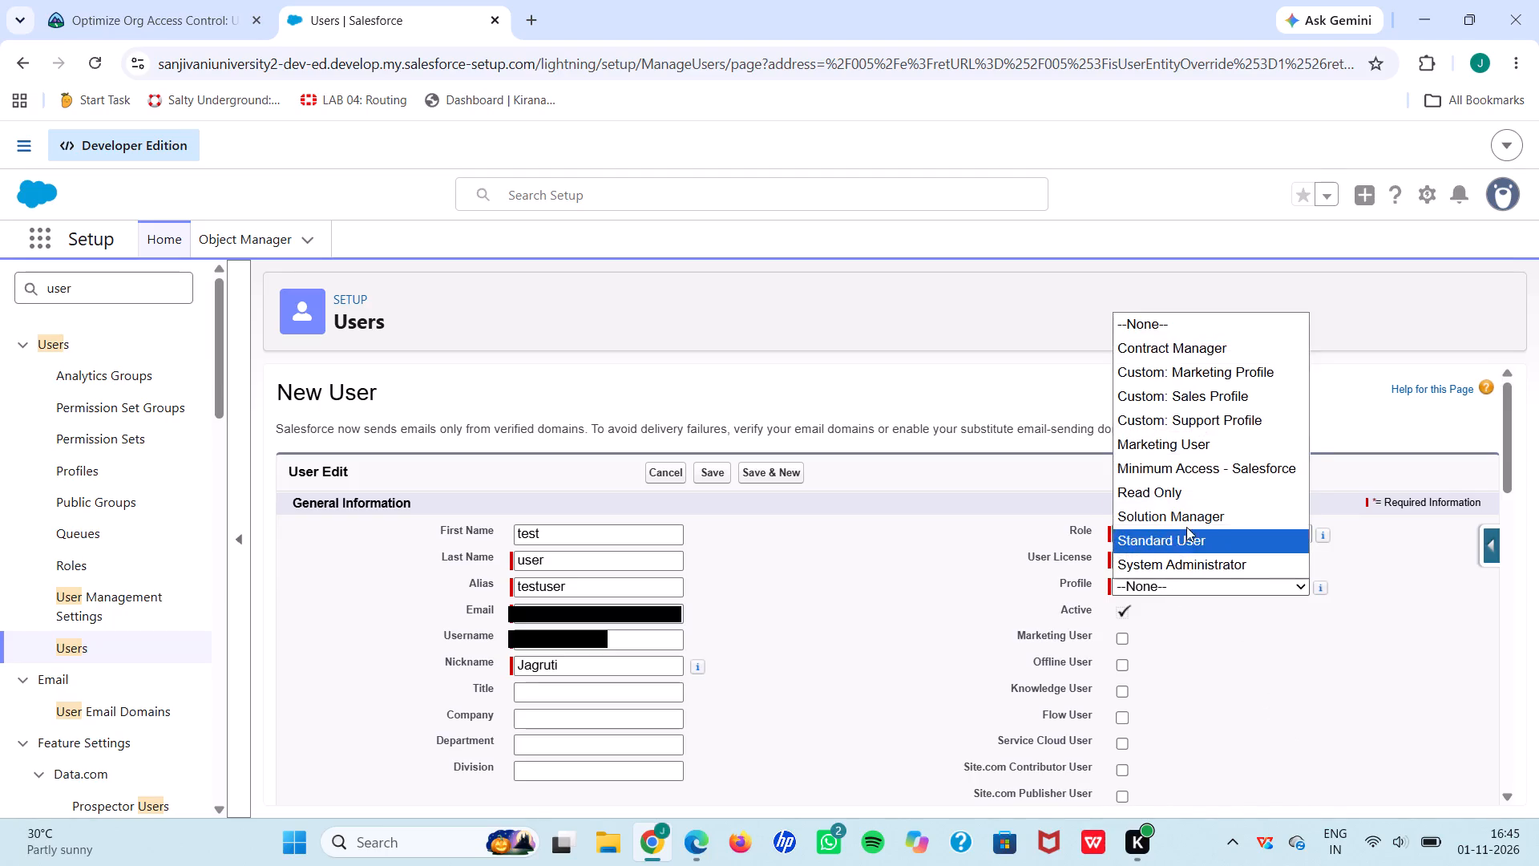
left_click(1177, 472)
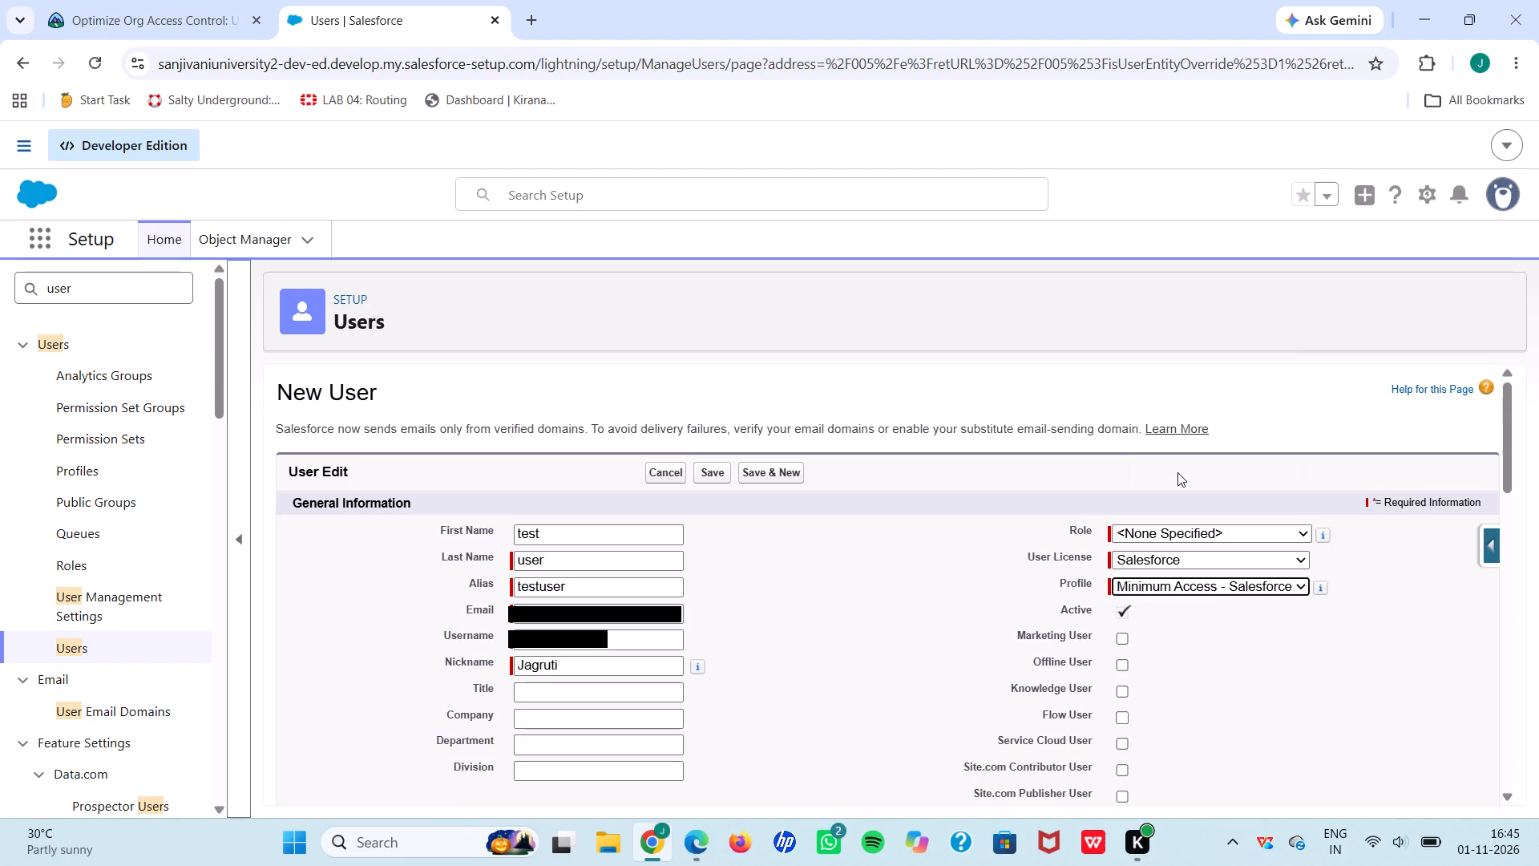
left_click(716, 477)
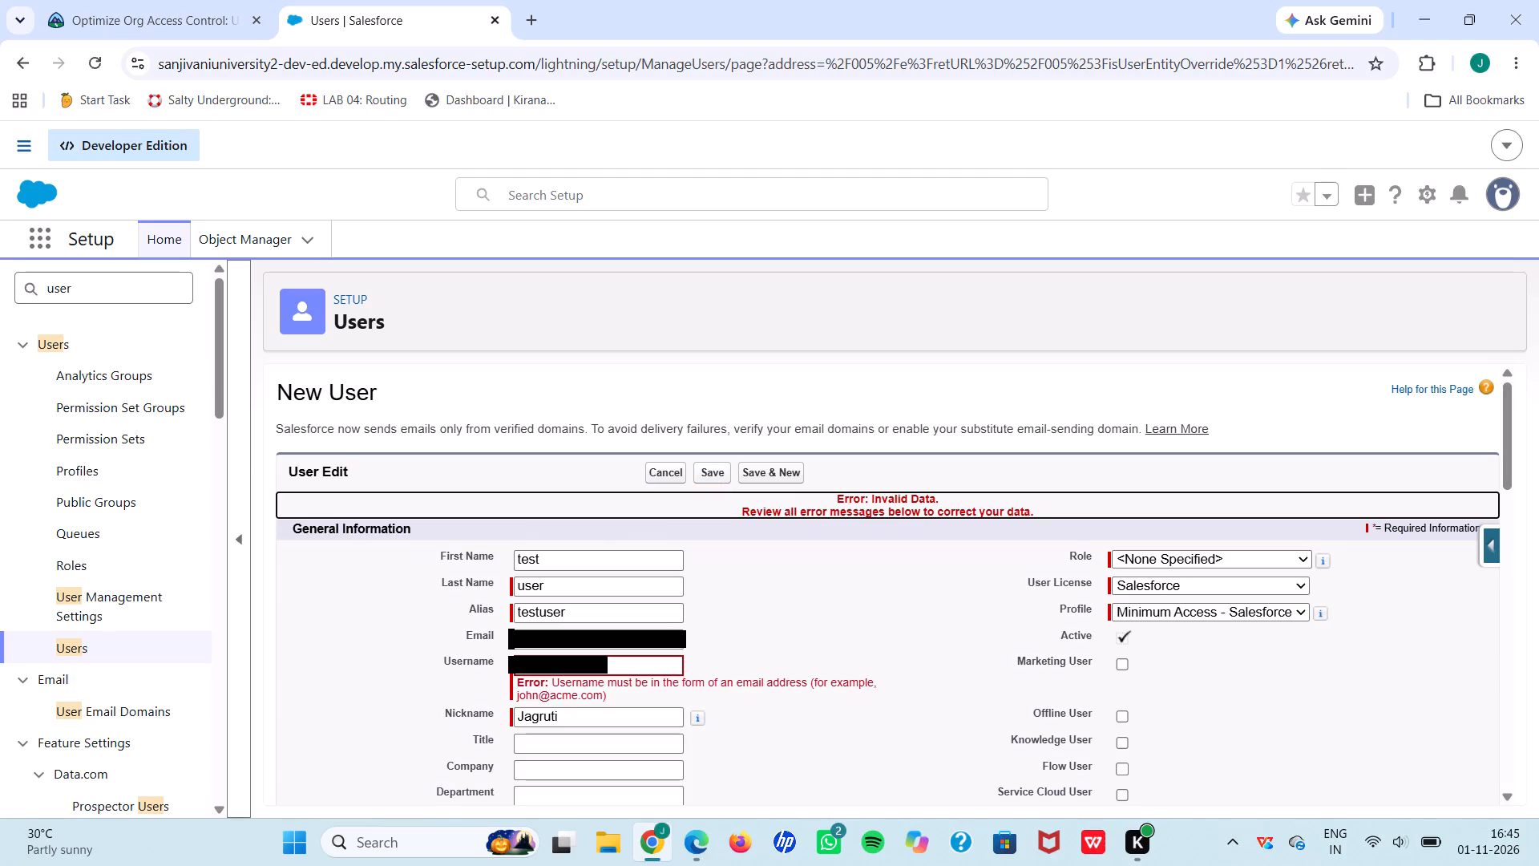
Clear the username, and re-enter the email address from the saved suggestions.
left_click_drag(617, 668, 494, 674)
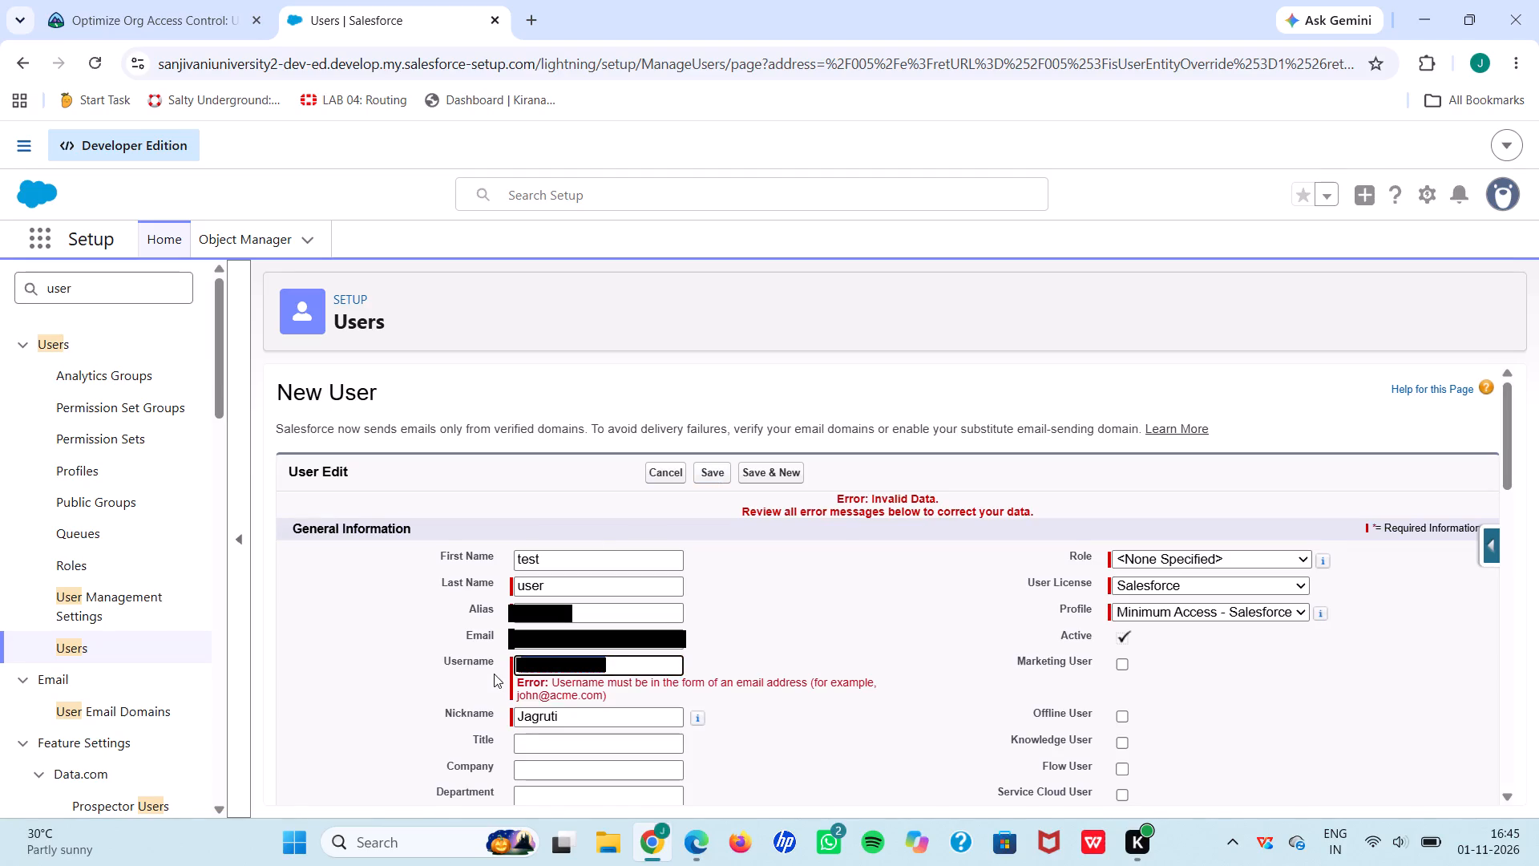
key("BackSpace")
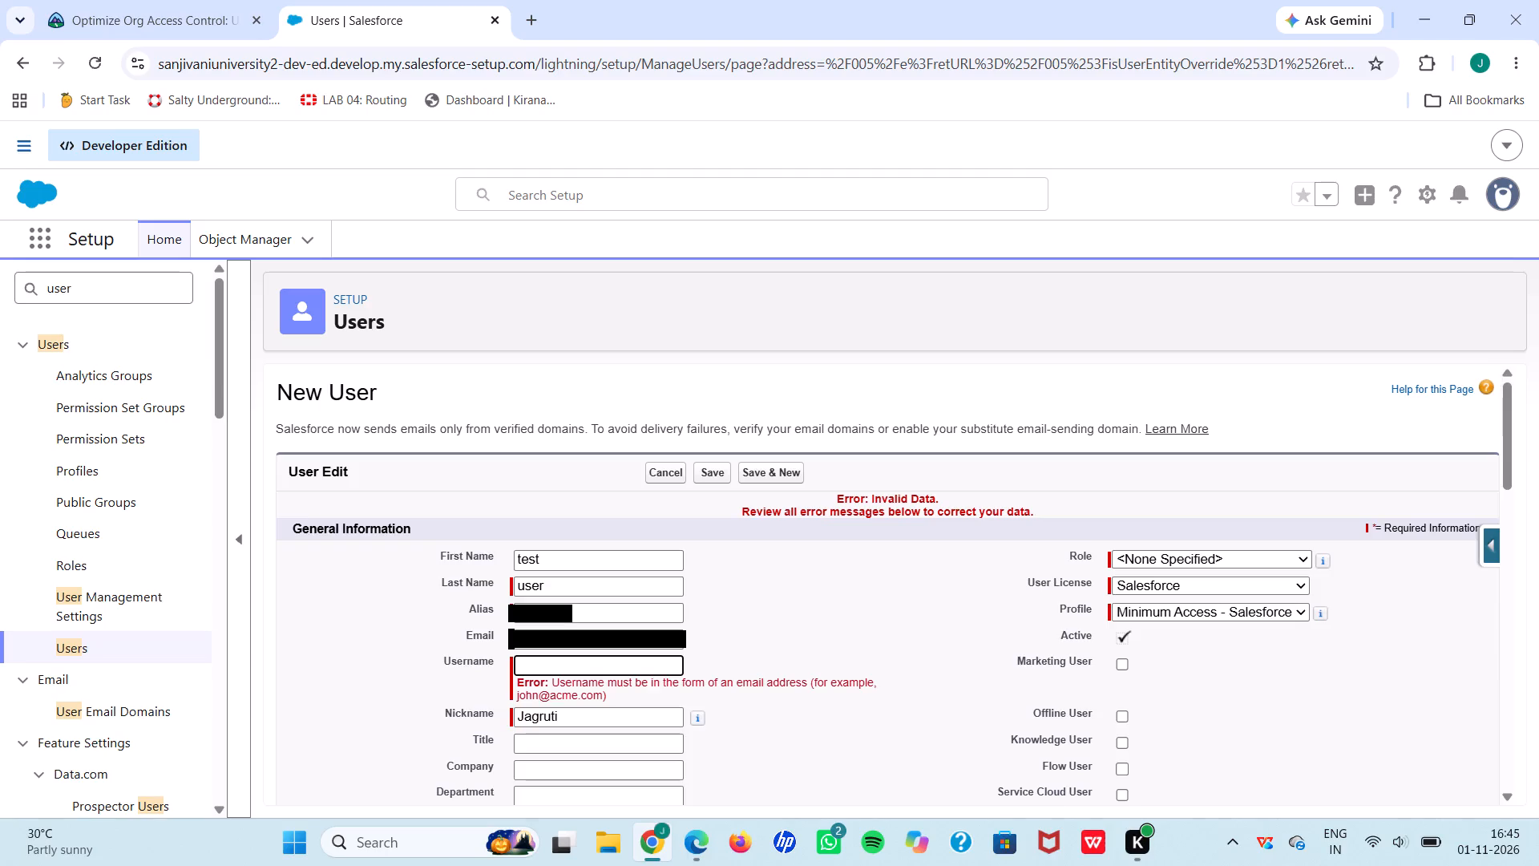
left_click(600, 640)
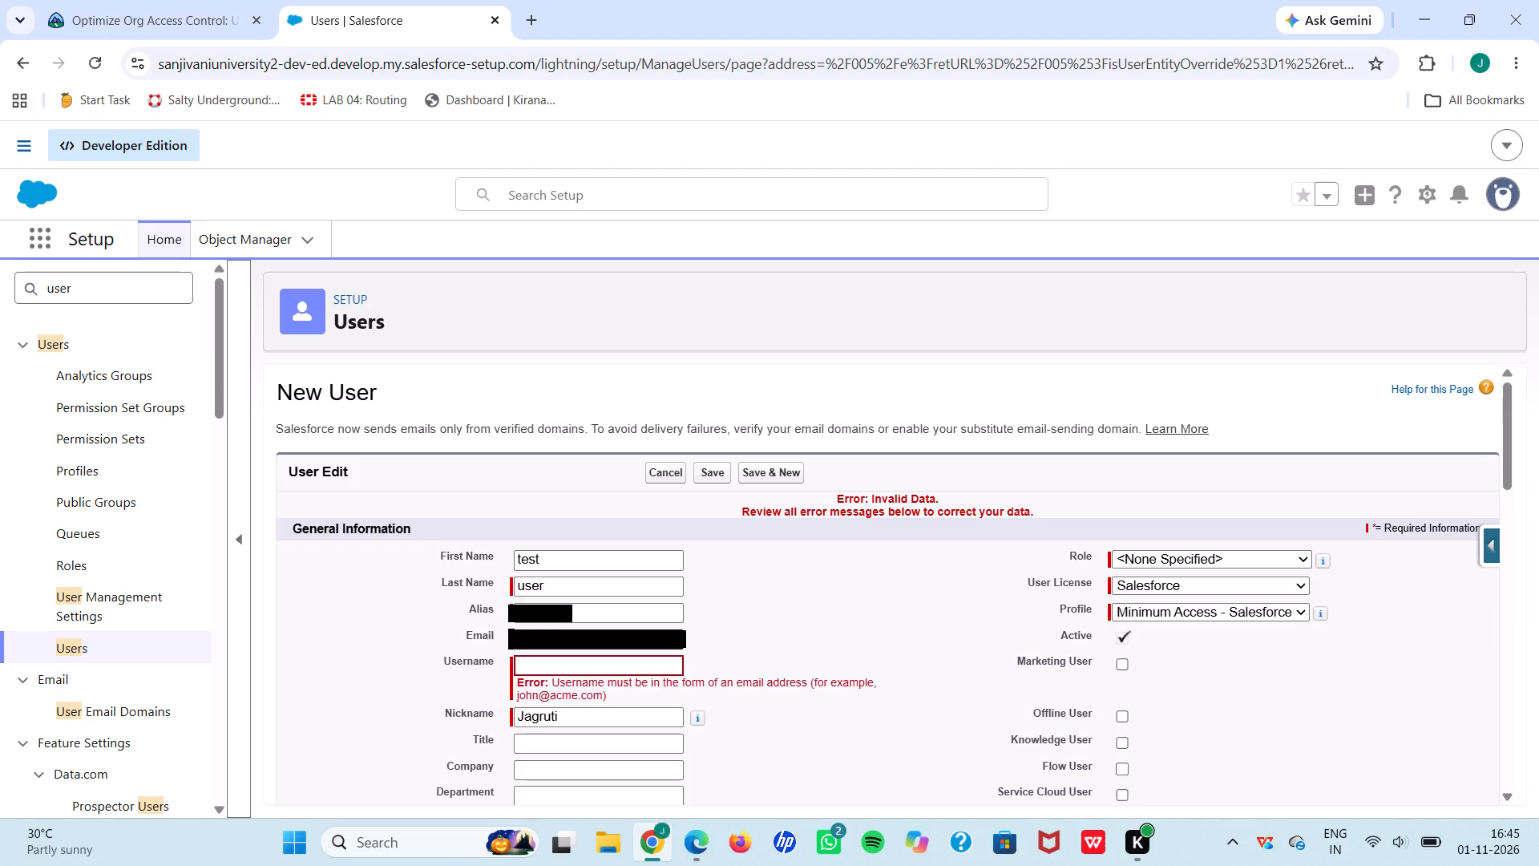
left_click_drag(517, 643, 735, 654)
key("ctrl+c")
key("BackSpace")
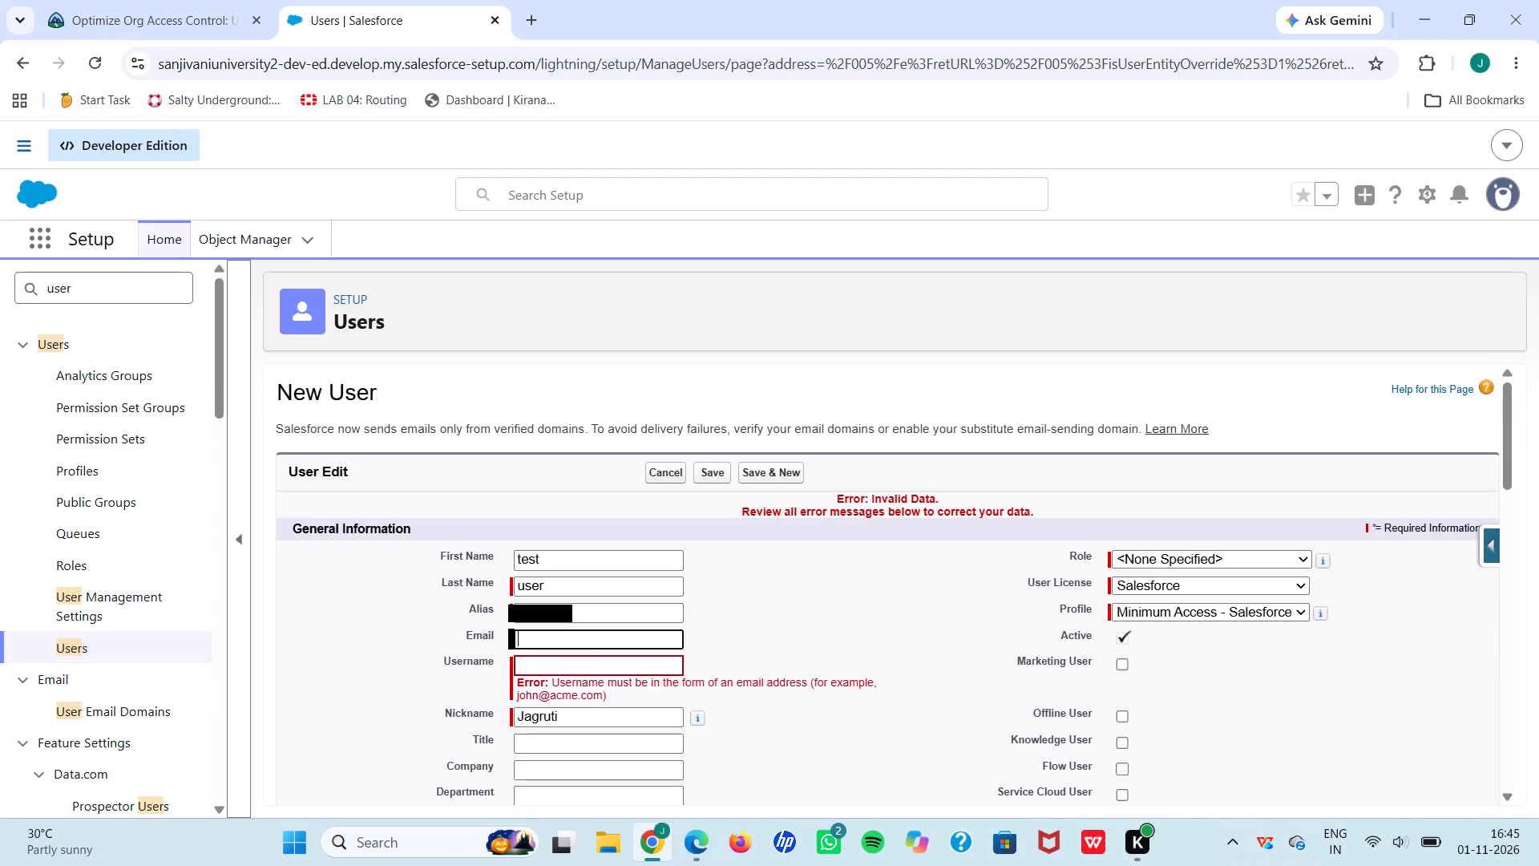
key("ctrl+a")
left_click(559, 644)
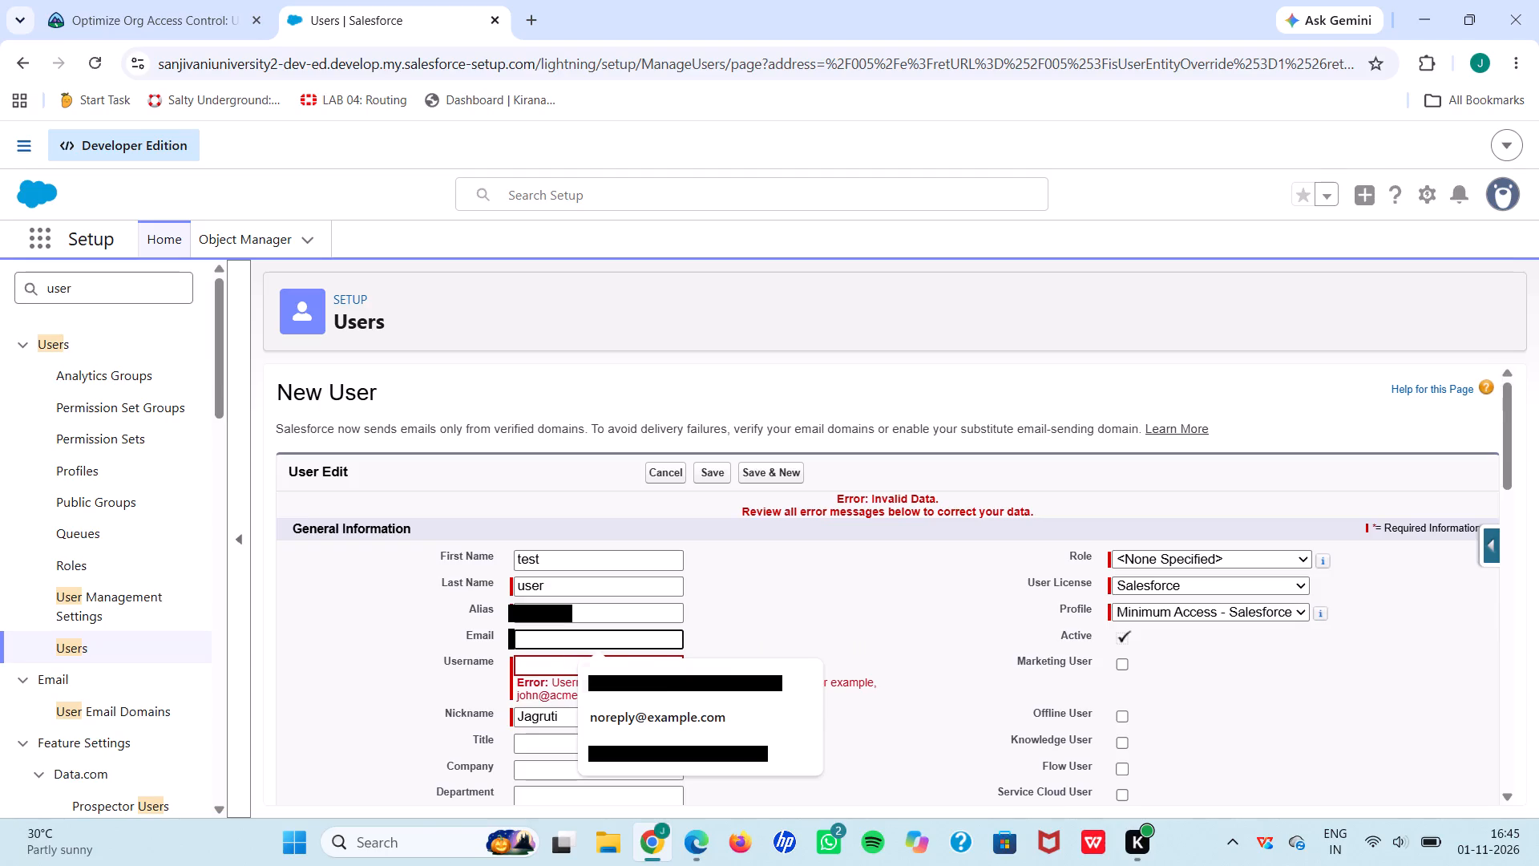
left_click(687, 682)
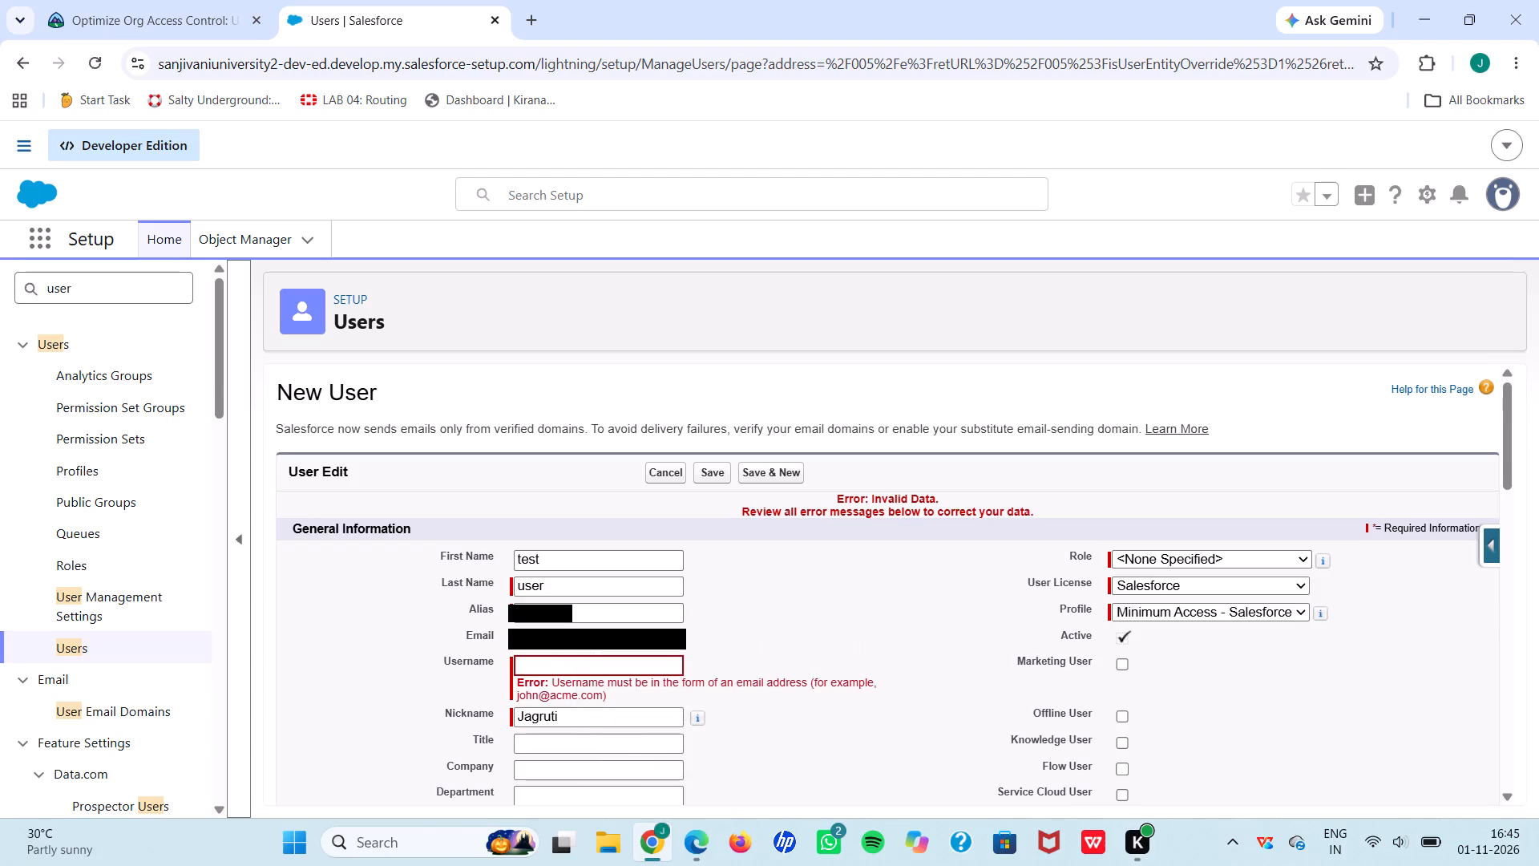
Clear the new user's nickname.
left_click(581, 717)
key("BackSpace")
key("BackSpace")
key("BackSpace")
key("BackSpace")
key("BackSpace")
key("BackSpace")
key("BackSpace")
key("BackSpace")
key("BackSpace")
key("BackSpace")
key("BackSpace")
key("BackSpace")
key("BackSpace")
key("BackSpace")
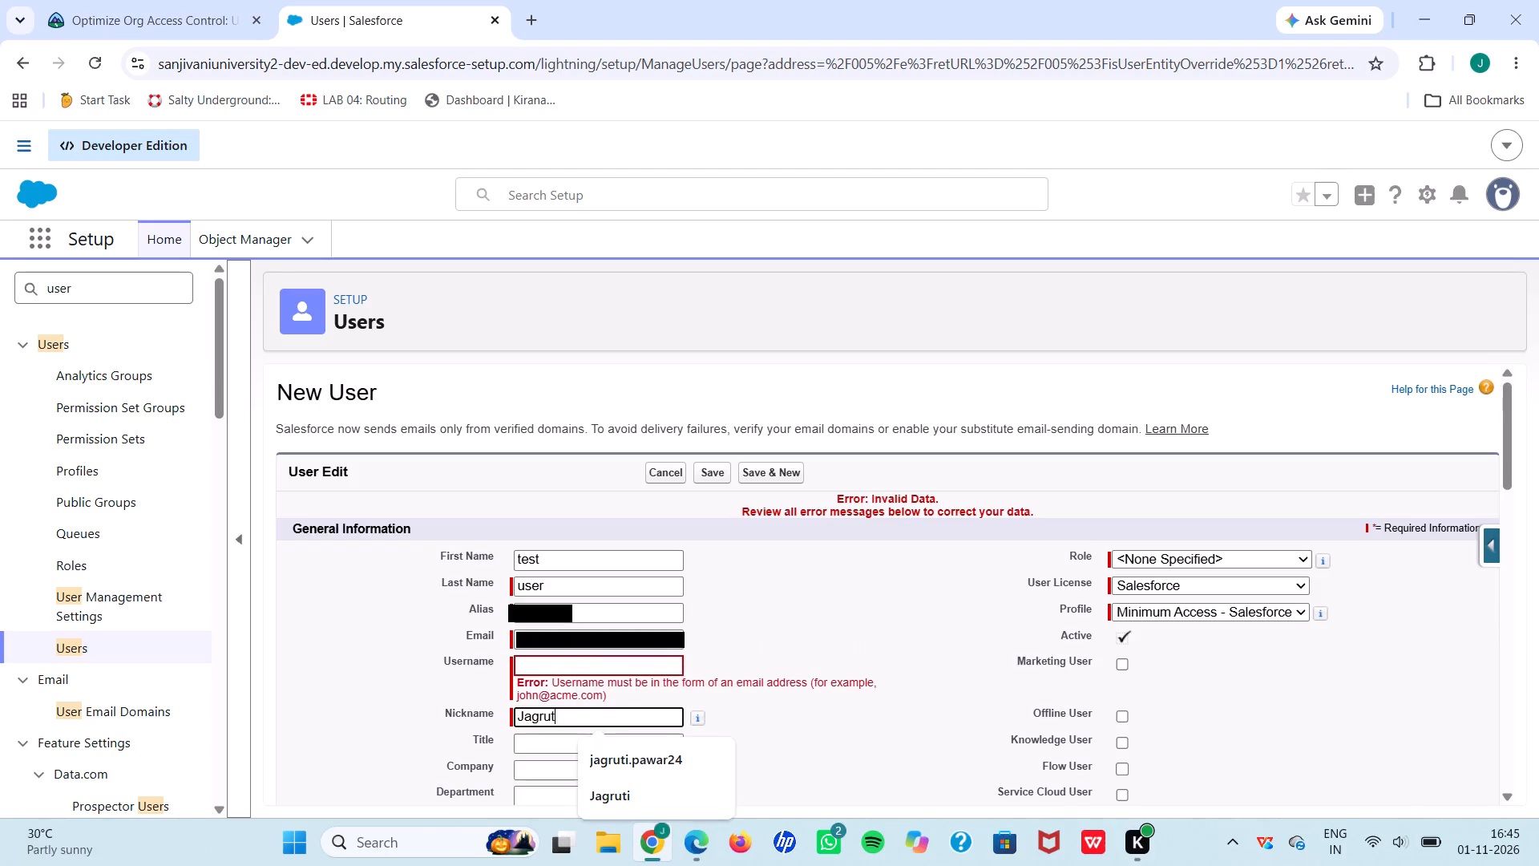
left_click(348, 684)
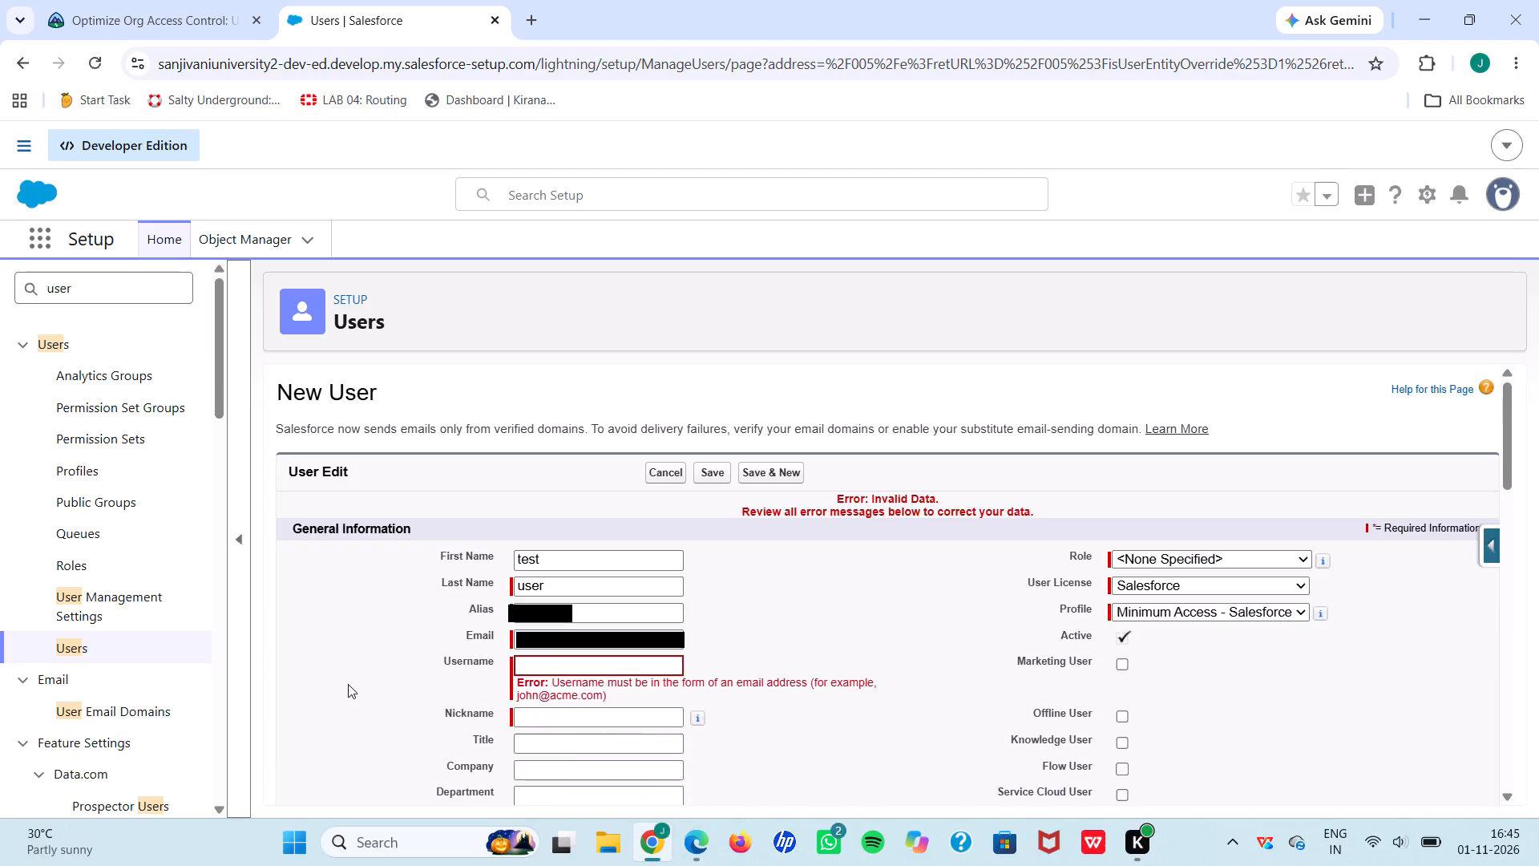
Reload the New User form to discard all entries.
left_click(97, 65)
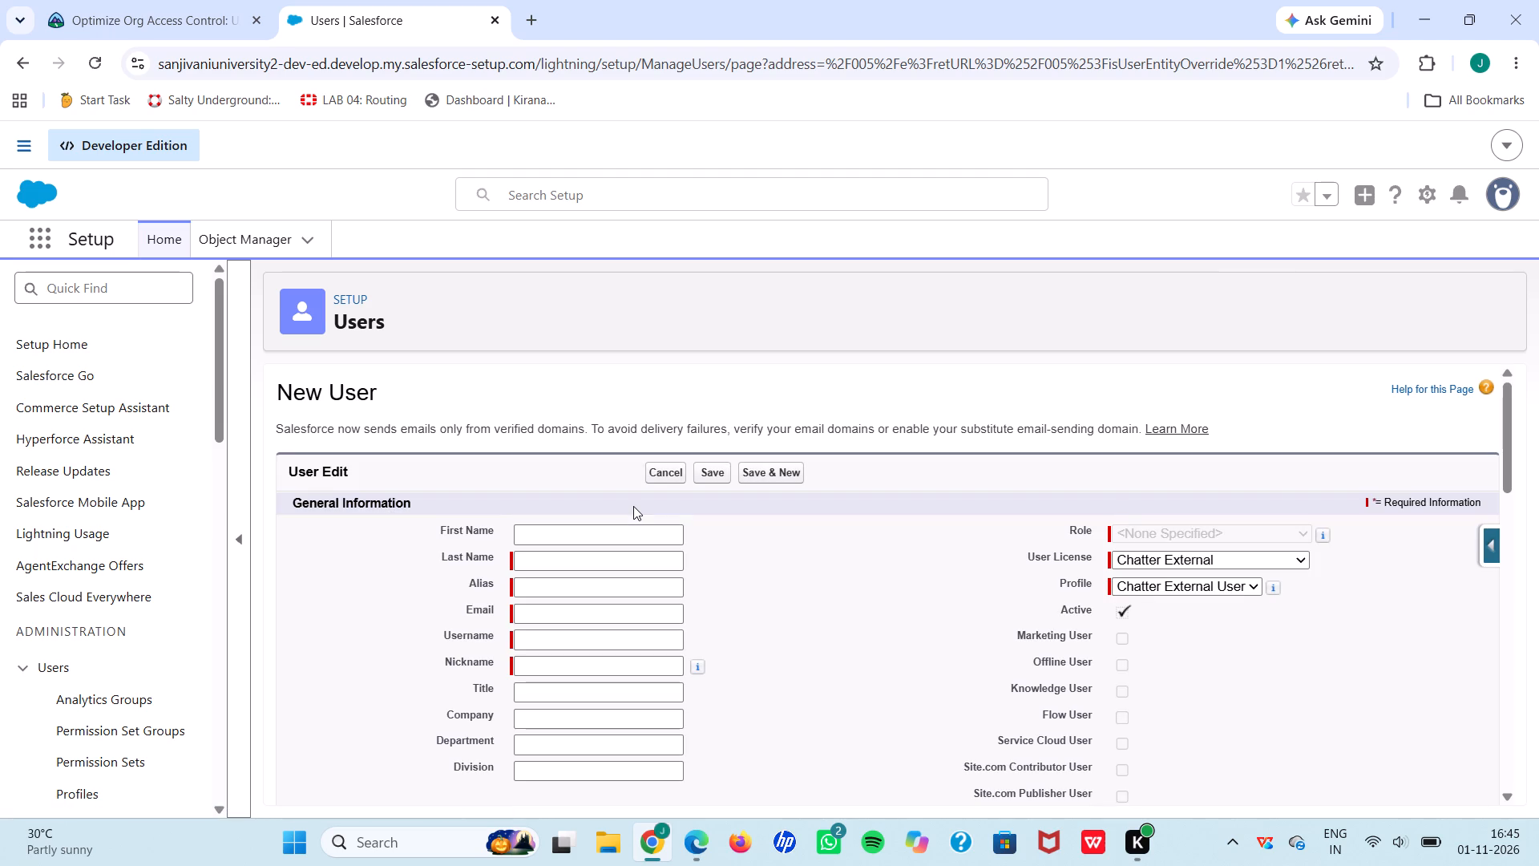
Enter the first name test and the last name user for the new user.
left_click(601, 531)
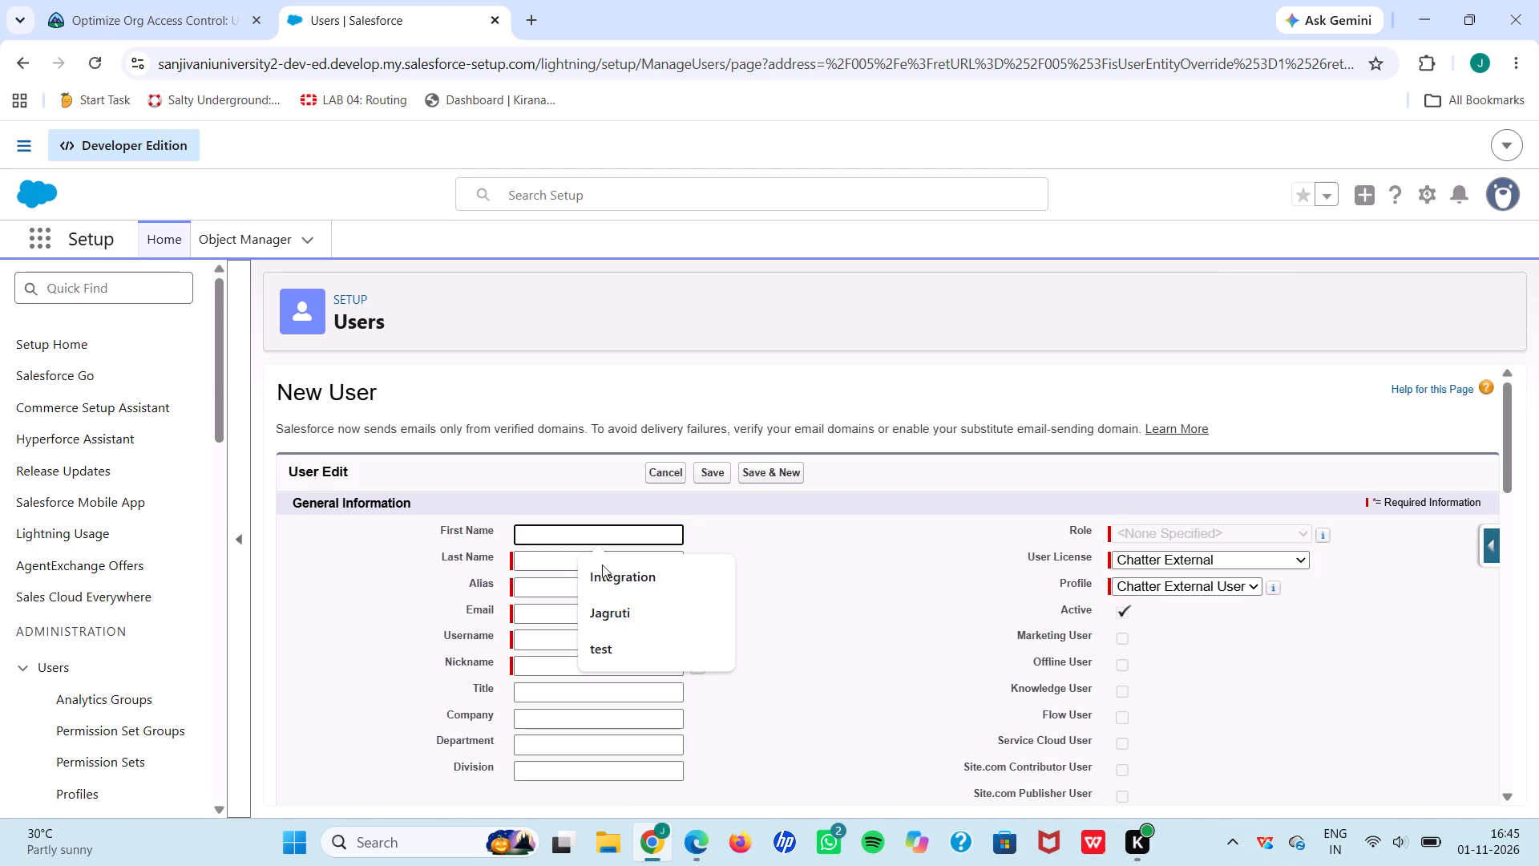
left_click(603, 645)
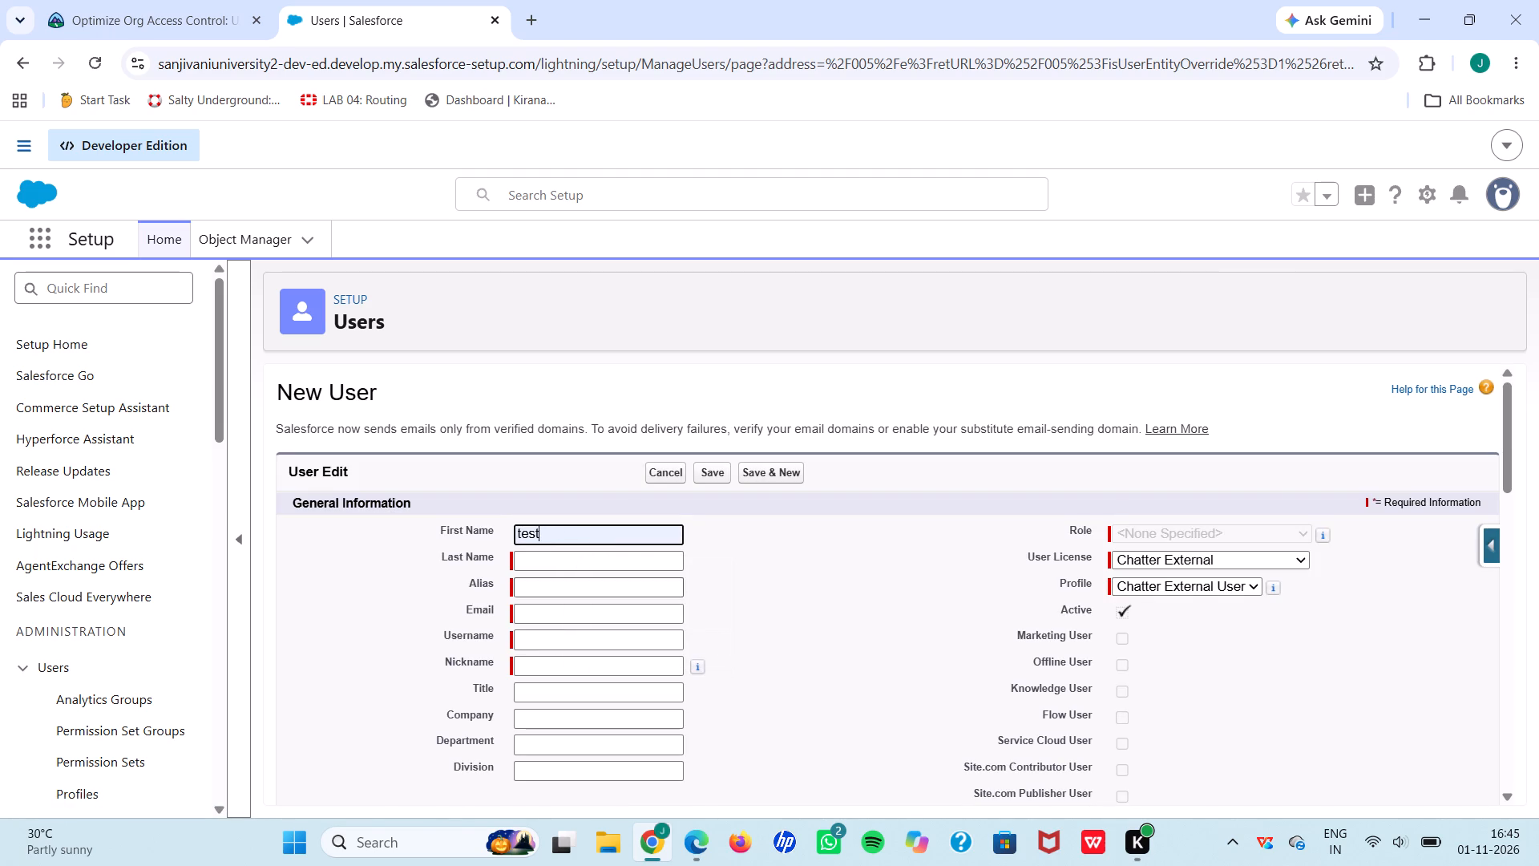
left_click(539, 560)
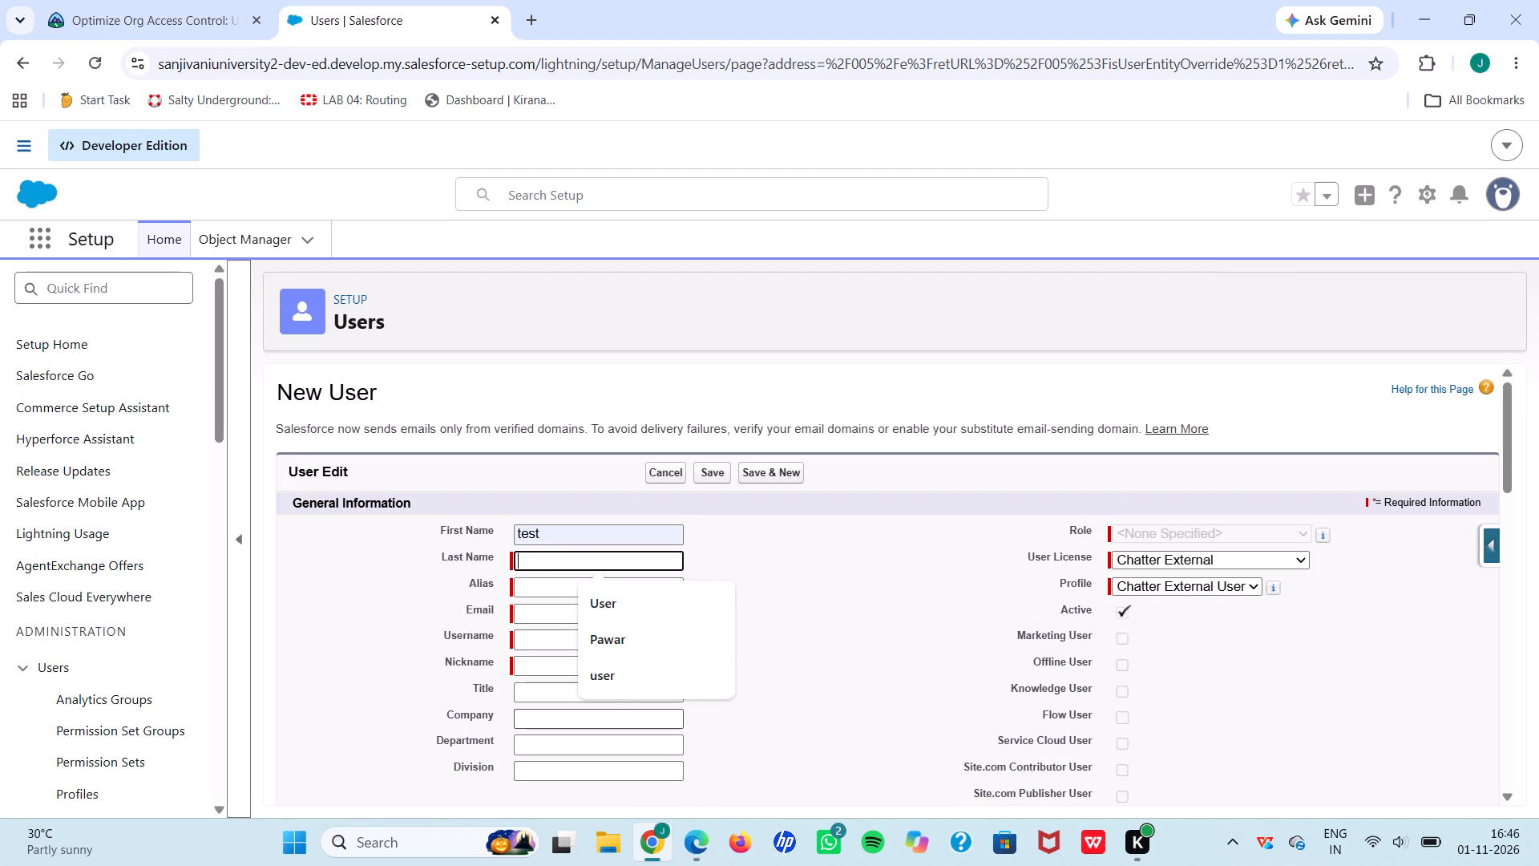
left_click(612, 681)
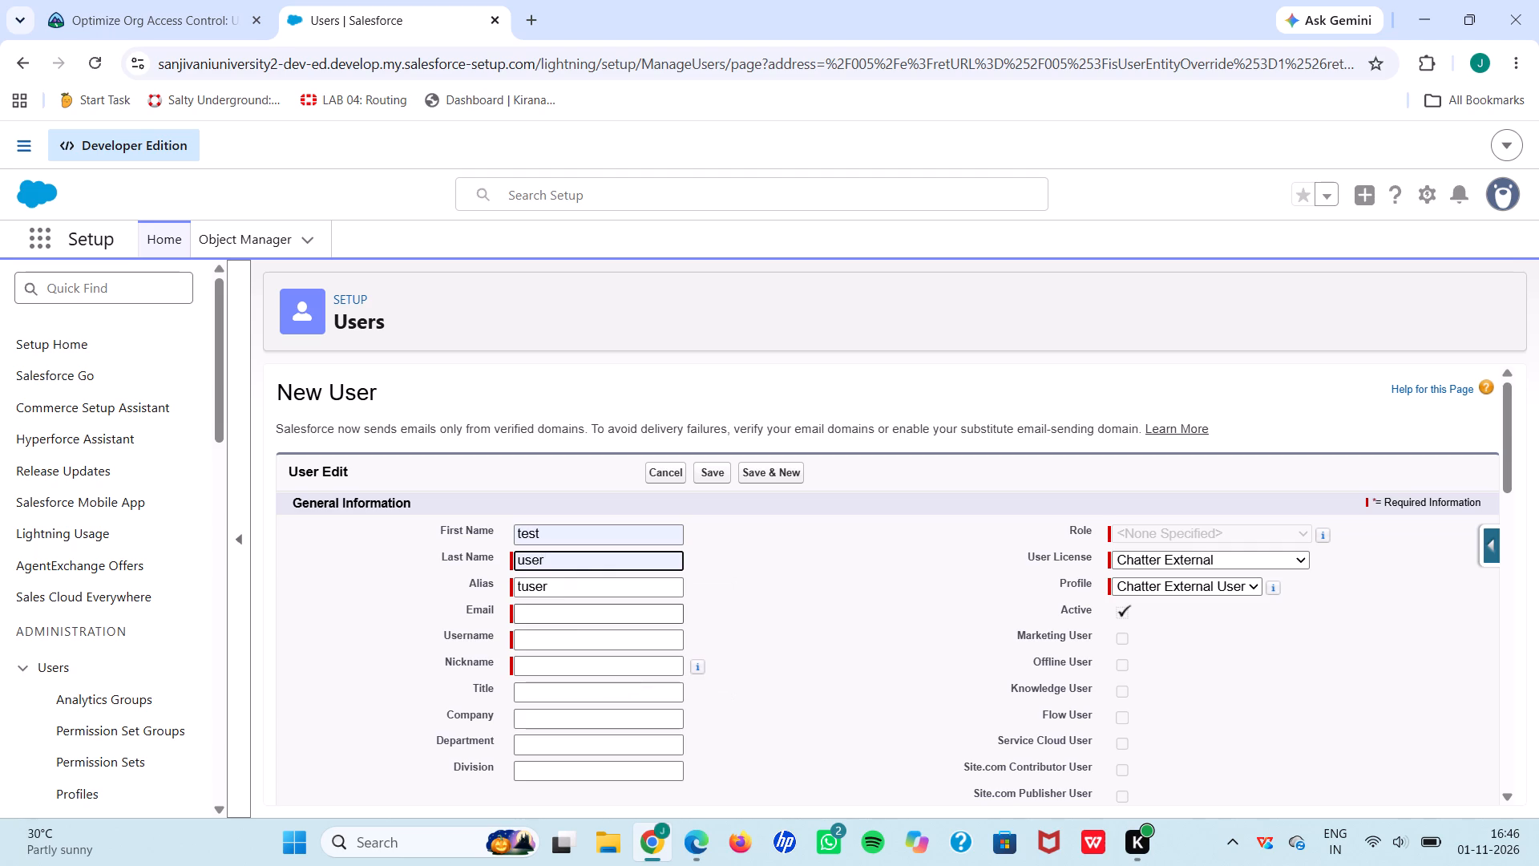
Replace the new user's alias with testuser.
left_click(566, 594)
key("BackSpace")
key("BackSpace")
key("BackSpace")
key("BackSpace")
key("BackSpace")
key("BackSpace")
key("BackSpace")
key("BackSpace")
key("BackSpace")
key("BackSpace")
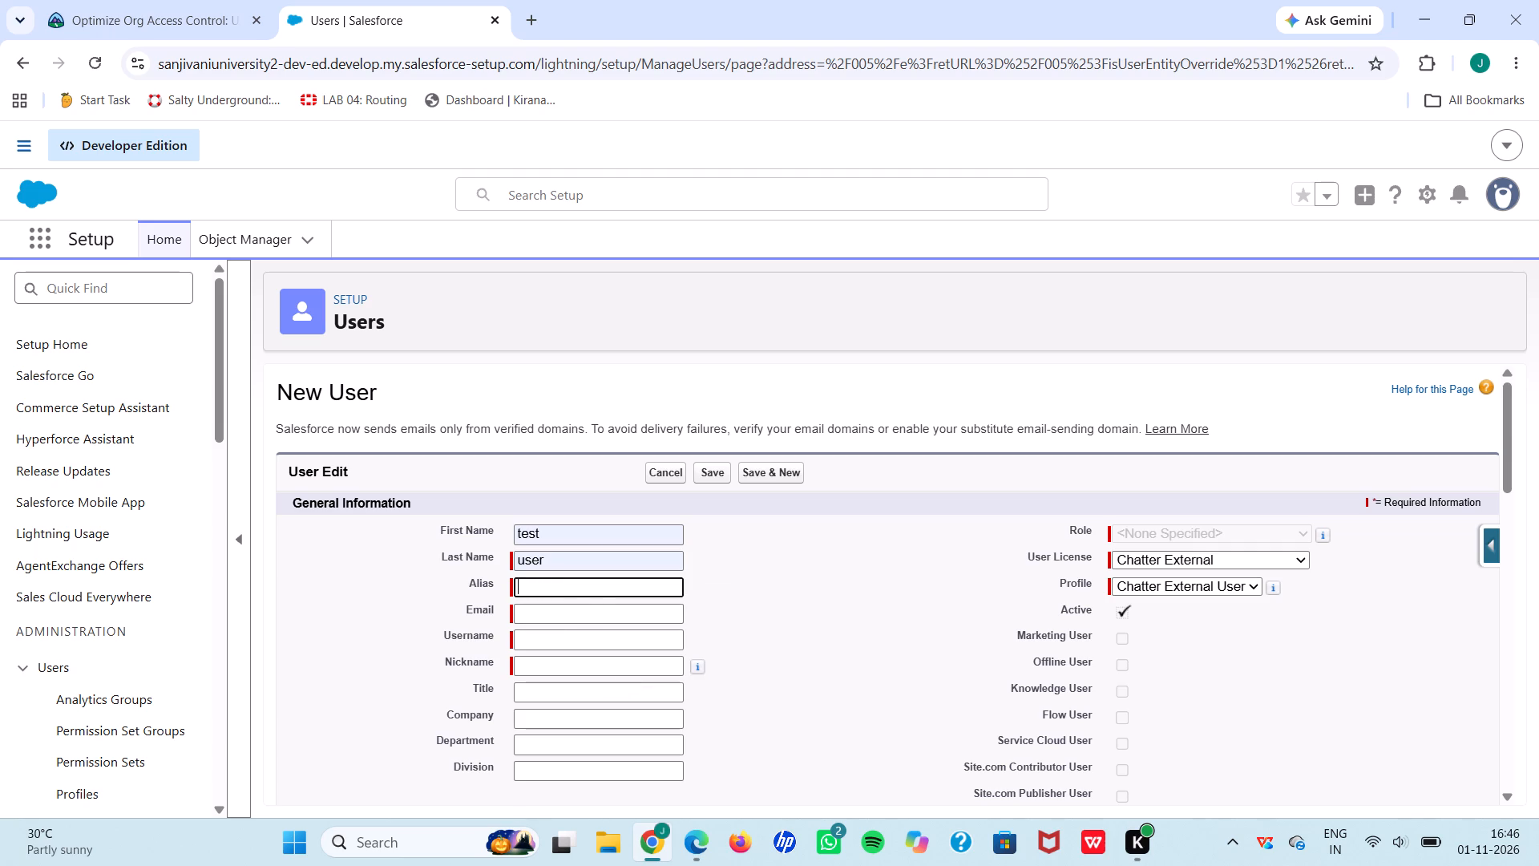
left_click(562, 590)
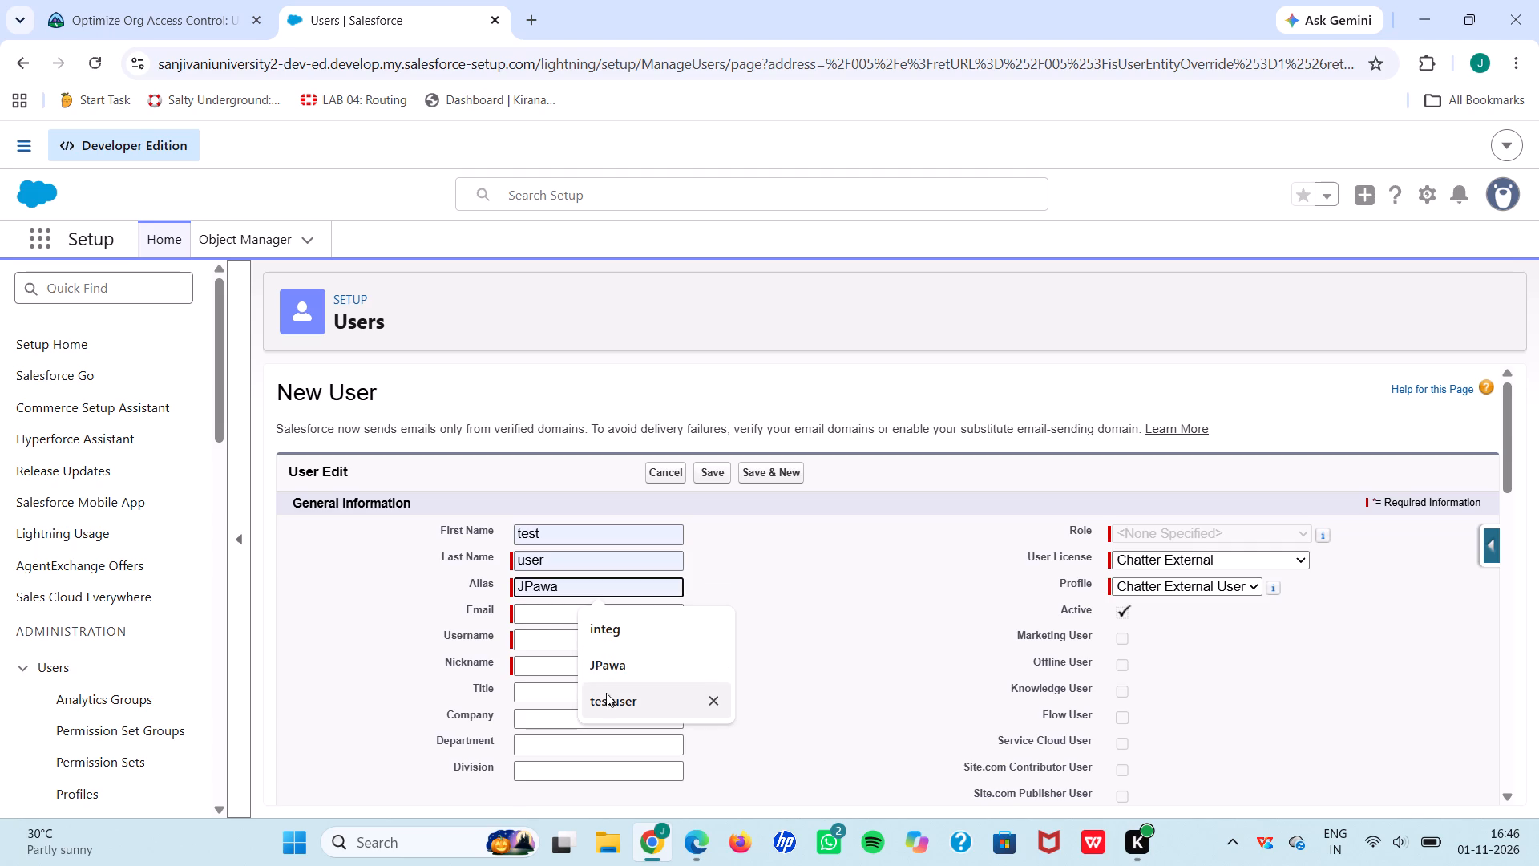
left_click(611, 699)
left_click(177, 0)
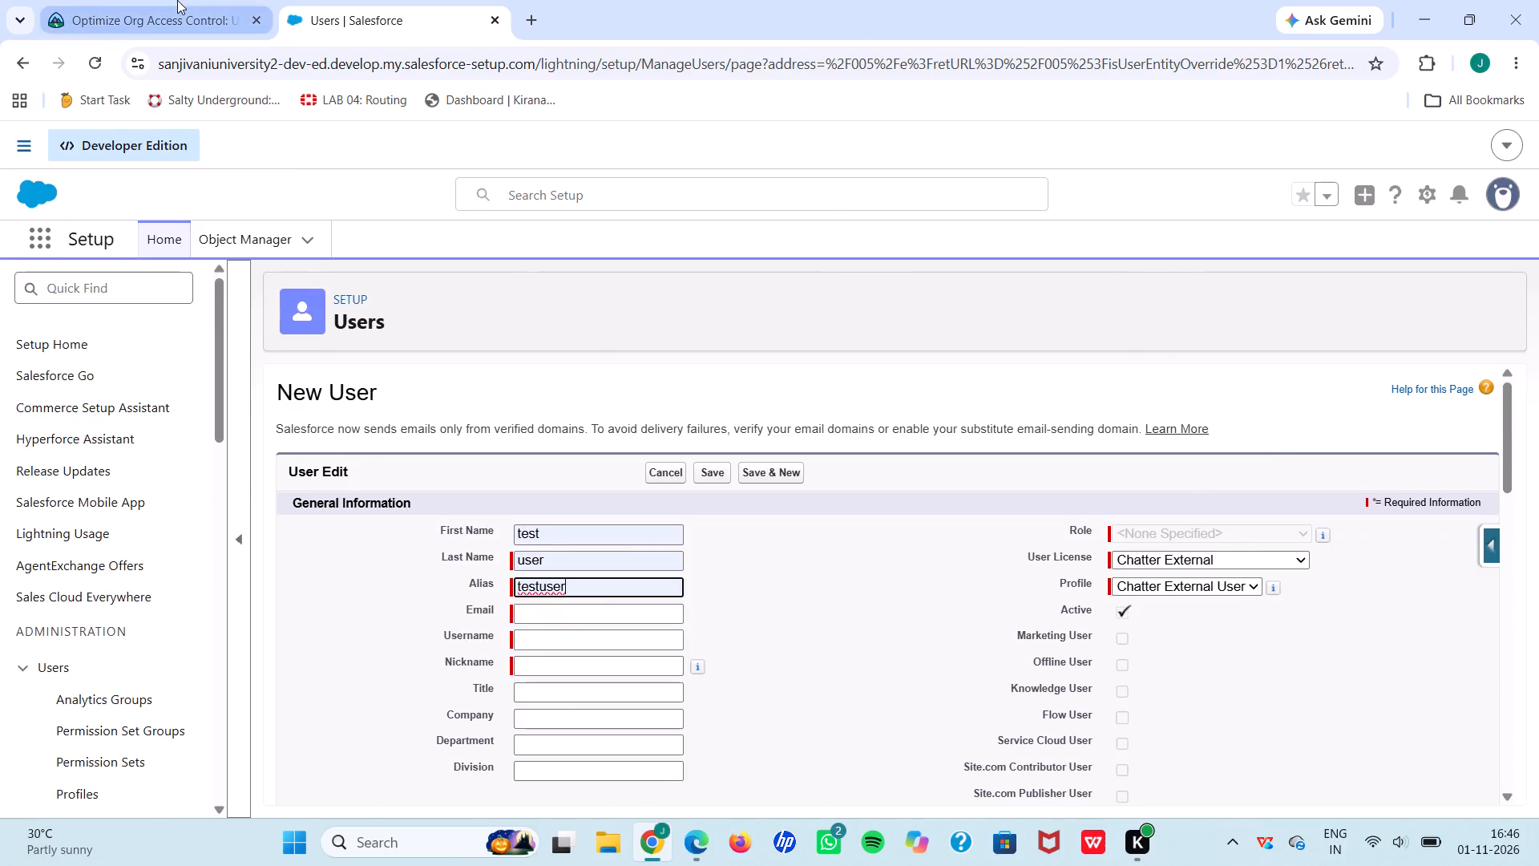
left_click(366, 0)
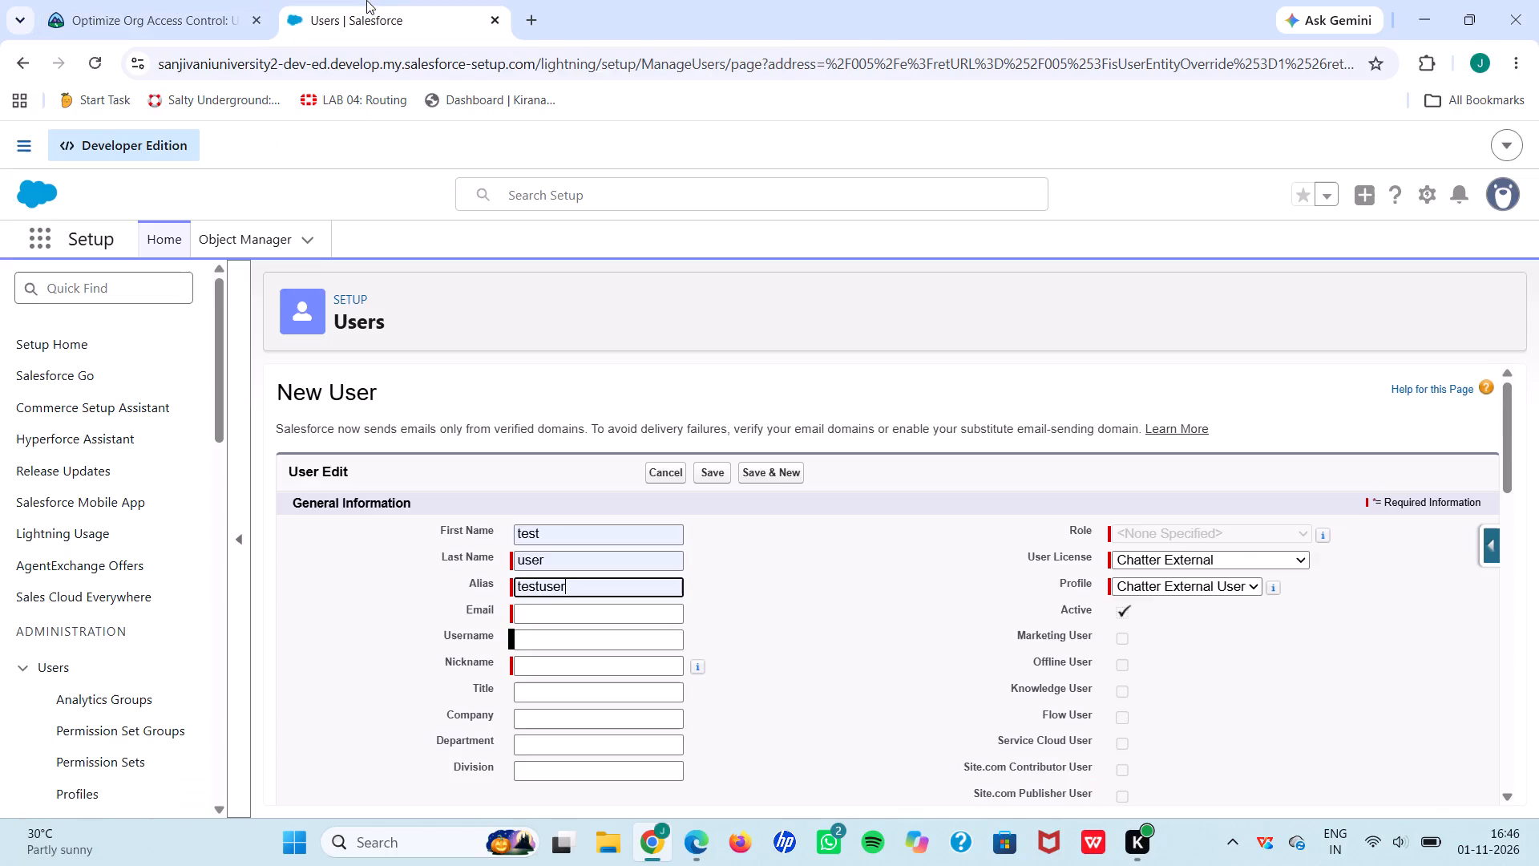
Fill in the new user's email address from the saved suggestions.
left_click(545, 612)
left_click(629, 654)
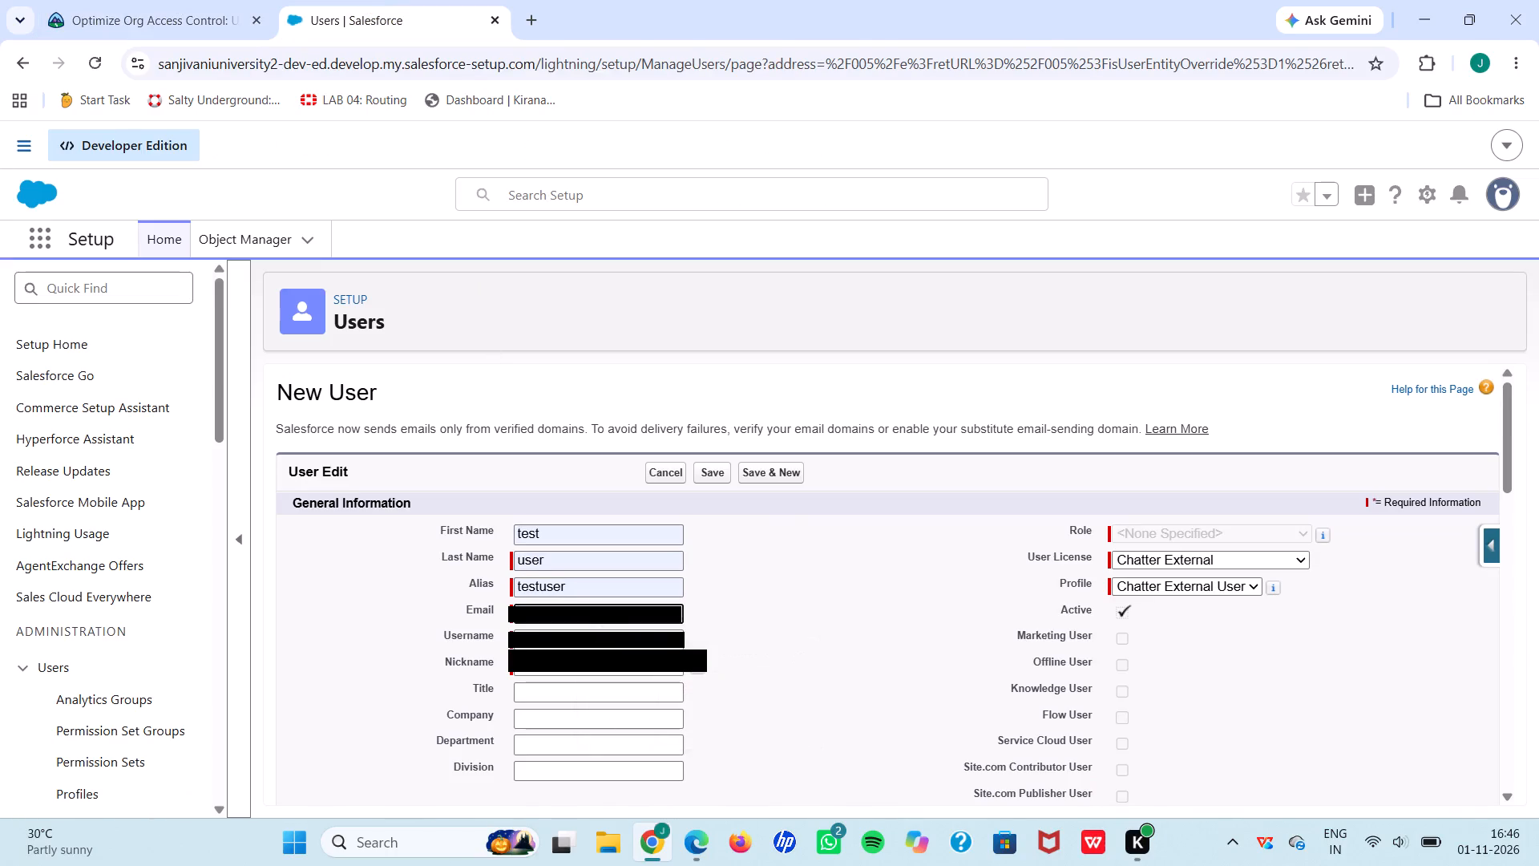
Replace the new user's automatically filled nickname with the account owner's first name.
left_click(628, 666)
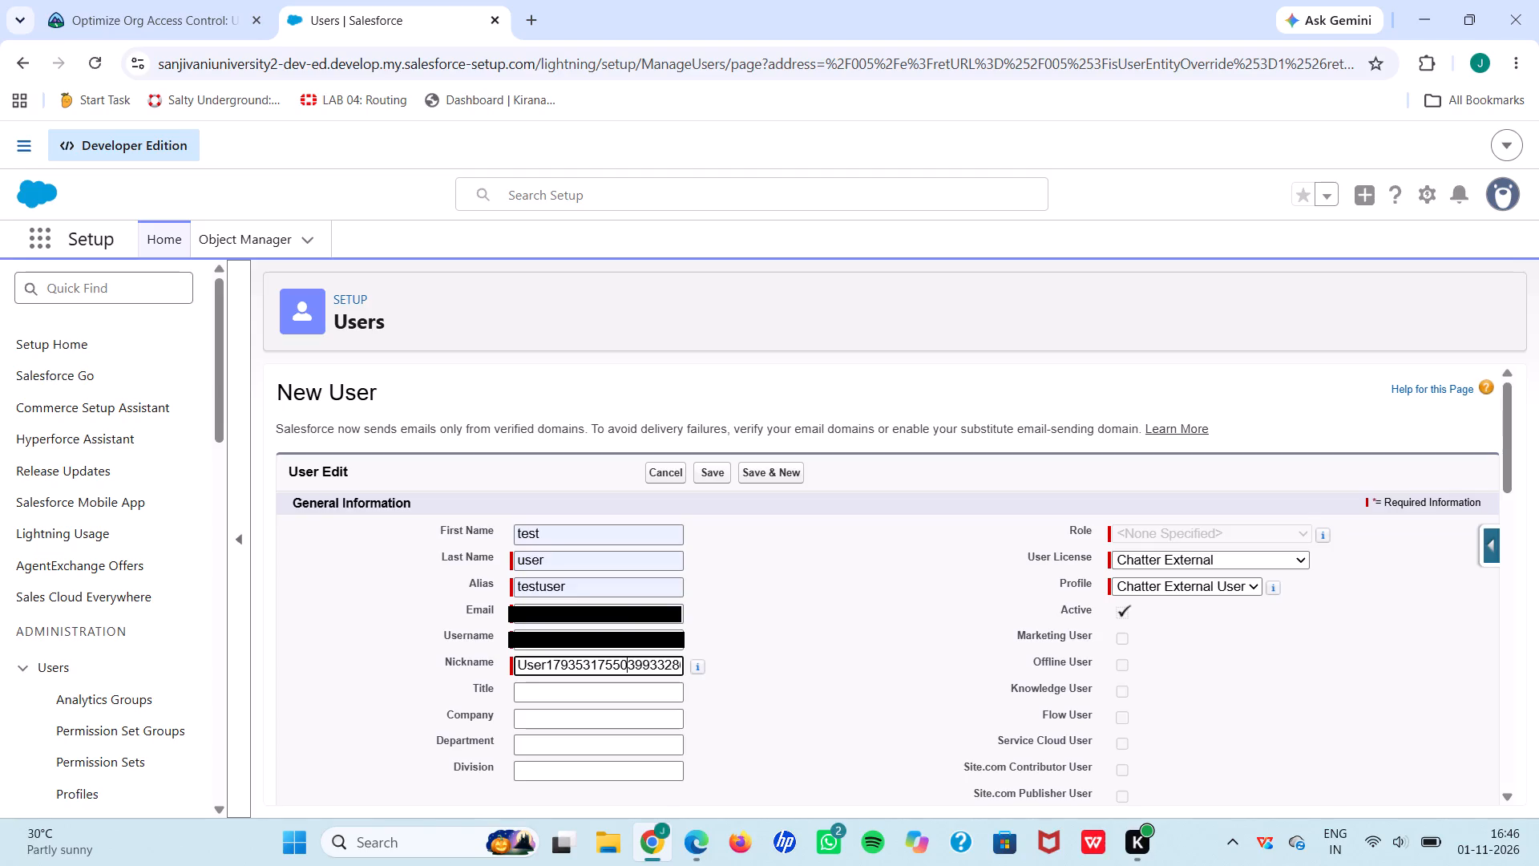
key("ctrl+a")
key("BackSpace")
type("agruti")
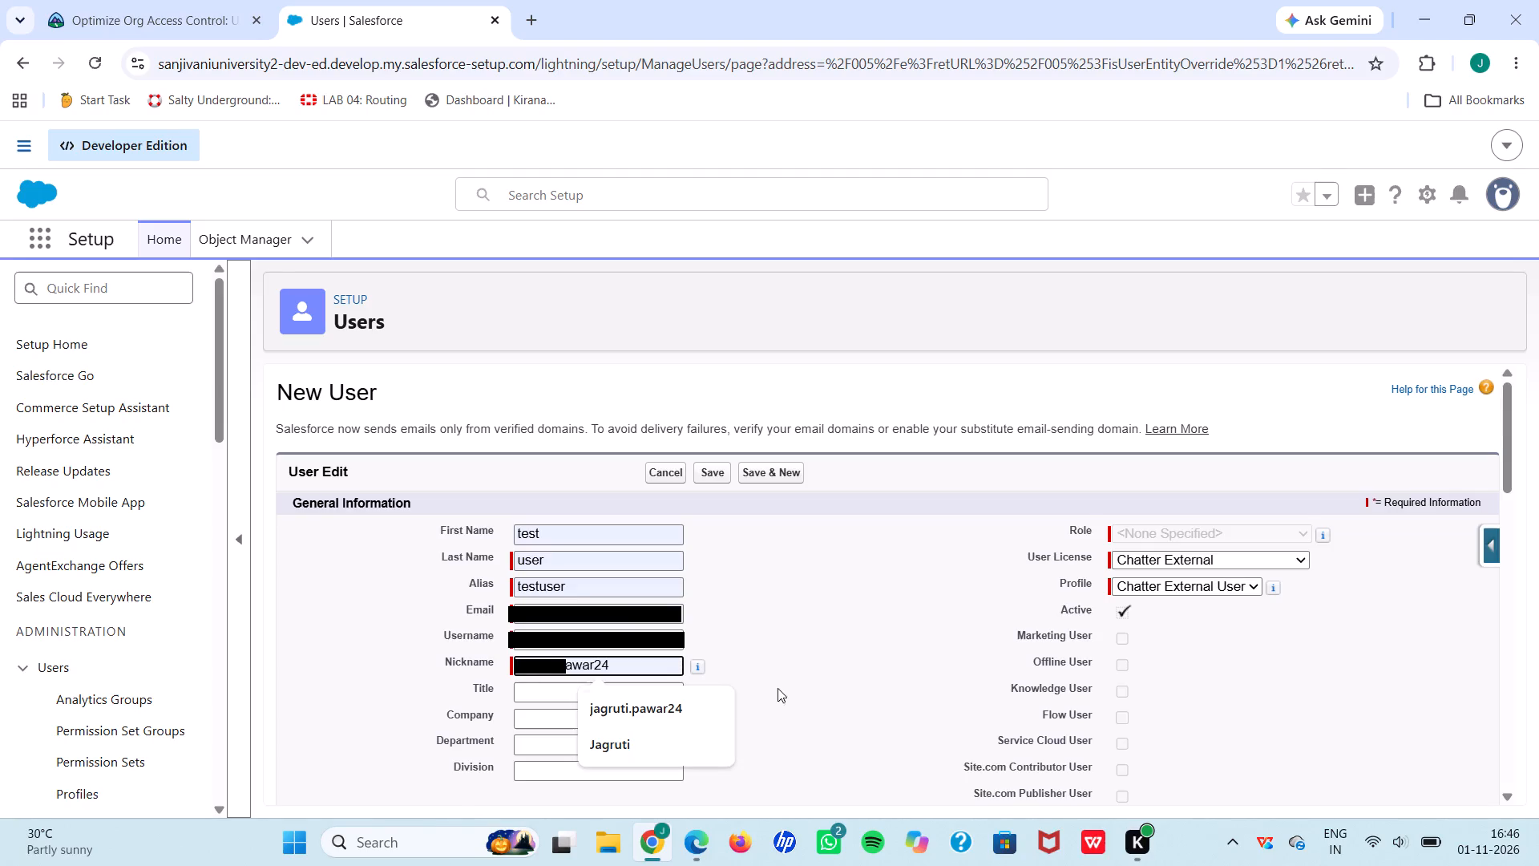
left_click(882, 663)
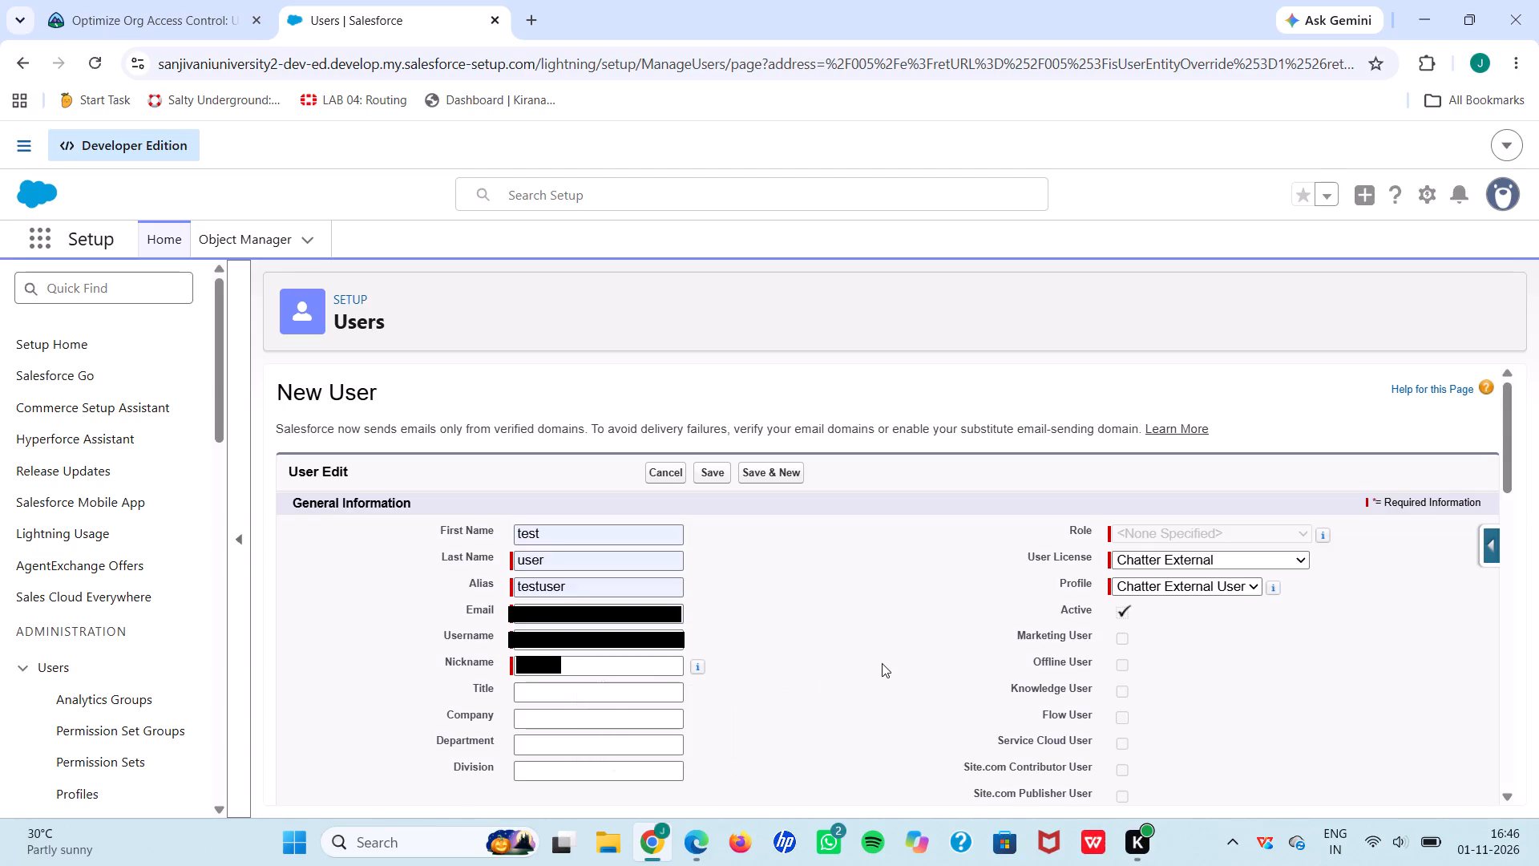
Assign the Salesforce user license and the Minimum Access - Salesforce profile, and try to save the new user.
left_click(1287, 559)
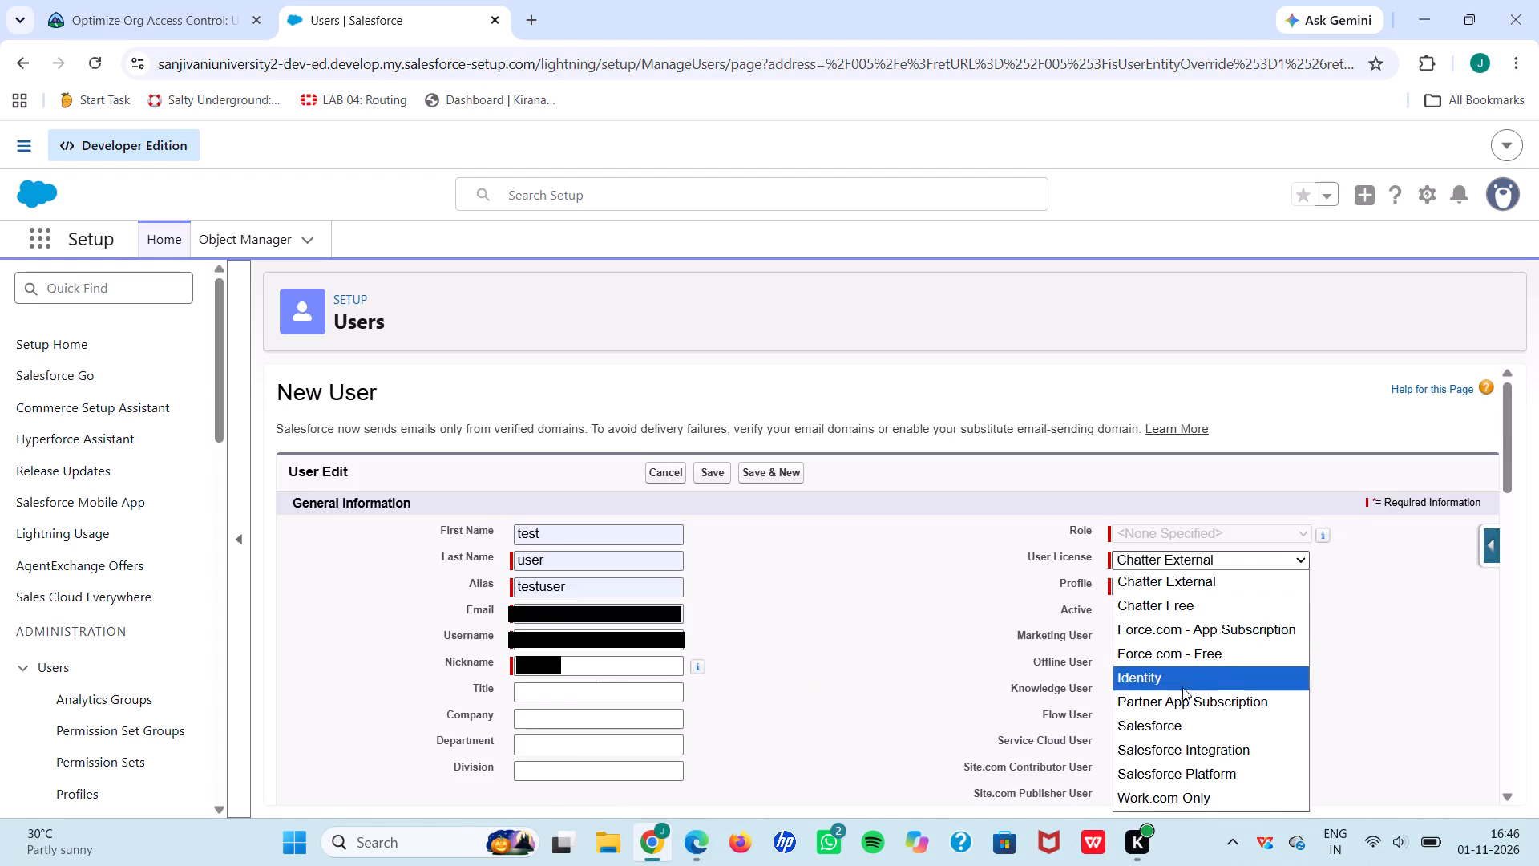
left_click(1179, 725)
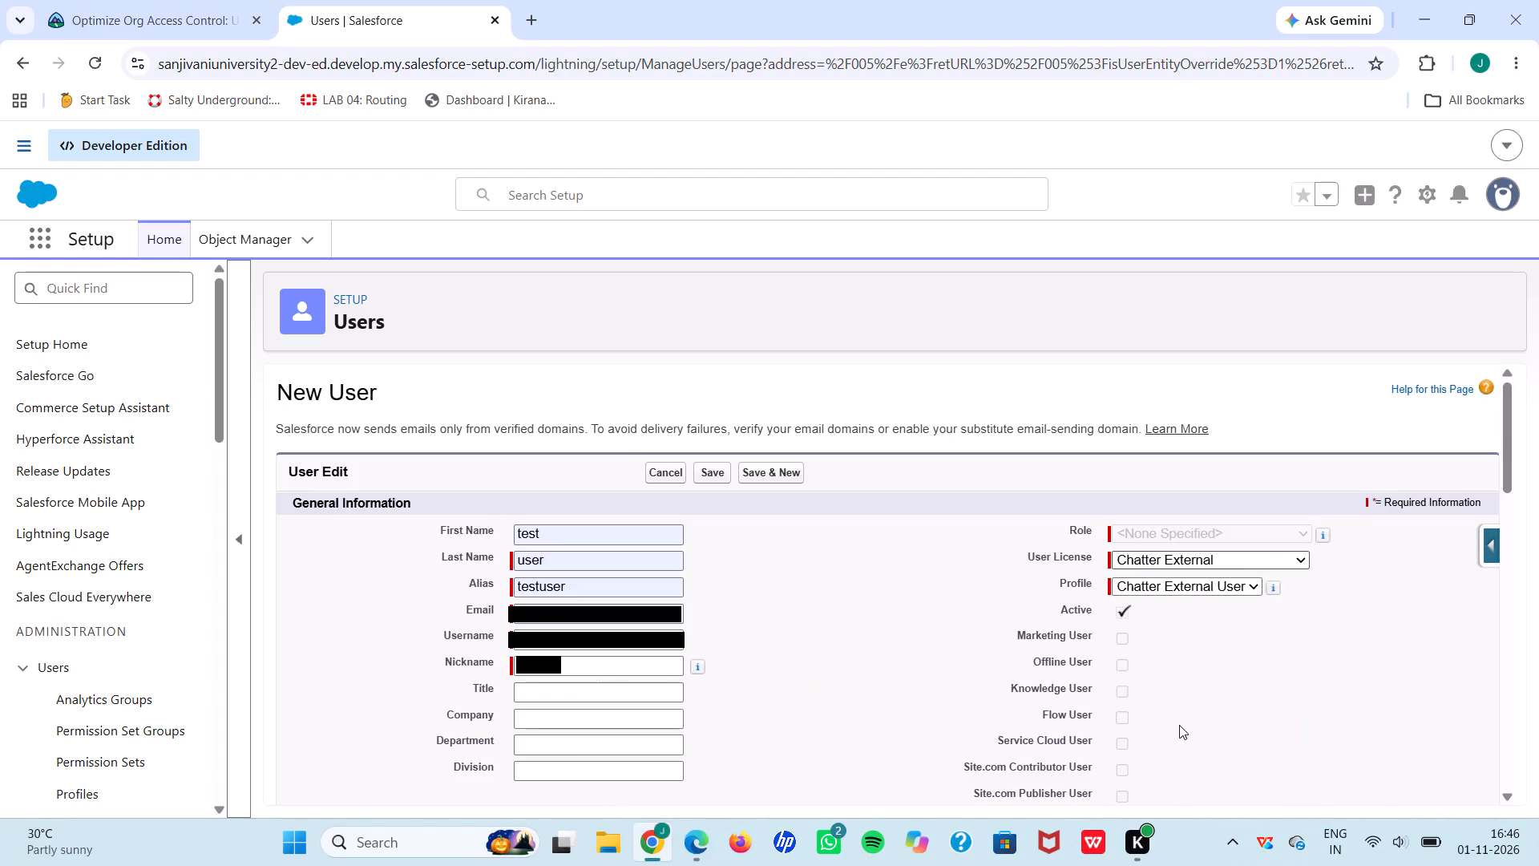
left_click(1174, 588)
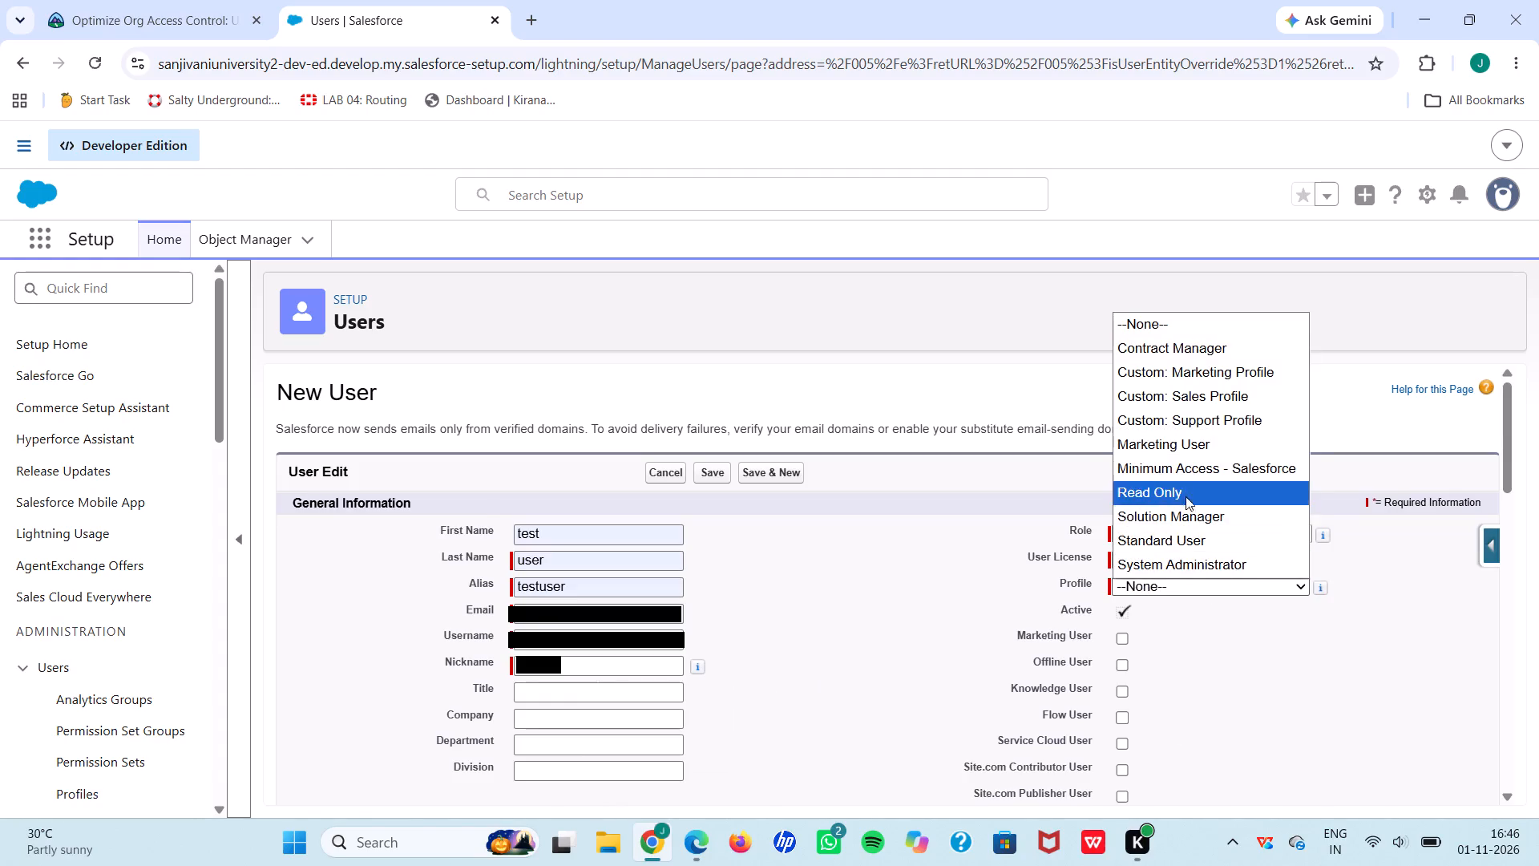
left_click(1214, 467)
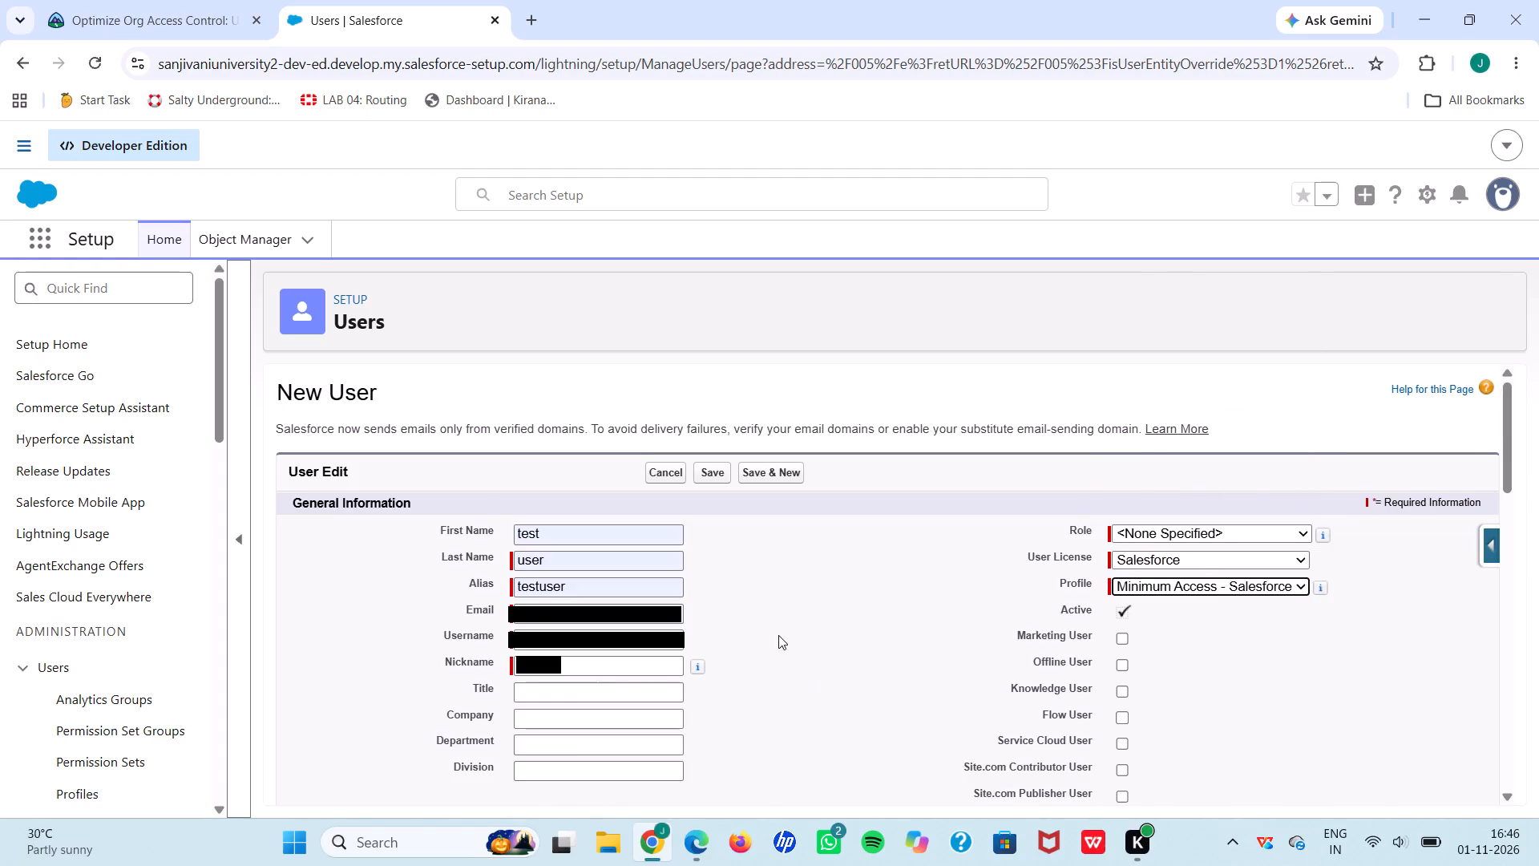
left_click(710, 468)
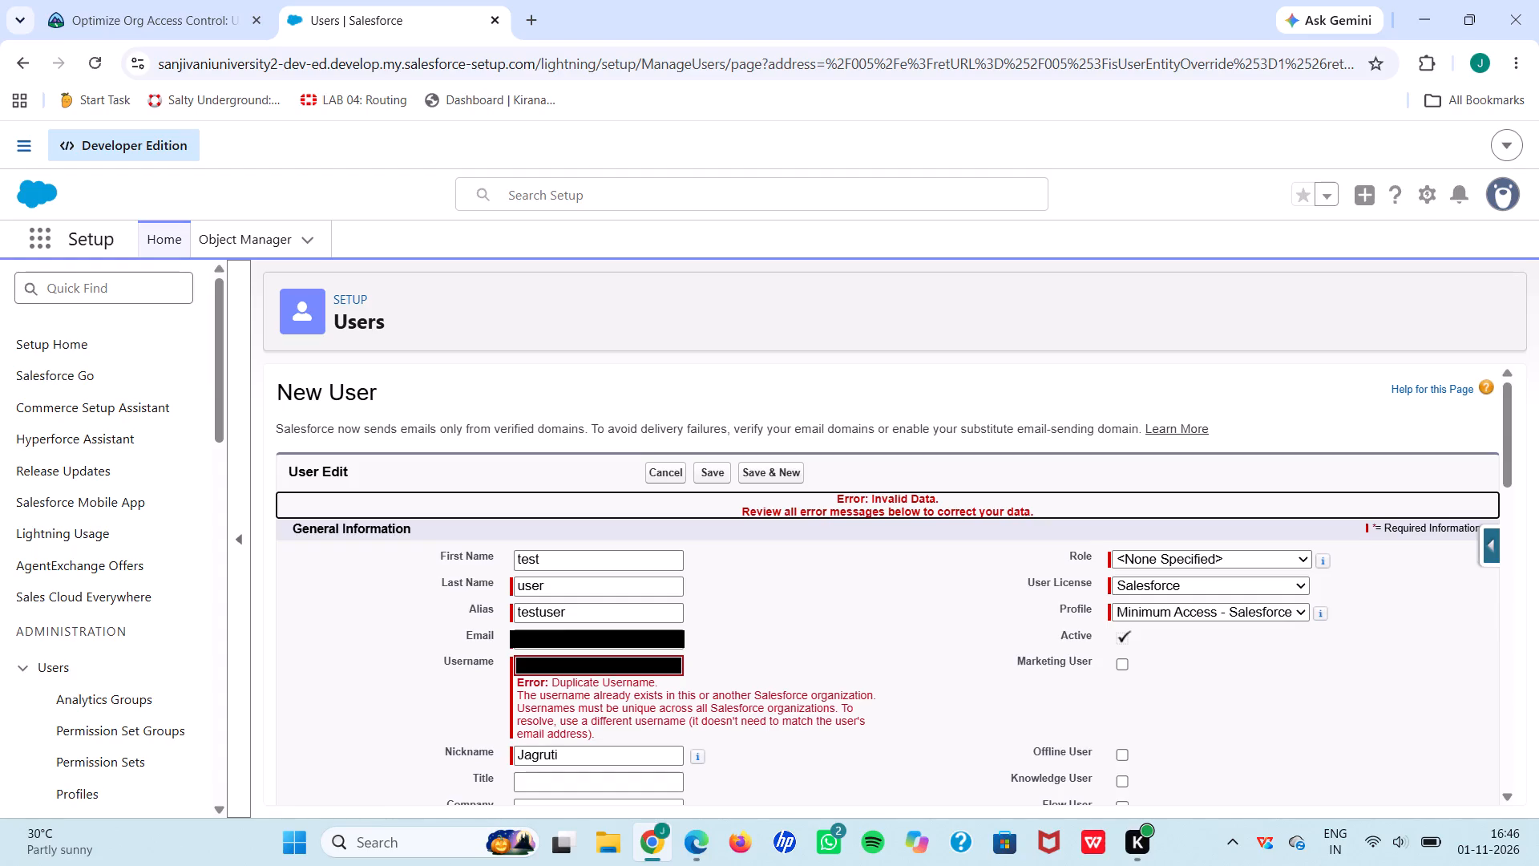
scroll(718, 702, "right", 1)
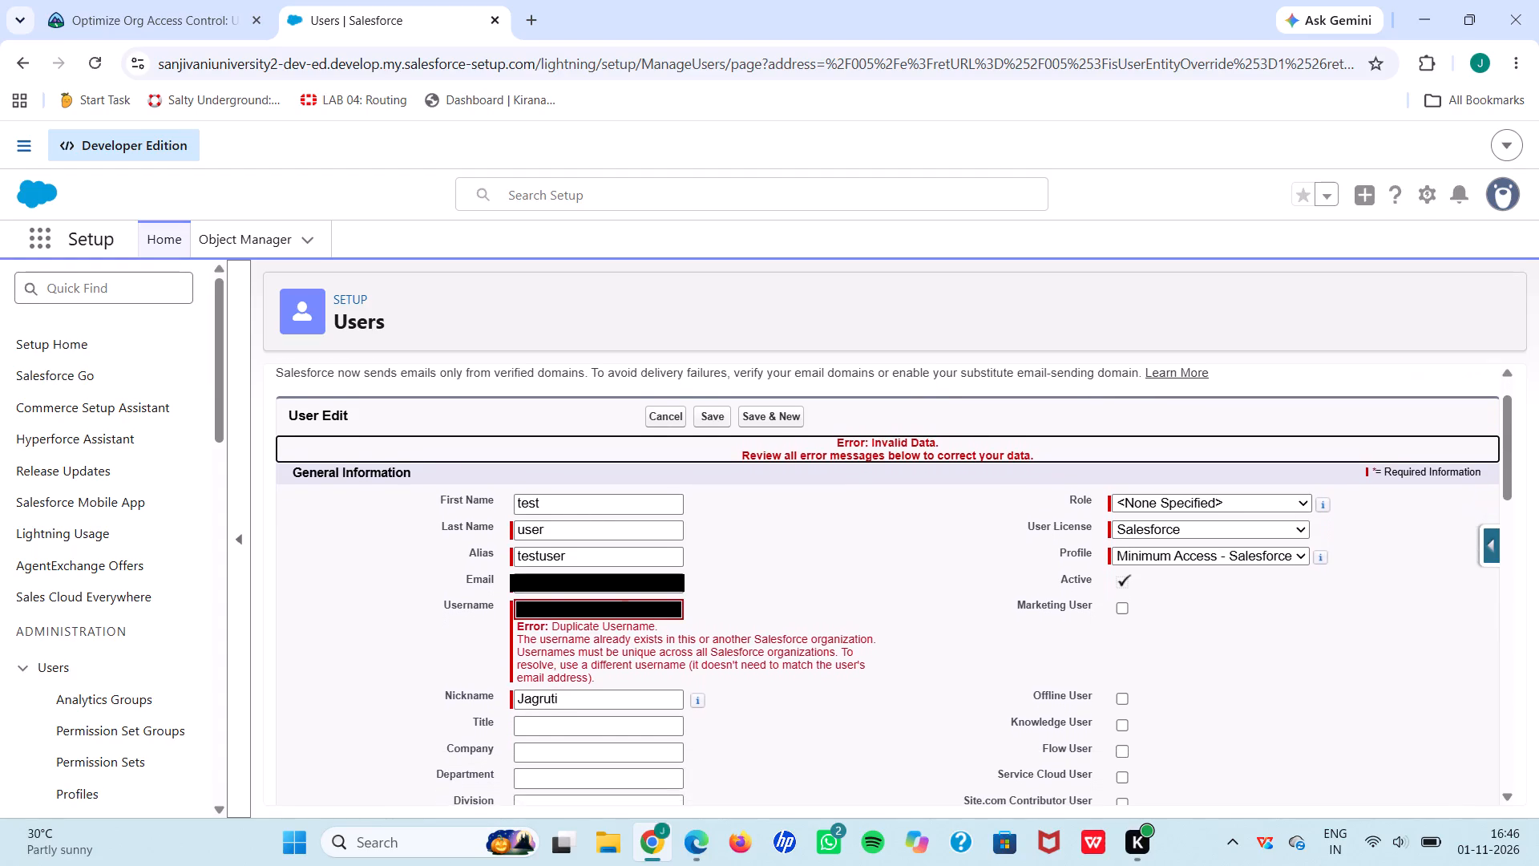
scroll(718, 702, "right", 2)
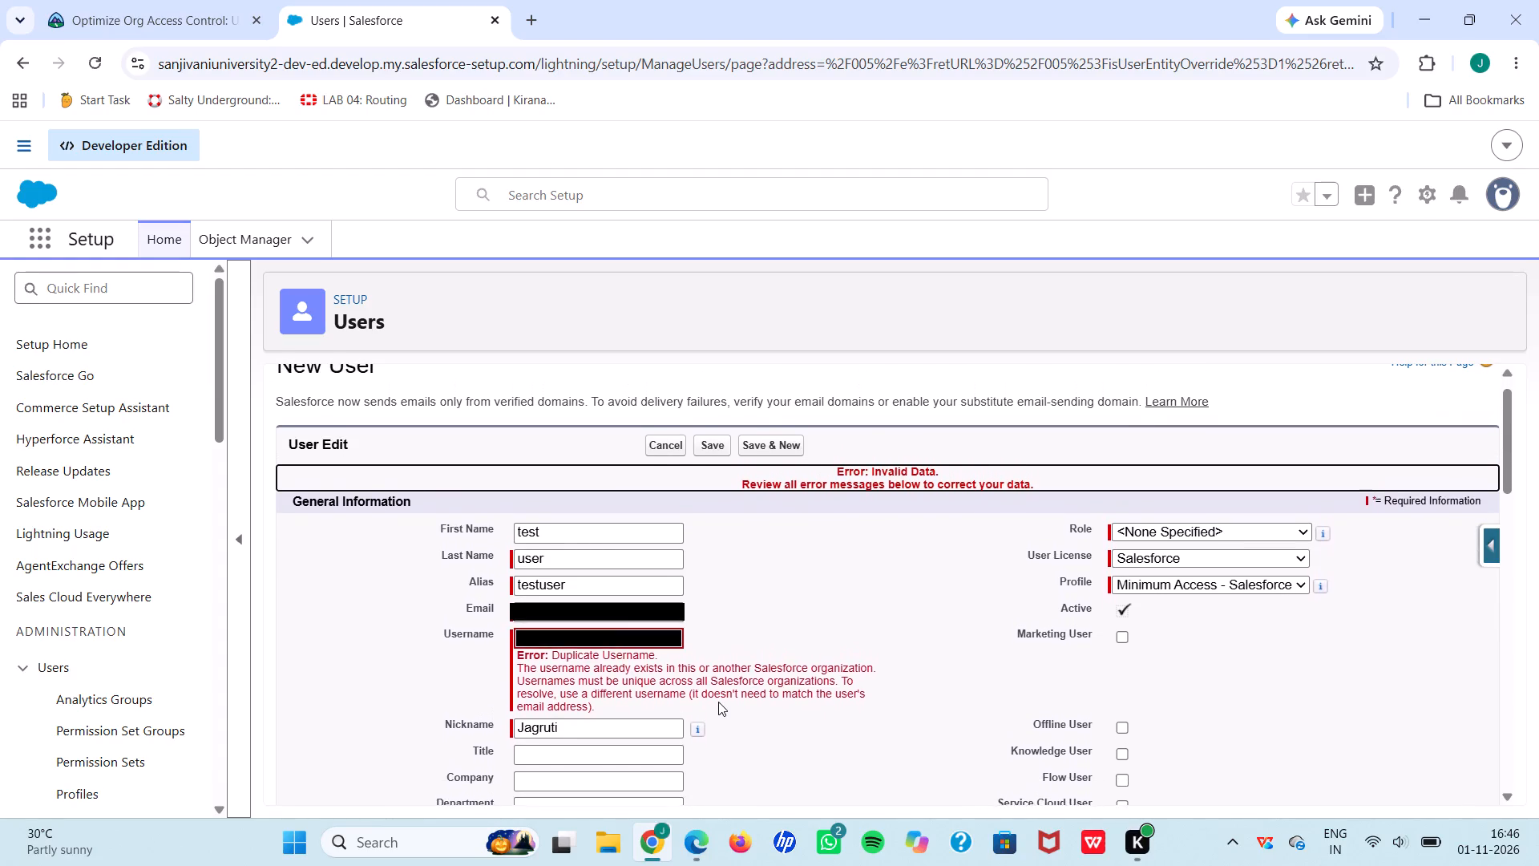
Search the web for gmail login in a new browser tab.
scroll(718, 702, "right", 1)
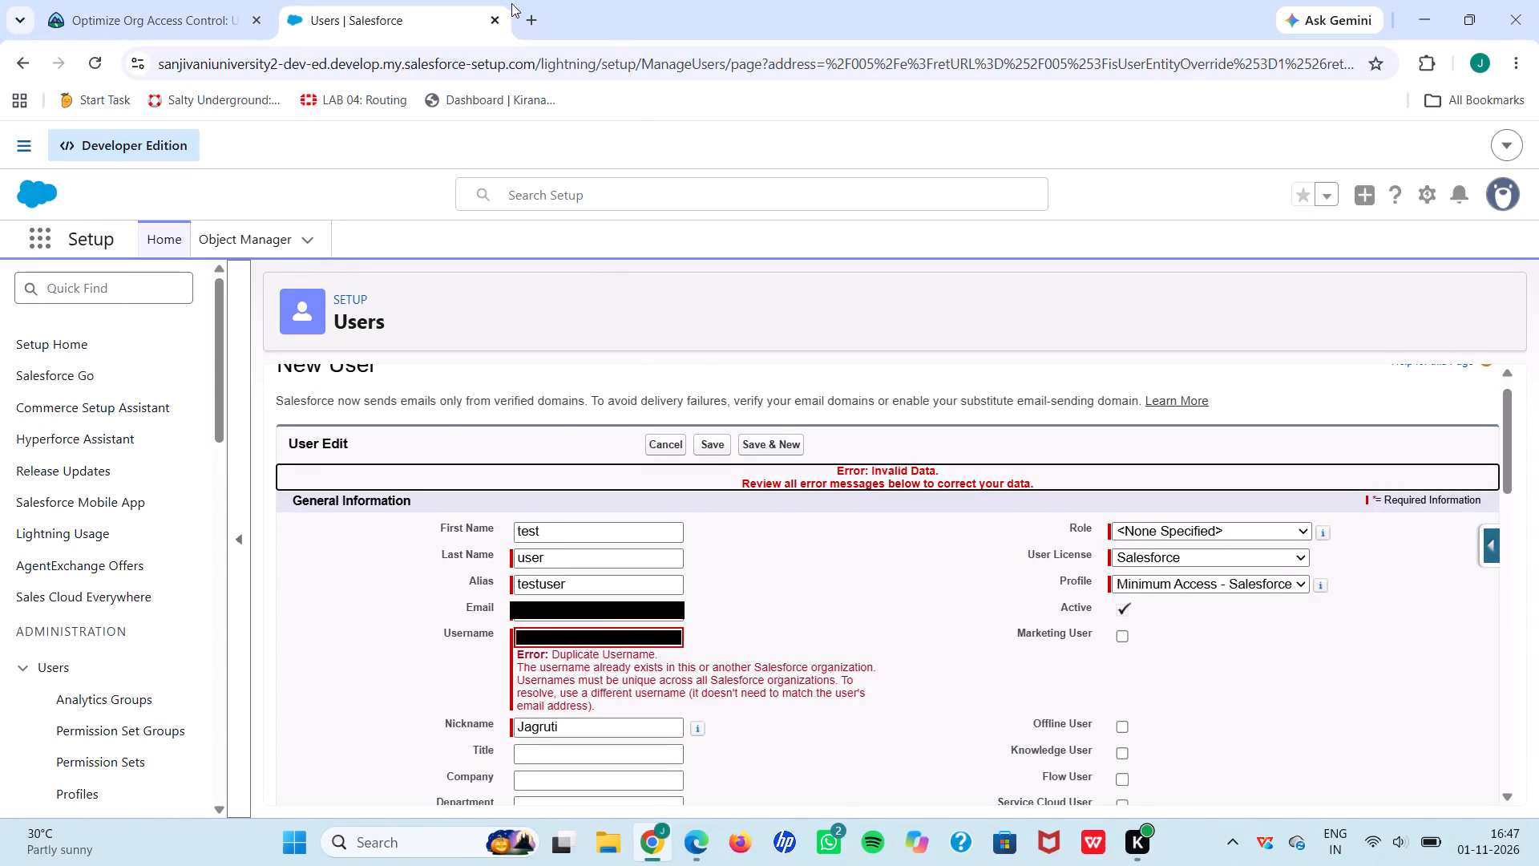
left_click(533, 18)
left_click(492, 57)
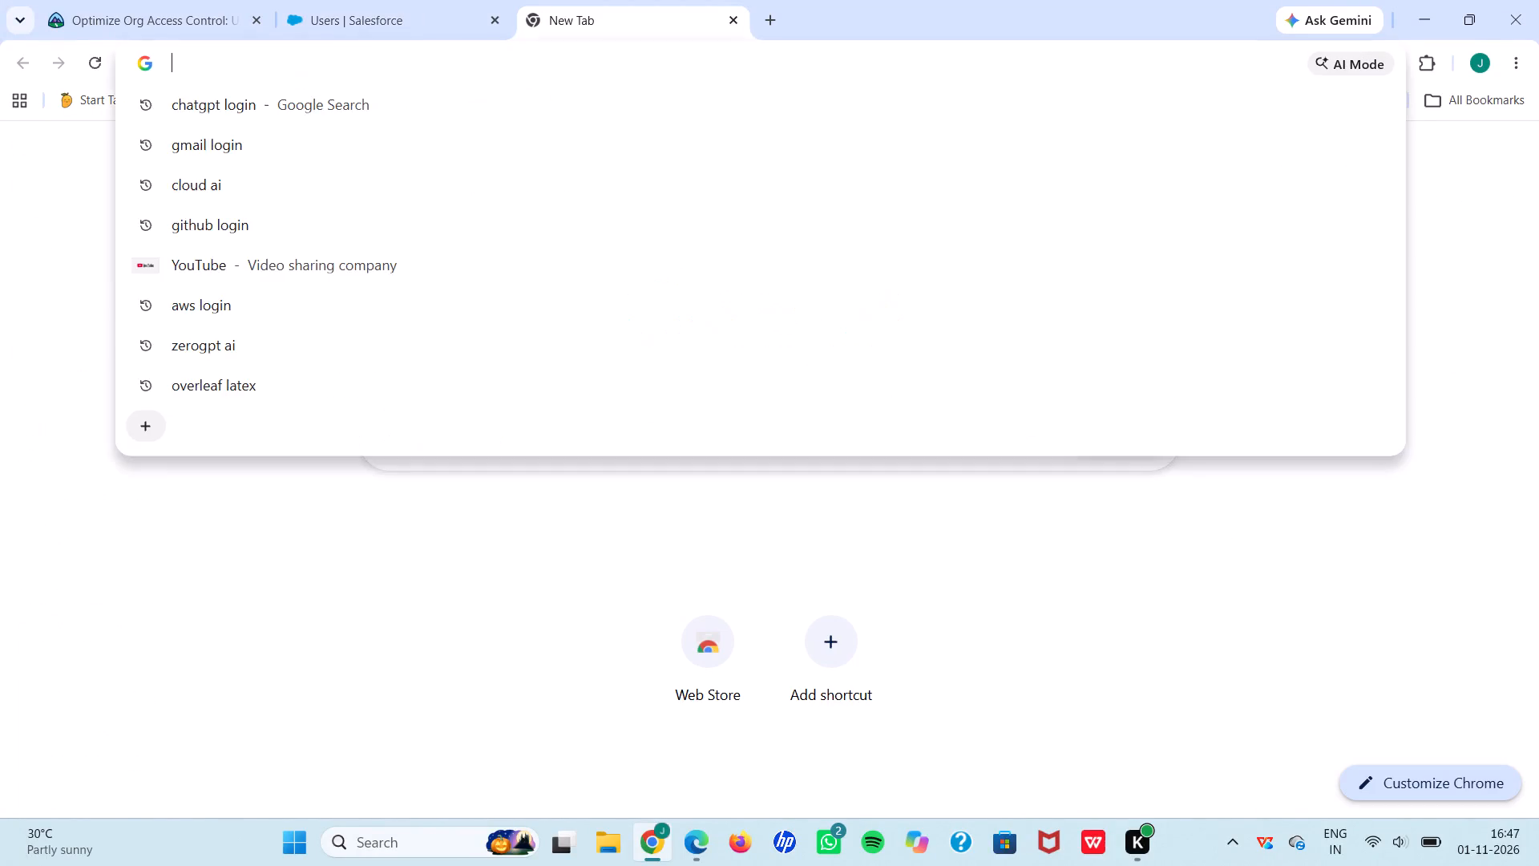
left_click(270, 141)
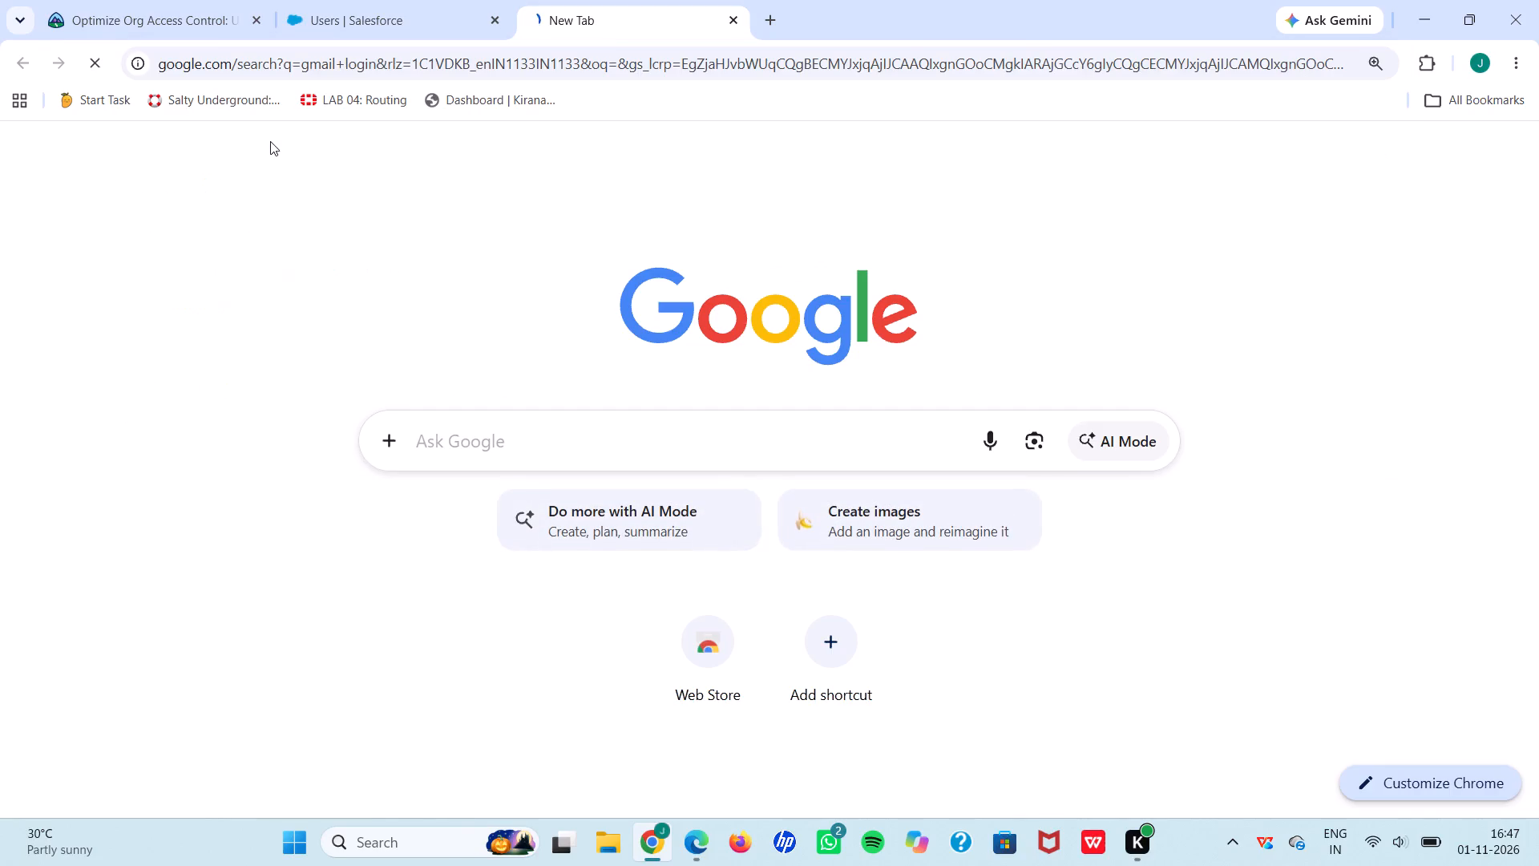
Return to the Trailhead challenge to review the requirements for the new test user.
left_click(91, 0)
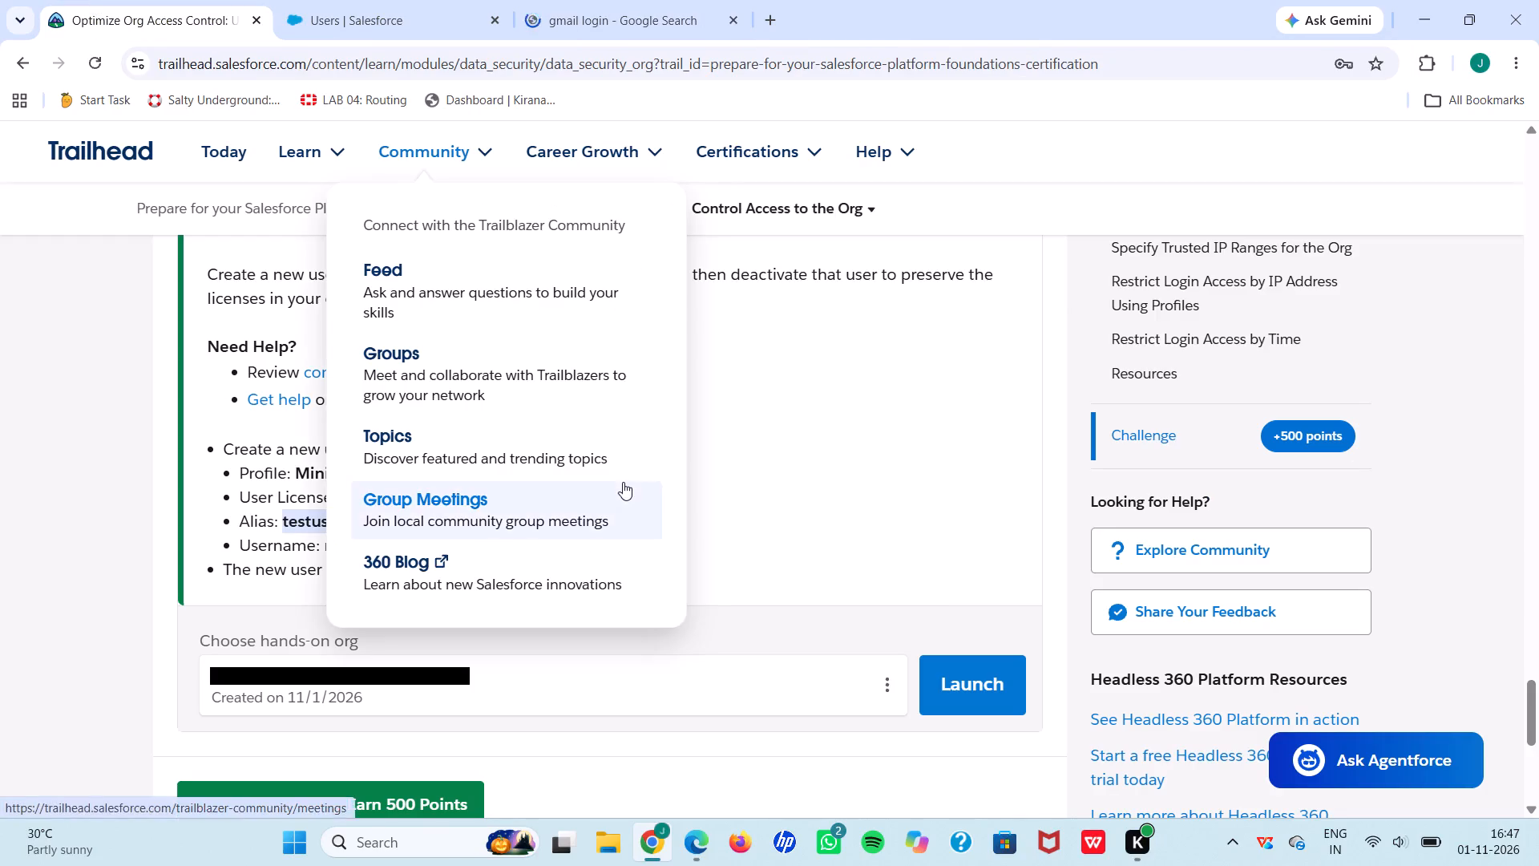
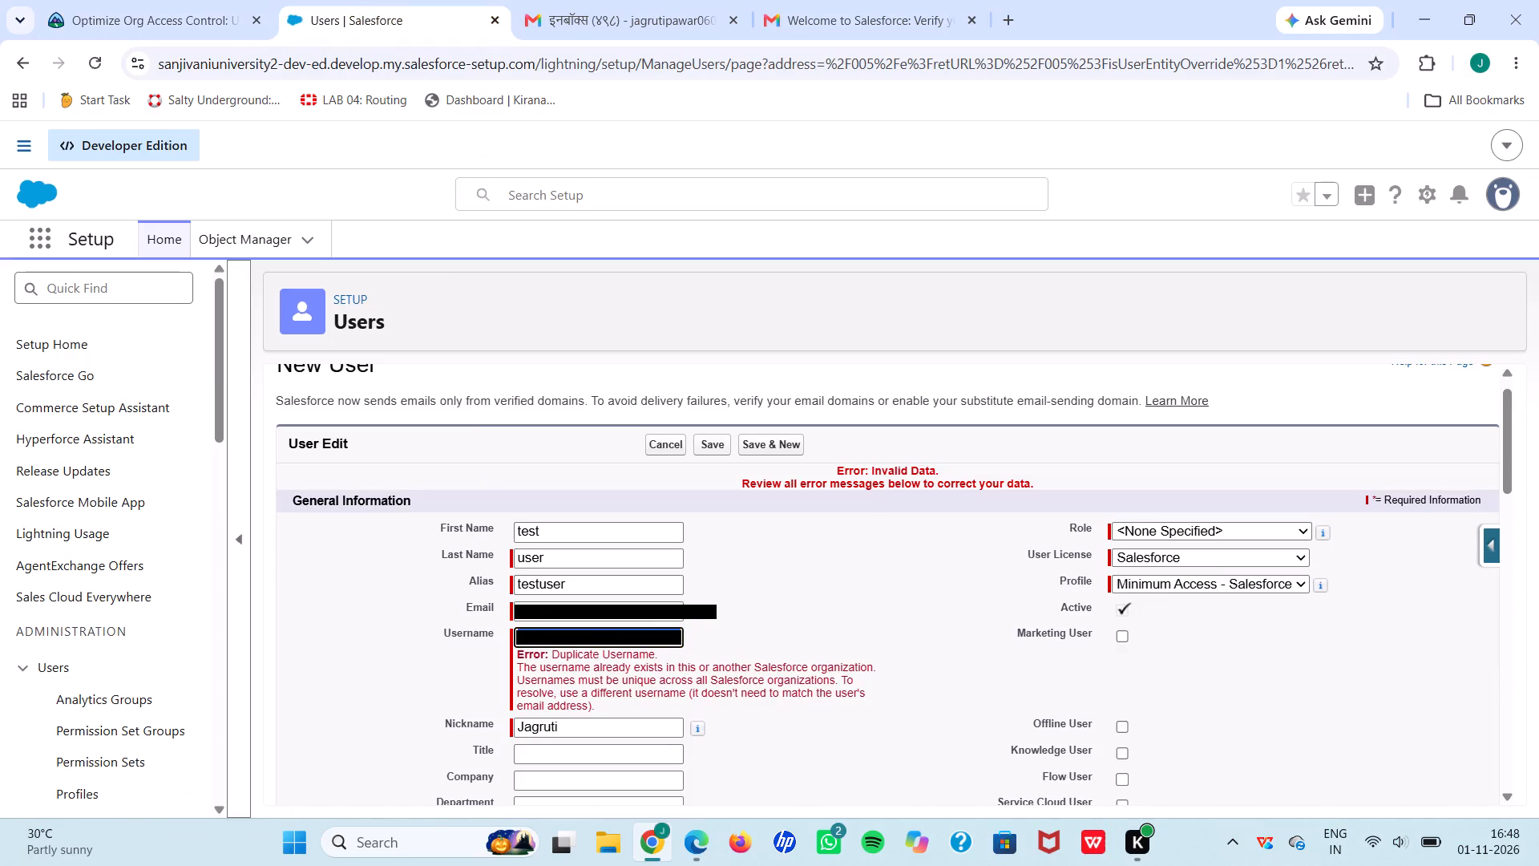
Replace the new user's username with the copied one and try to save the user again.
key("BackSpace")
key("ctrl+v")
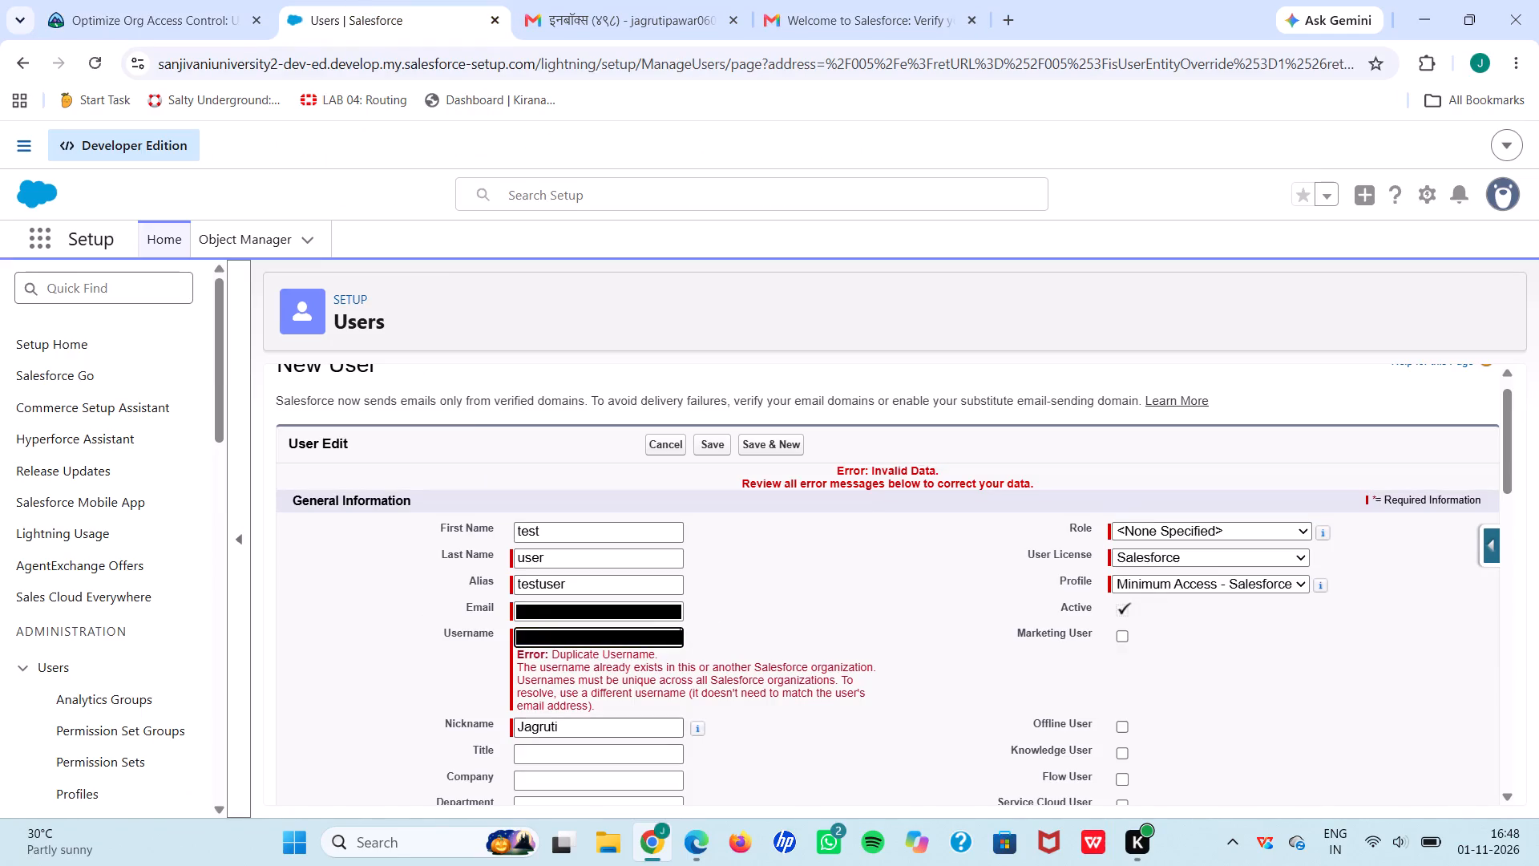
left_click(713, 447)
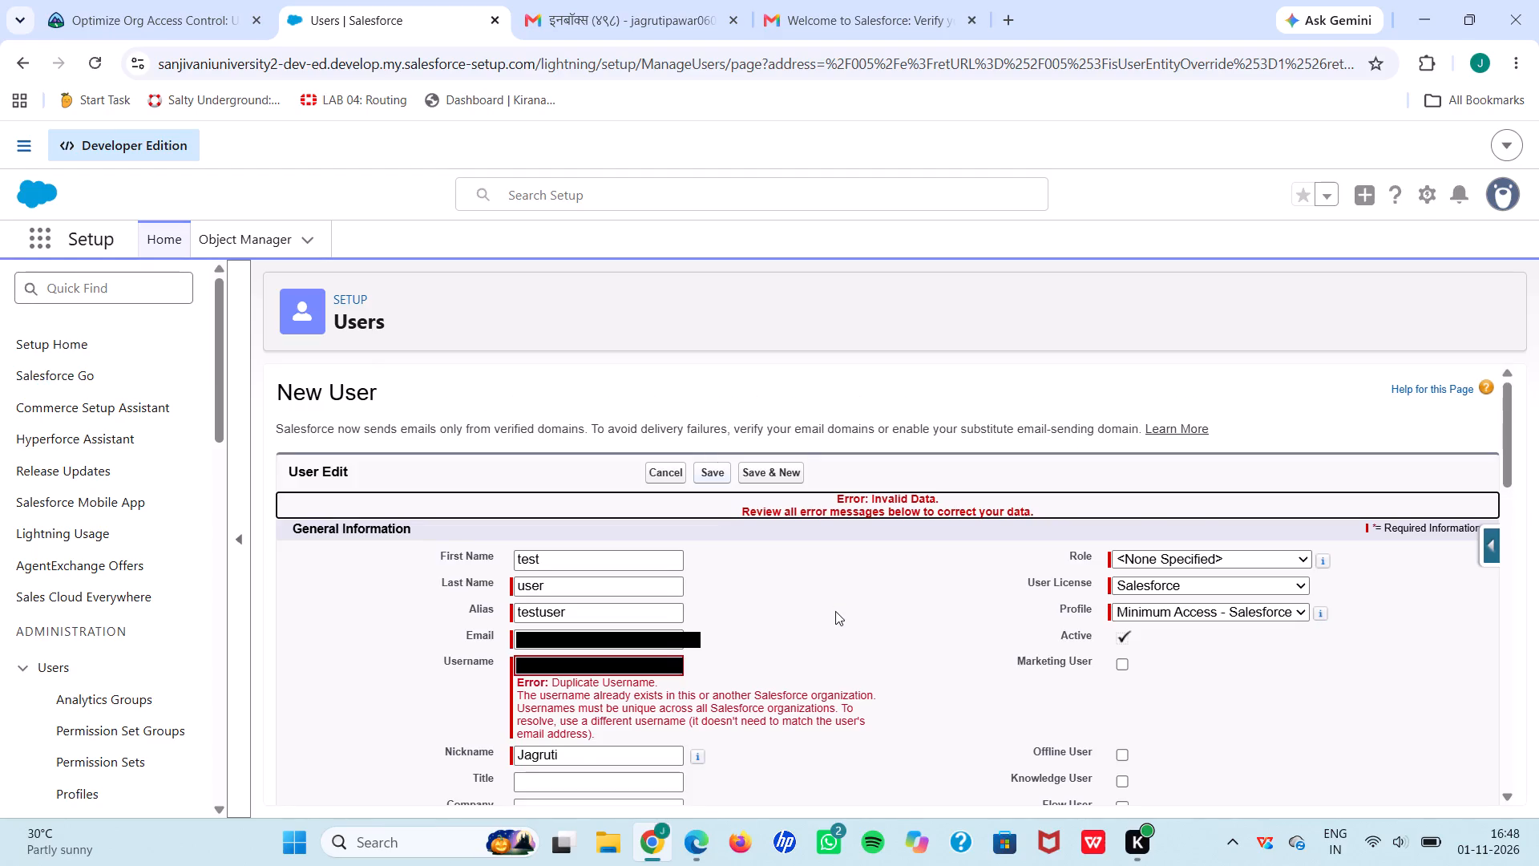
scroll(835, 611, "down", 1)
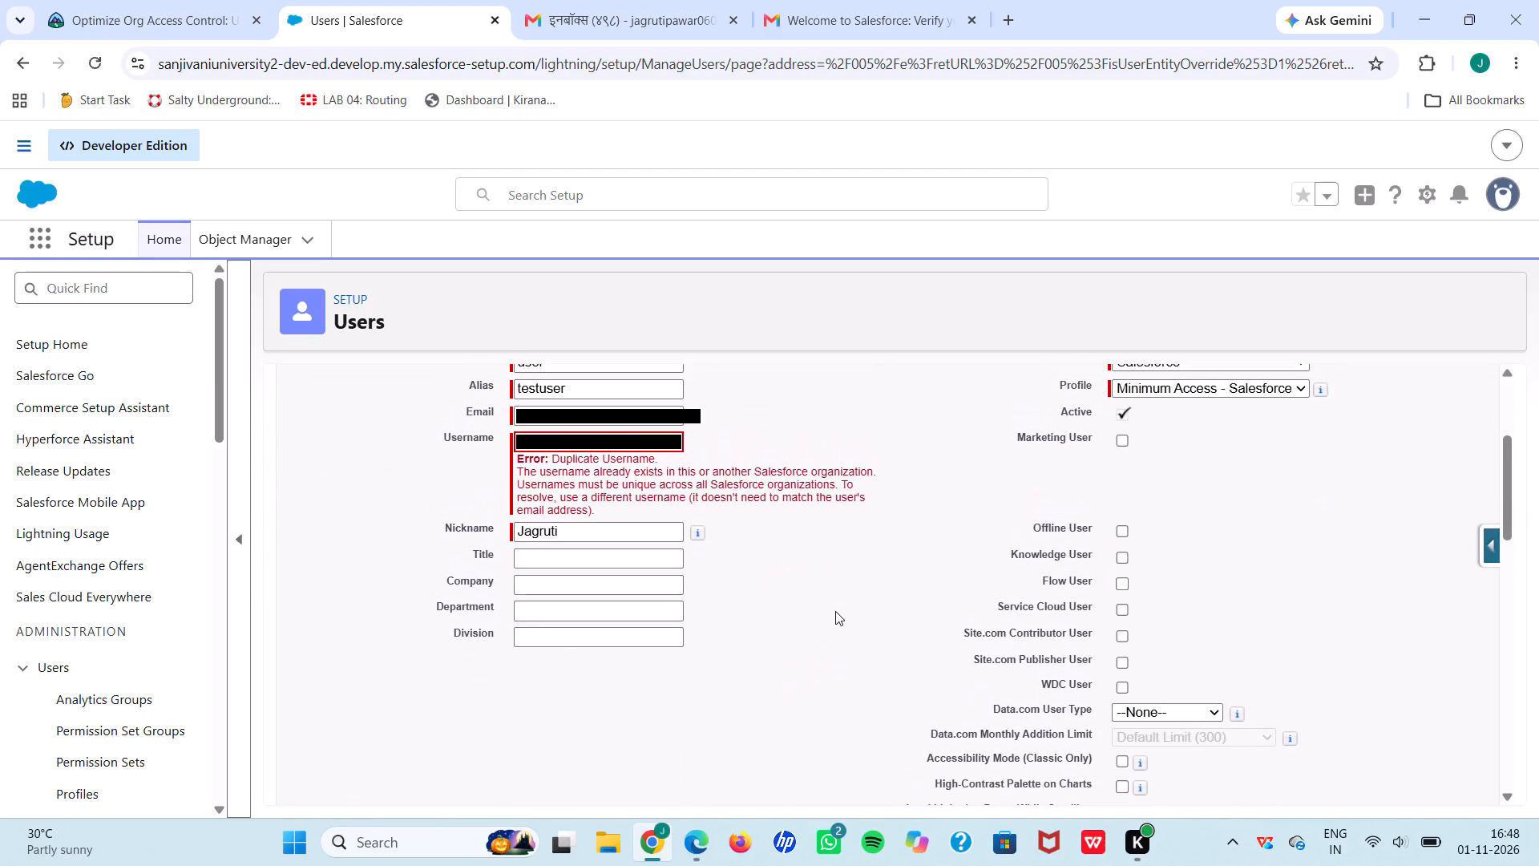
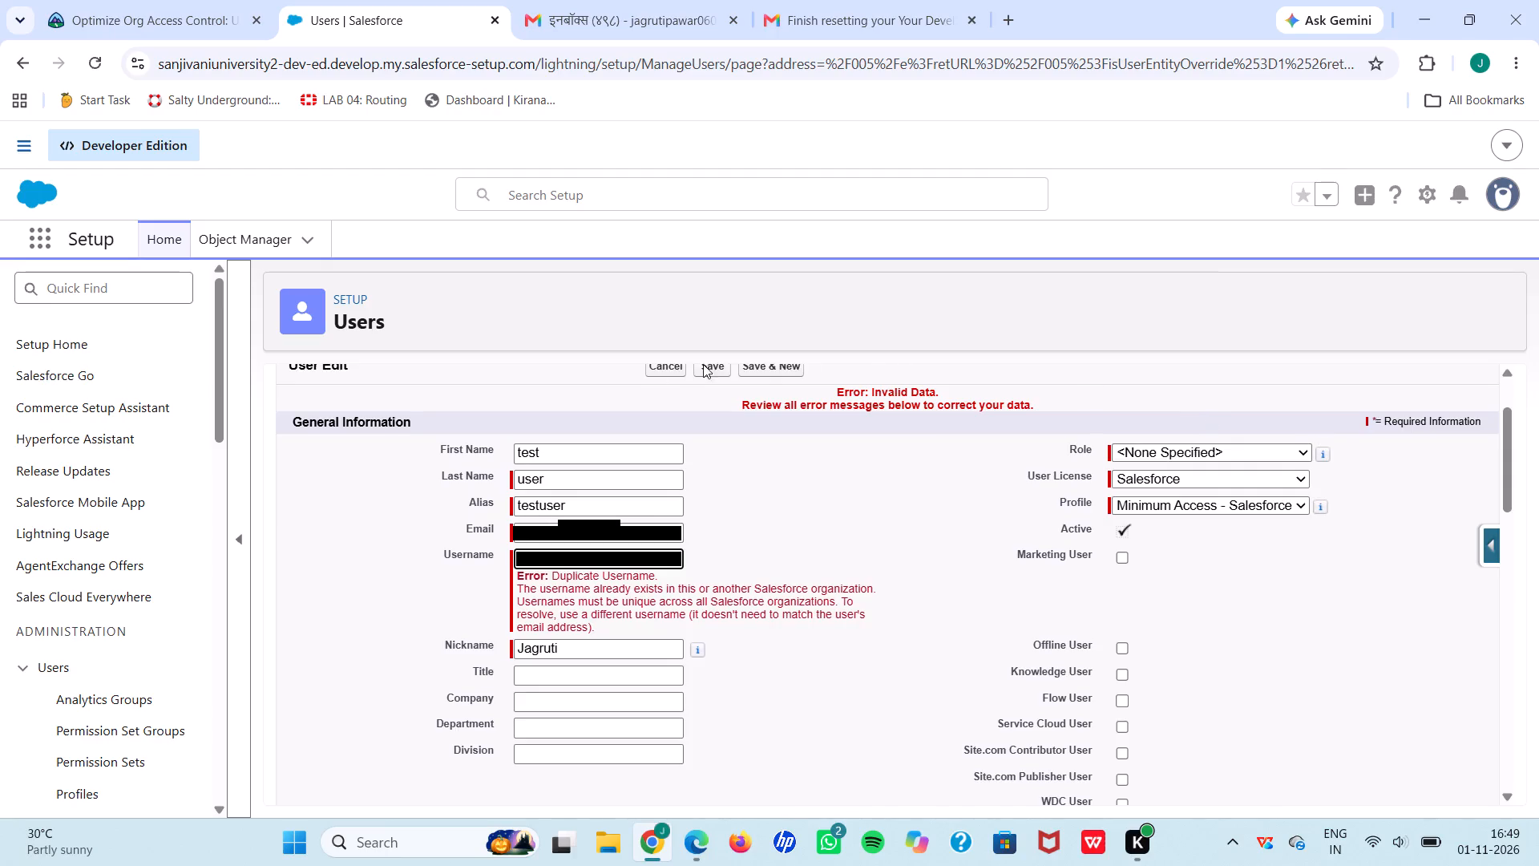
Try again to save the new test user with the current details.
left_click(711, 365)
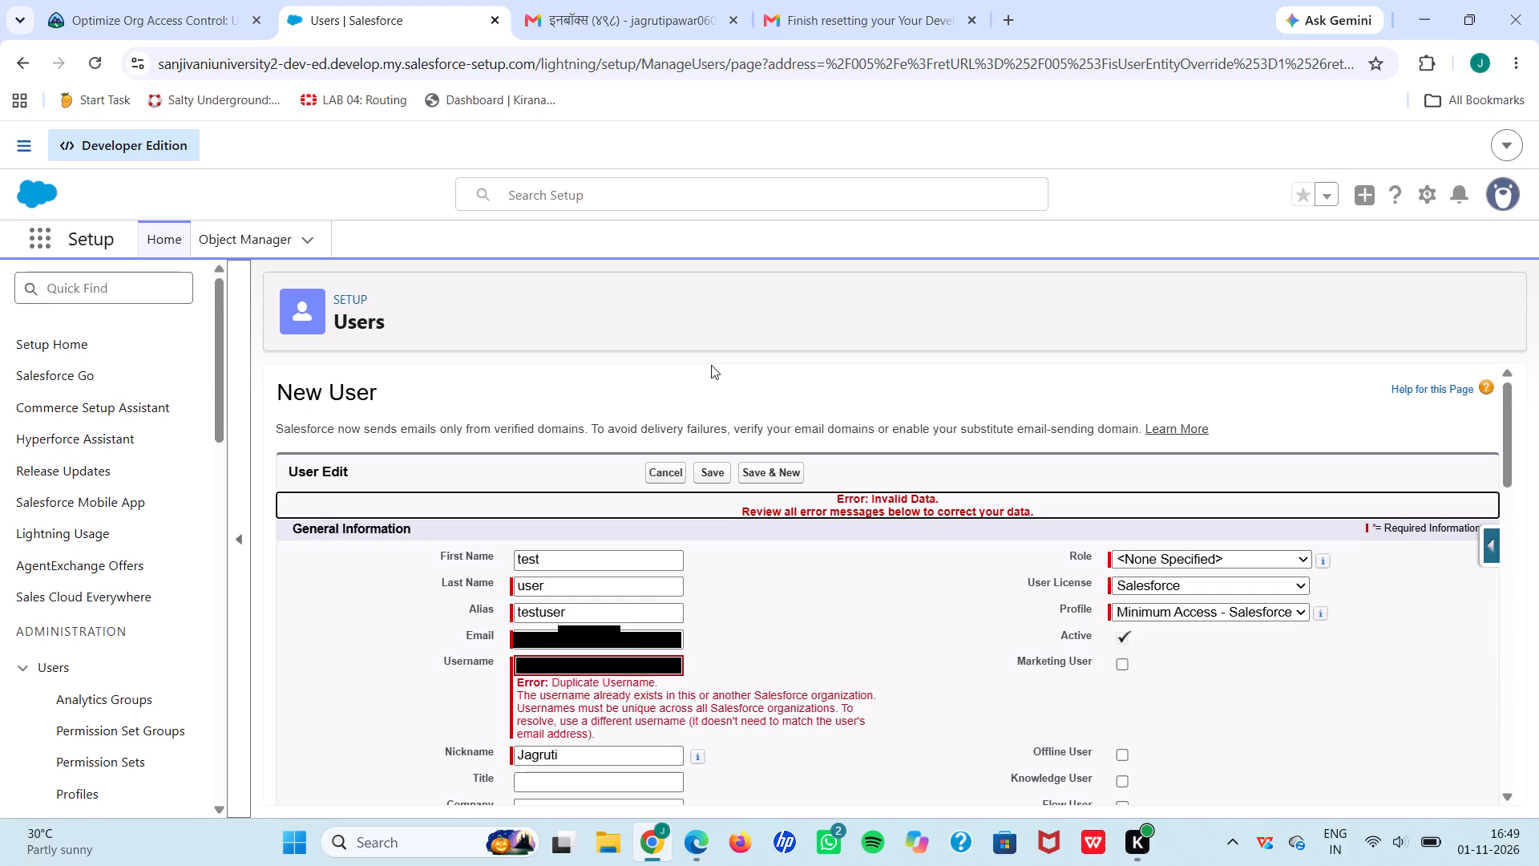
key("Print")
left_click_drag(247, 317, 1259, 814)
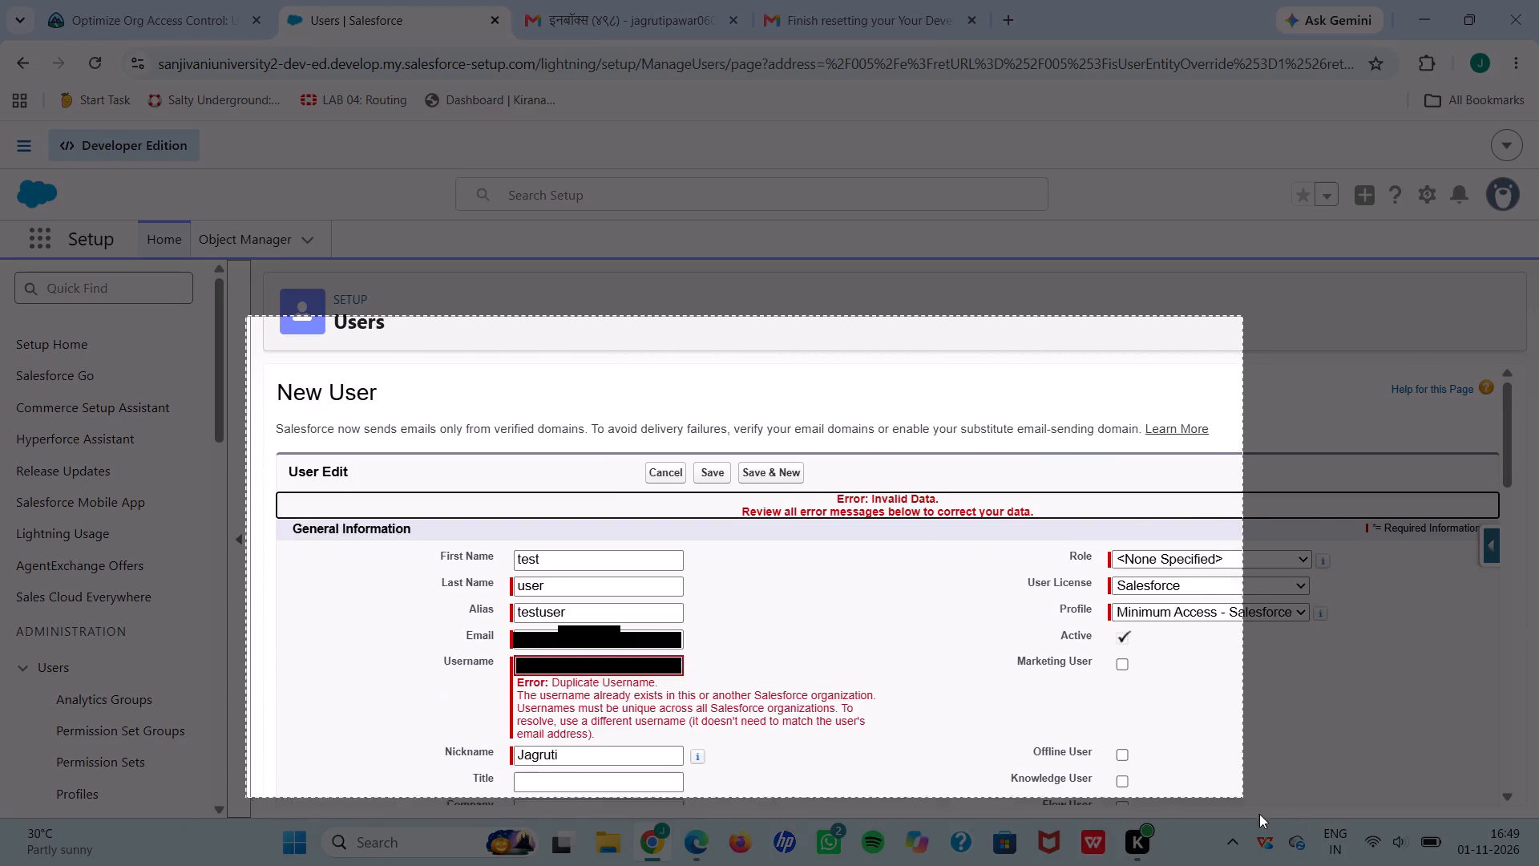
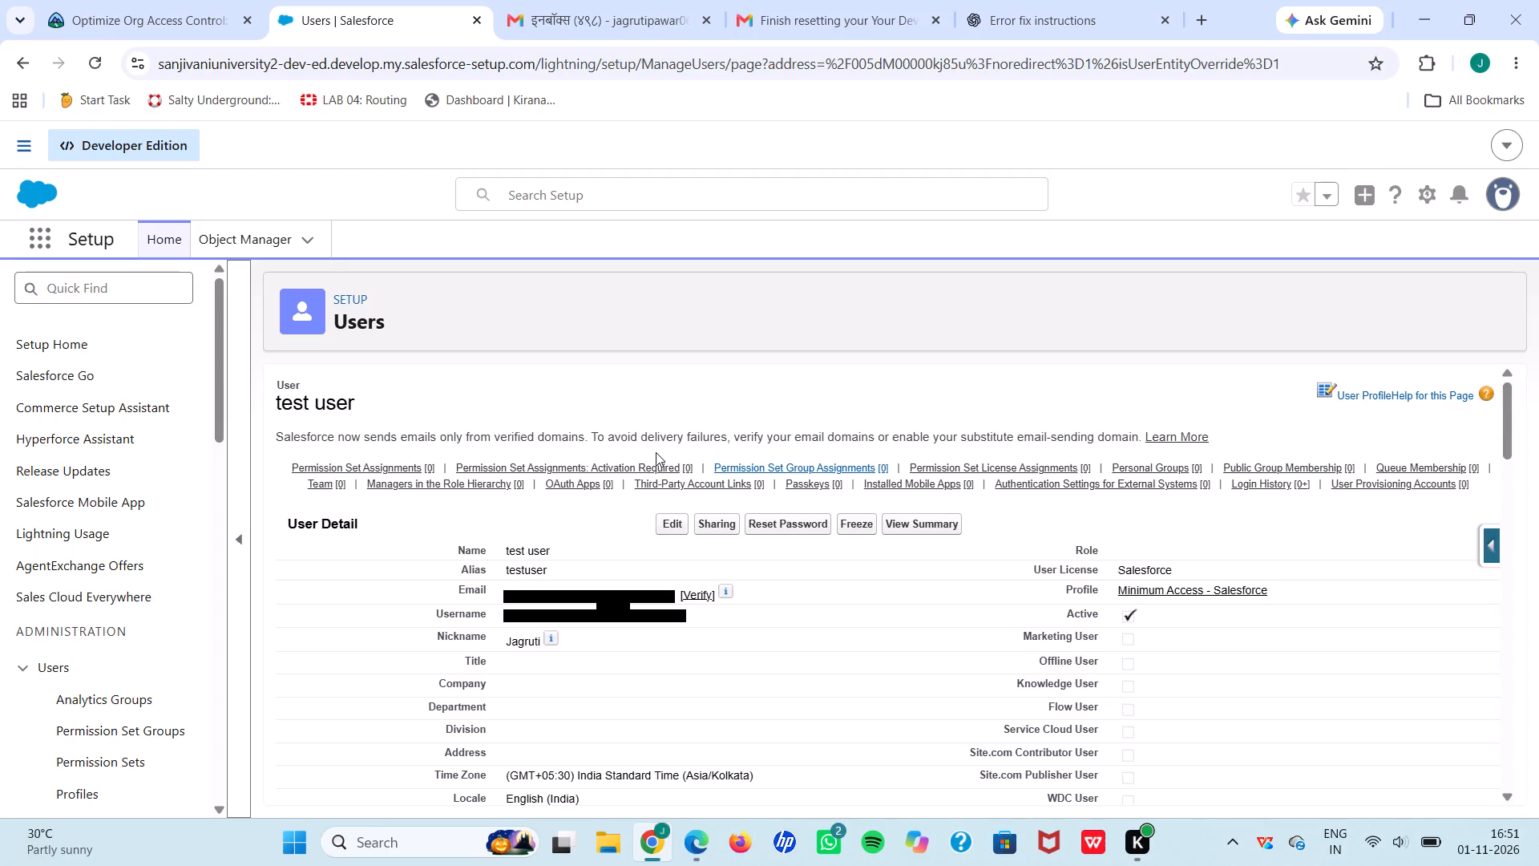
Edit the saved test user's record and clear its Active setting to deactivate the user.
left_click(667, 523)
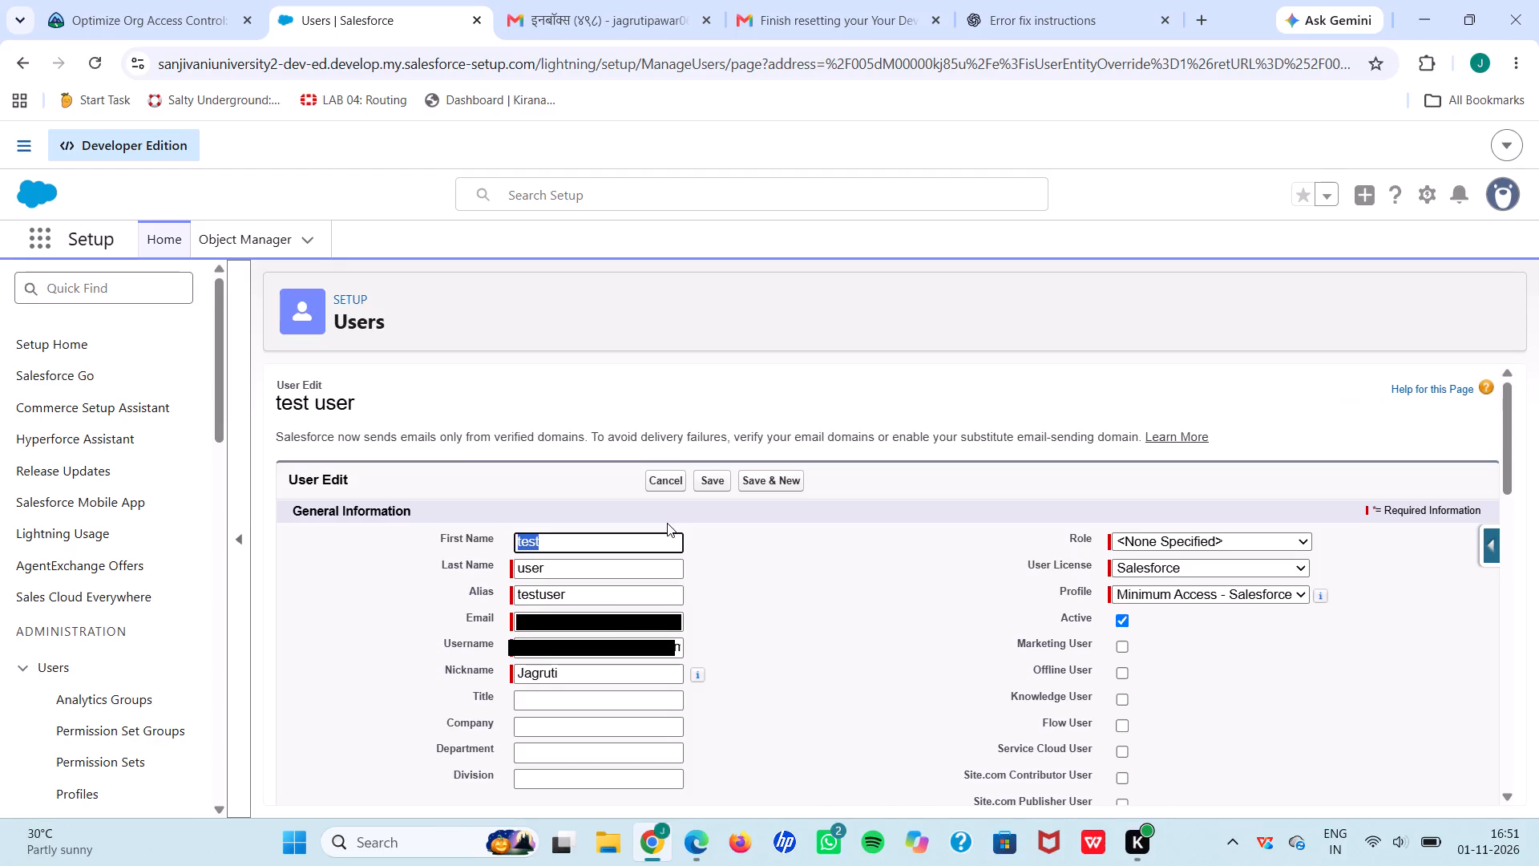
left_click(1117, 621)
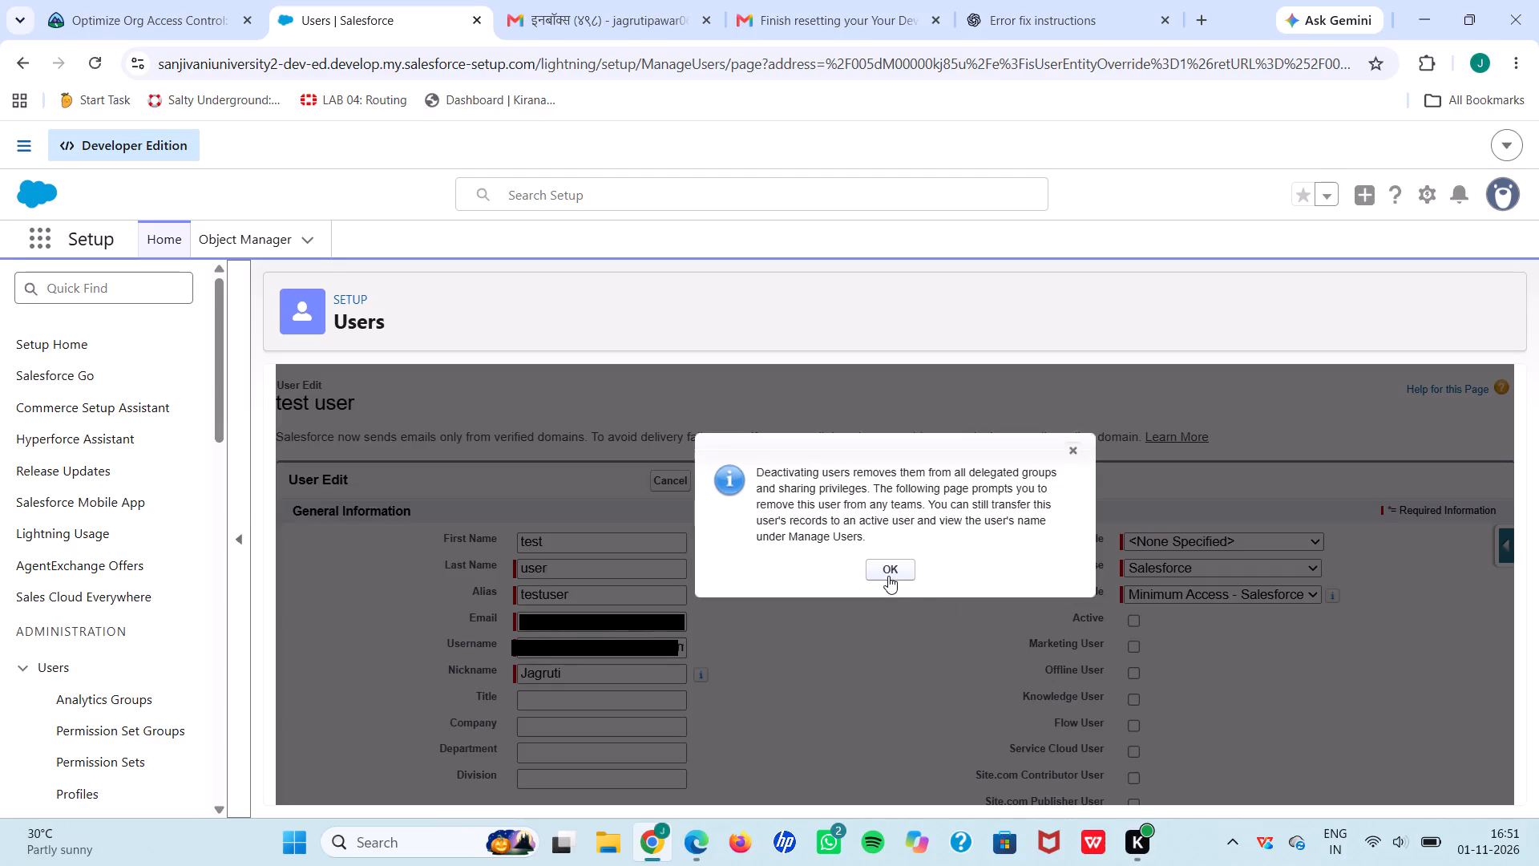
Accept the deactivation of the test user and save the user record as inactive.
left_click(884, 571)
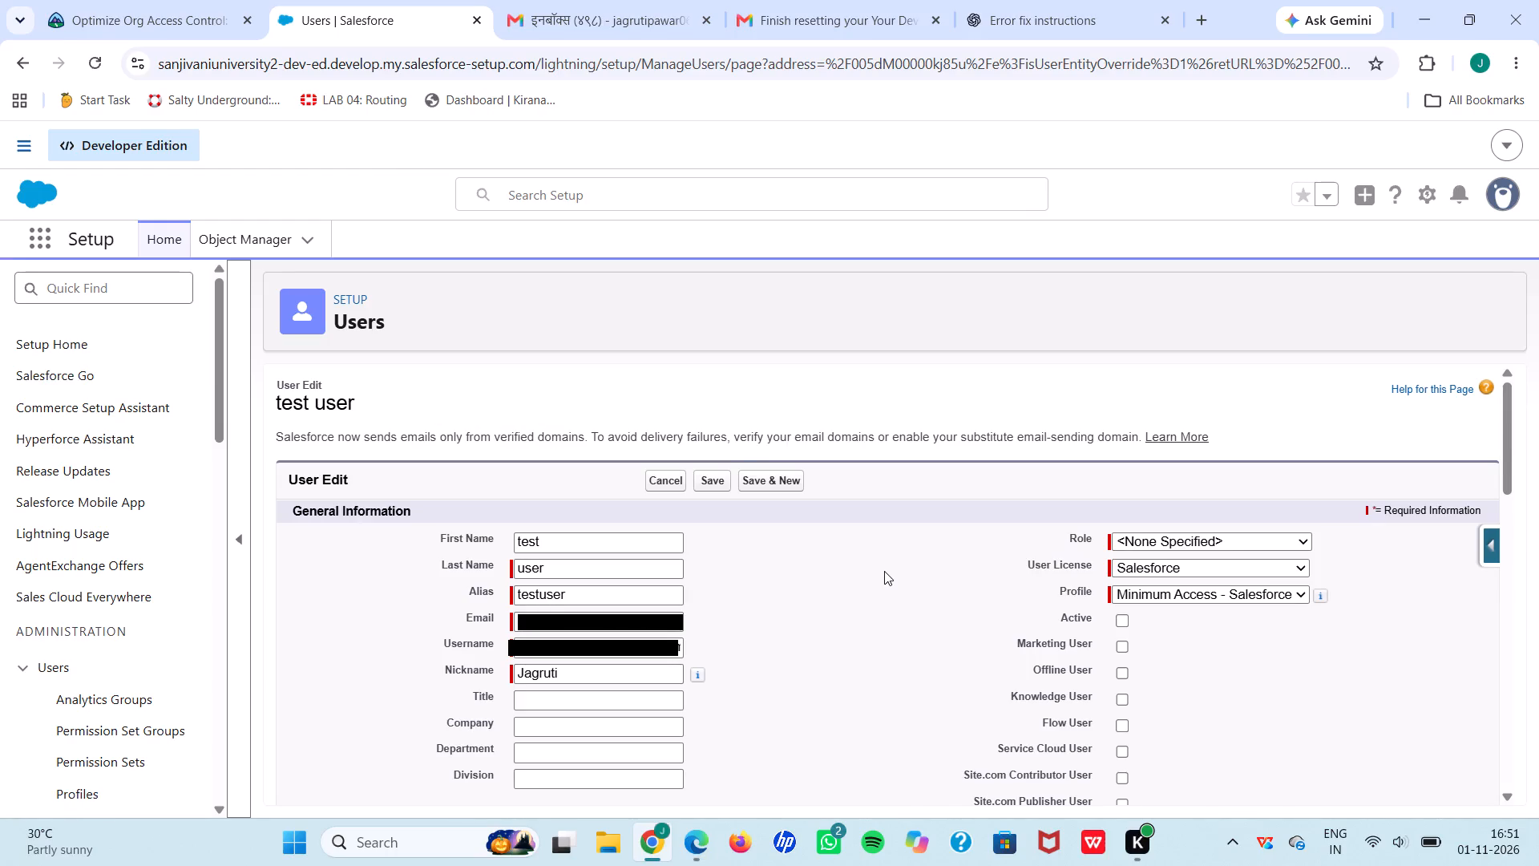
left_click(705, 475)
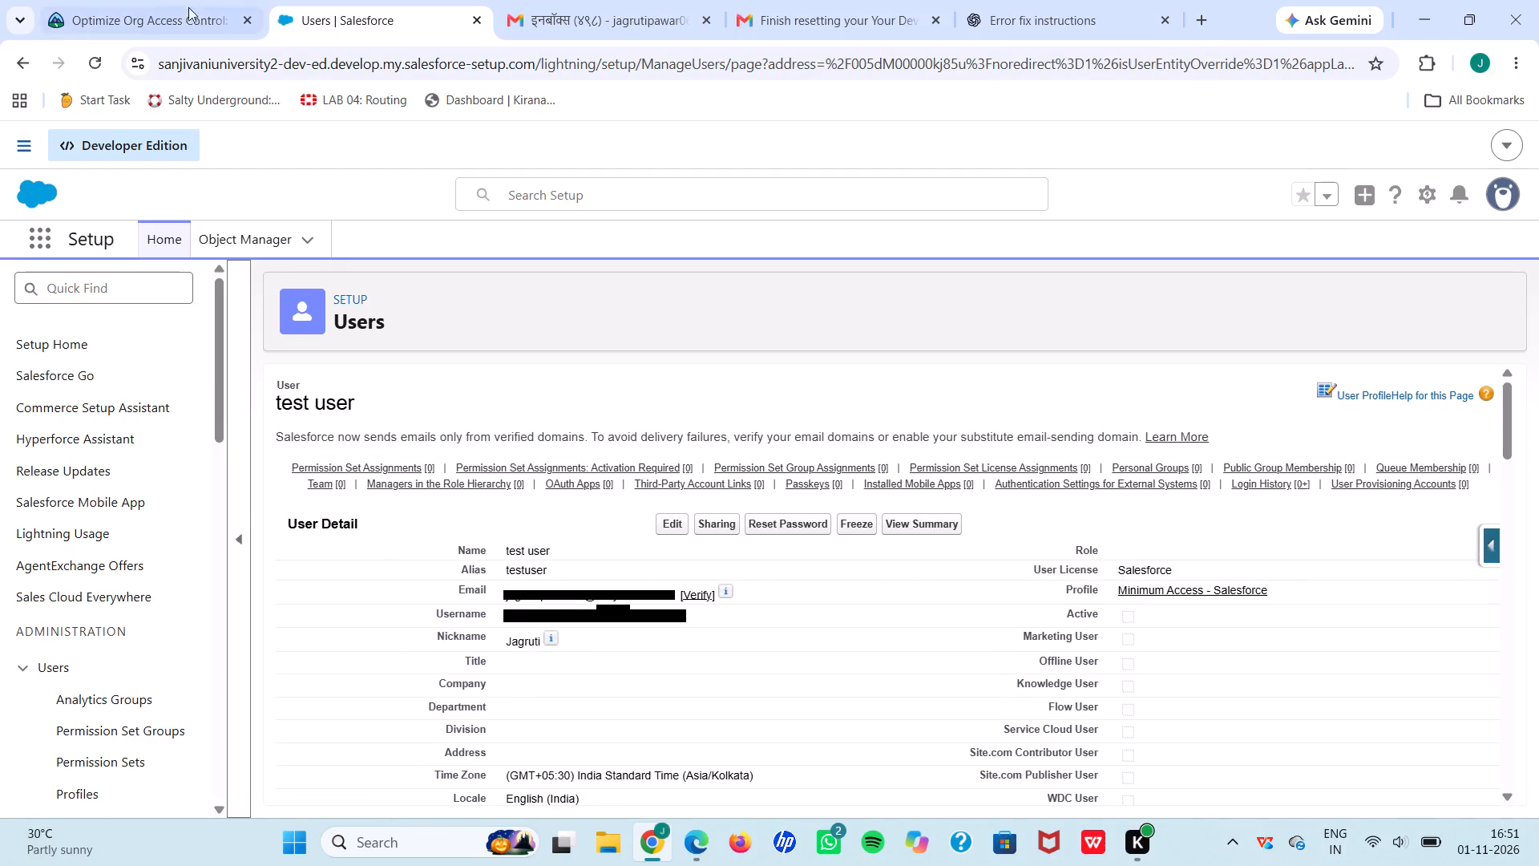
Return to the Trailhead Control Access to the Org unit and submit its hands-on challenge for checking, worth 500 points.
left_click(156, 0)
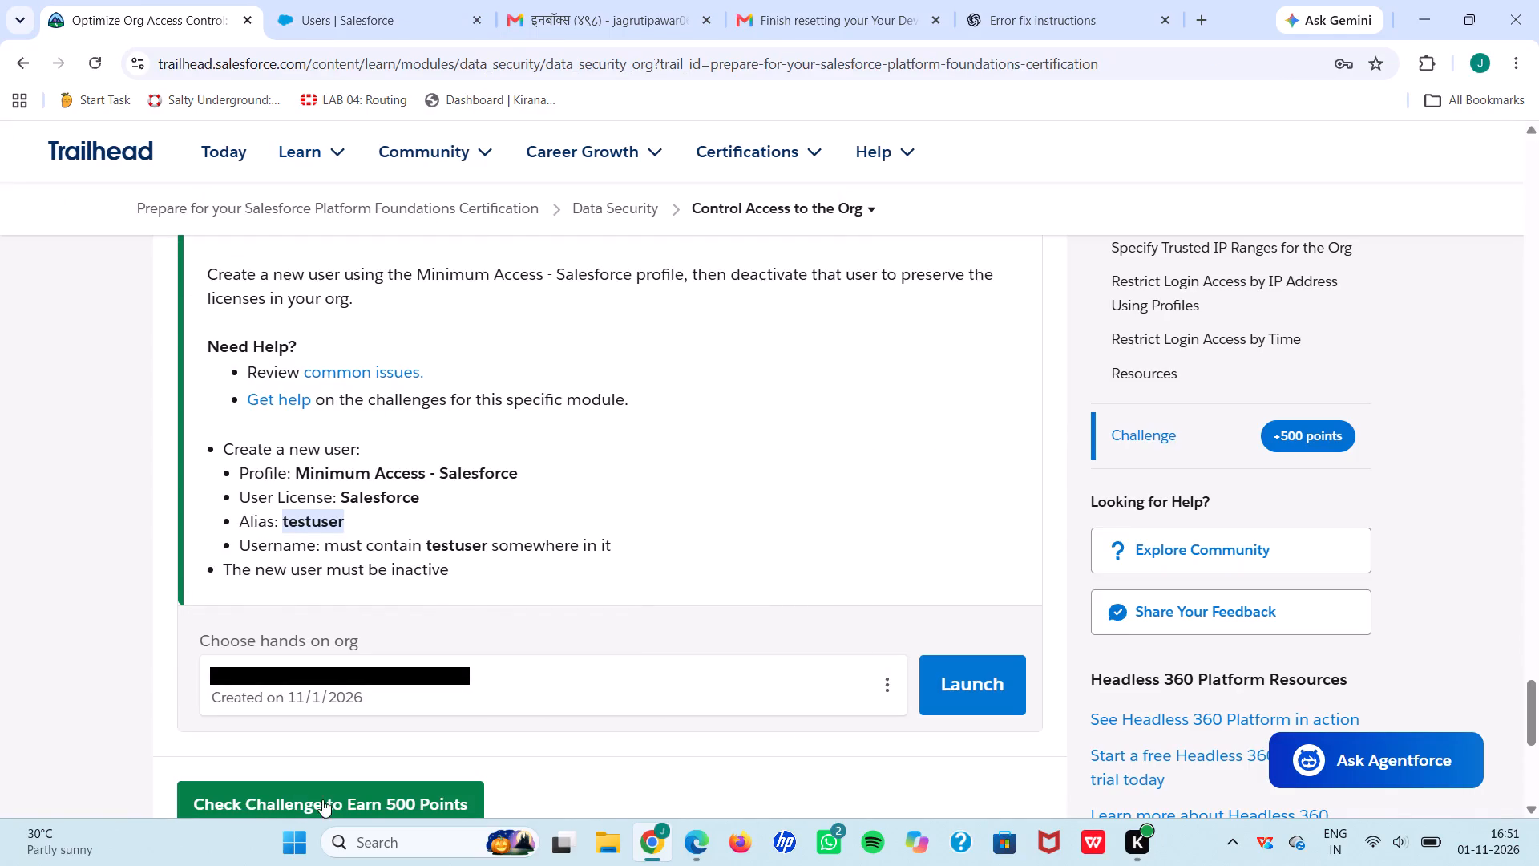
left_click(341, 795)
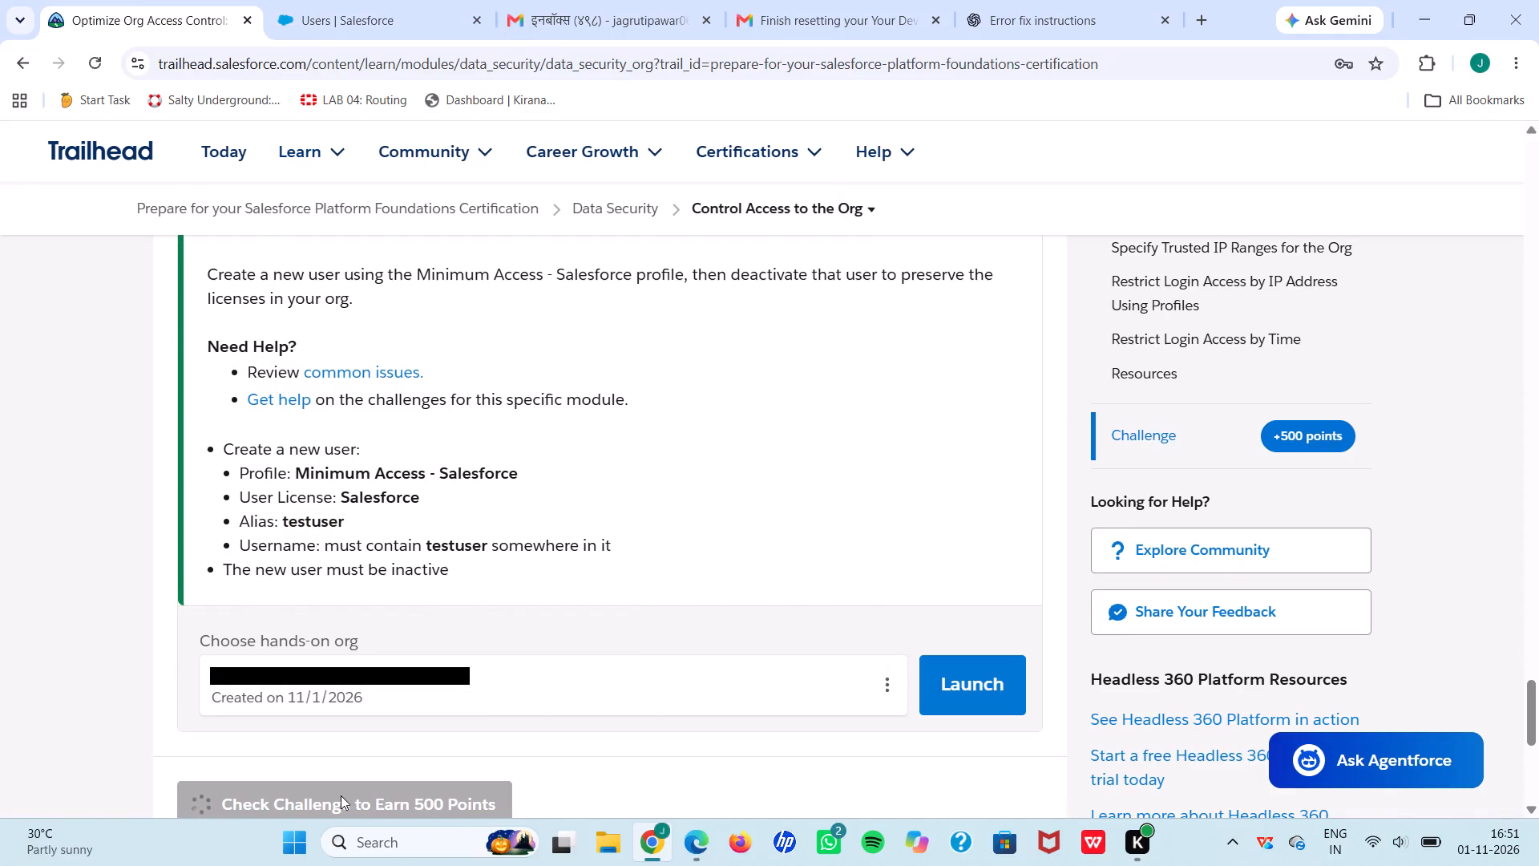
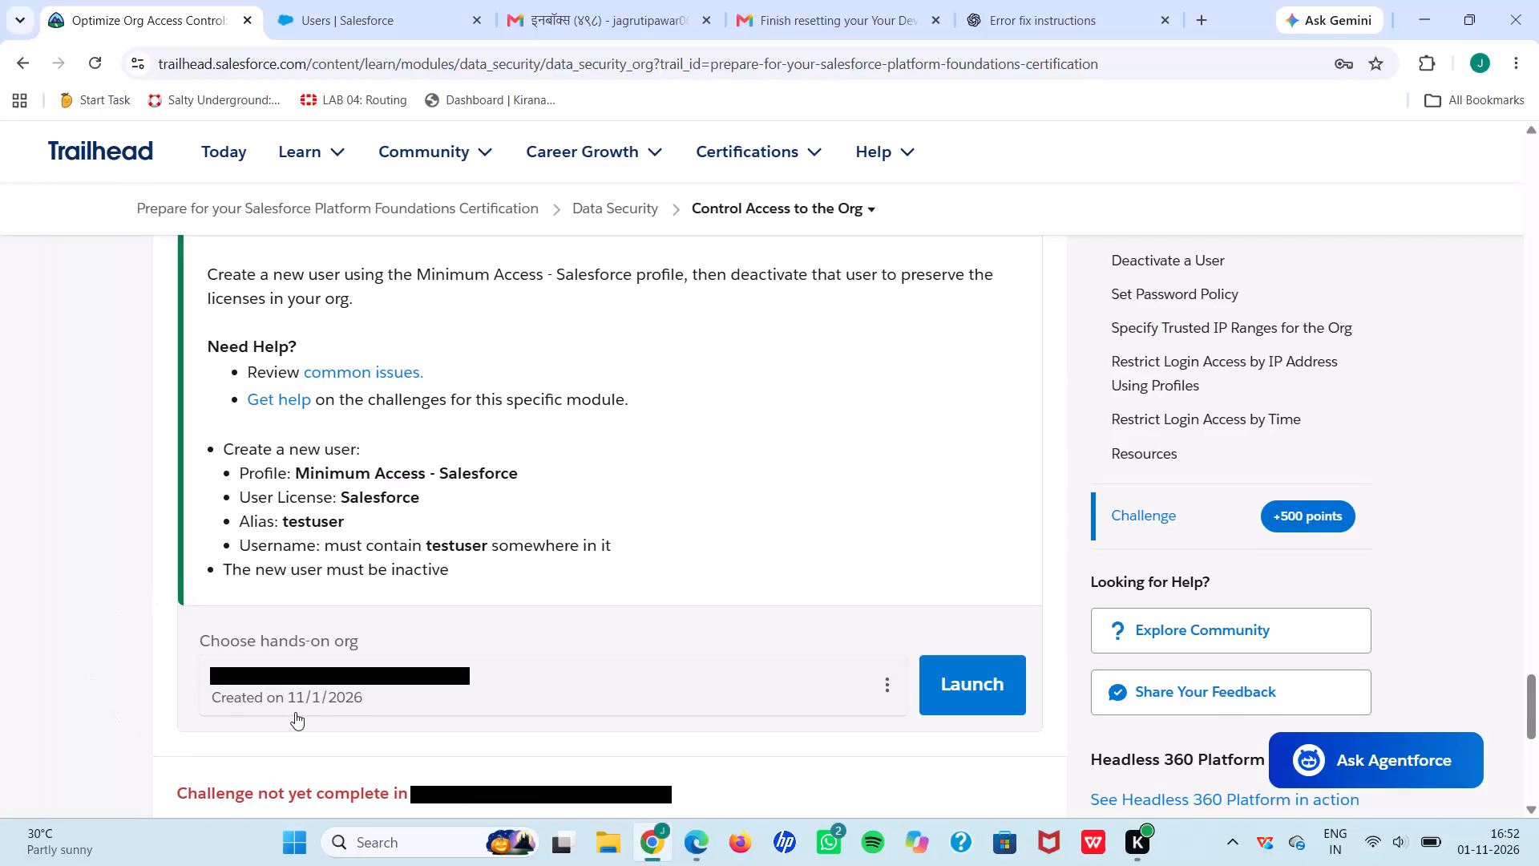
scroll(295, 712, "down", 1)
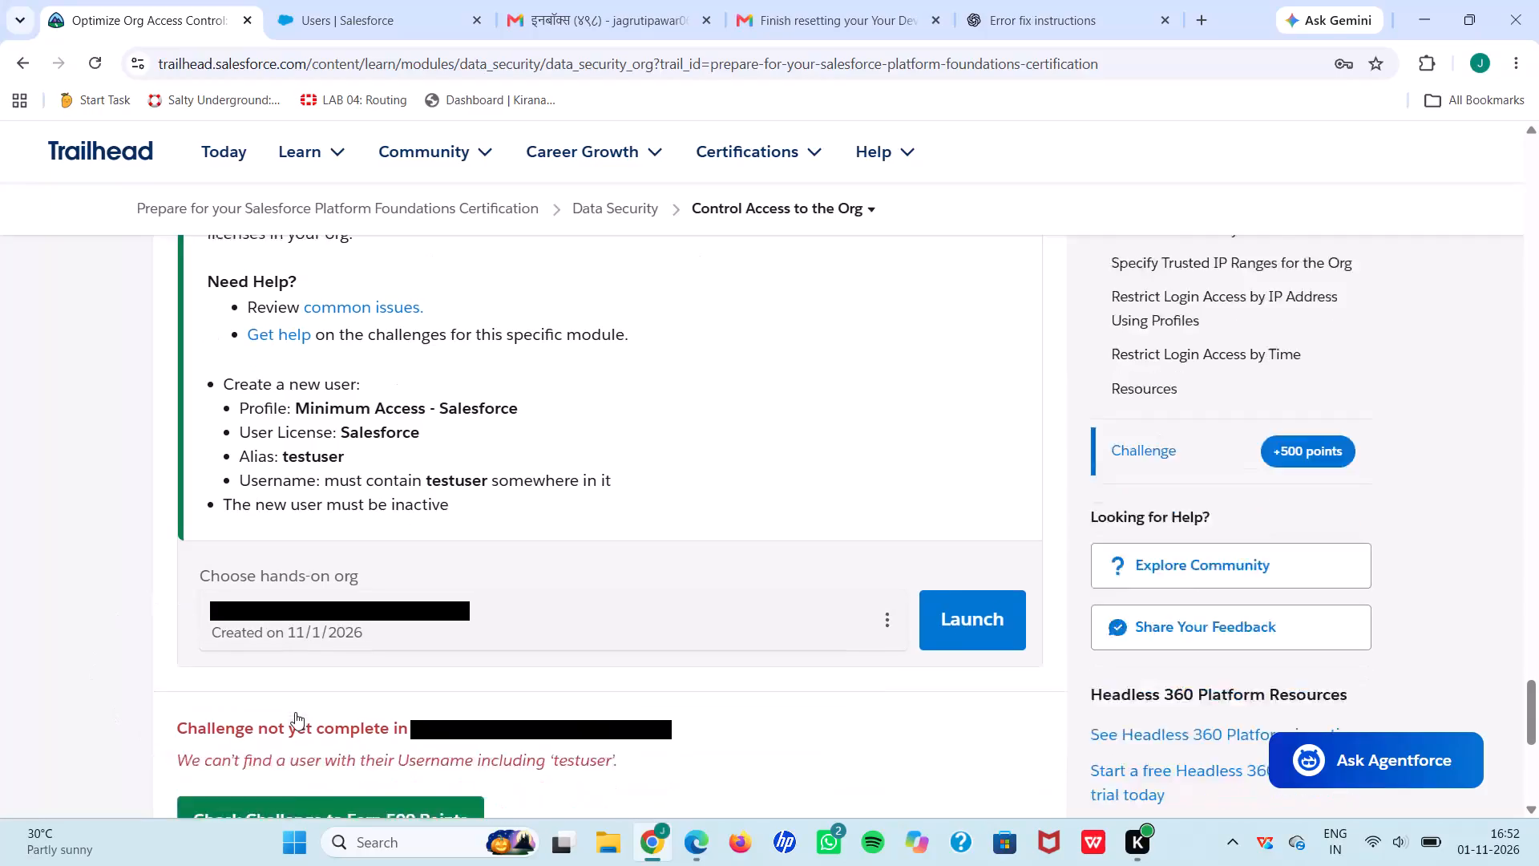
scroll(295, 712, "down", 2)
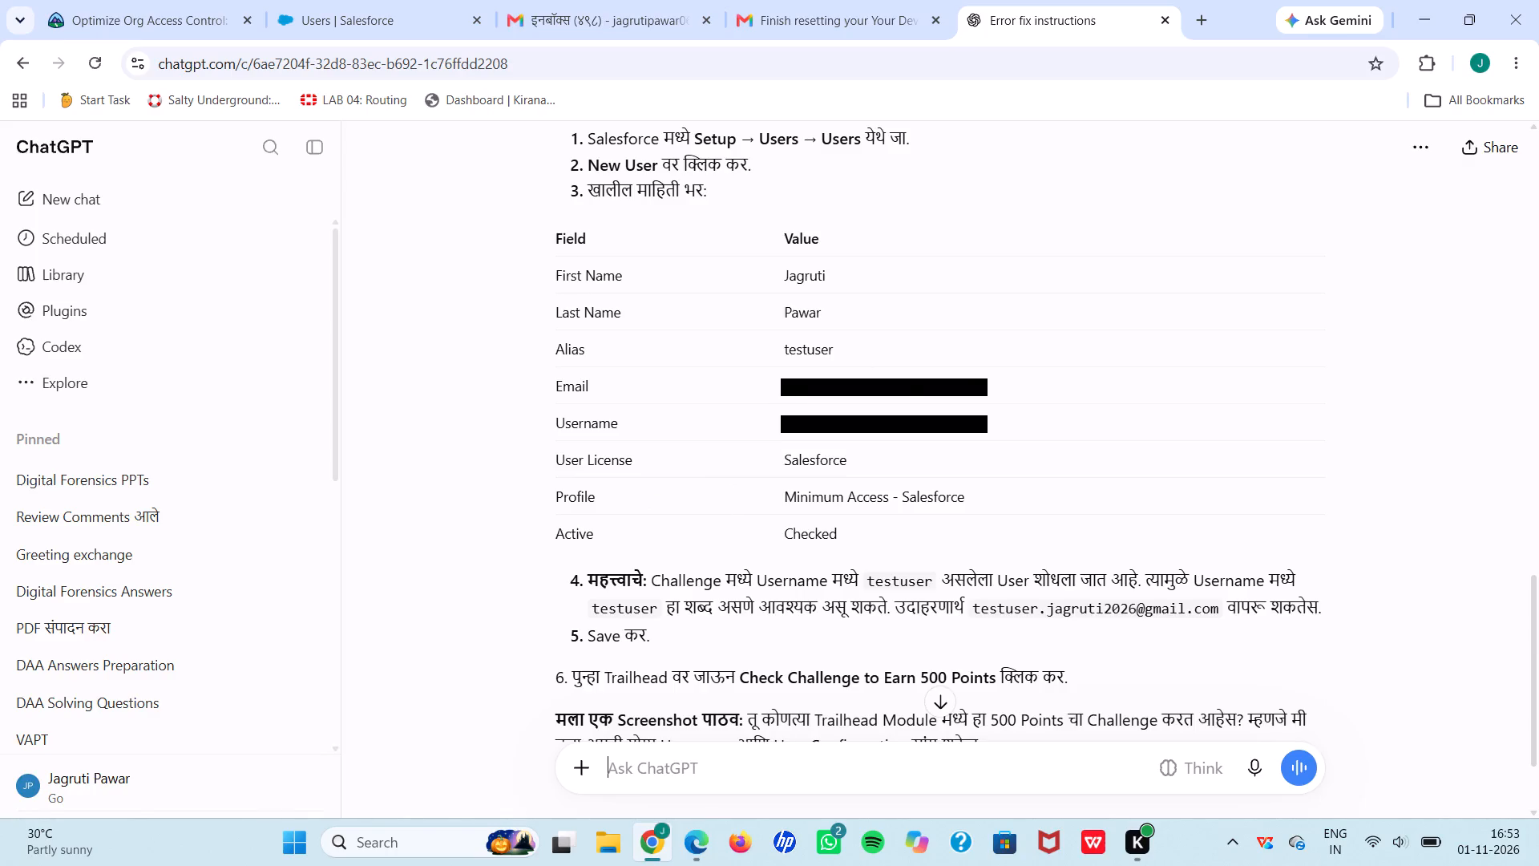
Return to the test user's record in Salesforce Setup and send a verification link to its email address.
left_click(407, 2)
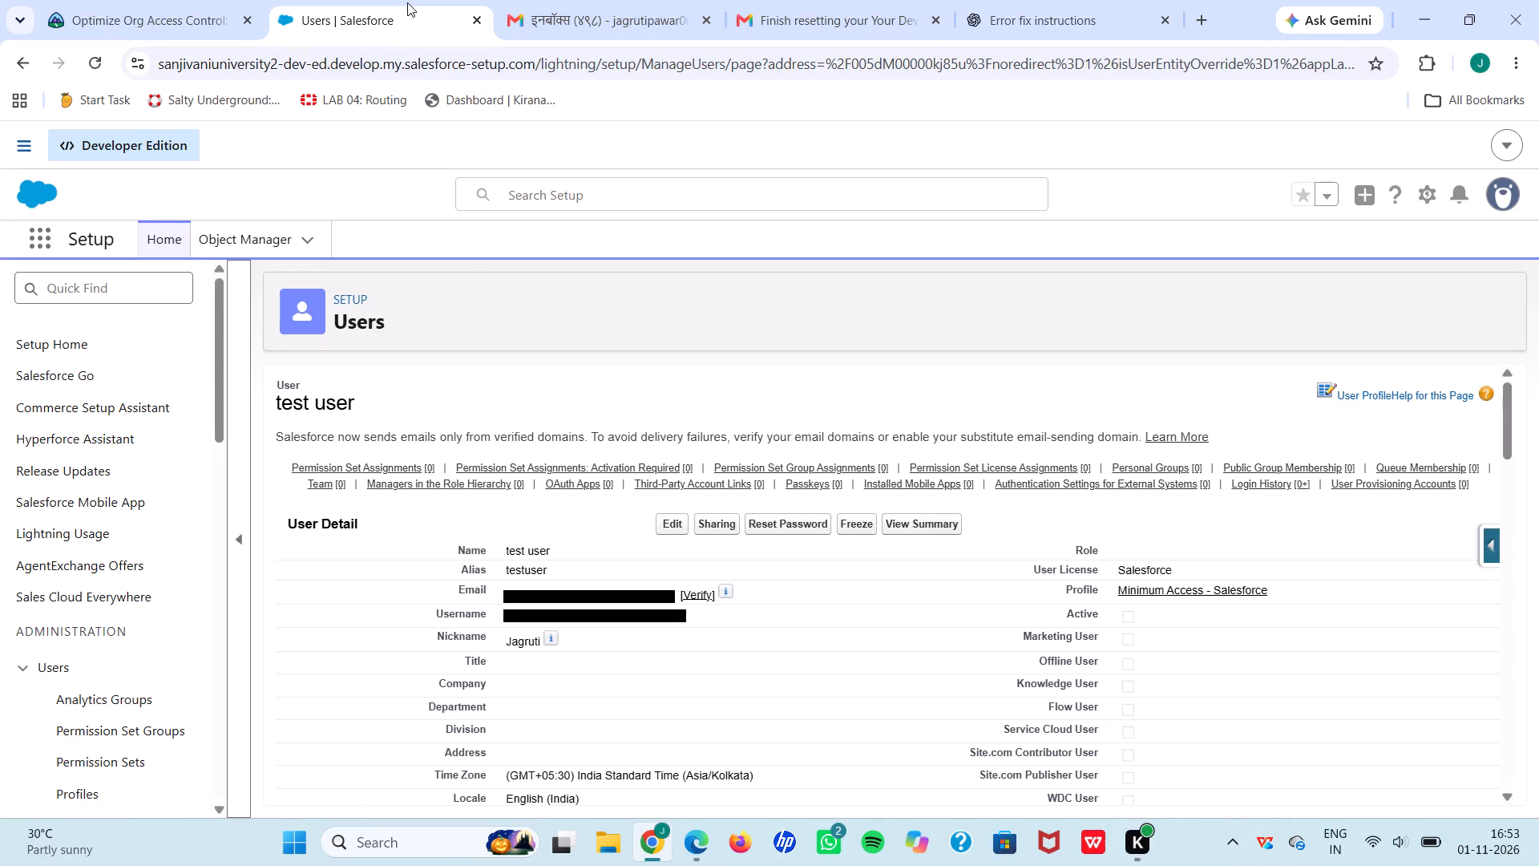
scroll(540, 548, "down", 1)
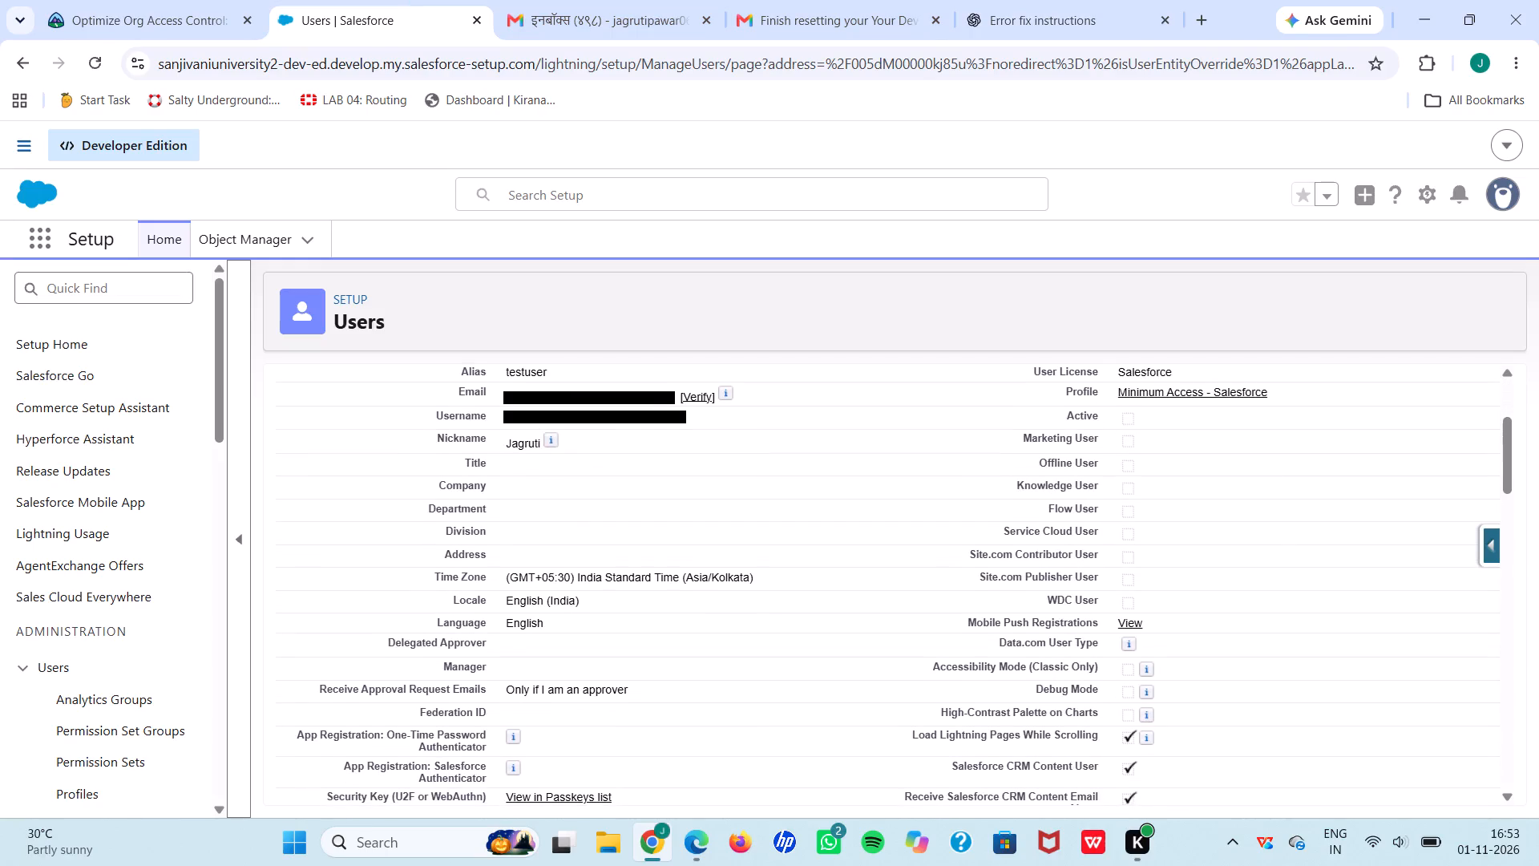
scroll(540, 548, "down", 1)
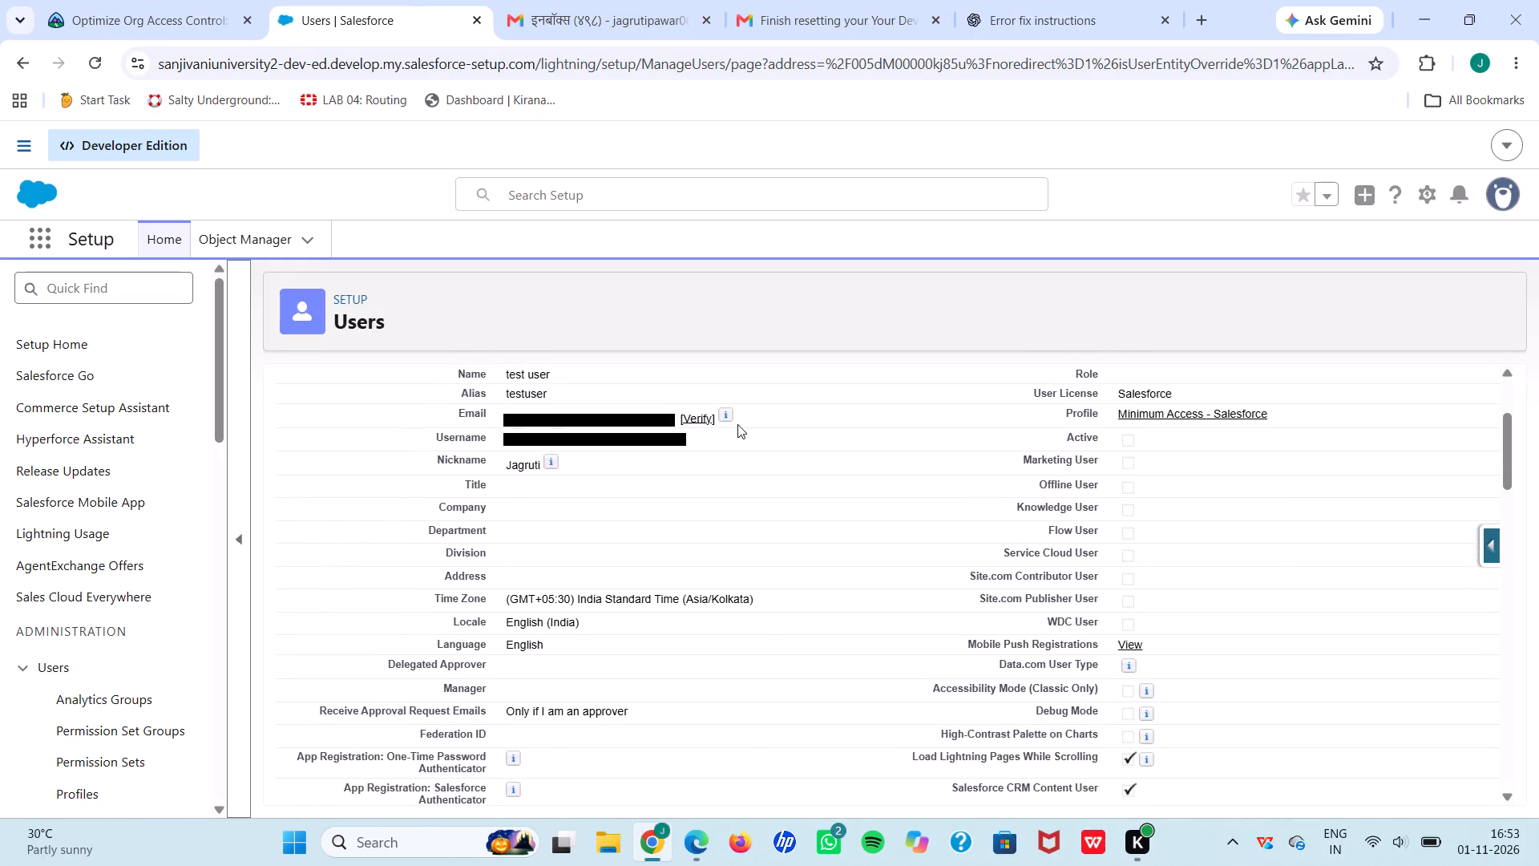
left_click(697, 419)
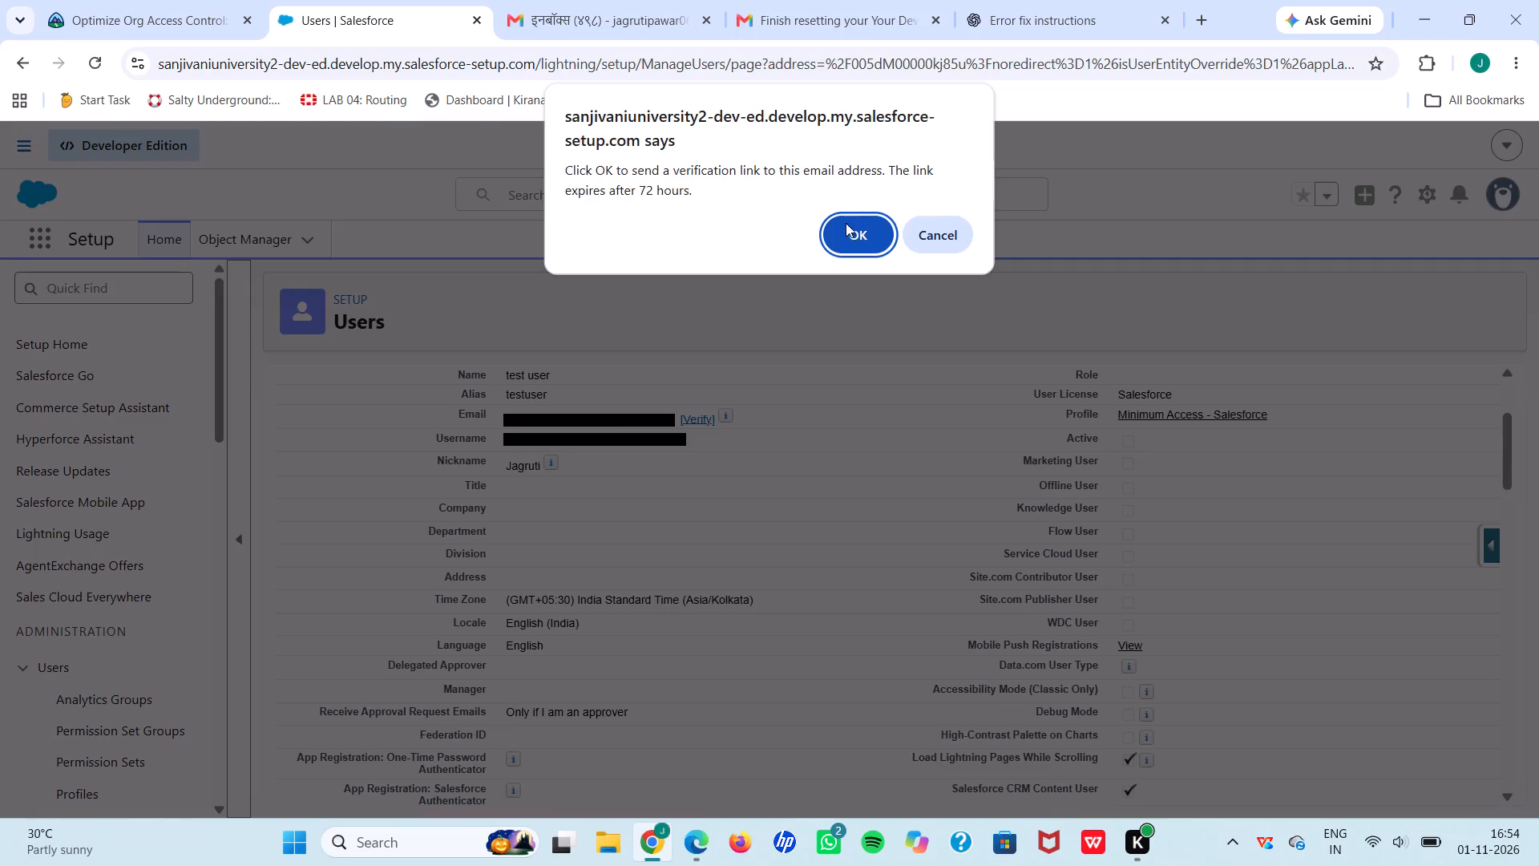
left_click(846, 229)
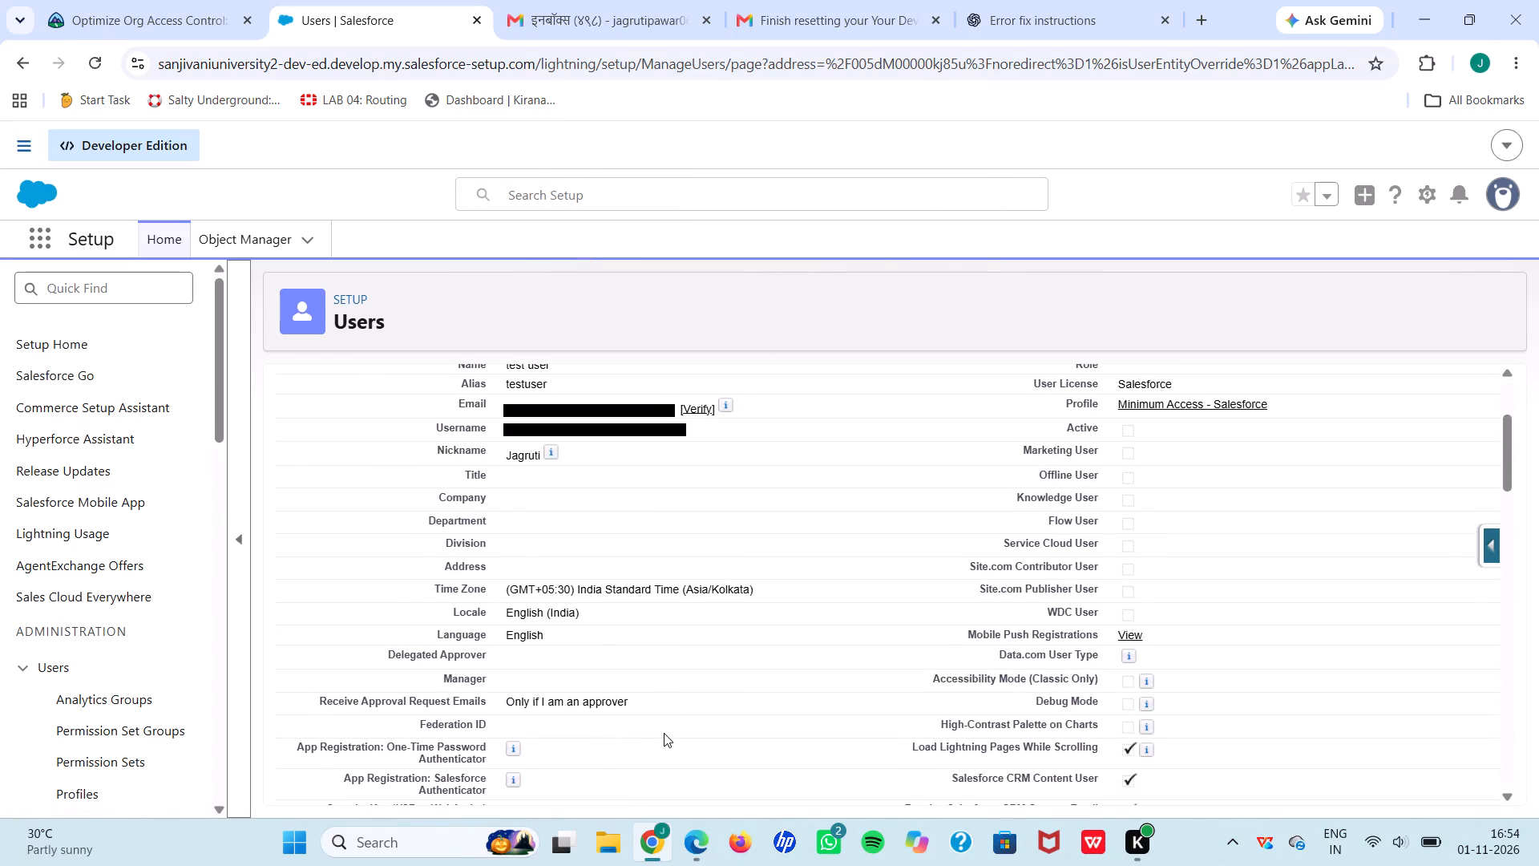
Open the test user's record for editing and replace the username with one of the browser's saved suggestions.
left_click(670, 523)
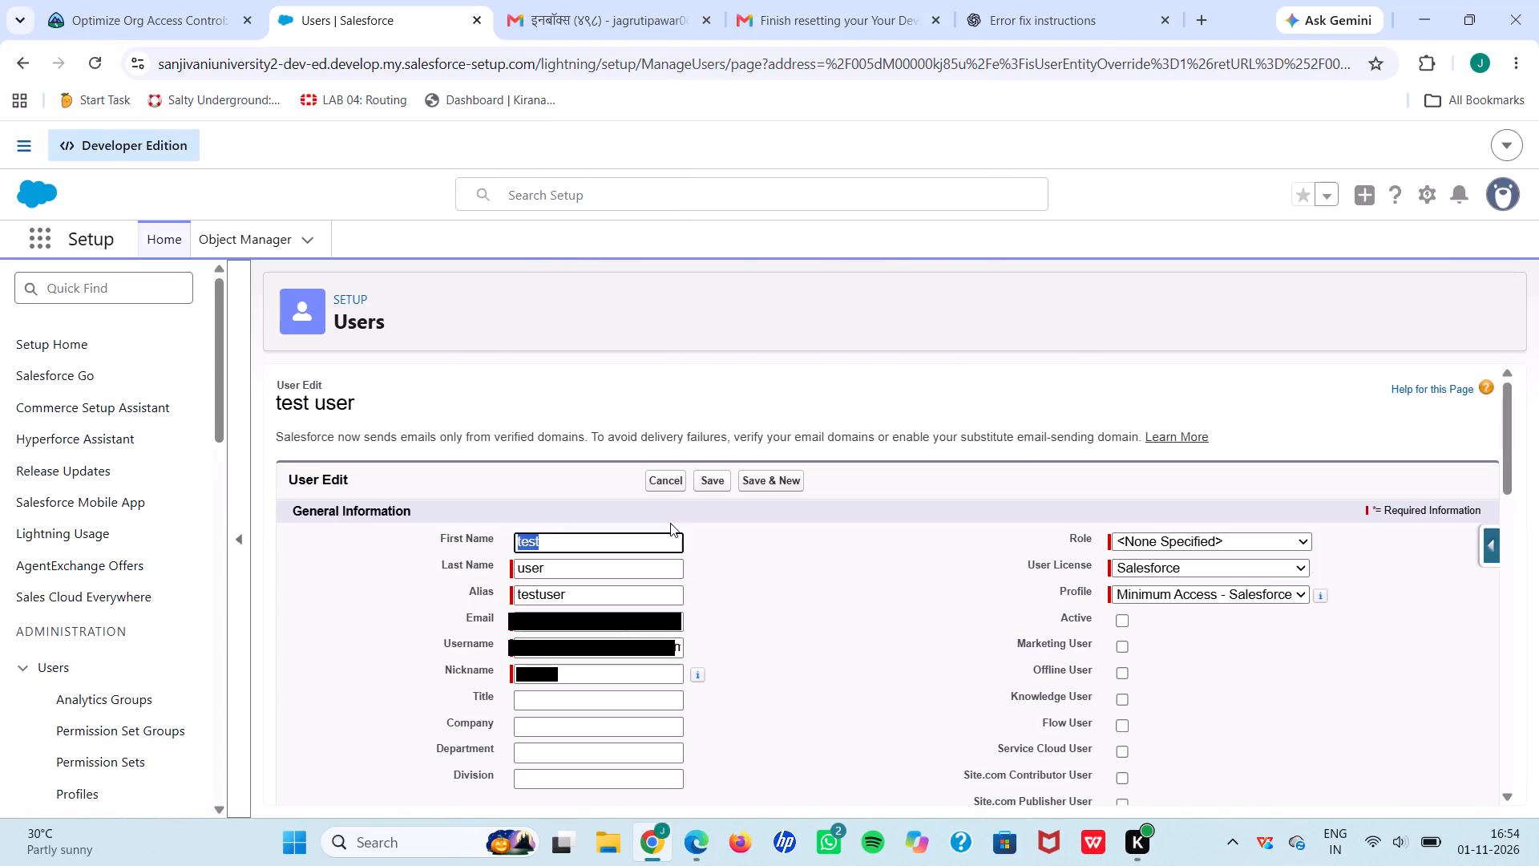
scroll(670, 523, "down", 1)
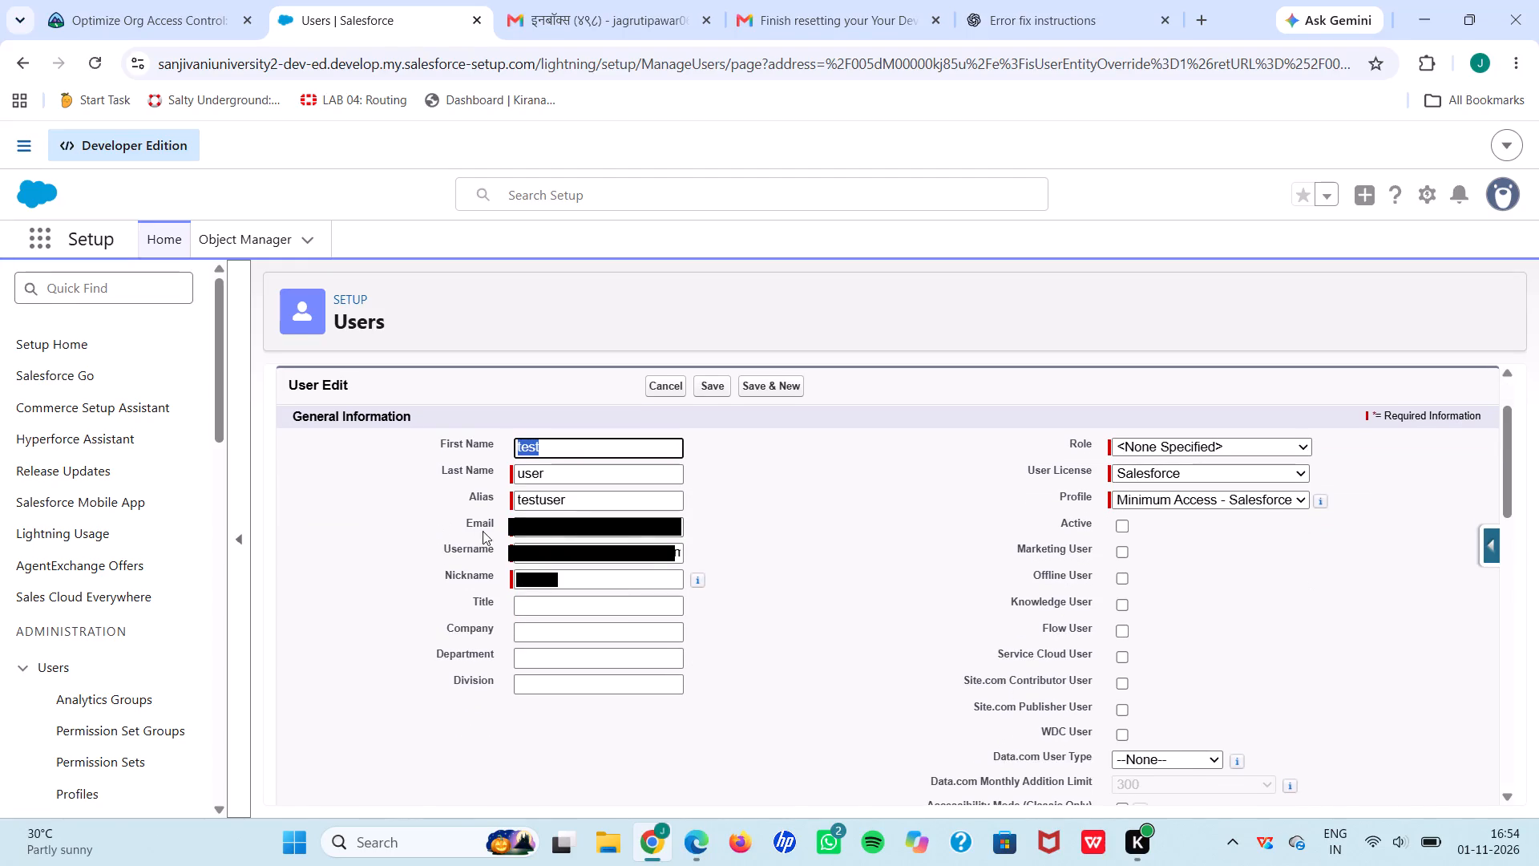
left_click(596, 556)
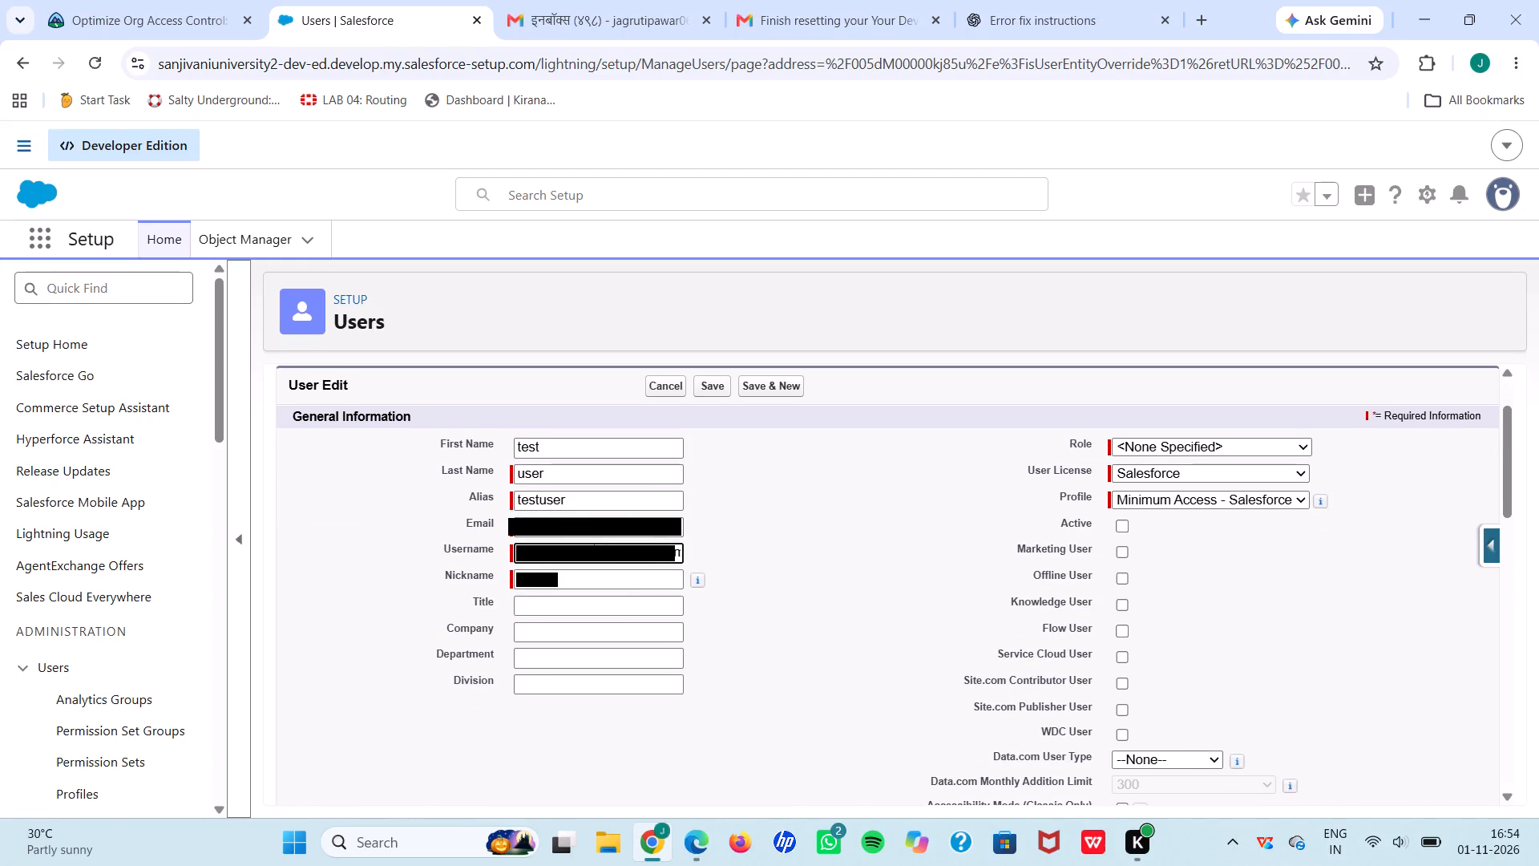
key("ctrl+a")
key("BackSpace")
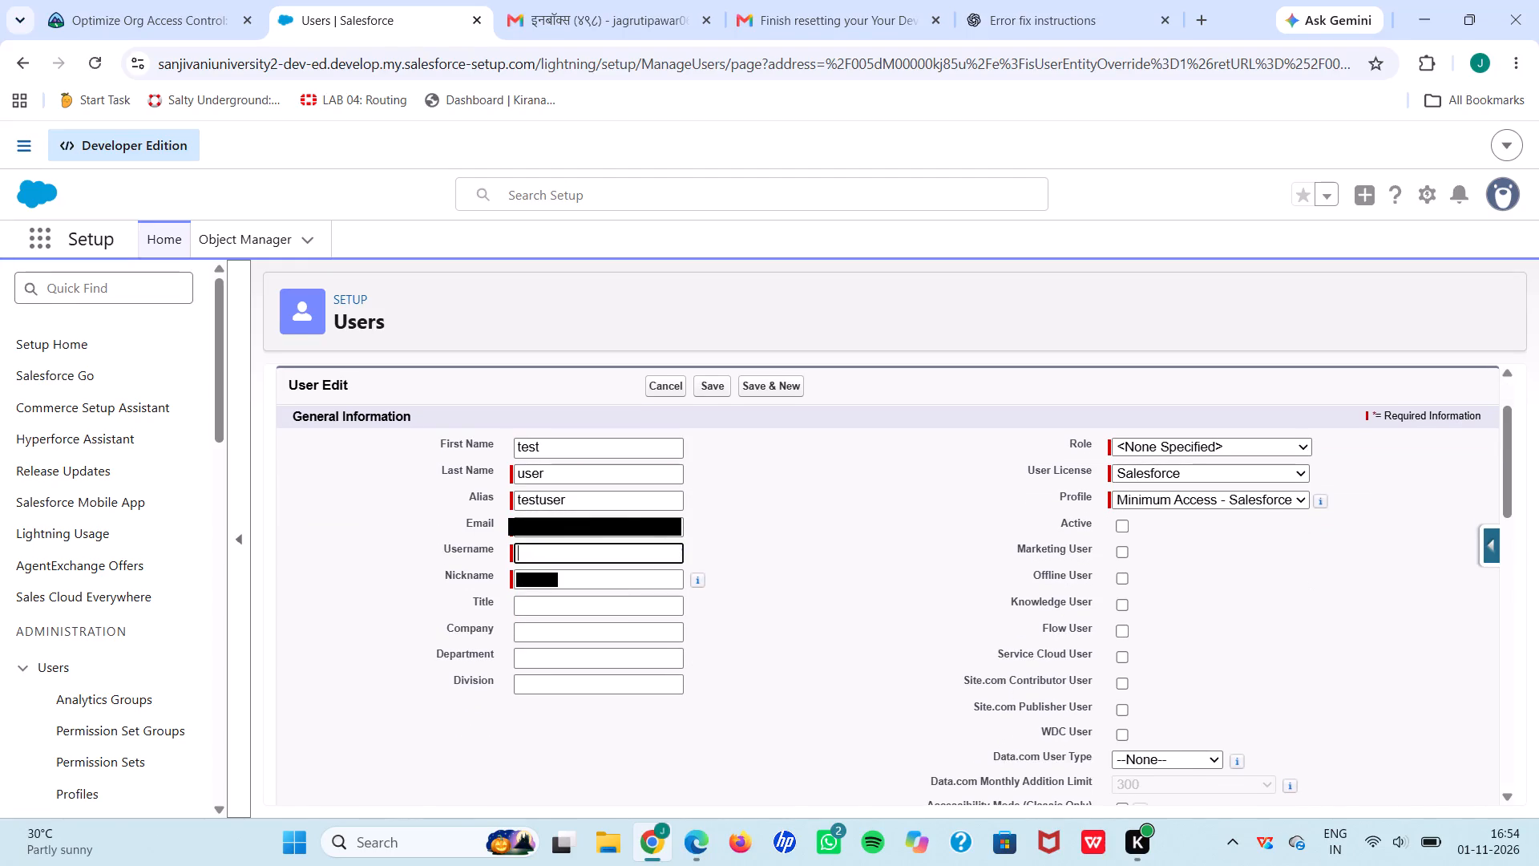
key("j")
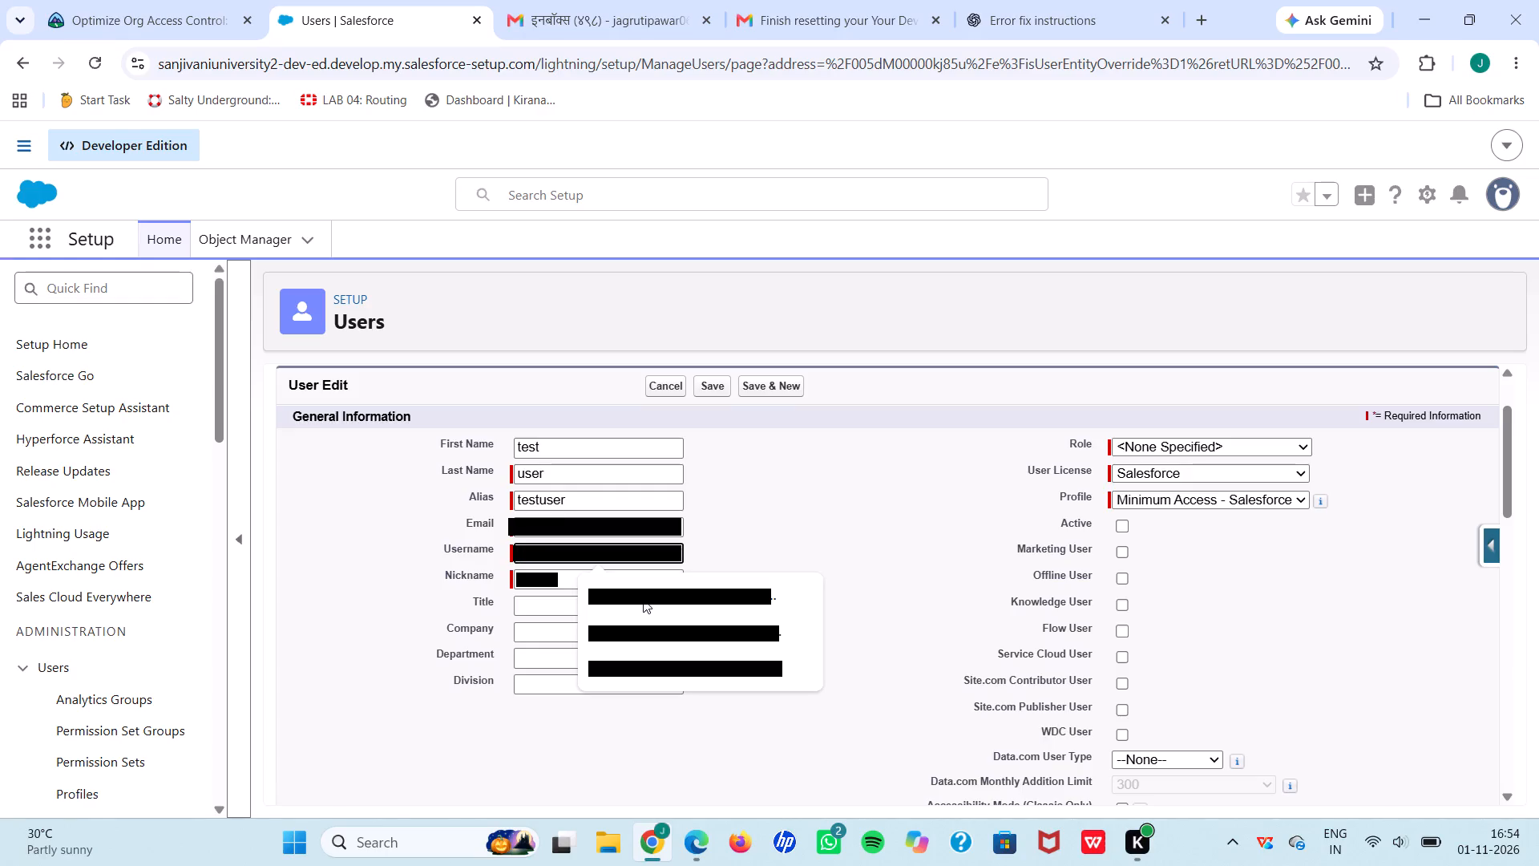
left_click(646, 626)
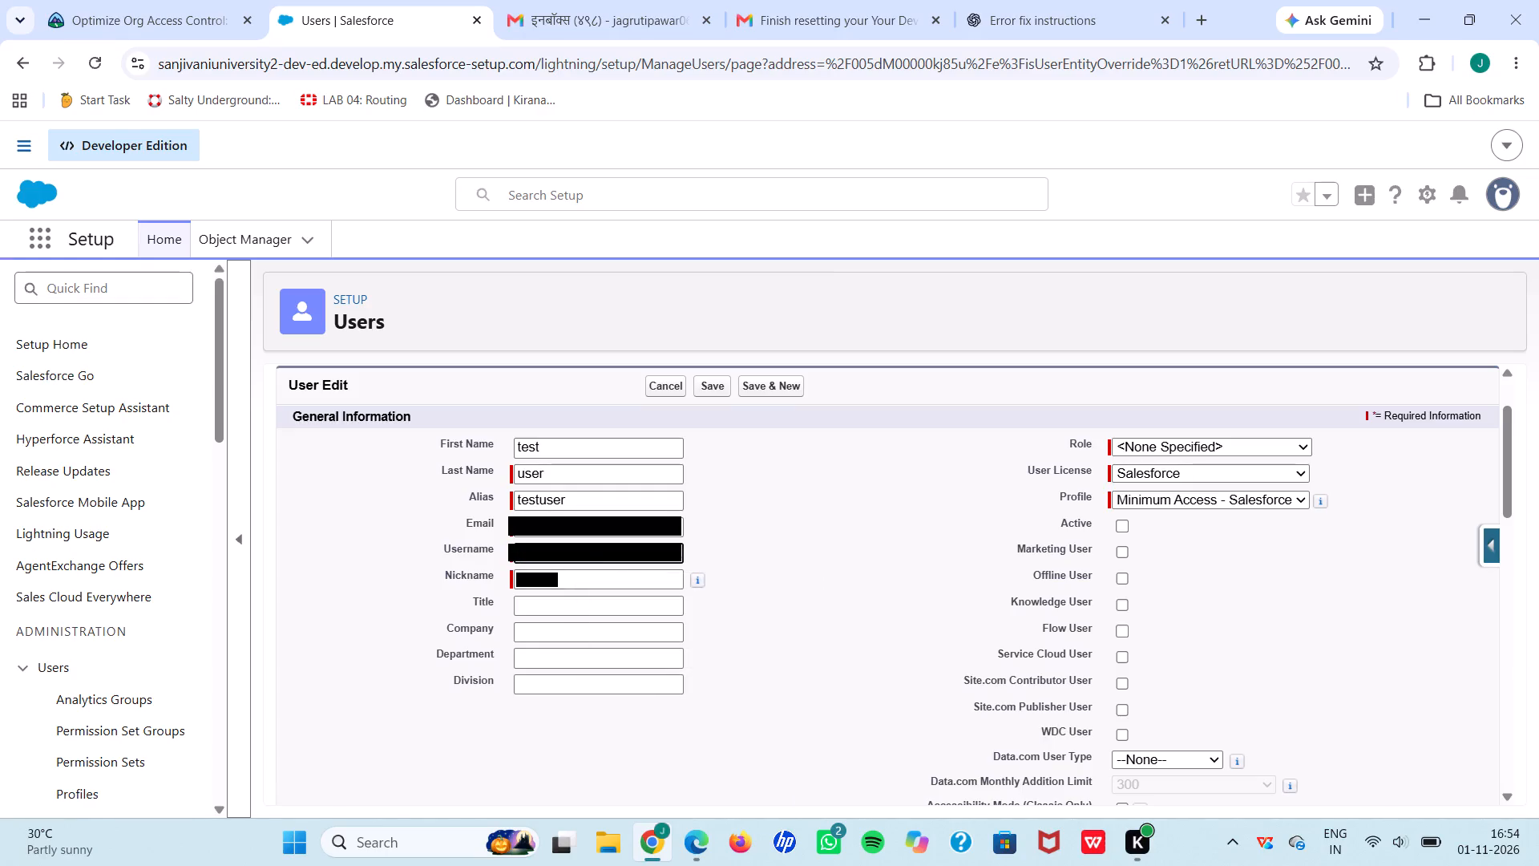
Replace the test user's email with the address stored in the clipboard history.
left_click(554, 522)
key("ctrl+a")
key("BackSpace")
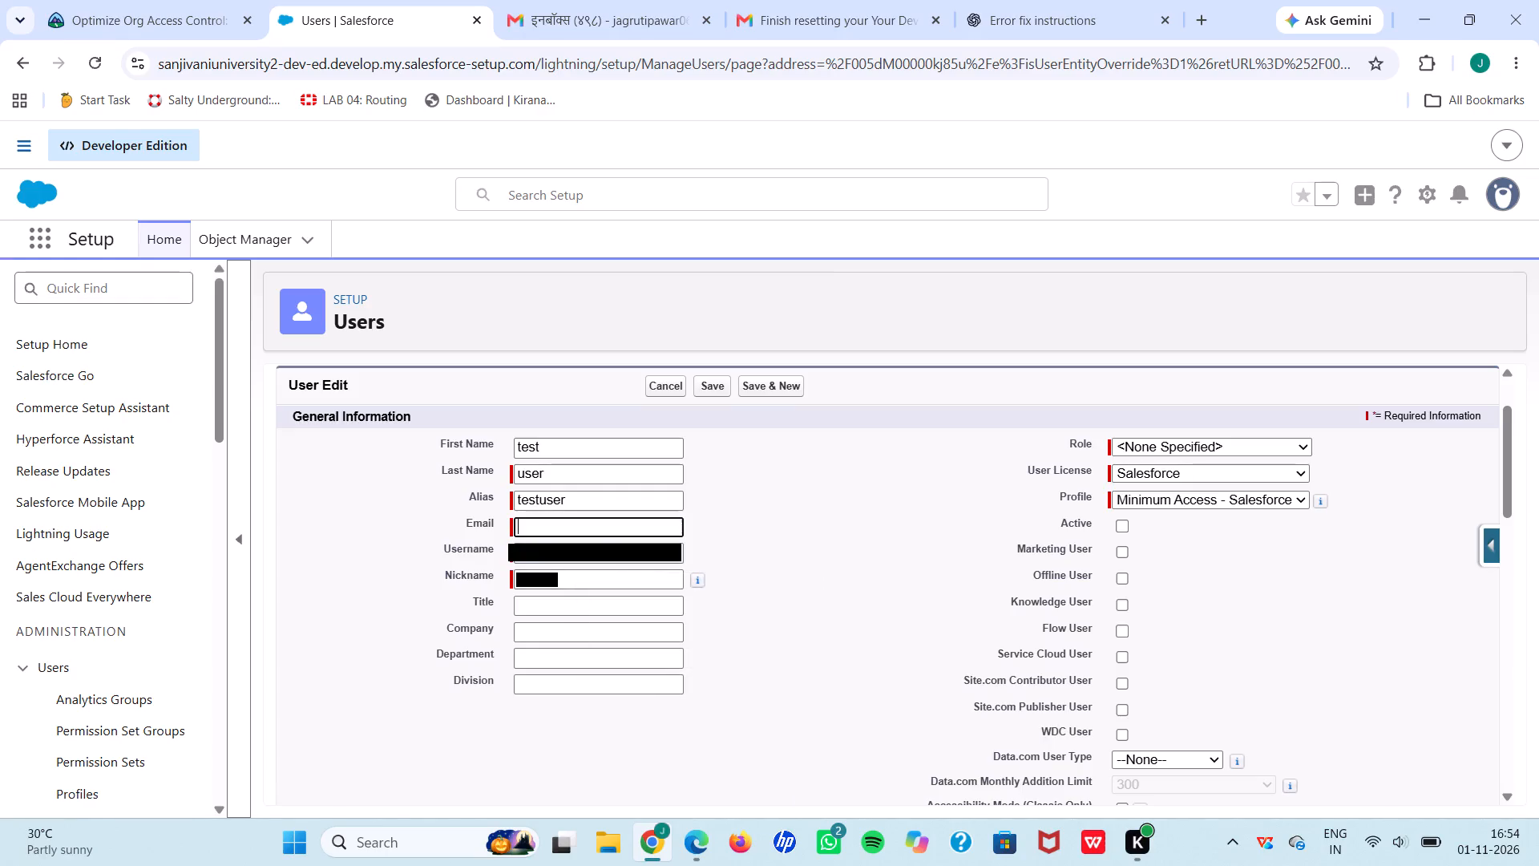
key("super+period")
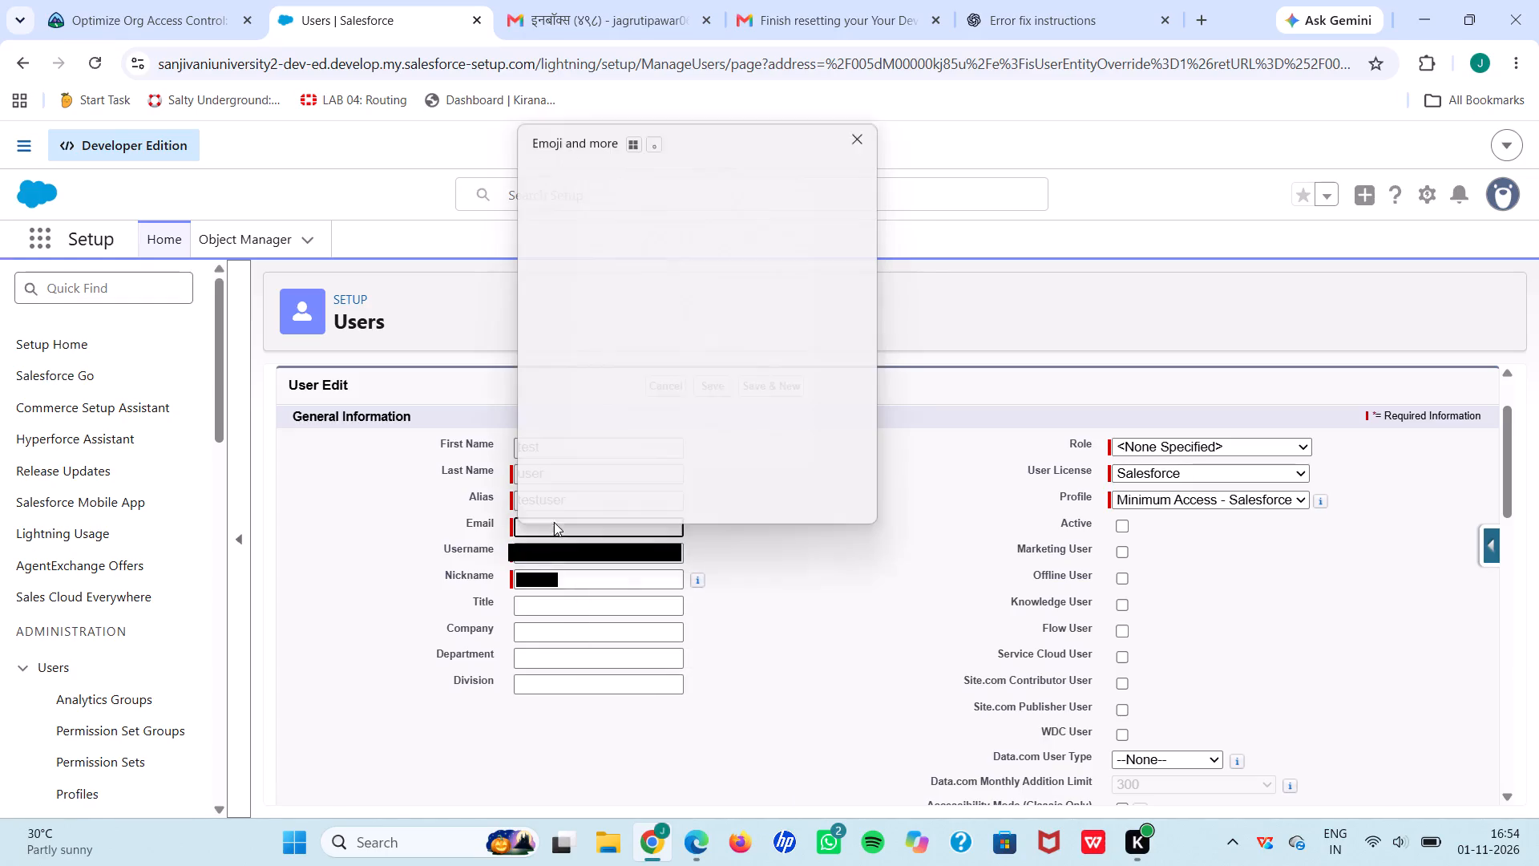
left_click(767, 173)
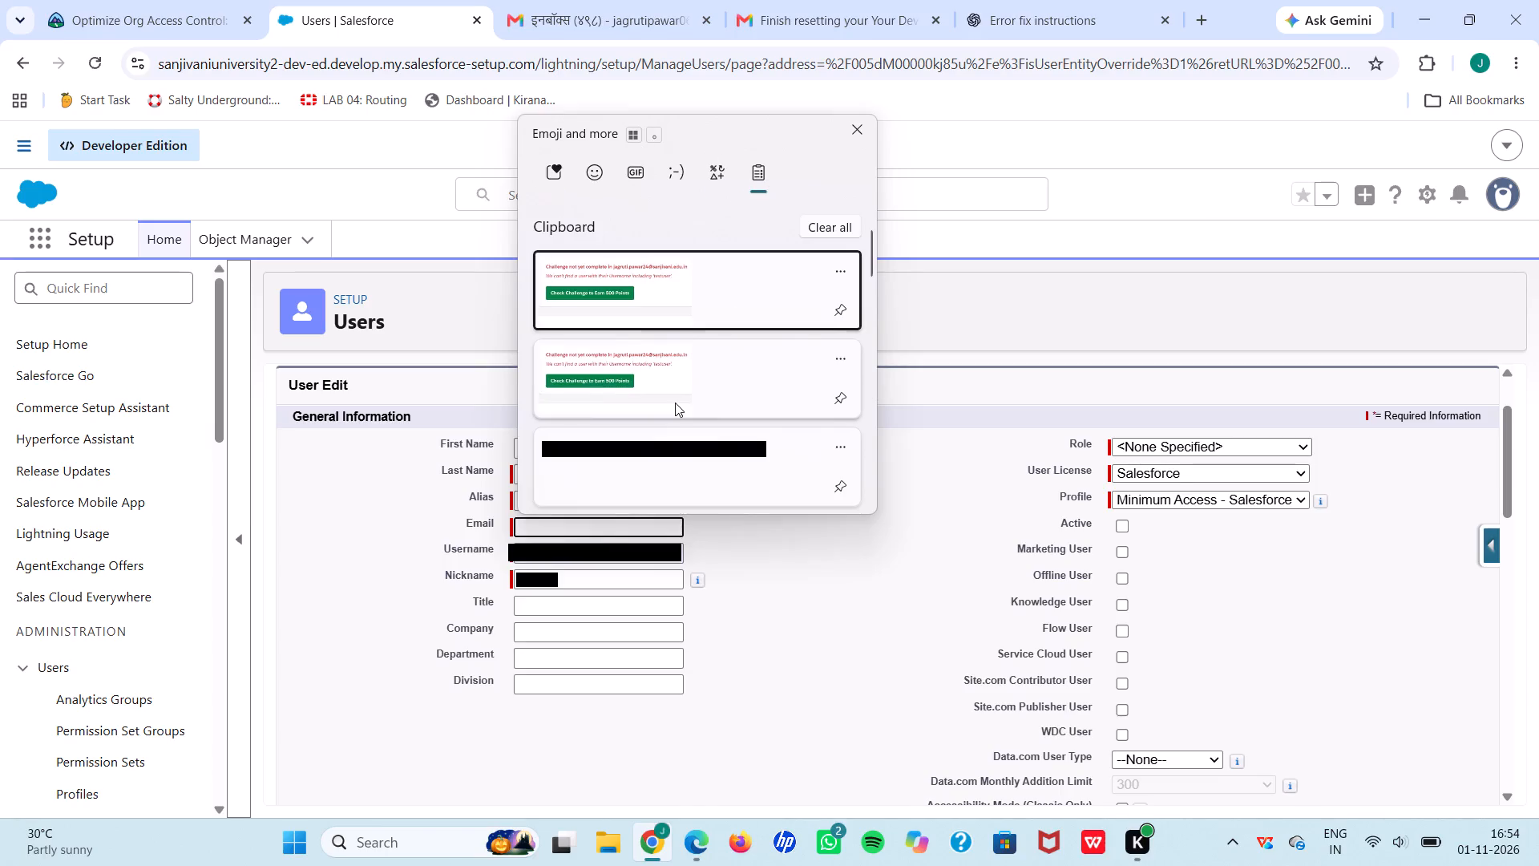
scroll(675, 403, "down", 2)
double_click(689, 280)
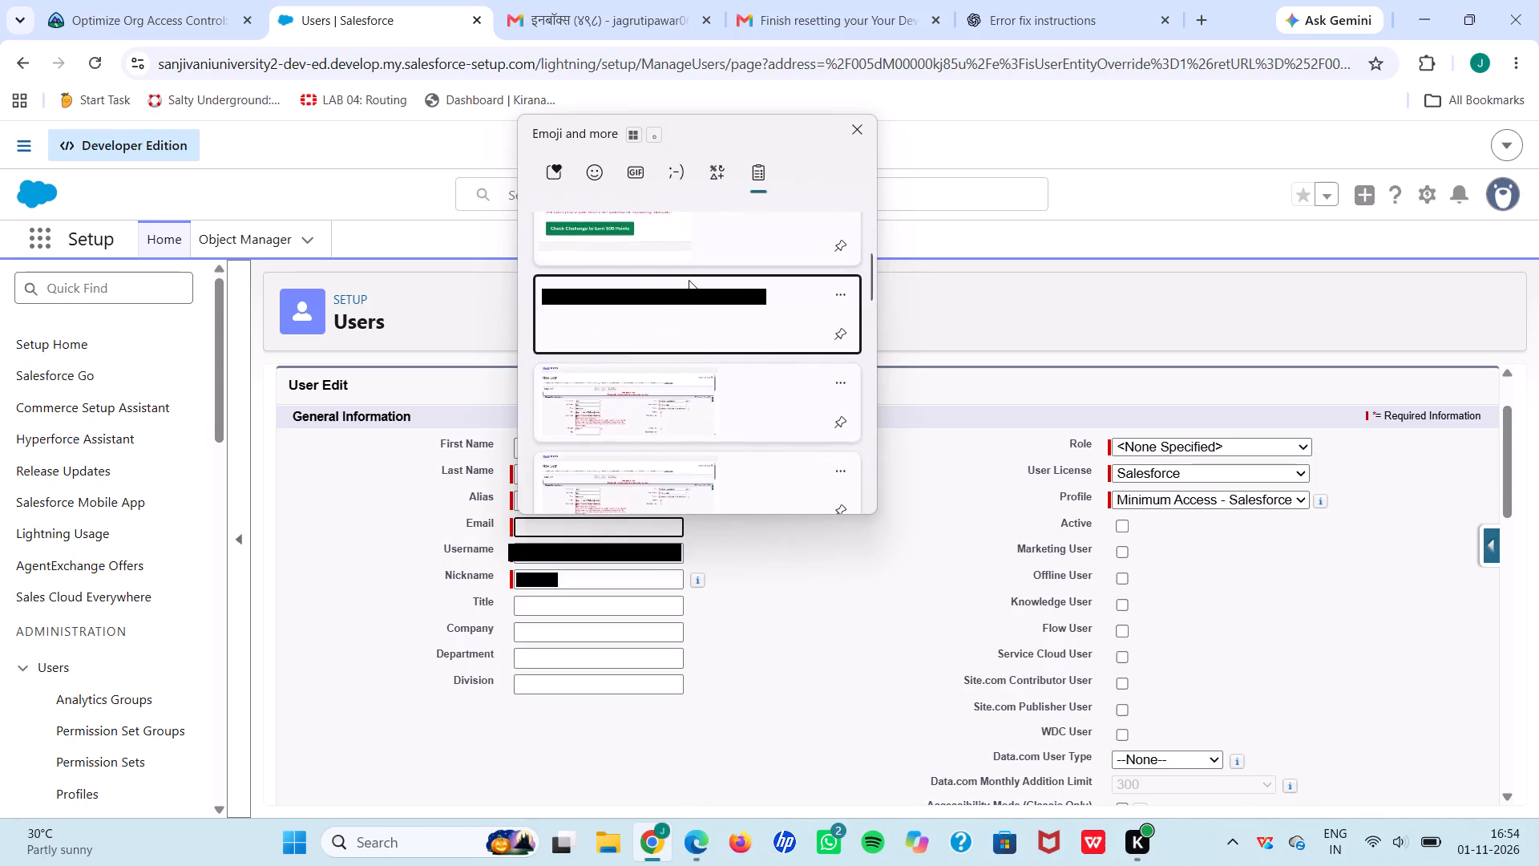
key("ctrl+v")
key("ctrl+v")
Review the remaining settings of the test user's edit form and try to save the changed email and username.
scroll(685, 690, "down", 1)
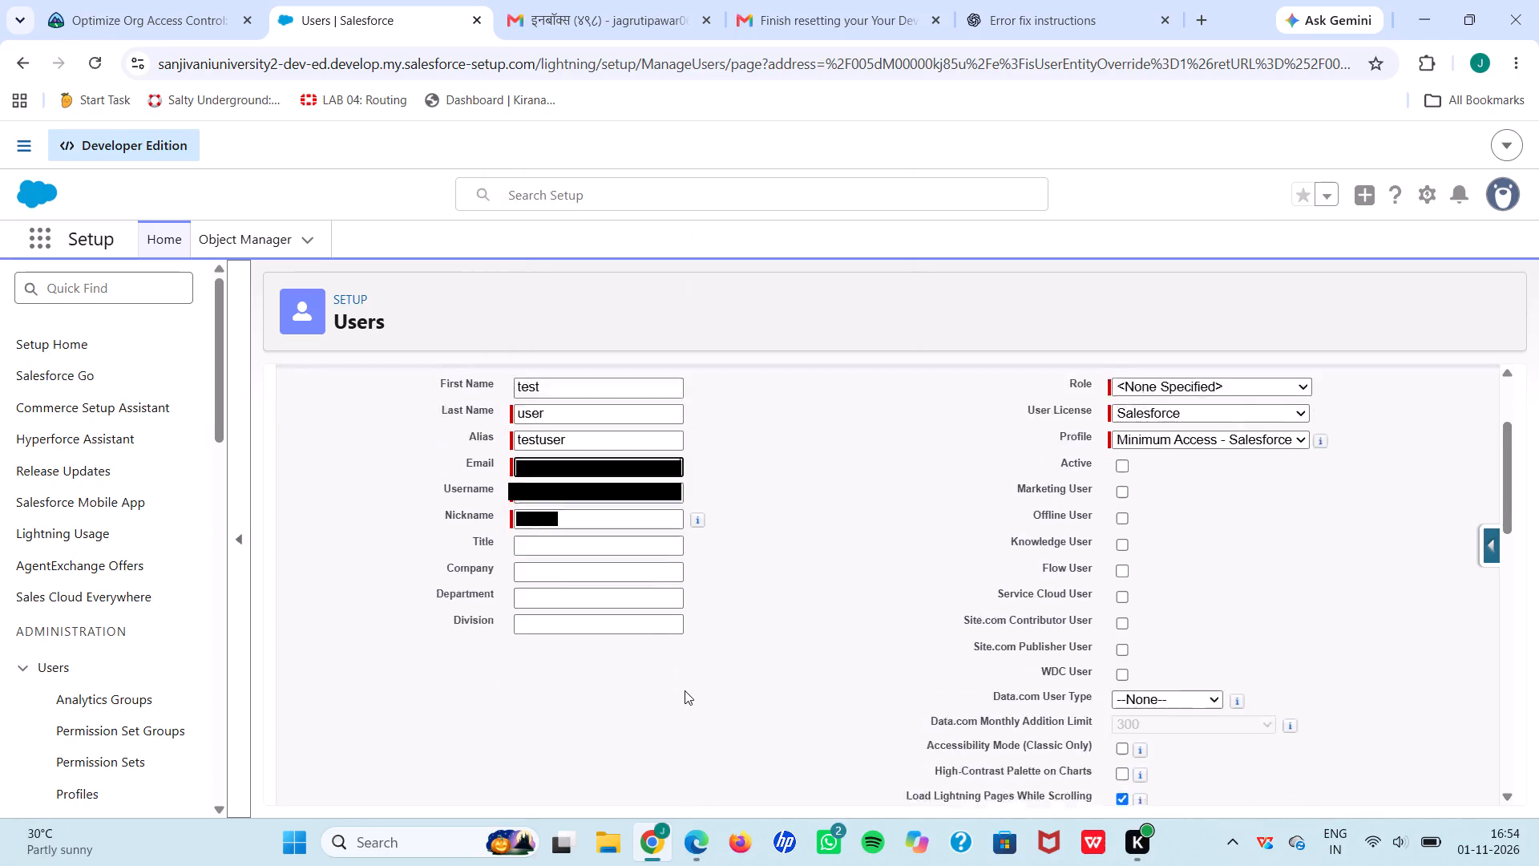
scroll(685, 690, "down", 4)
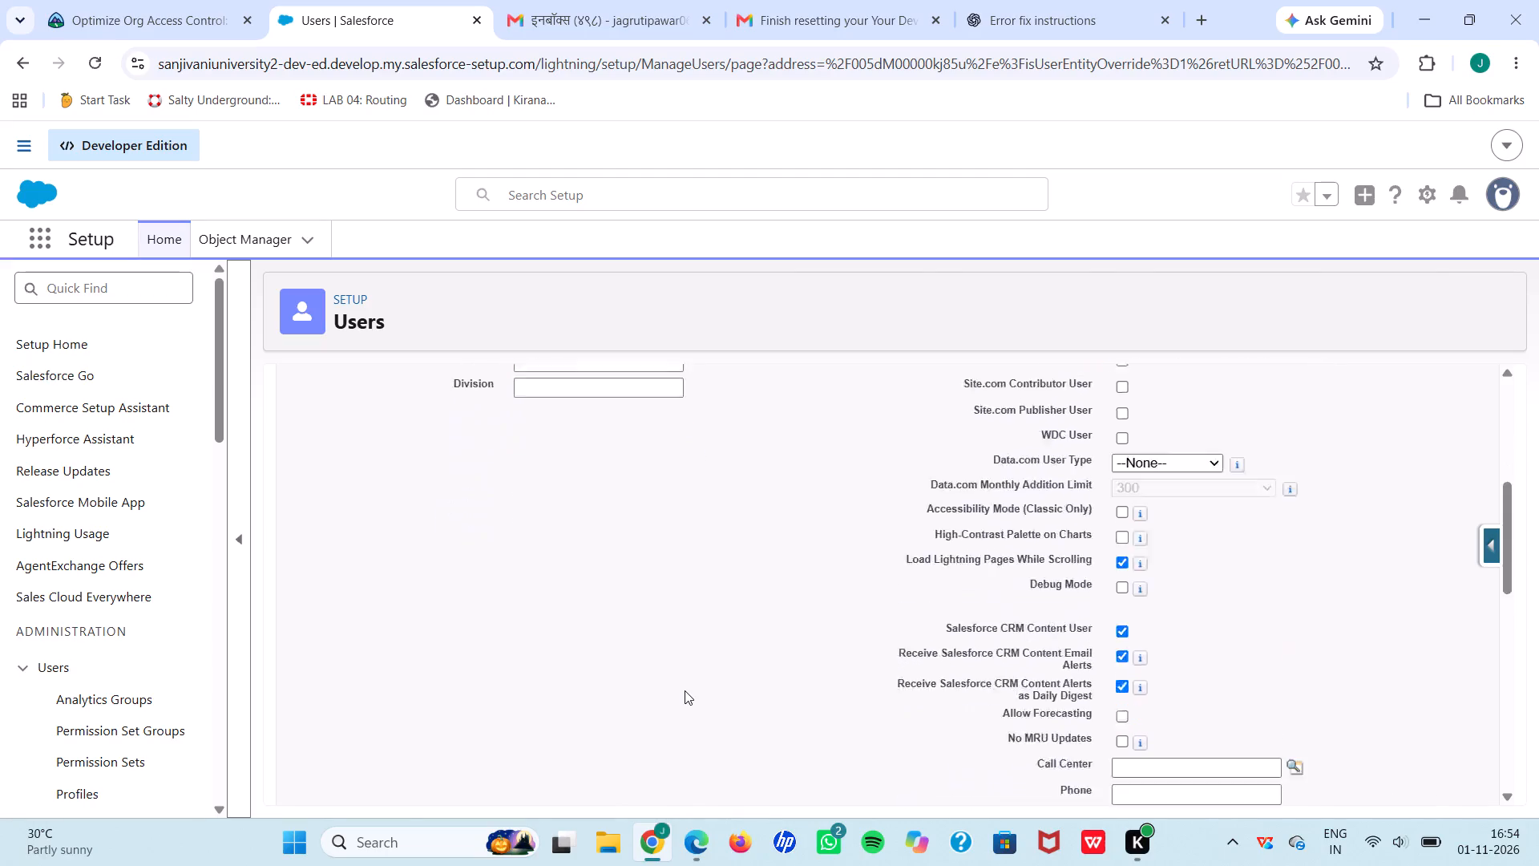
scroll(685, 690, "down", 6)
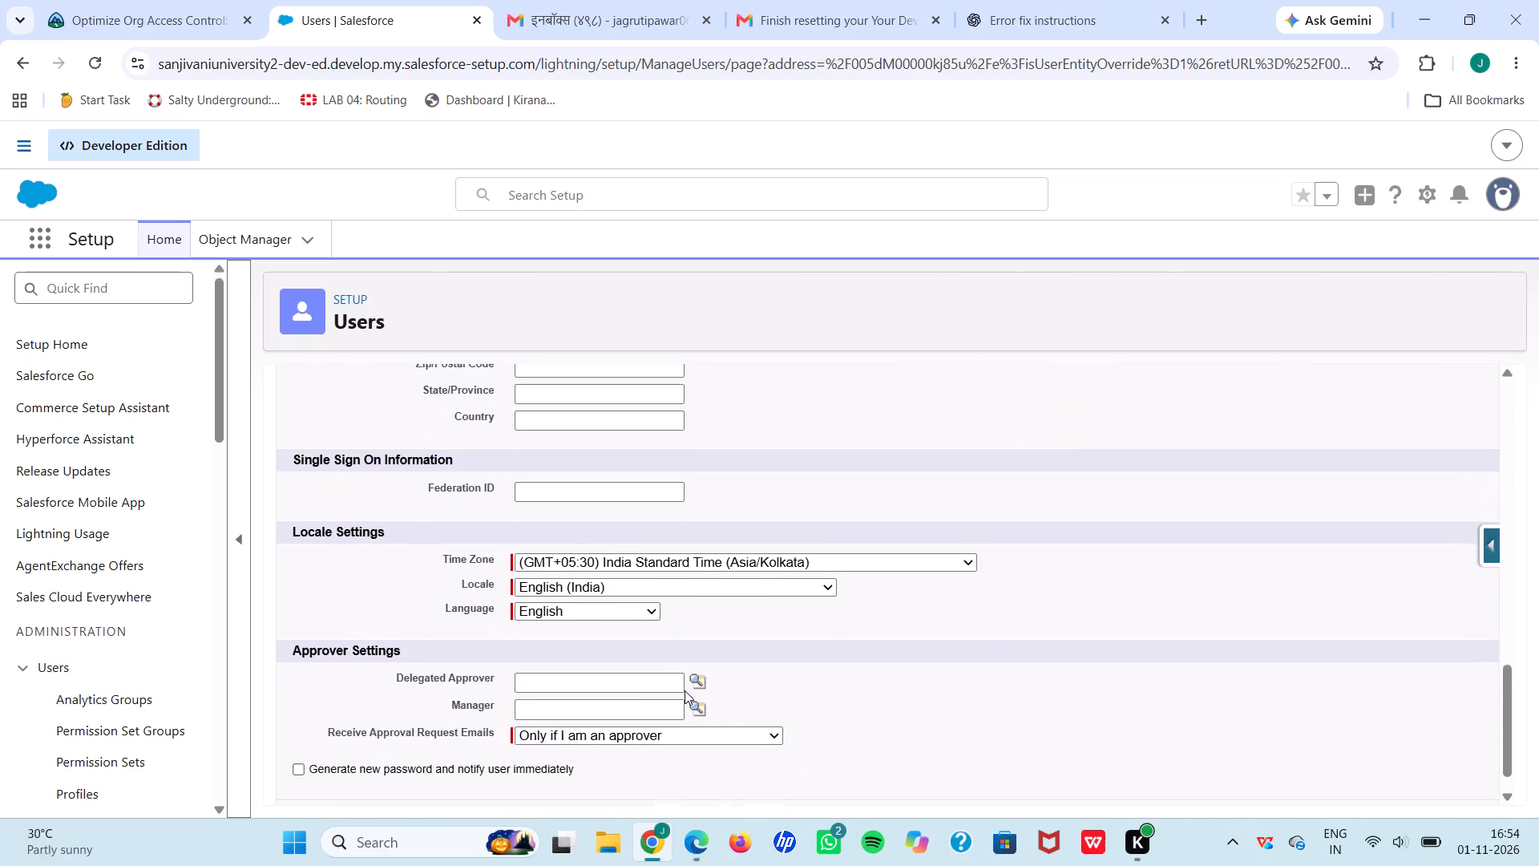
scroll(685, 690, "down", 1)
scroll(685, 690, "up", 5)
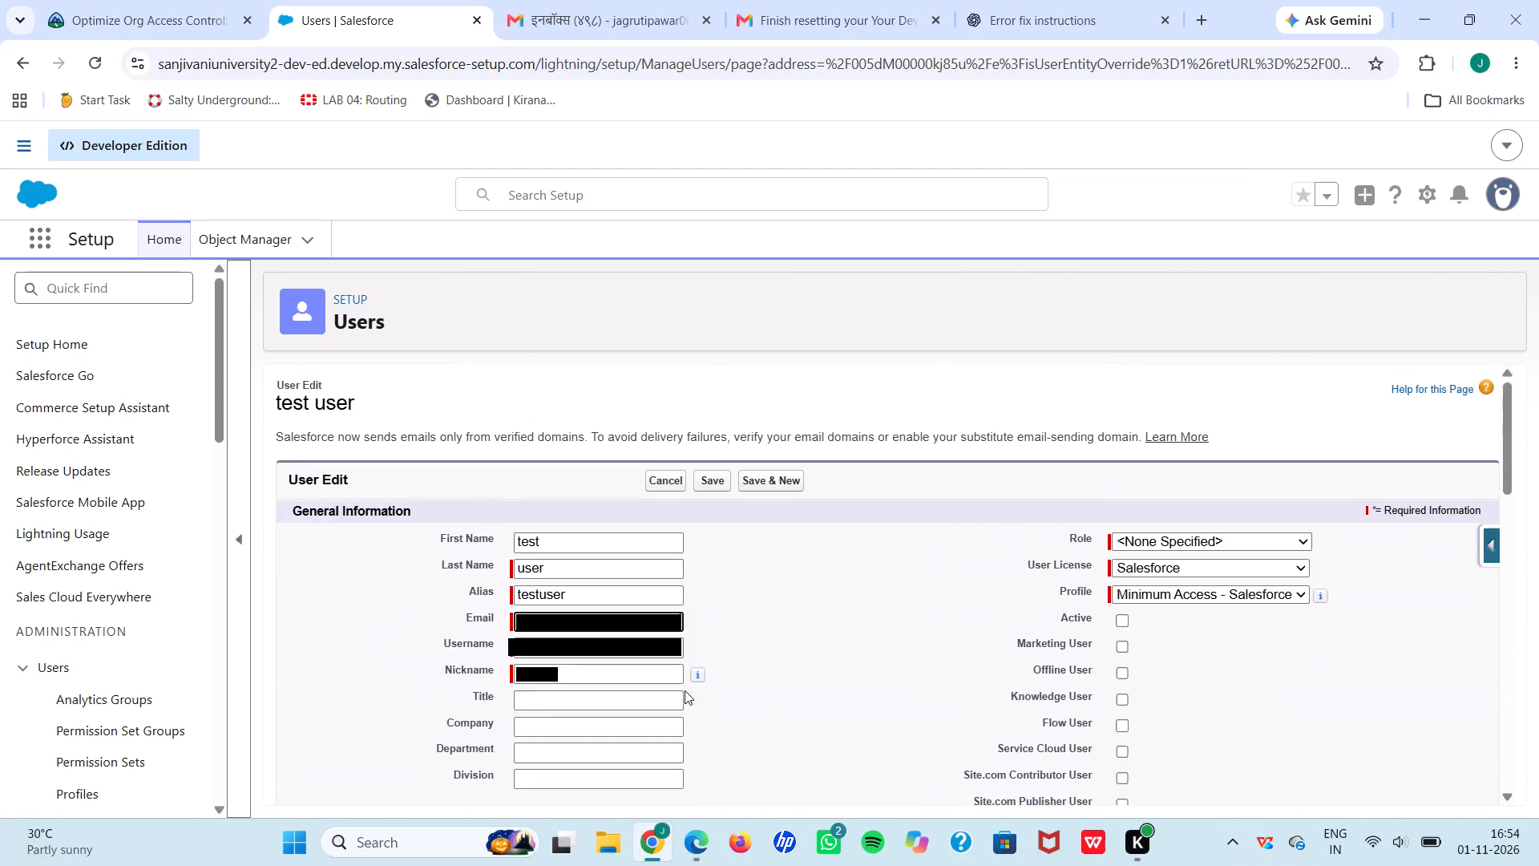
scroll(685, 690, "up", 1)
left_click(708, 480)
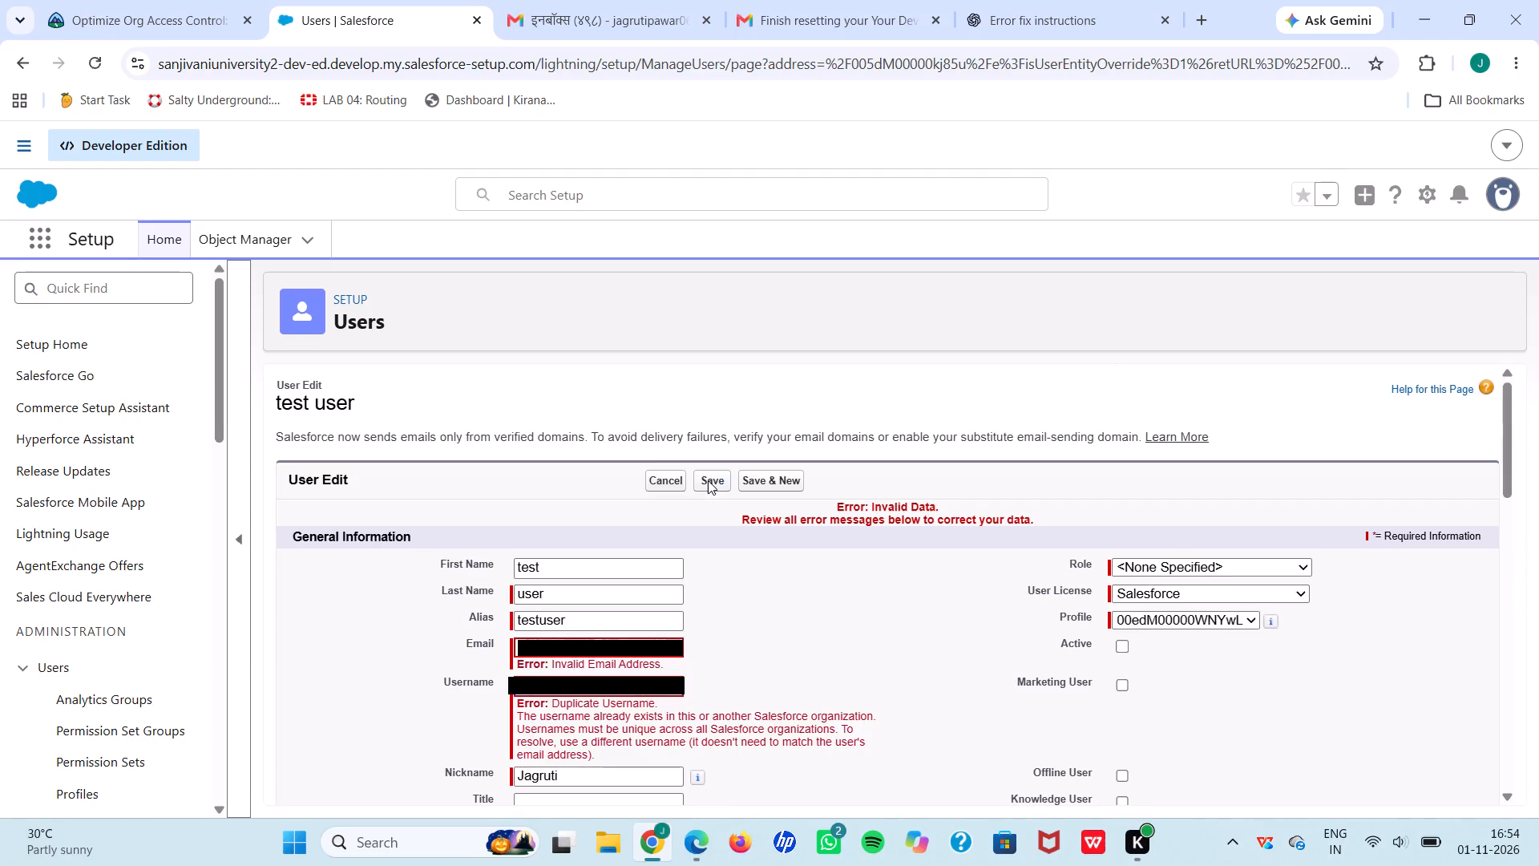
Replace the test user's email address with a previously saved one.
left_click(584, 642)
key("ctrl+a")
key("BackSpace")
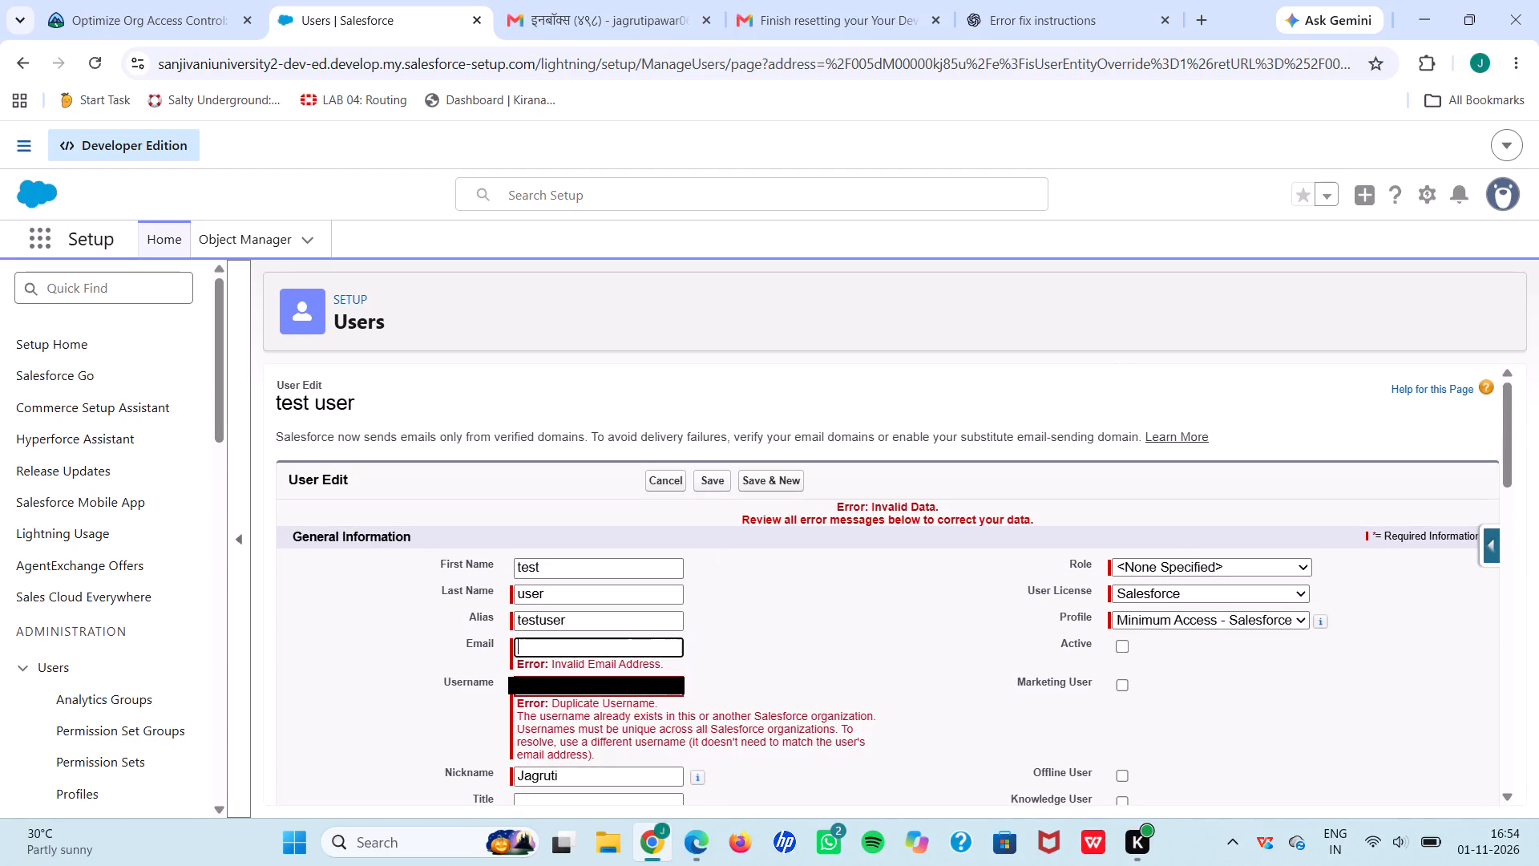
key("j")
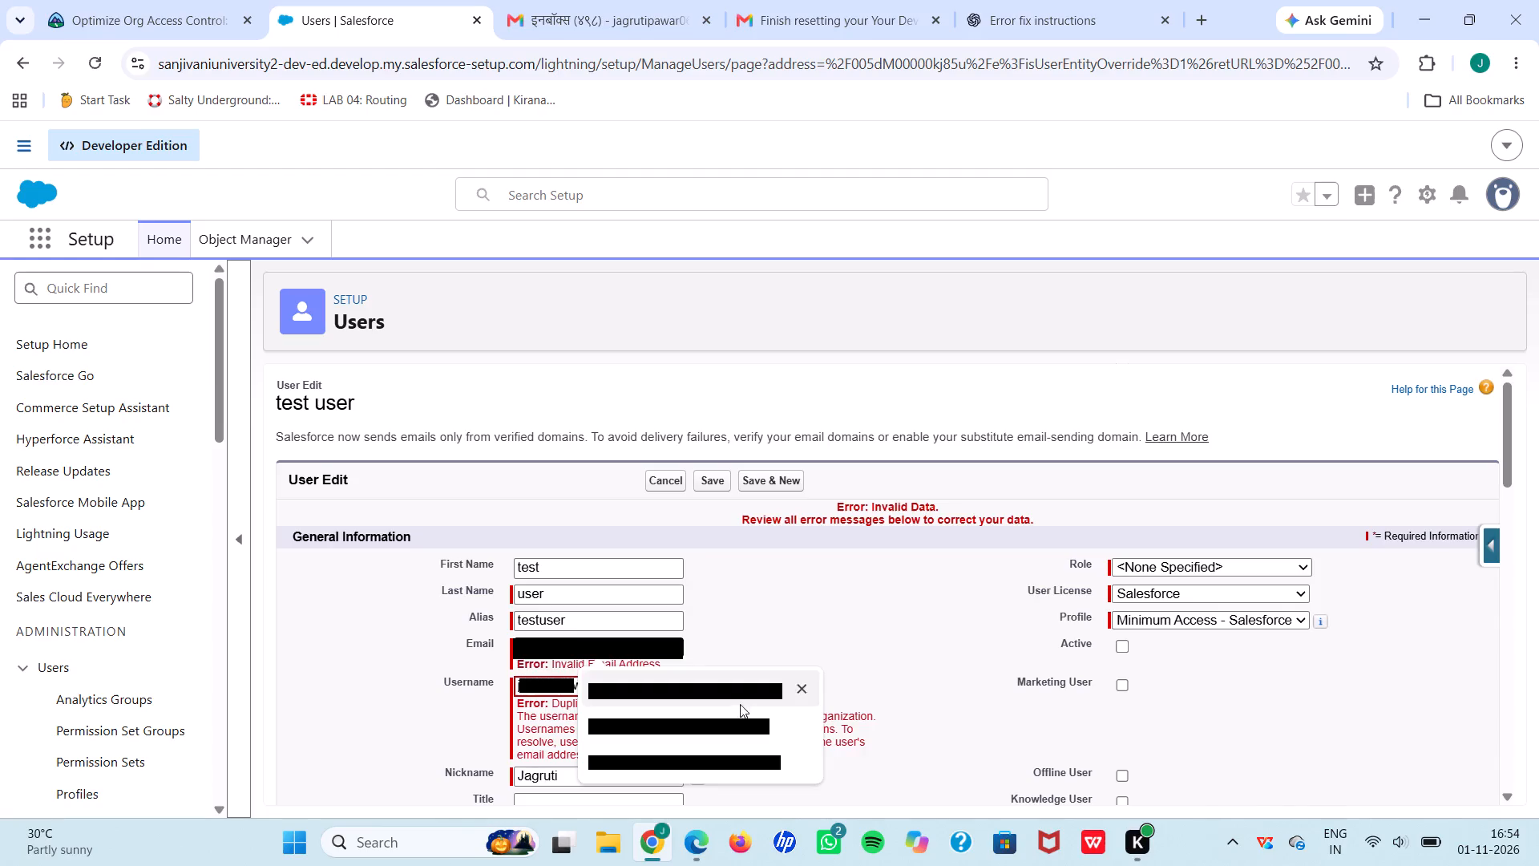
left_click(698, 694)
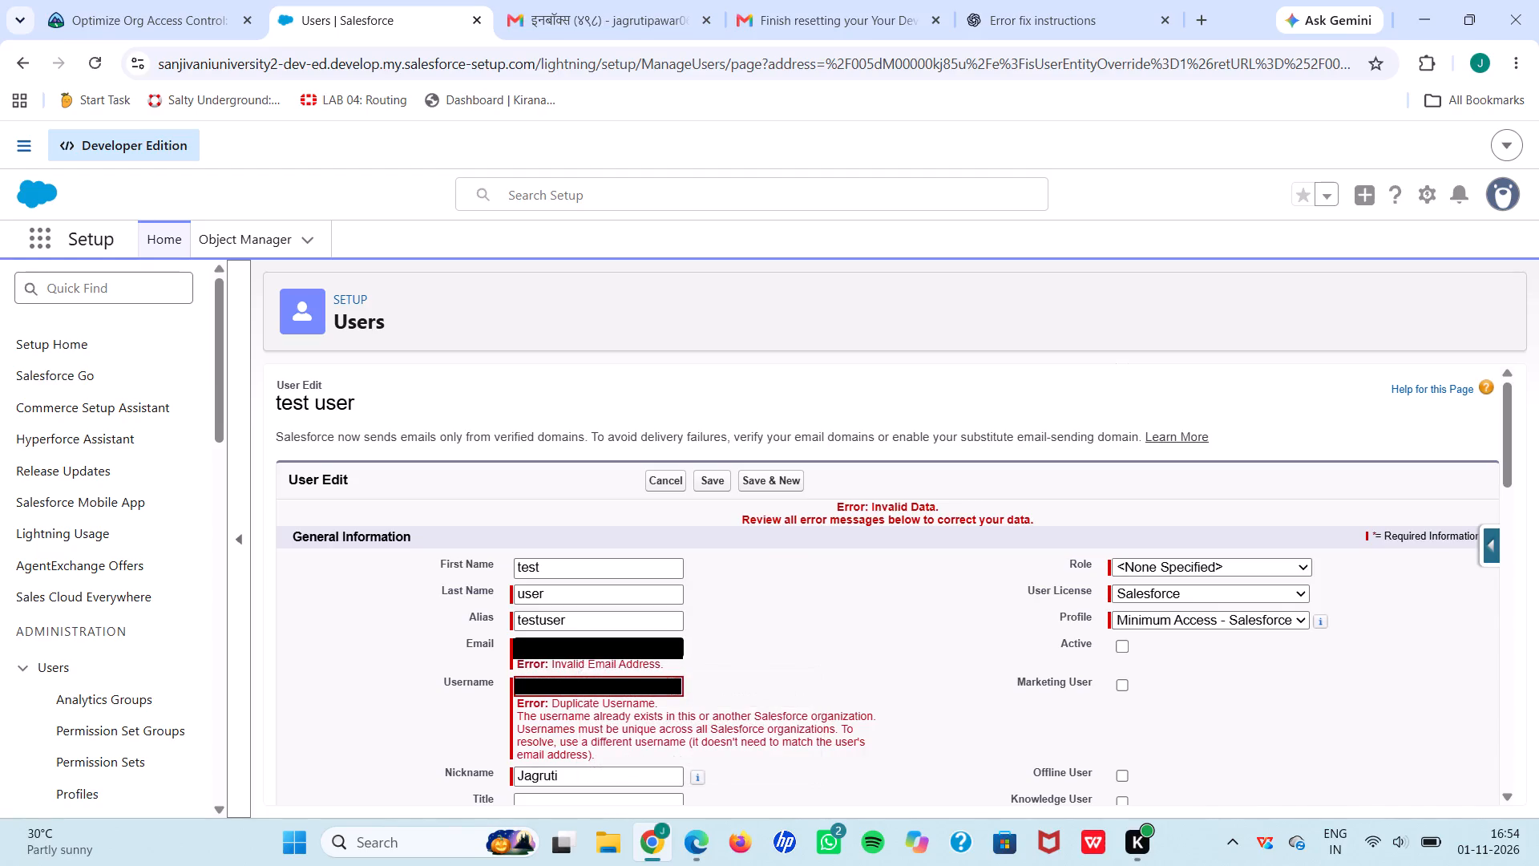
Clear the test user's username and try to fill it with a copied entry from the clipboard history.
left_click(554, 680)
key("ctrl+a")
key("BackSpace")
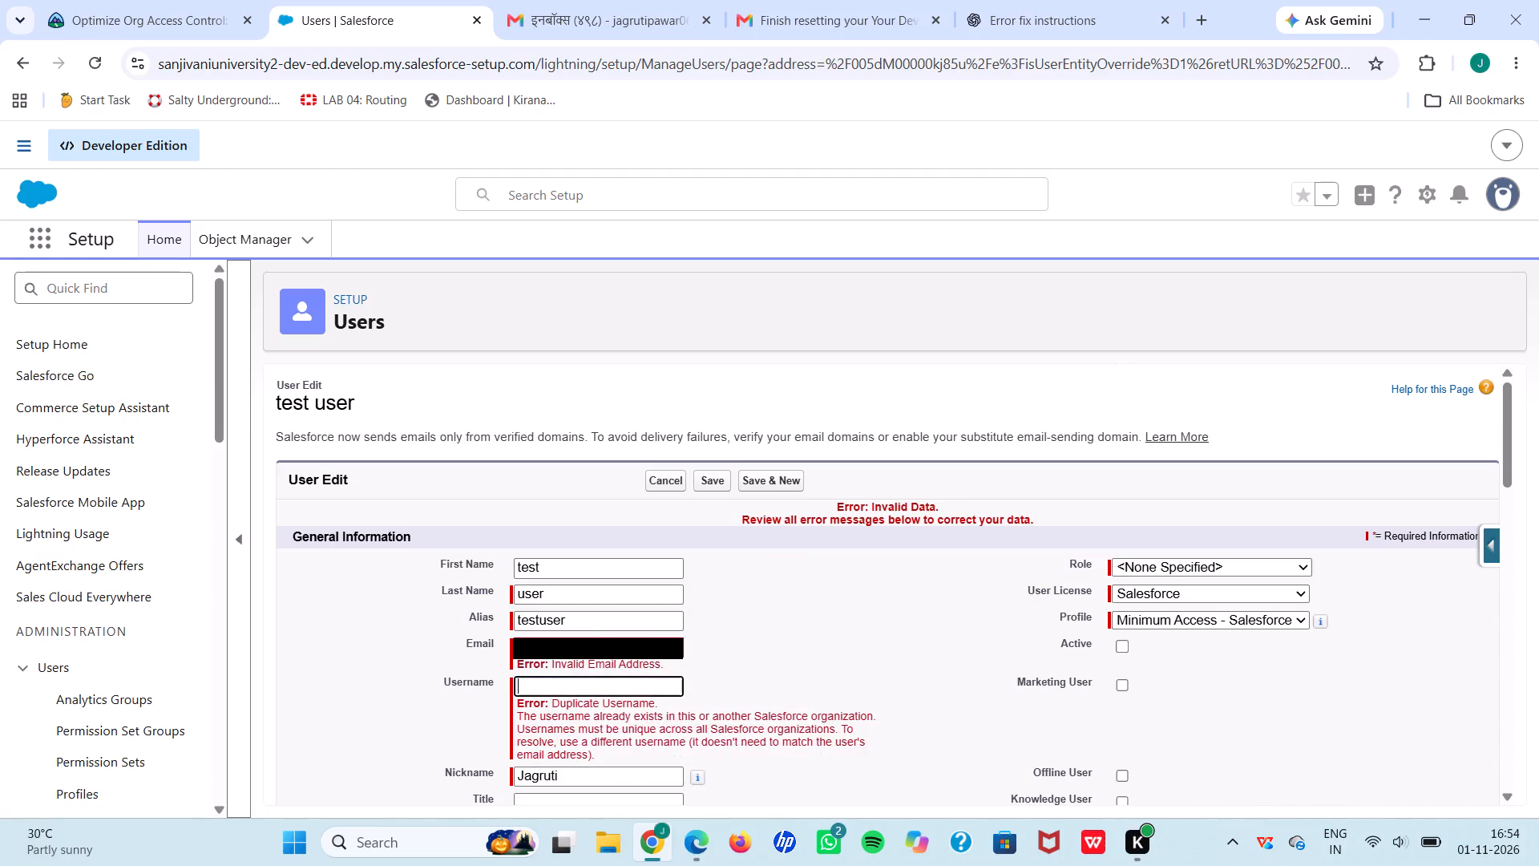
right_click(554, 680)
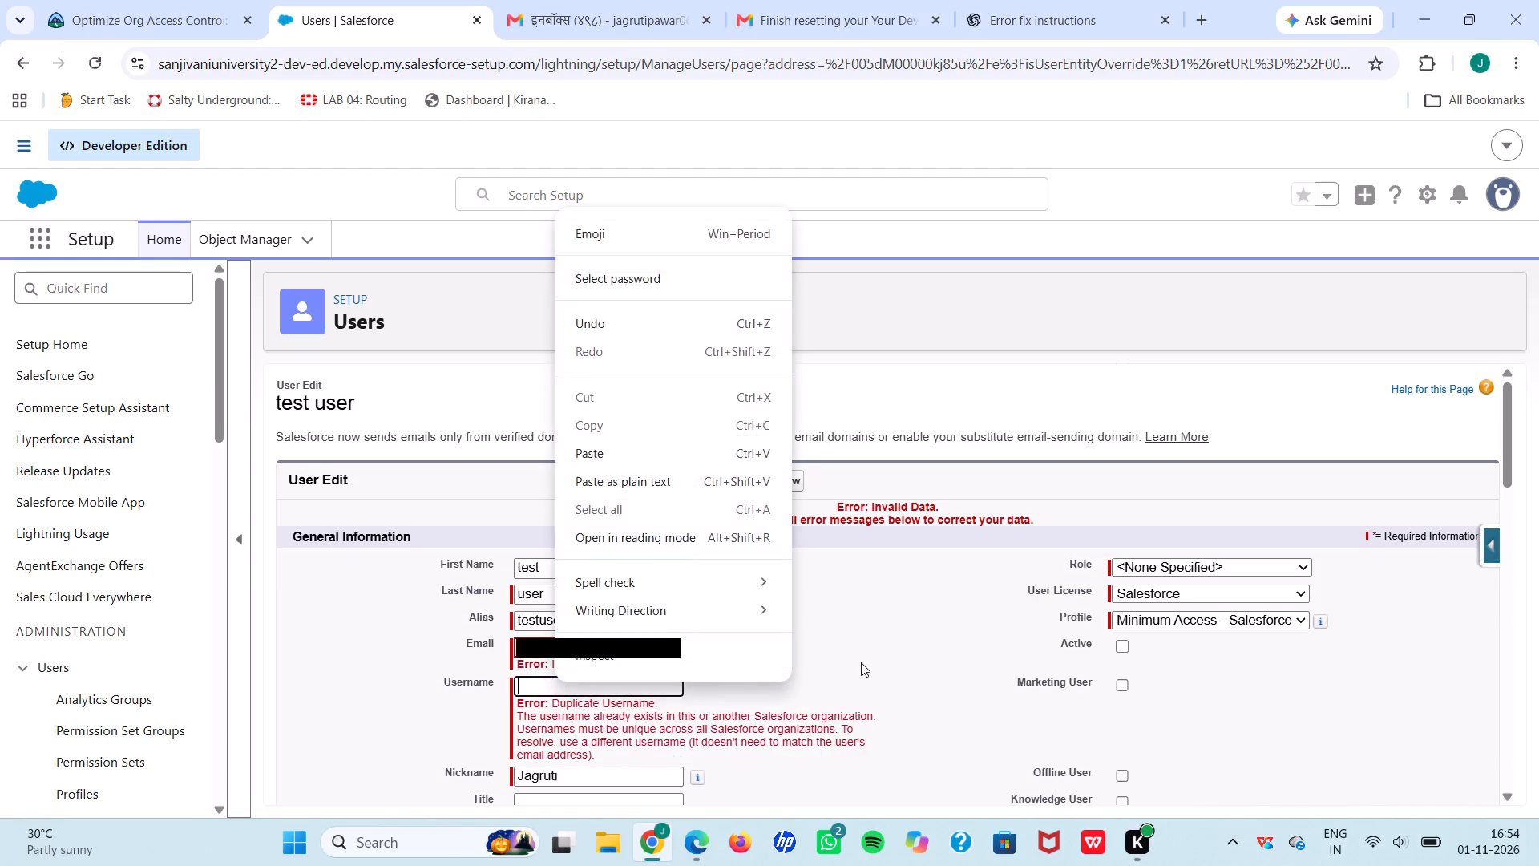
left_click(862, 662)
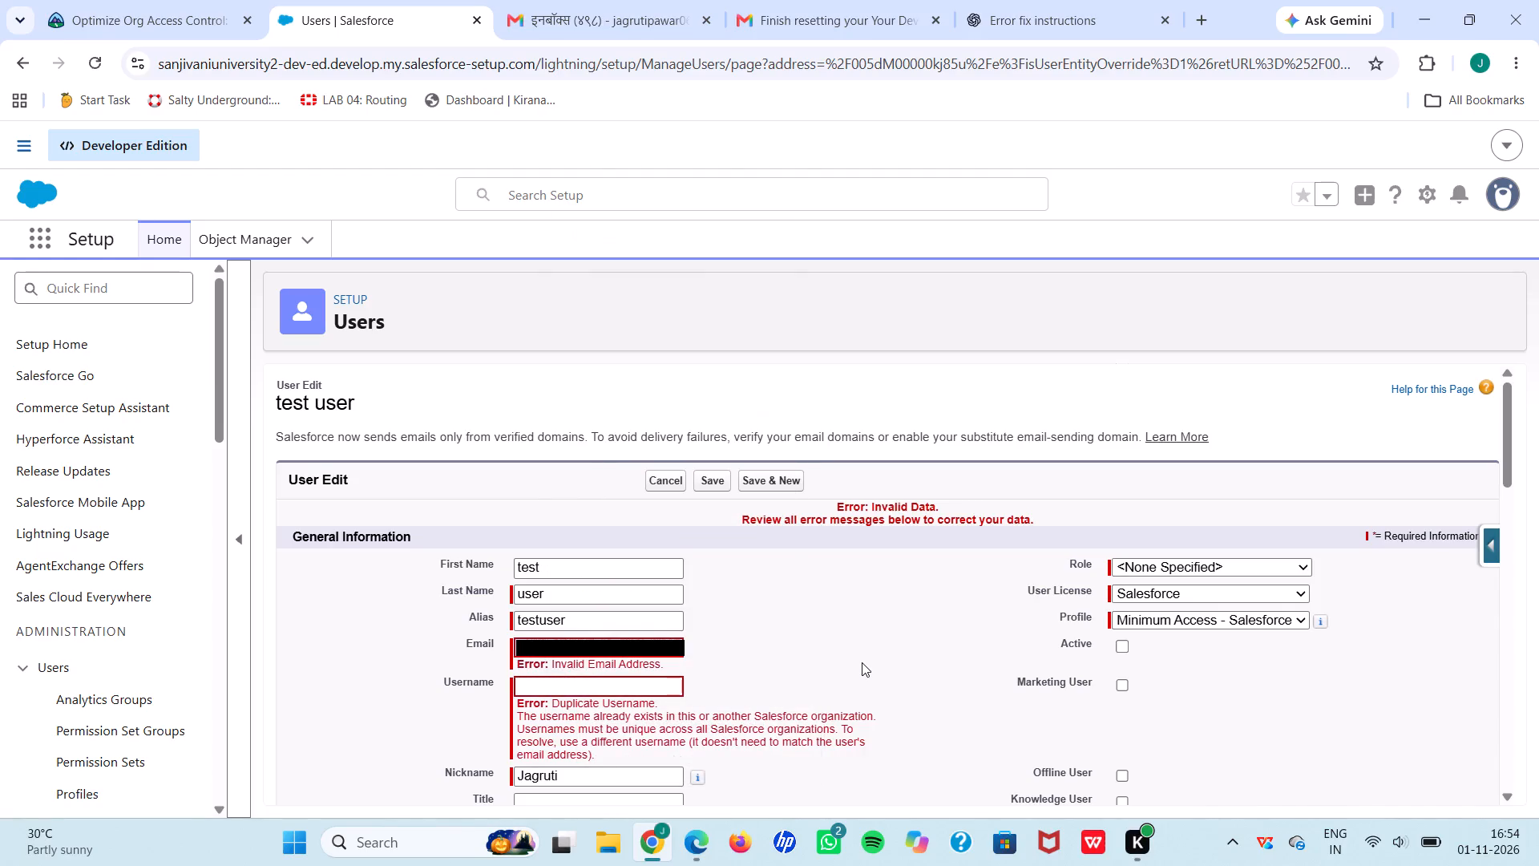
key("super+period")
left_click(748, 322)
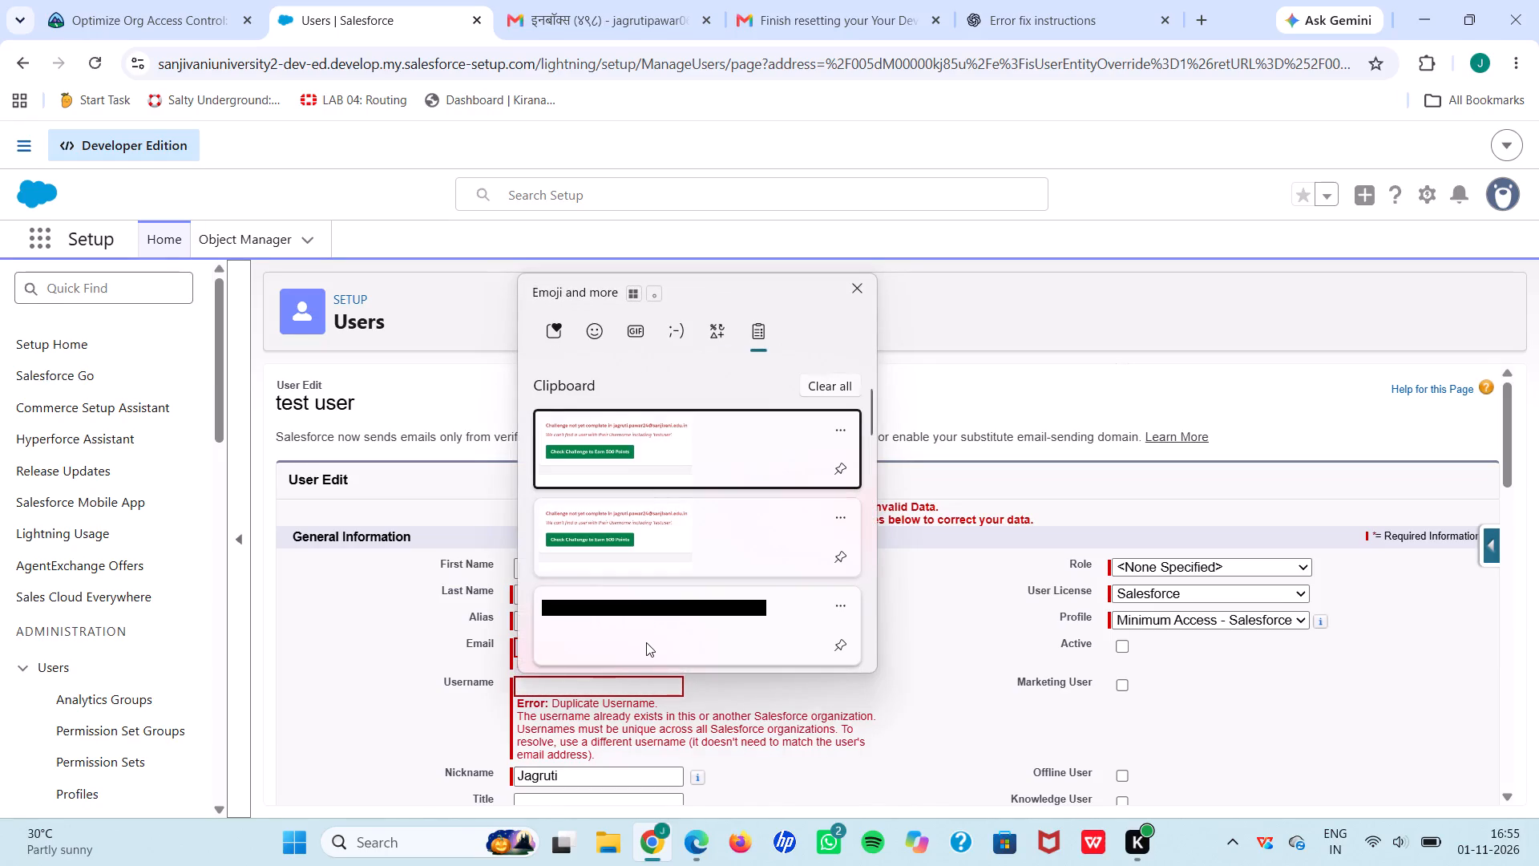
left_click(646, 642)
key("ctrl+v")
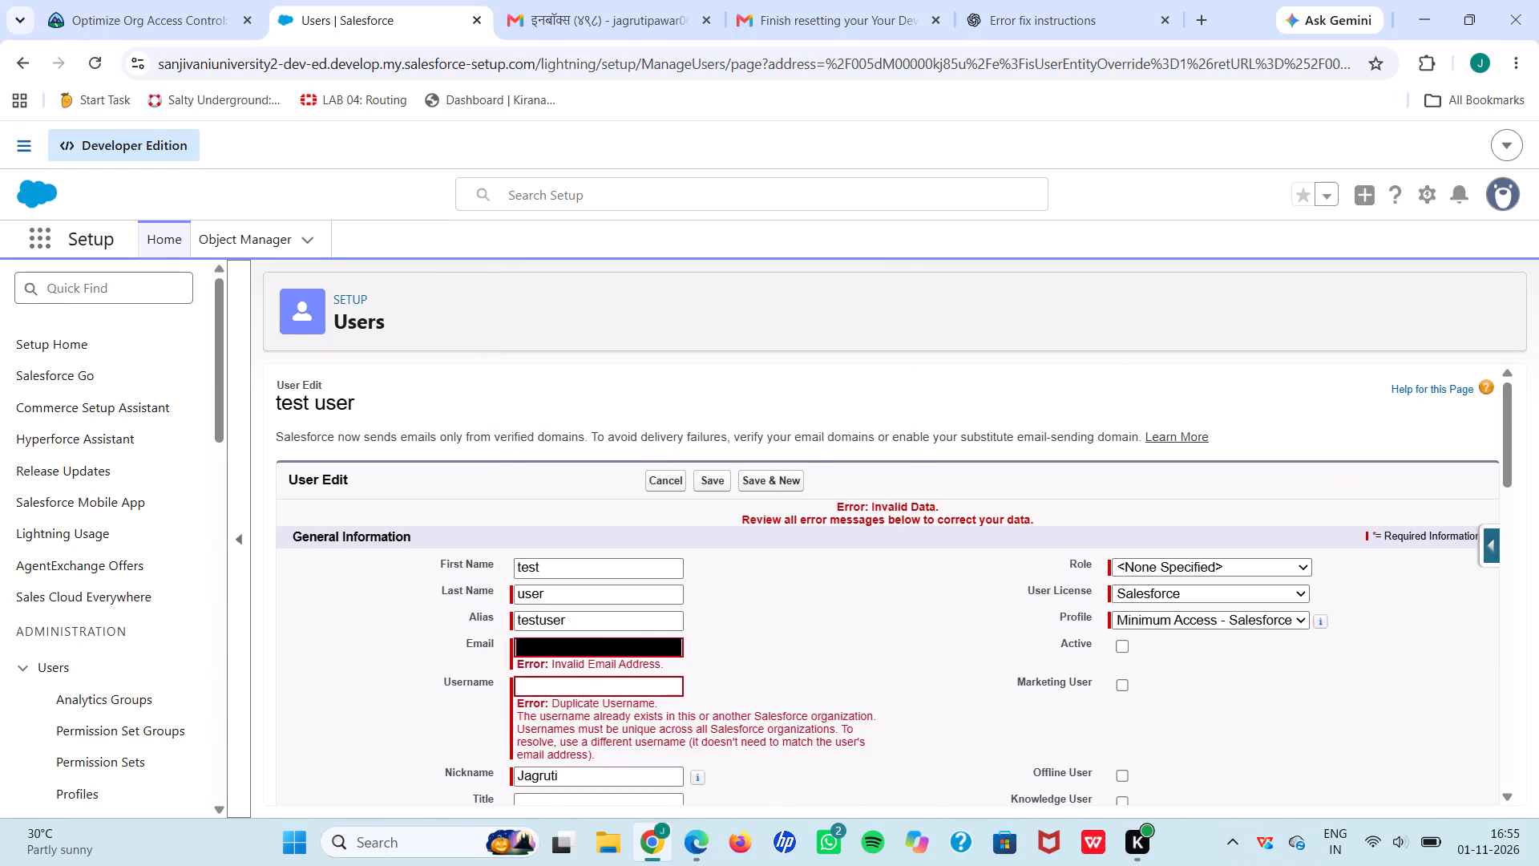
left_click(553, 691)
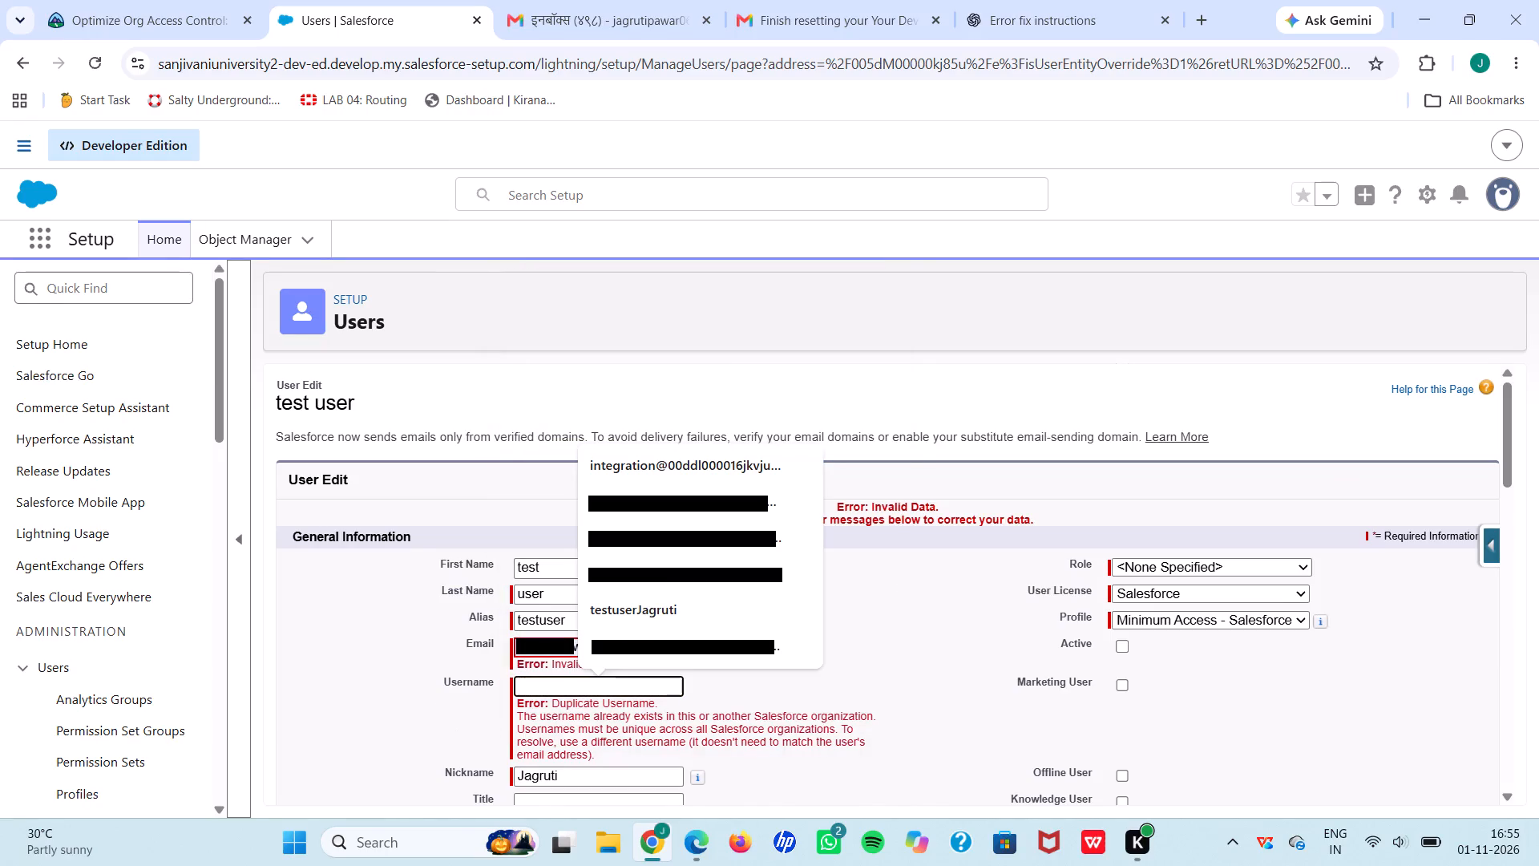
left_click(315, 641)
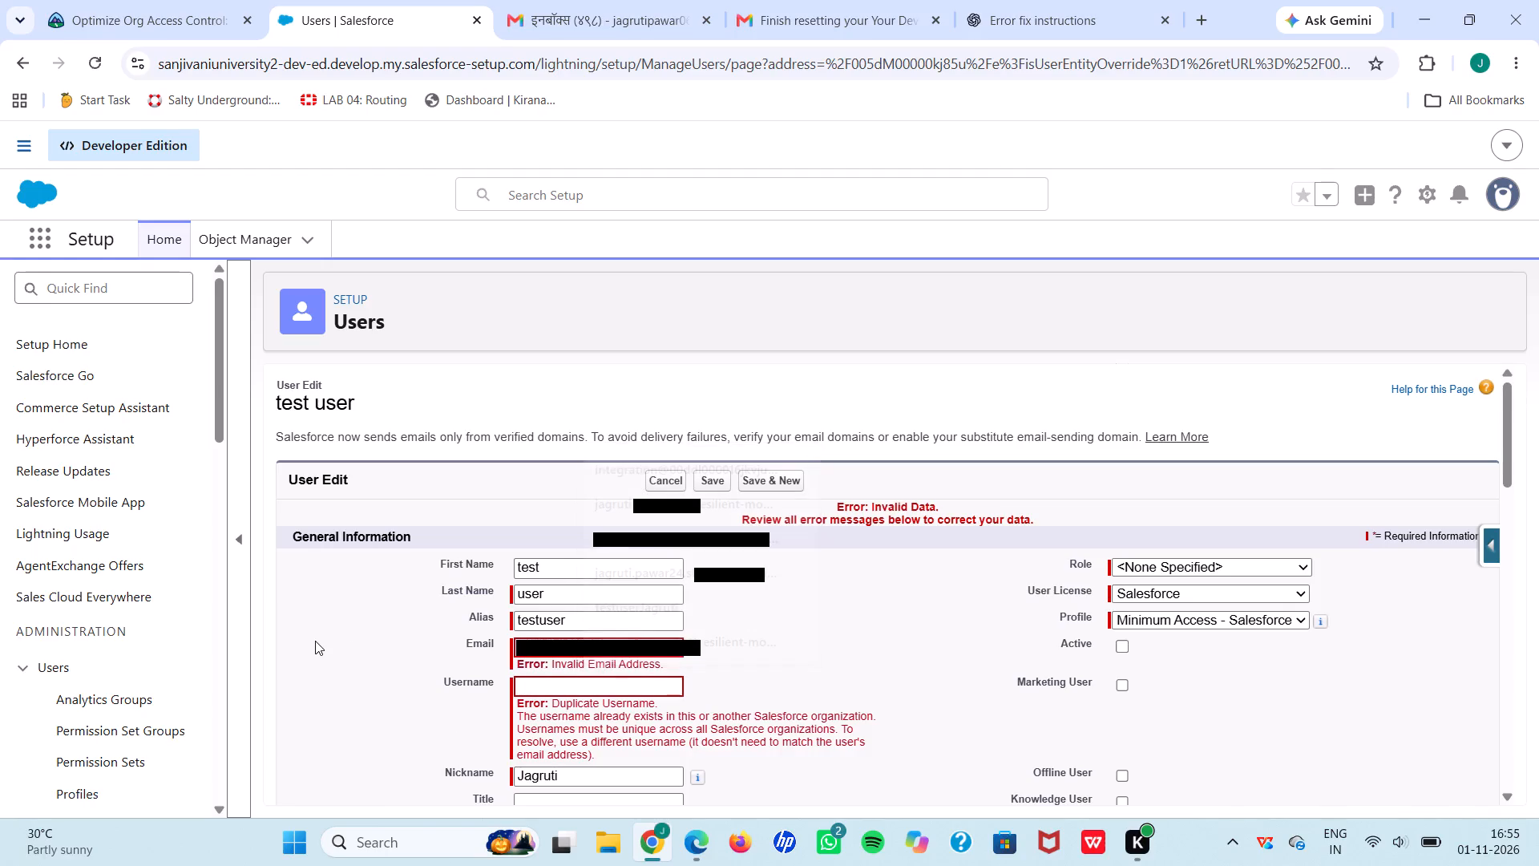
left_click(523, 648)
left_click_drag(523, 648, 609, 657)
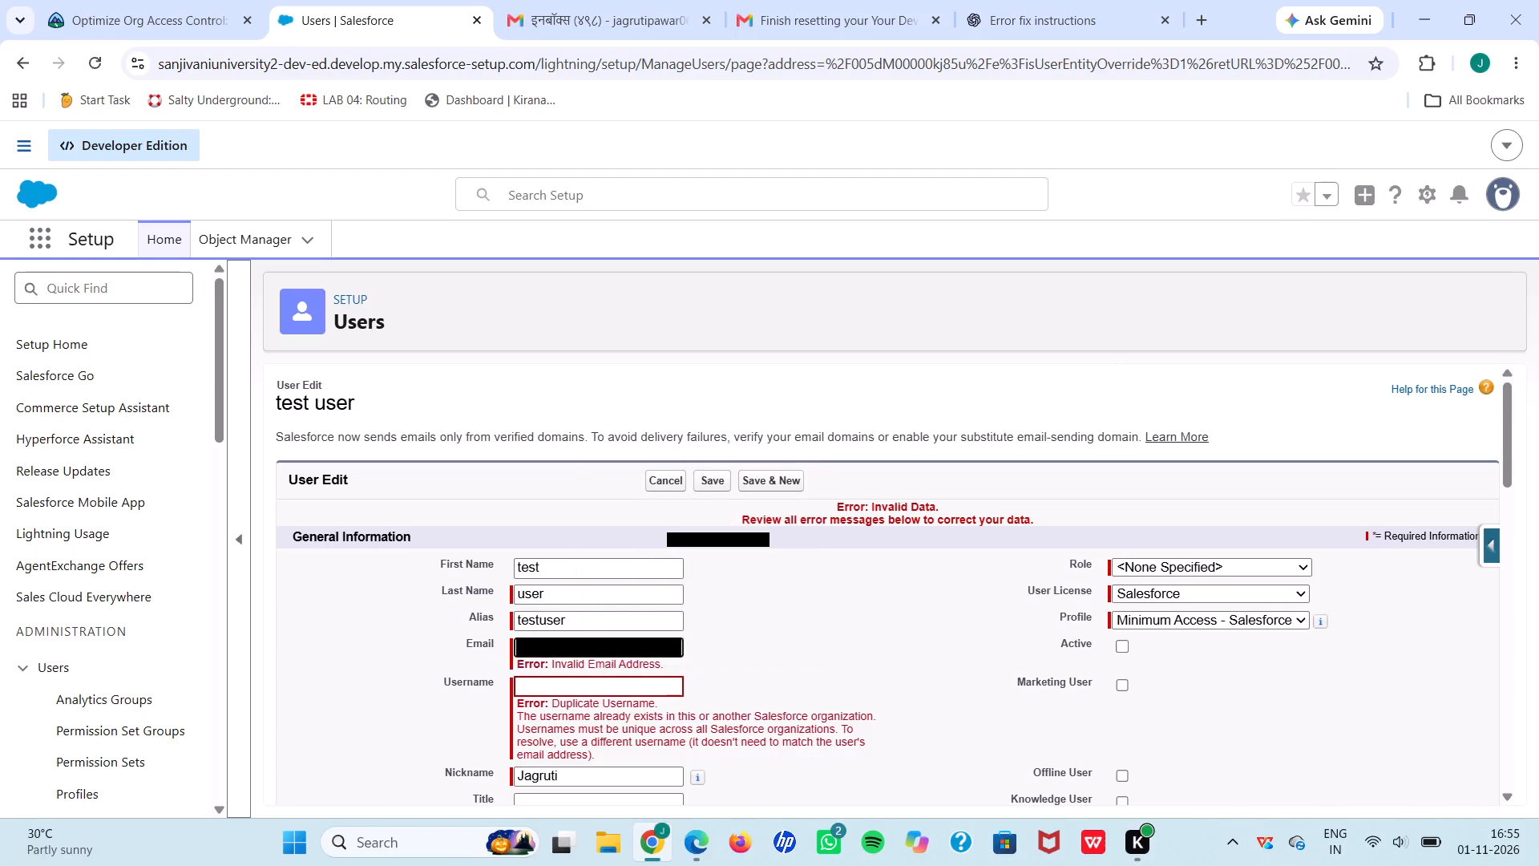
left_click_drag(609, 657, 462, 660)
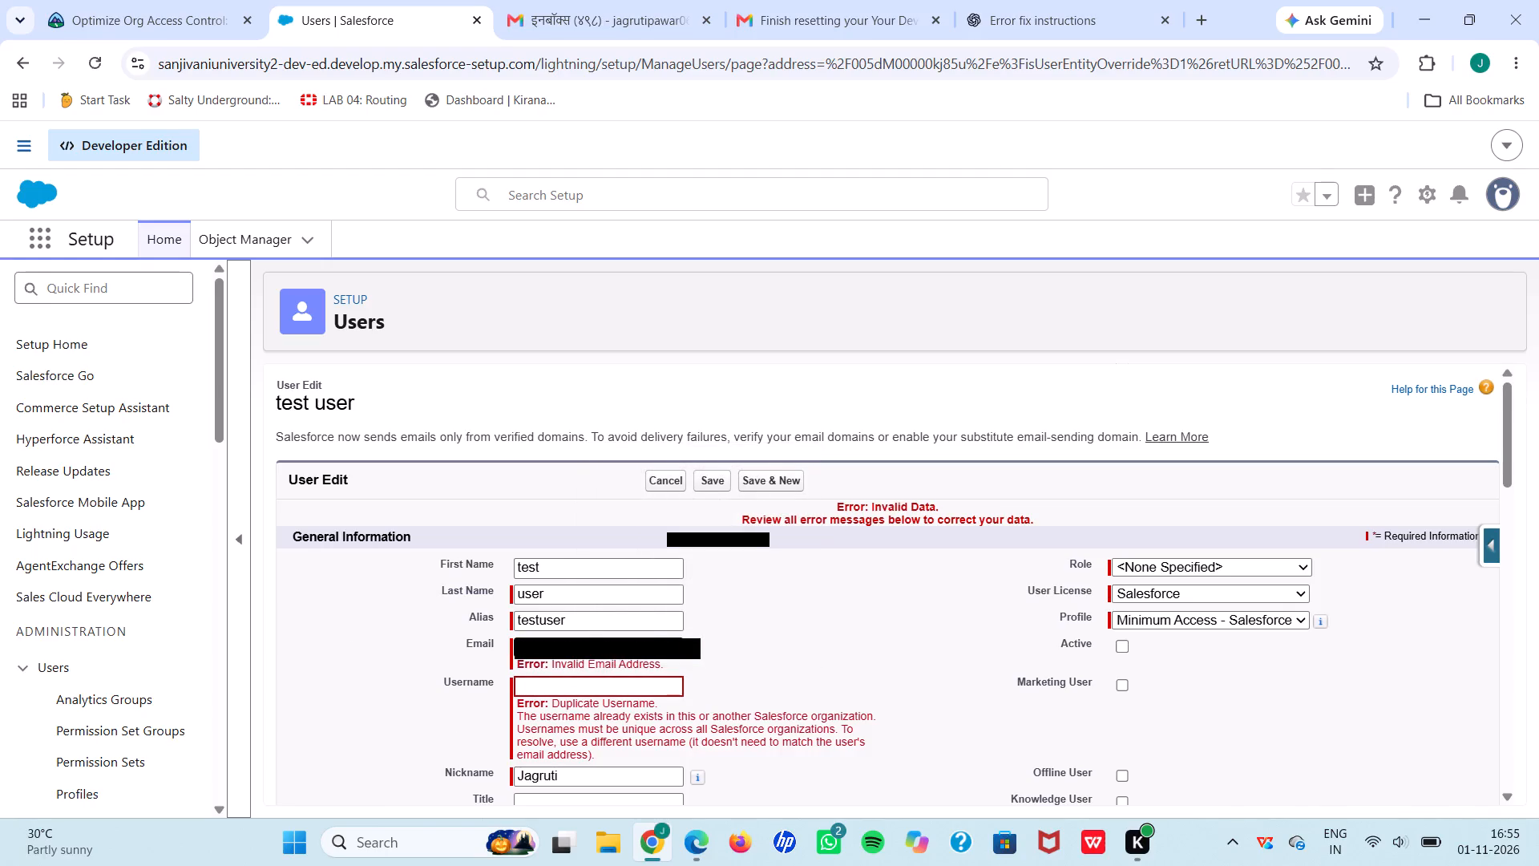
left_click(531, 686)
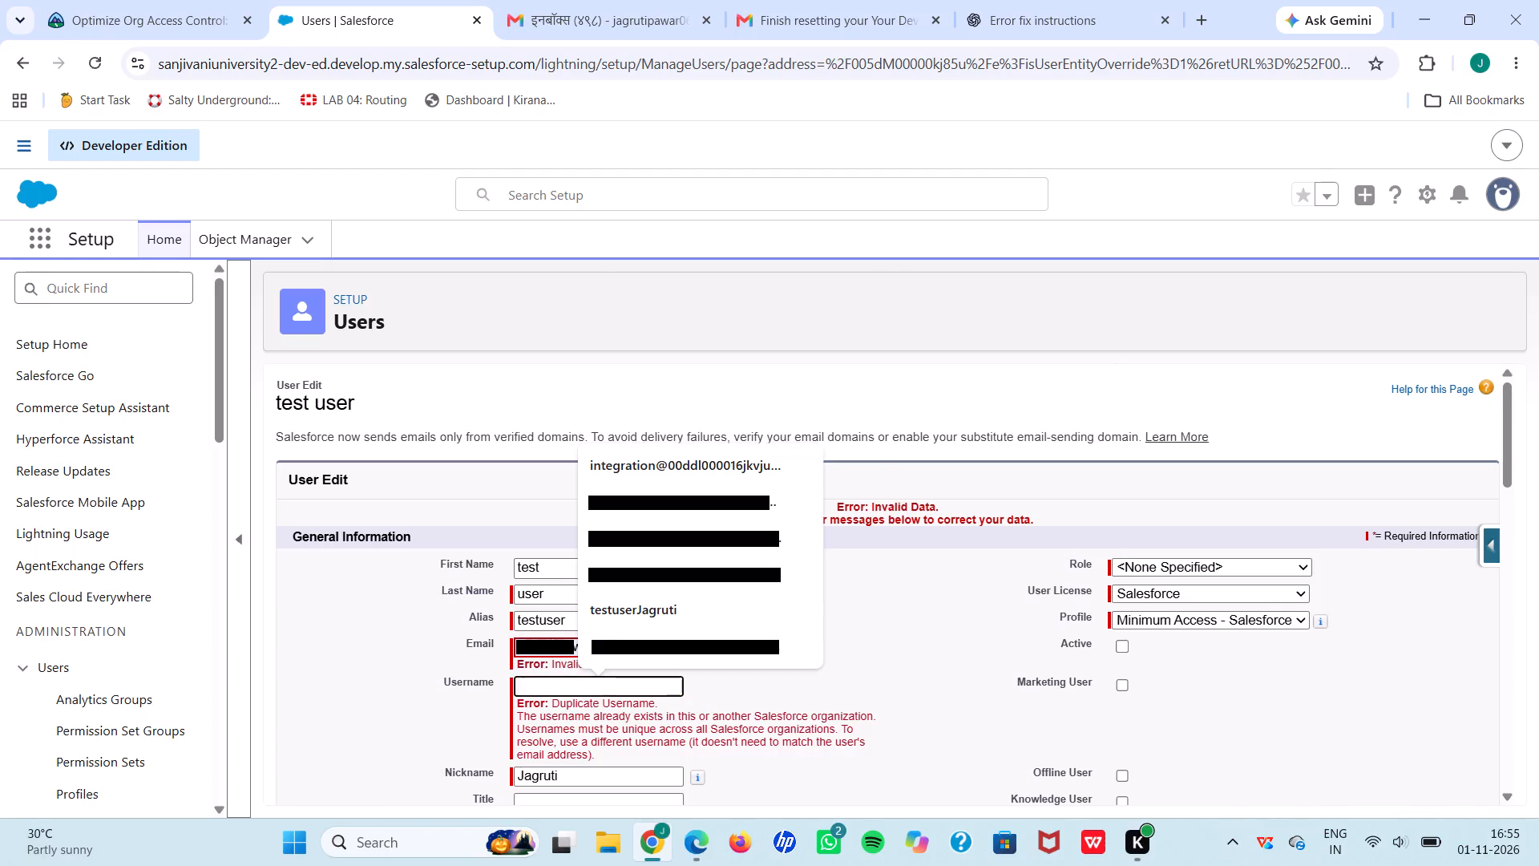
key("super+period")
left_click(758, 323)
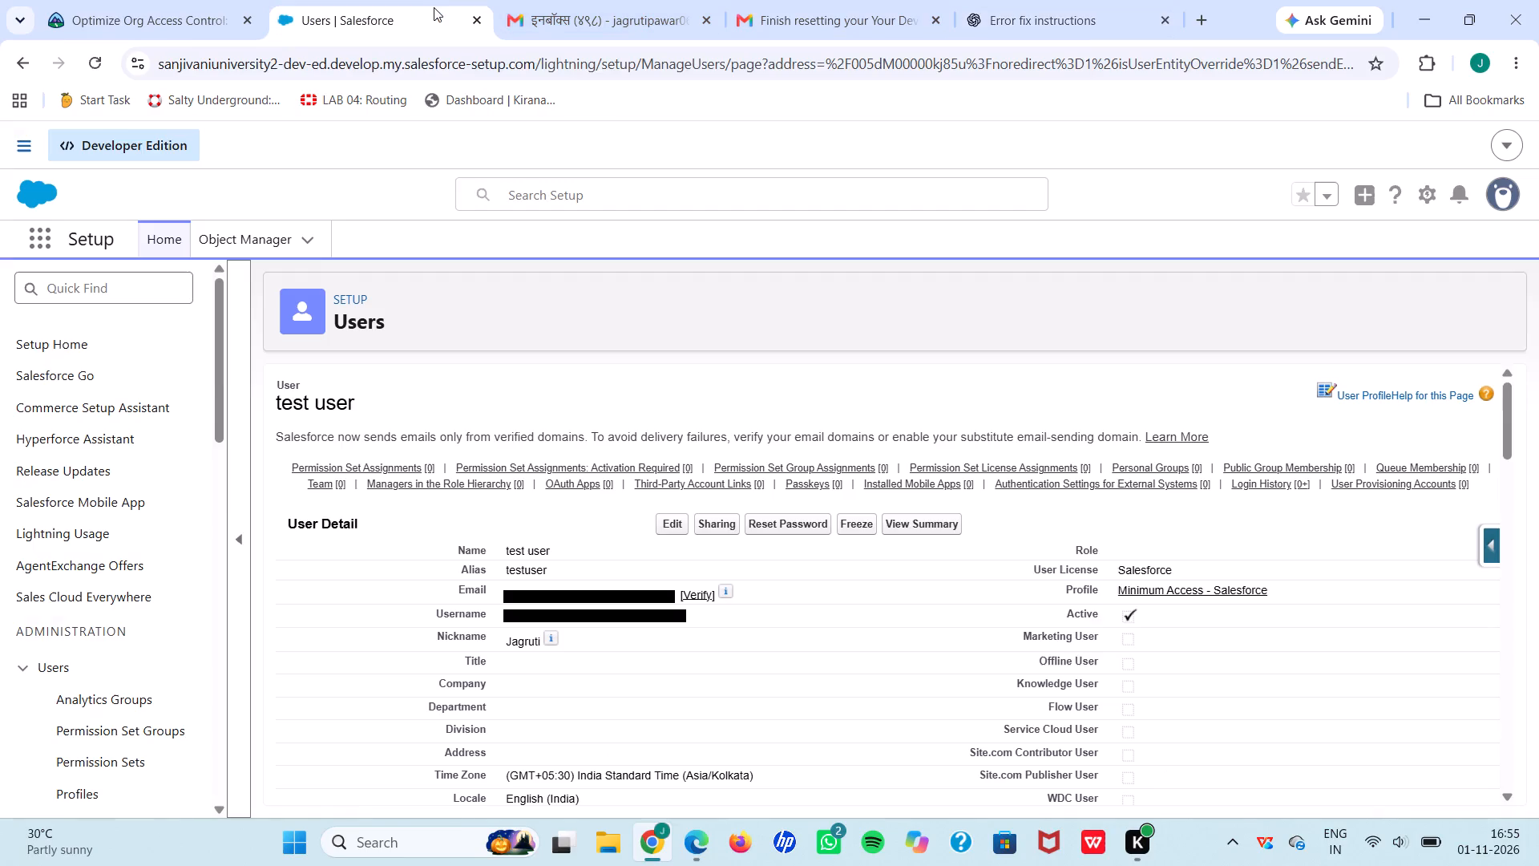
scroll(691, 540, "down", 4)
scroll(691, 540, "up", 2)
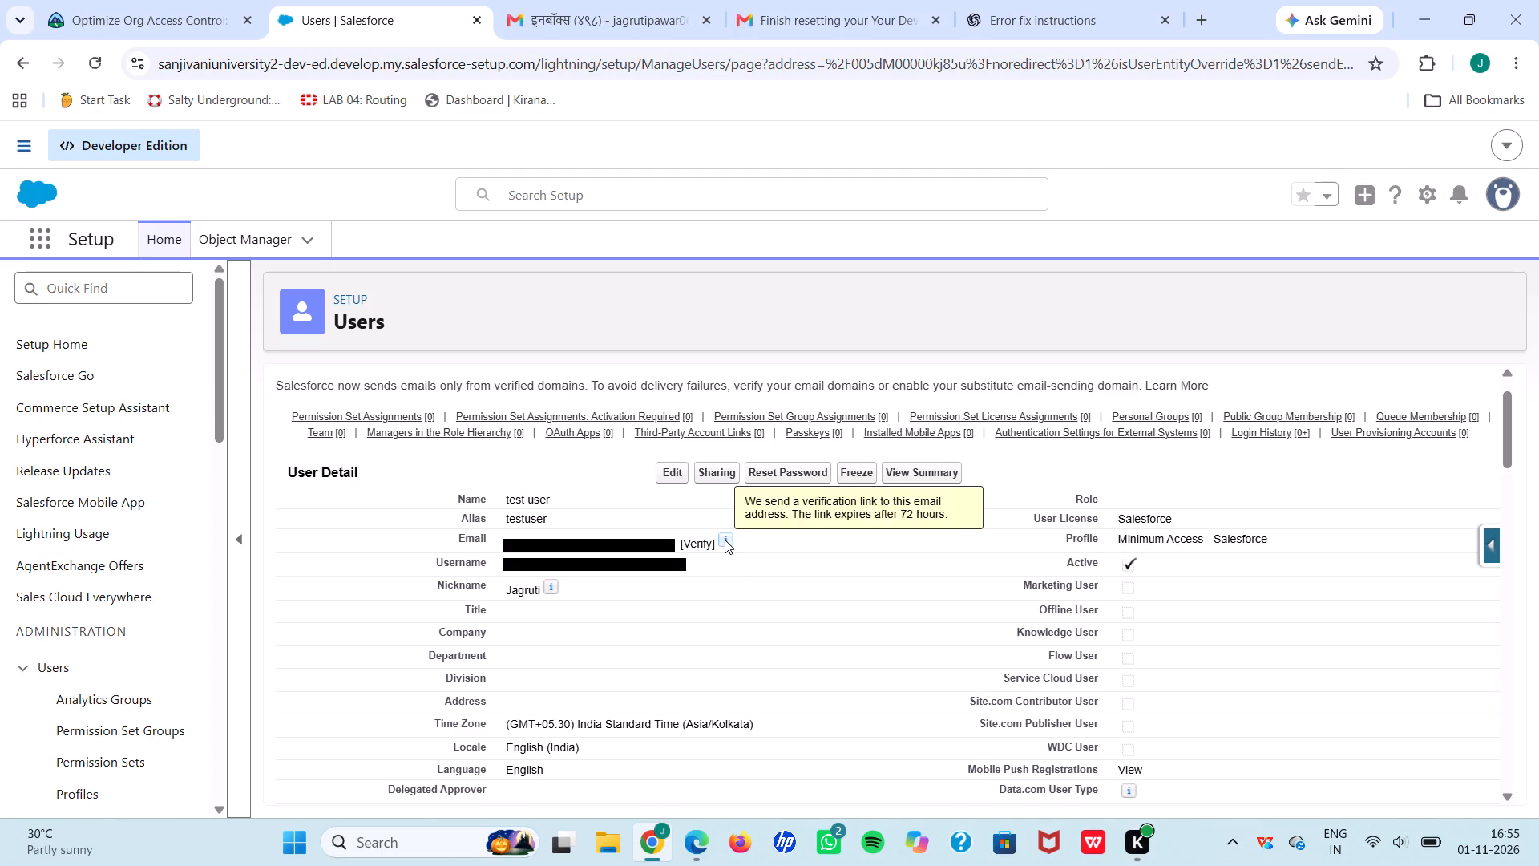
Check the Control Access to the Org challenge on Trailhead, returning to the unit page to check it again.
left_click(192, 0)
left_click(352, 431)
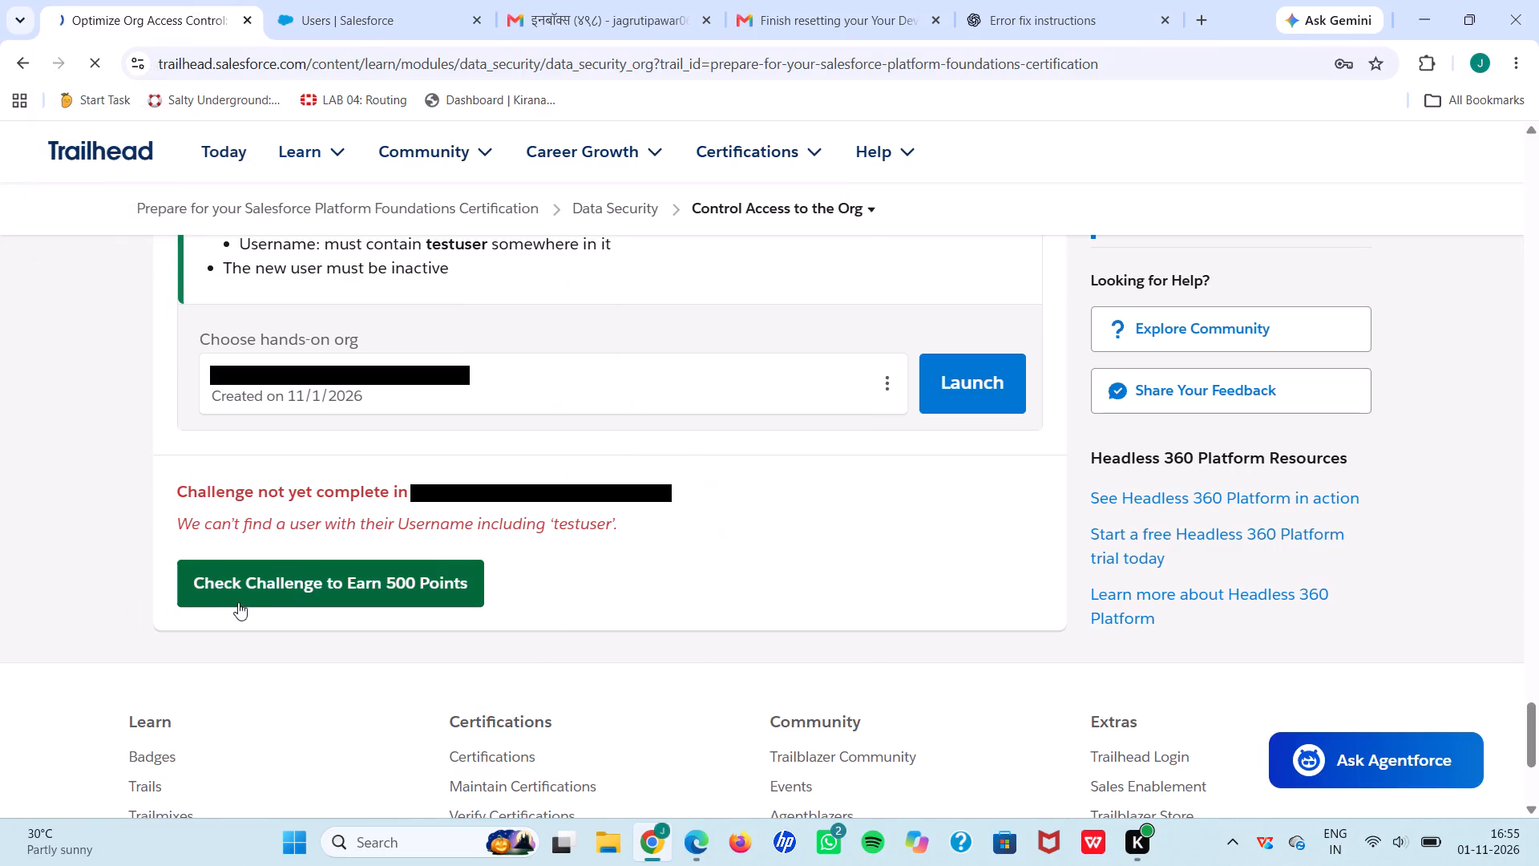
left_click(243, 601)
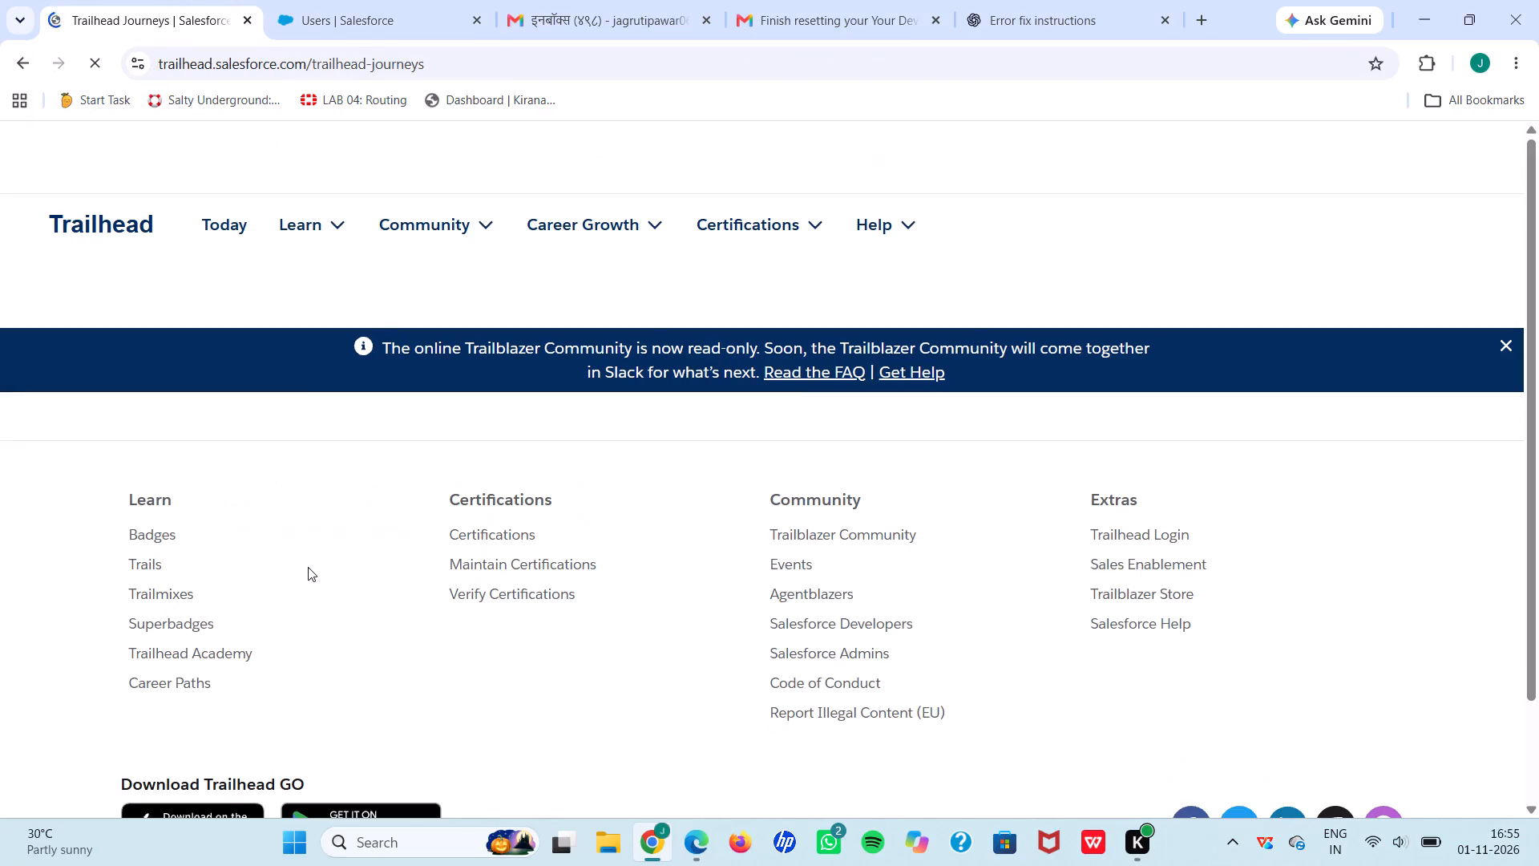
scroll(308, 567, "up", 2)
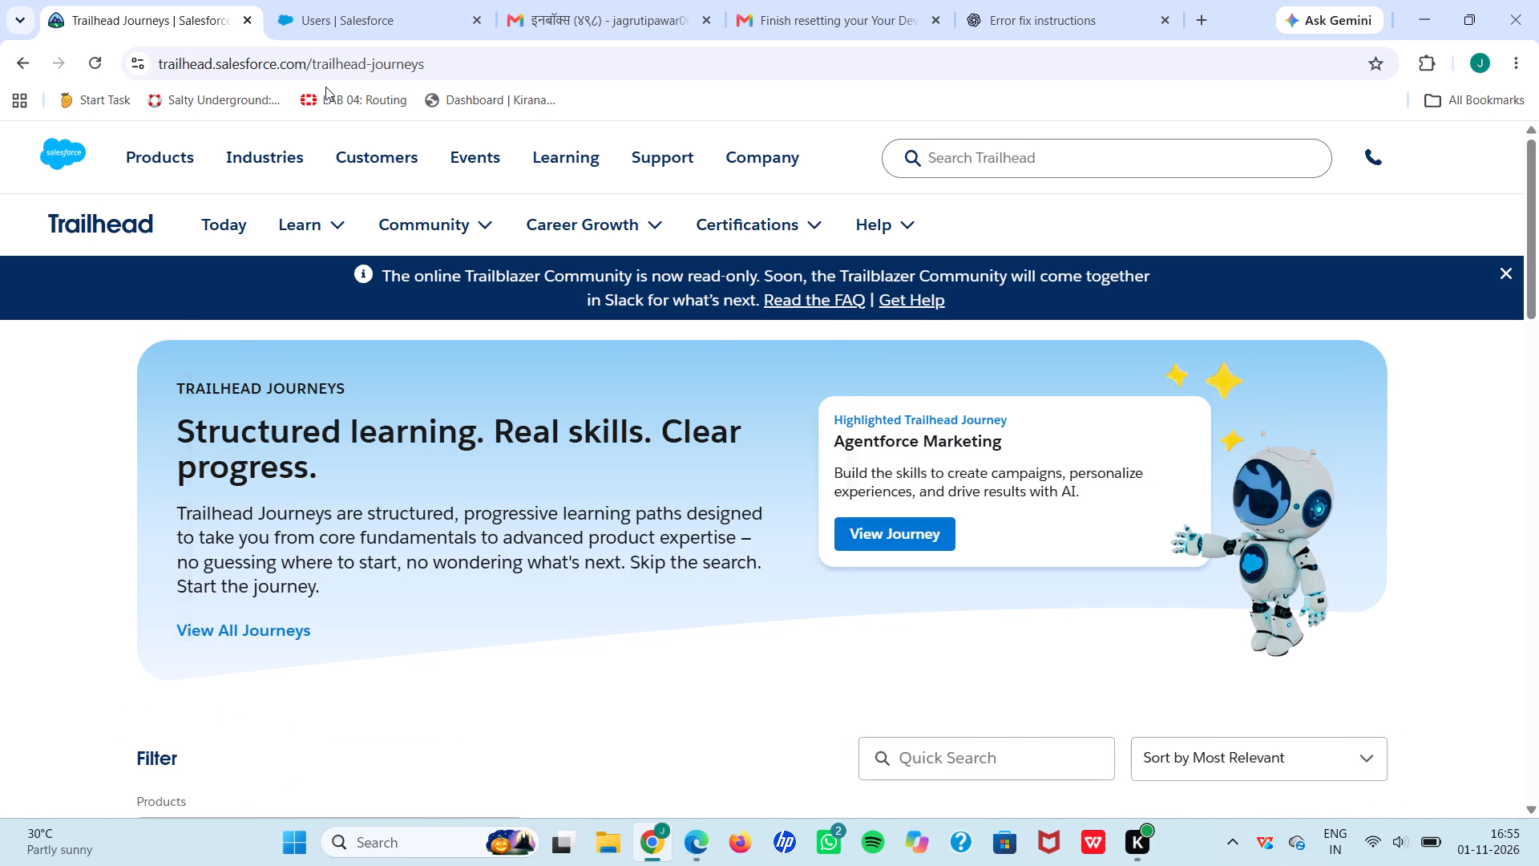
left_click(336, 0)
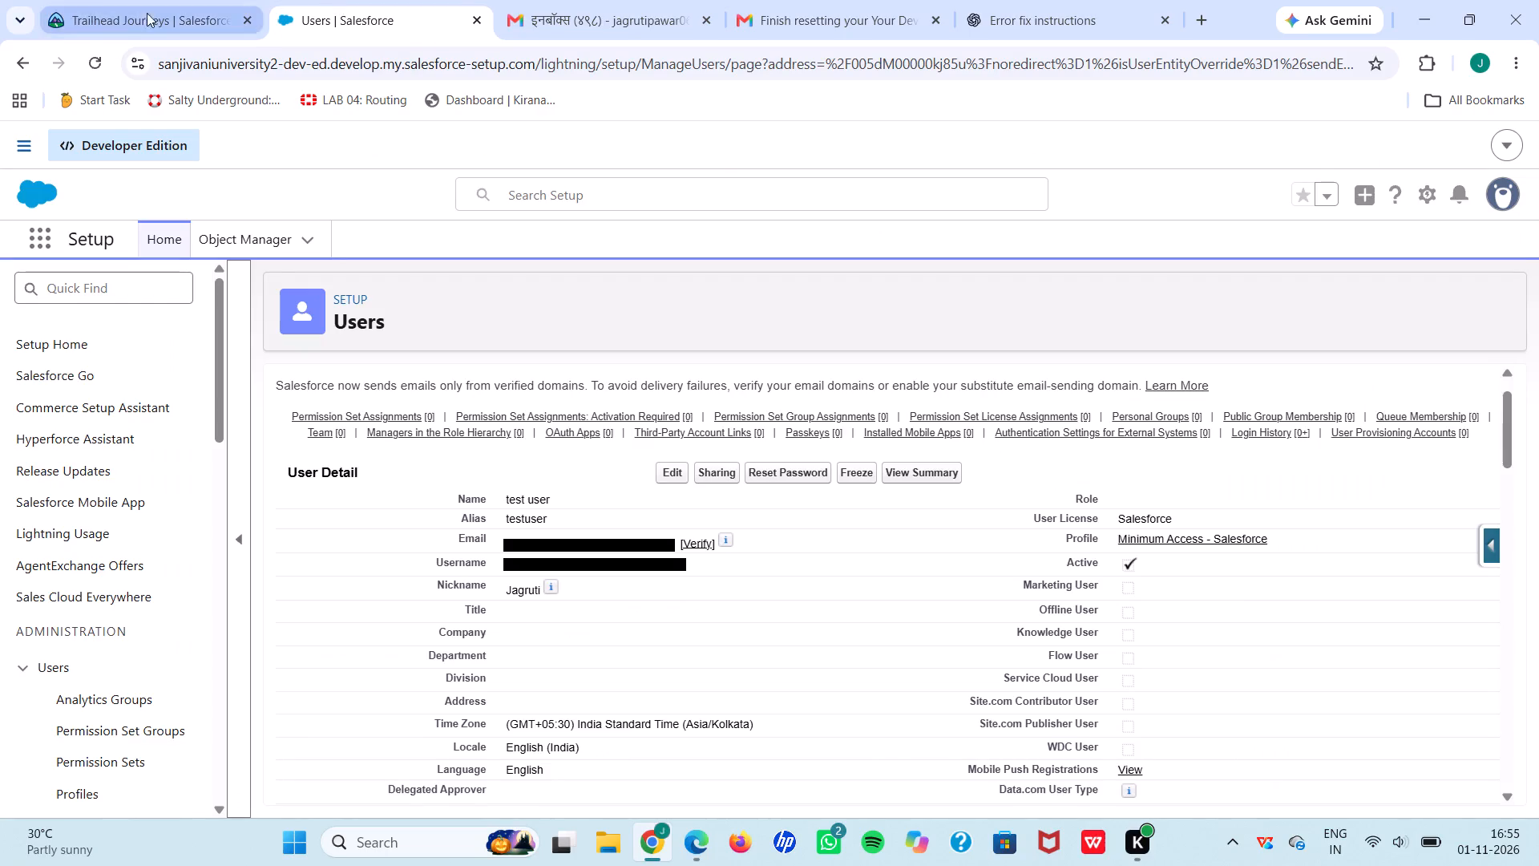
left_click(83, 7)
left_click(22, 63)
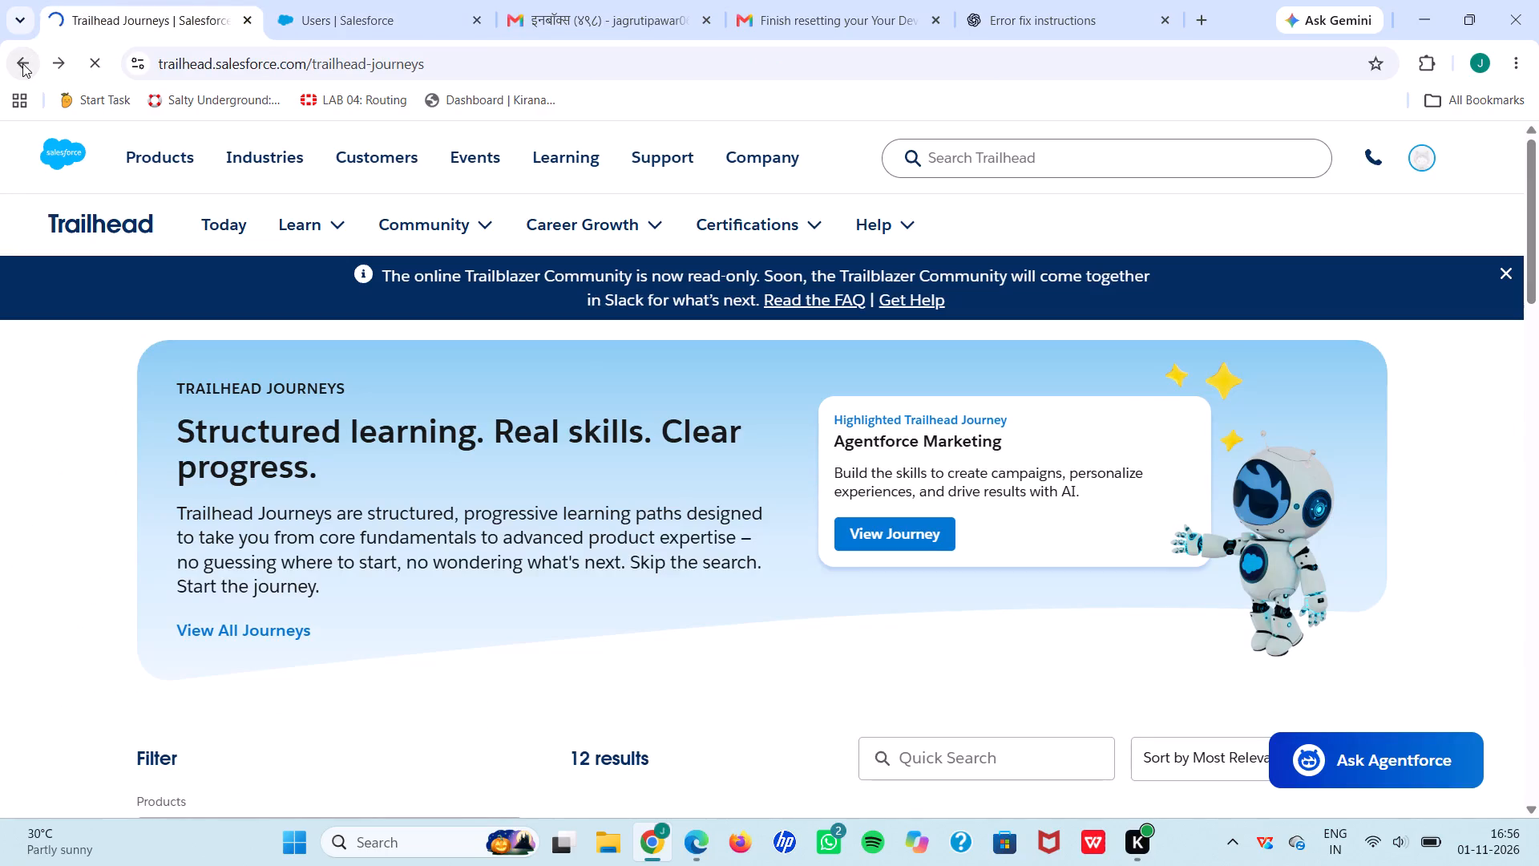
scroll(368, 596, "down", 3)
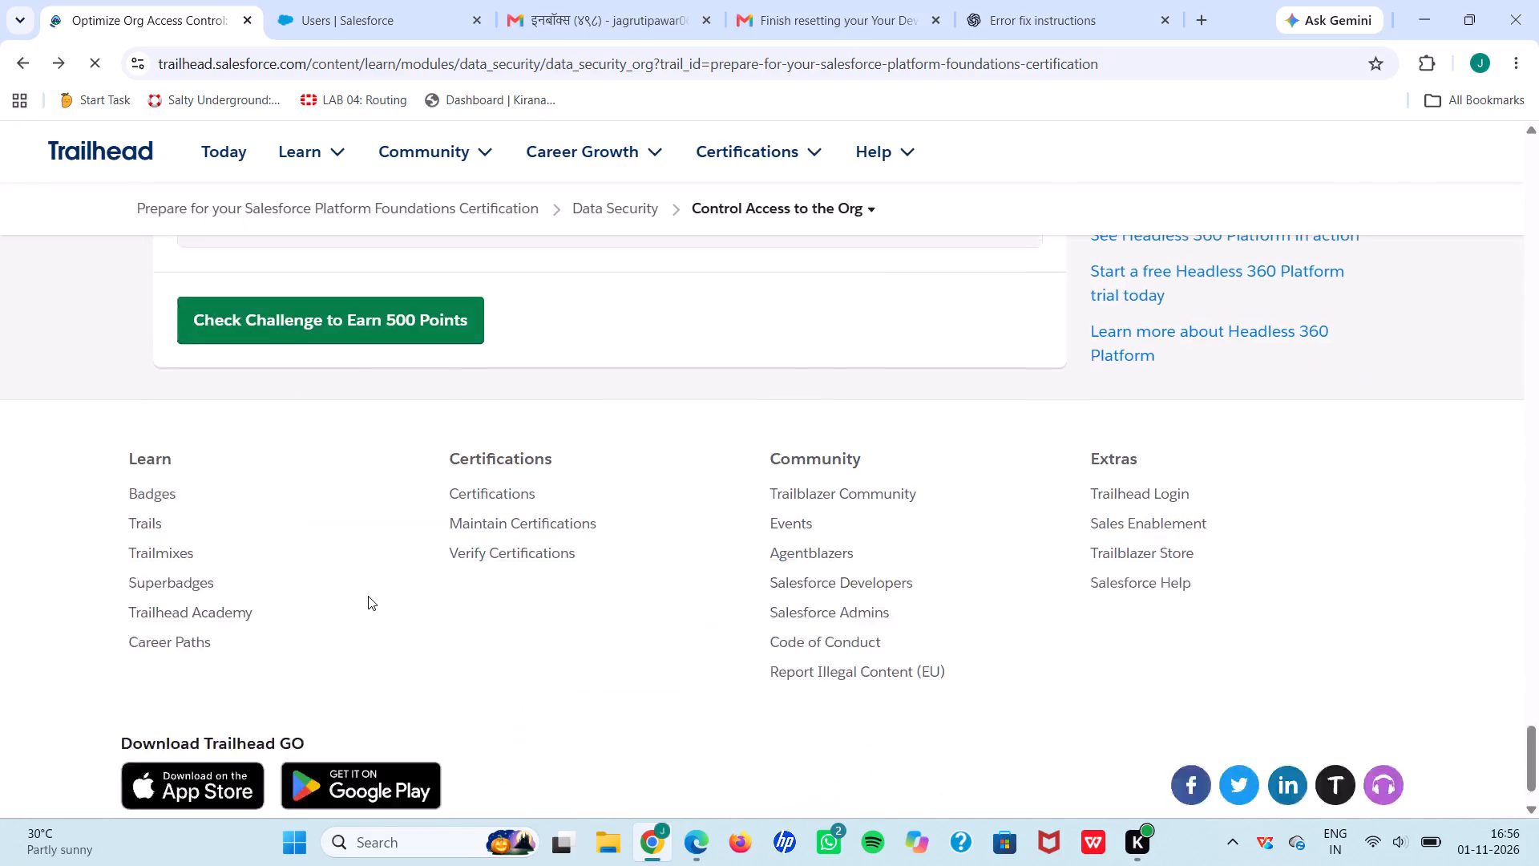
scroll(368, 596, "up", 2)
left_click(388, 511)
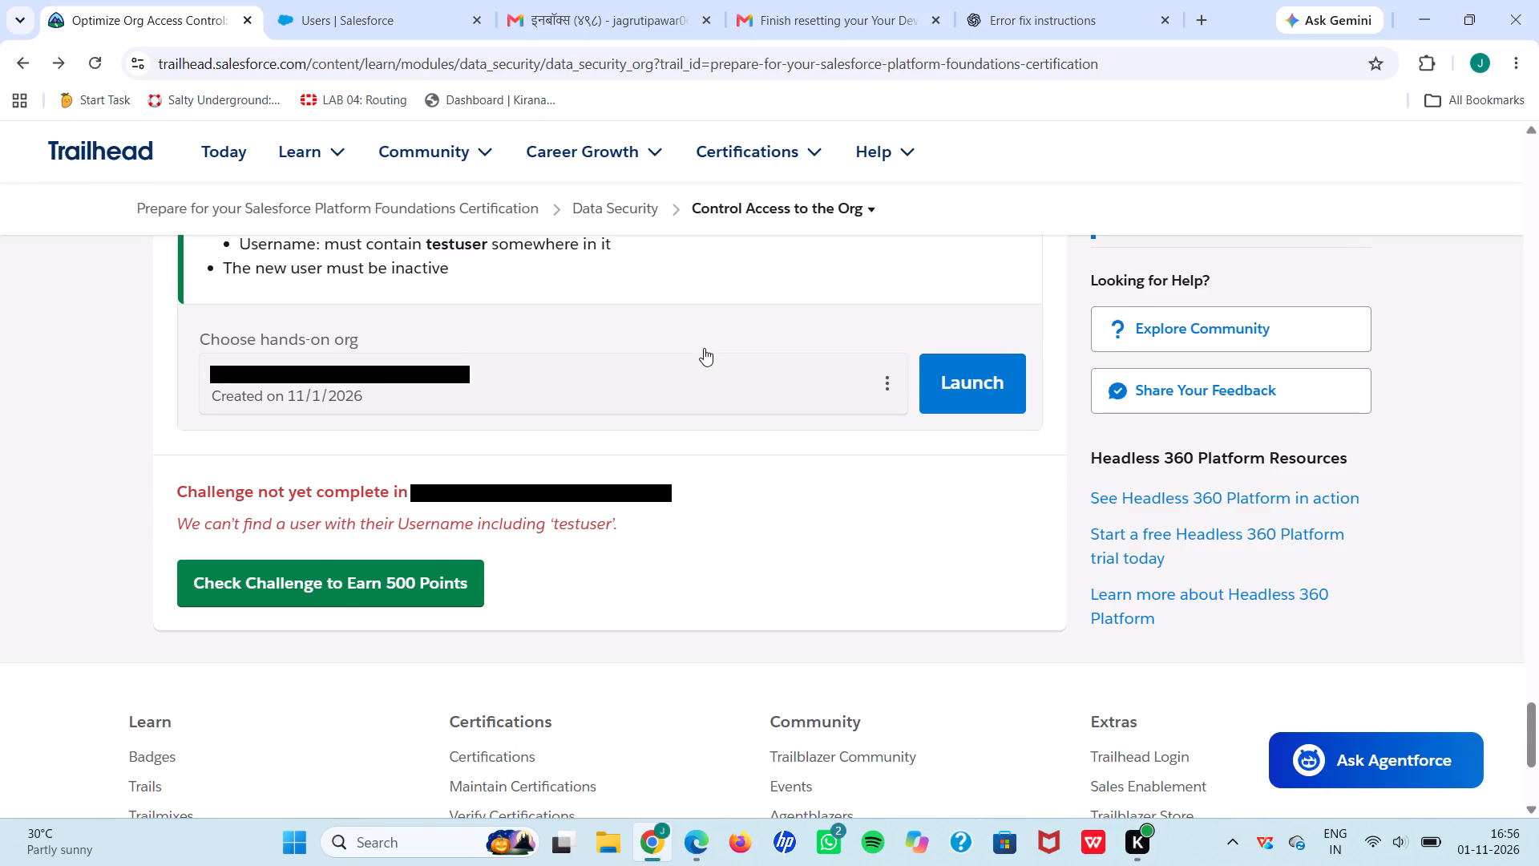
Compare the challenge's new-user requirements on Trailhead with the test user's profile, license, alias, username and active status in Salesforce.
scroll(704, 348, "up", 1)
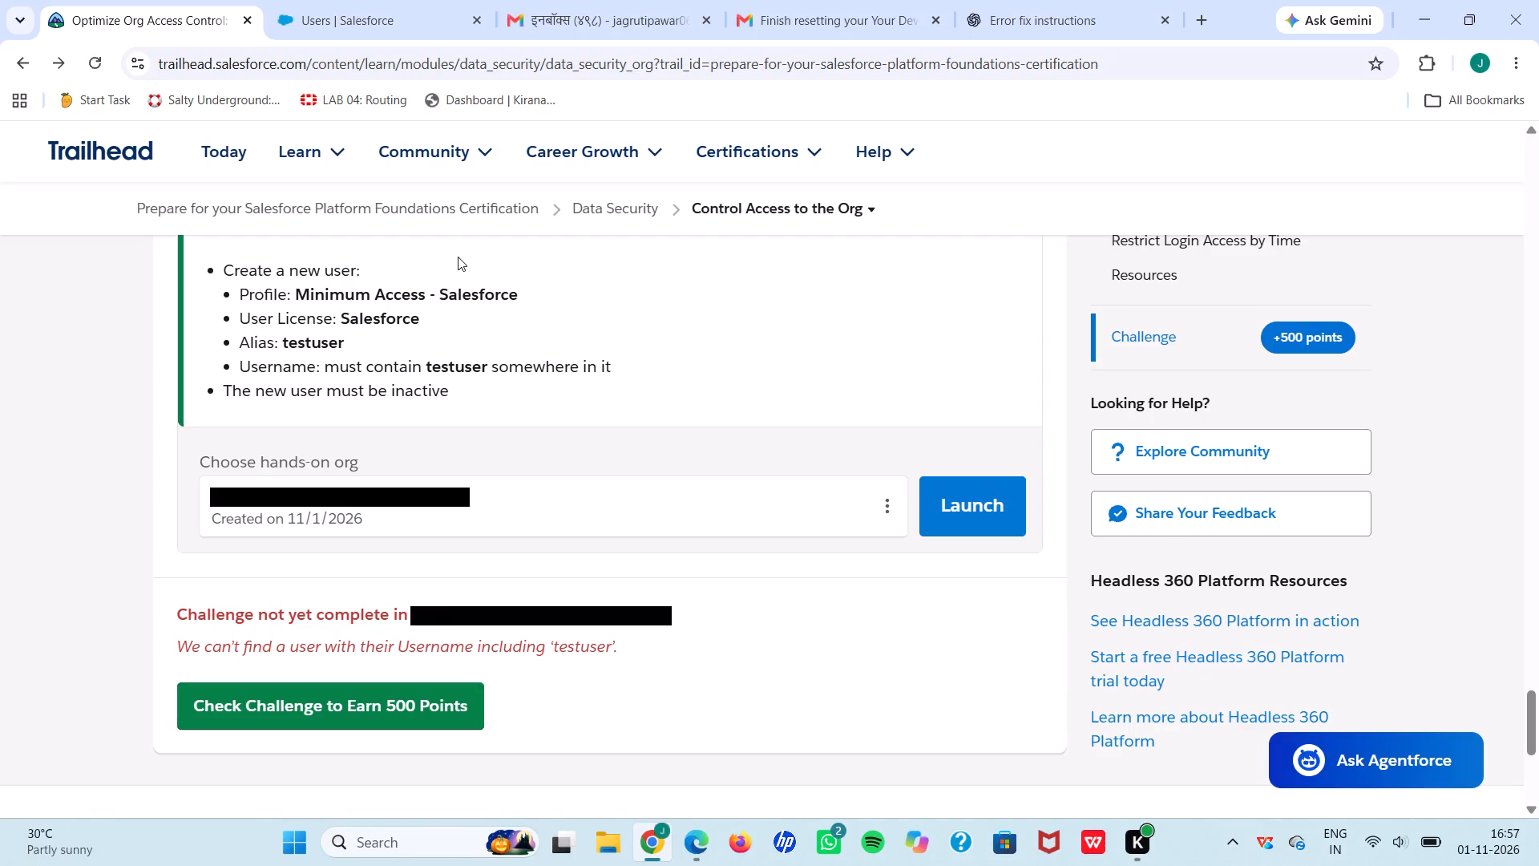
left_click(354, 0)
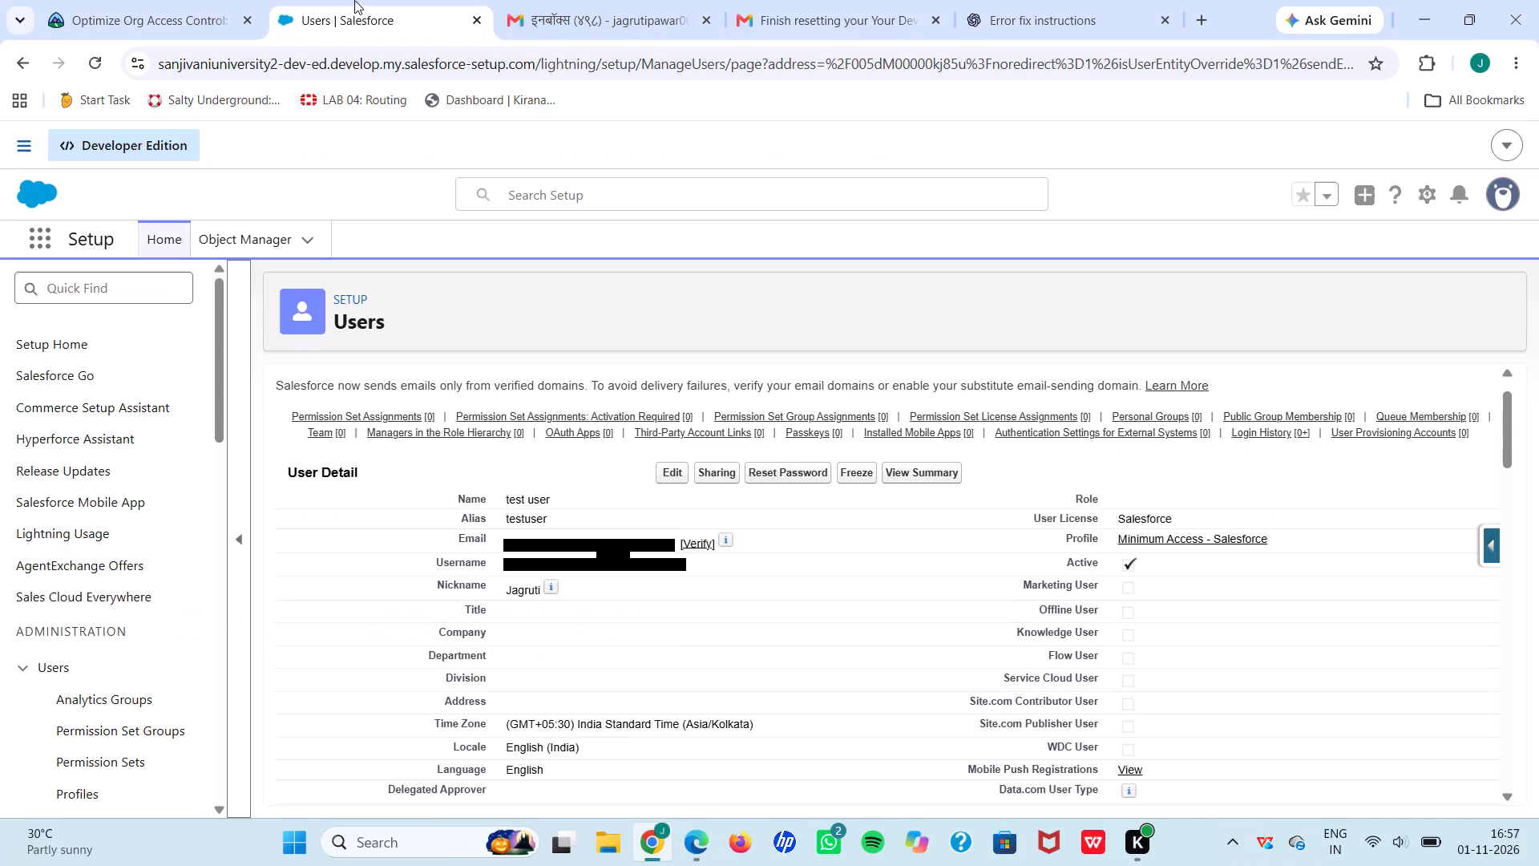
scroll(507, 562, "right", 1)
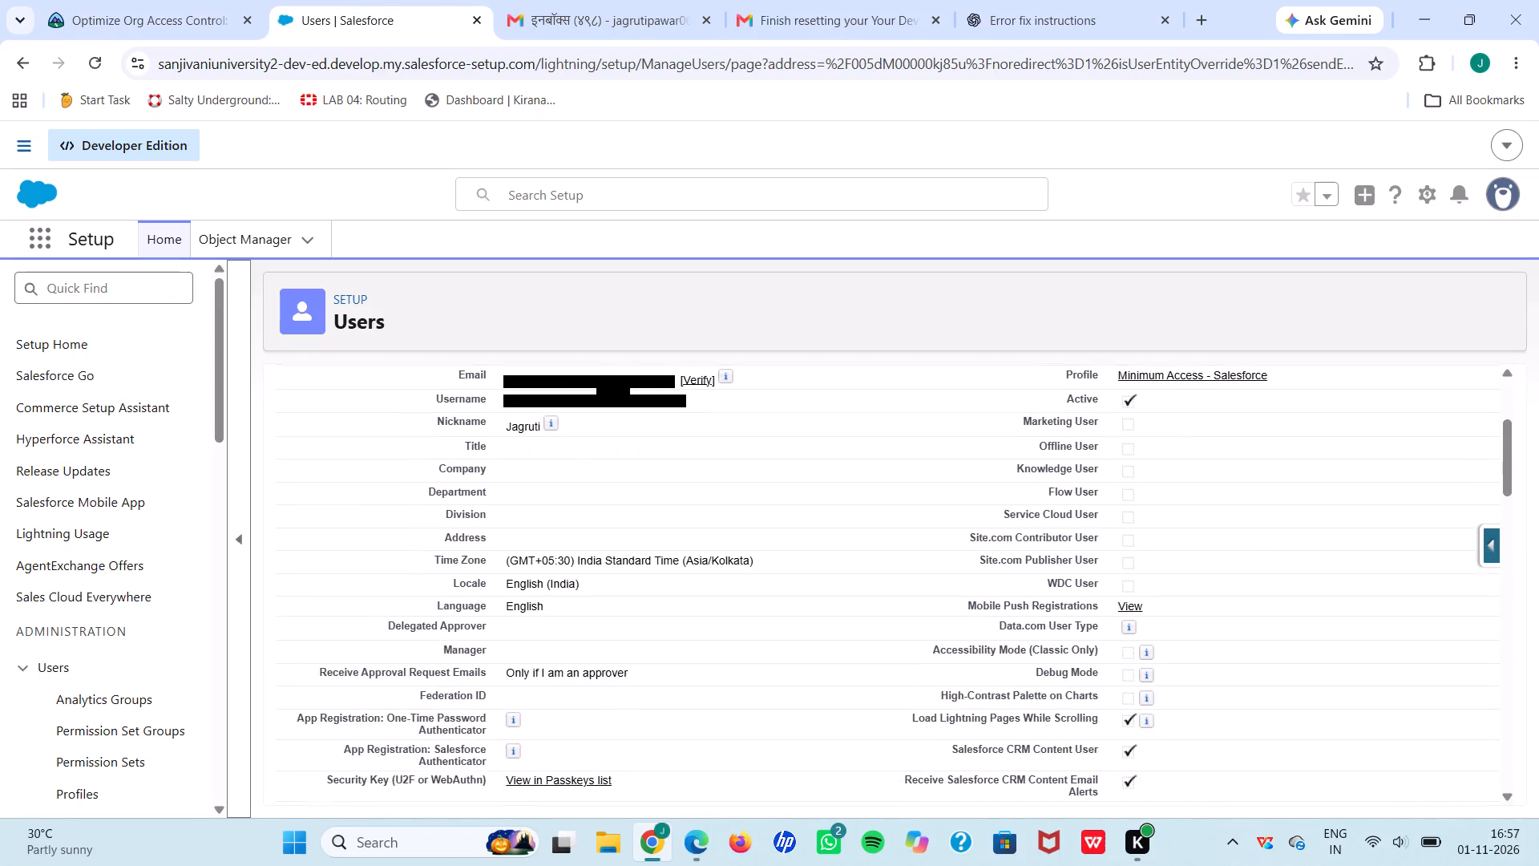
scroll(507, 562, "right", 1)
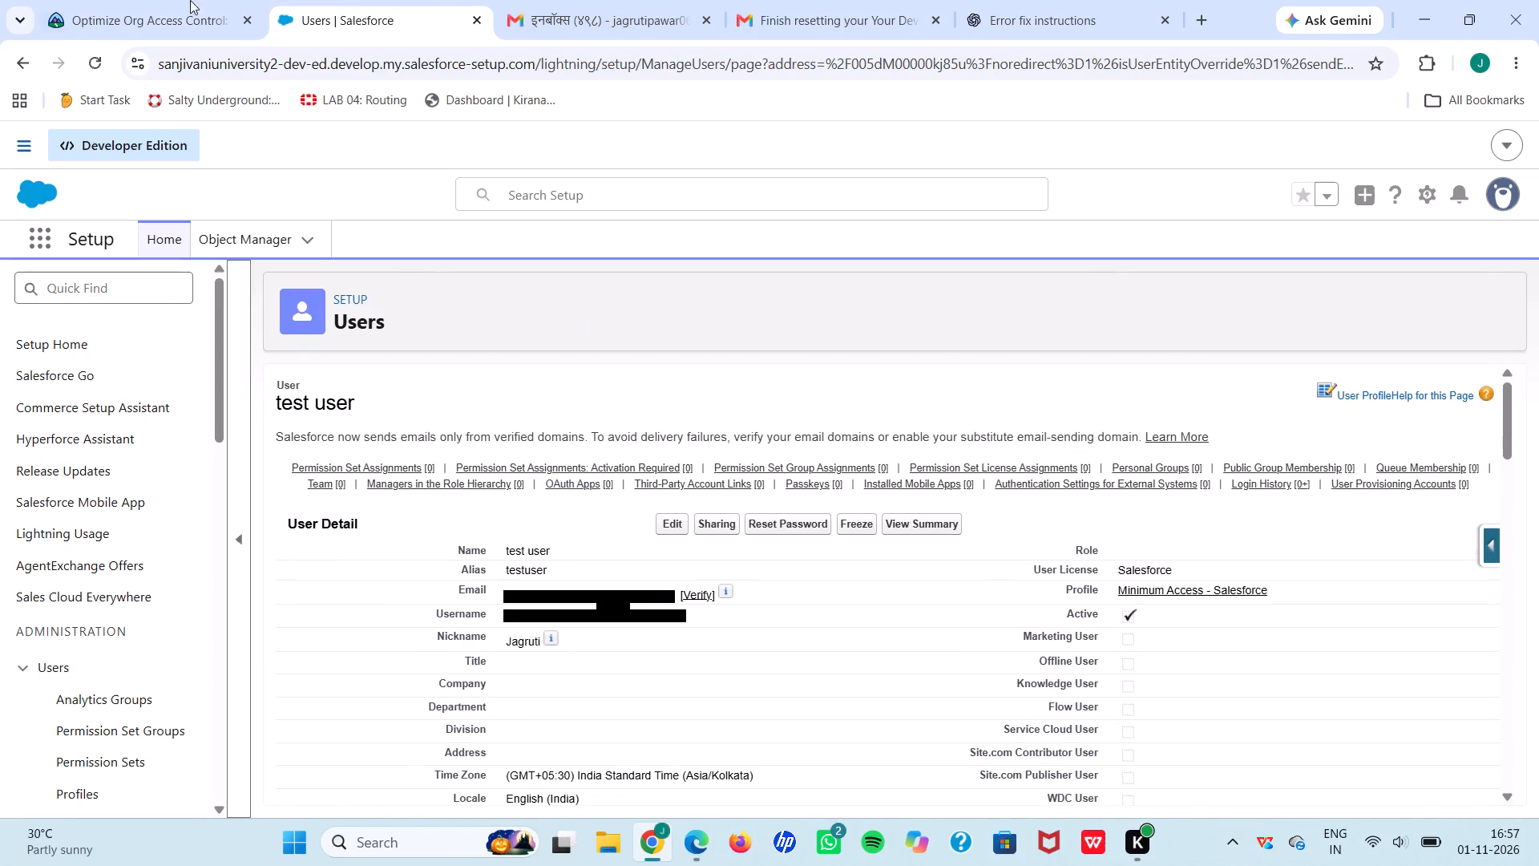
left_click(127, 0)
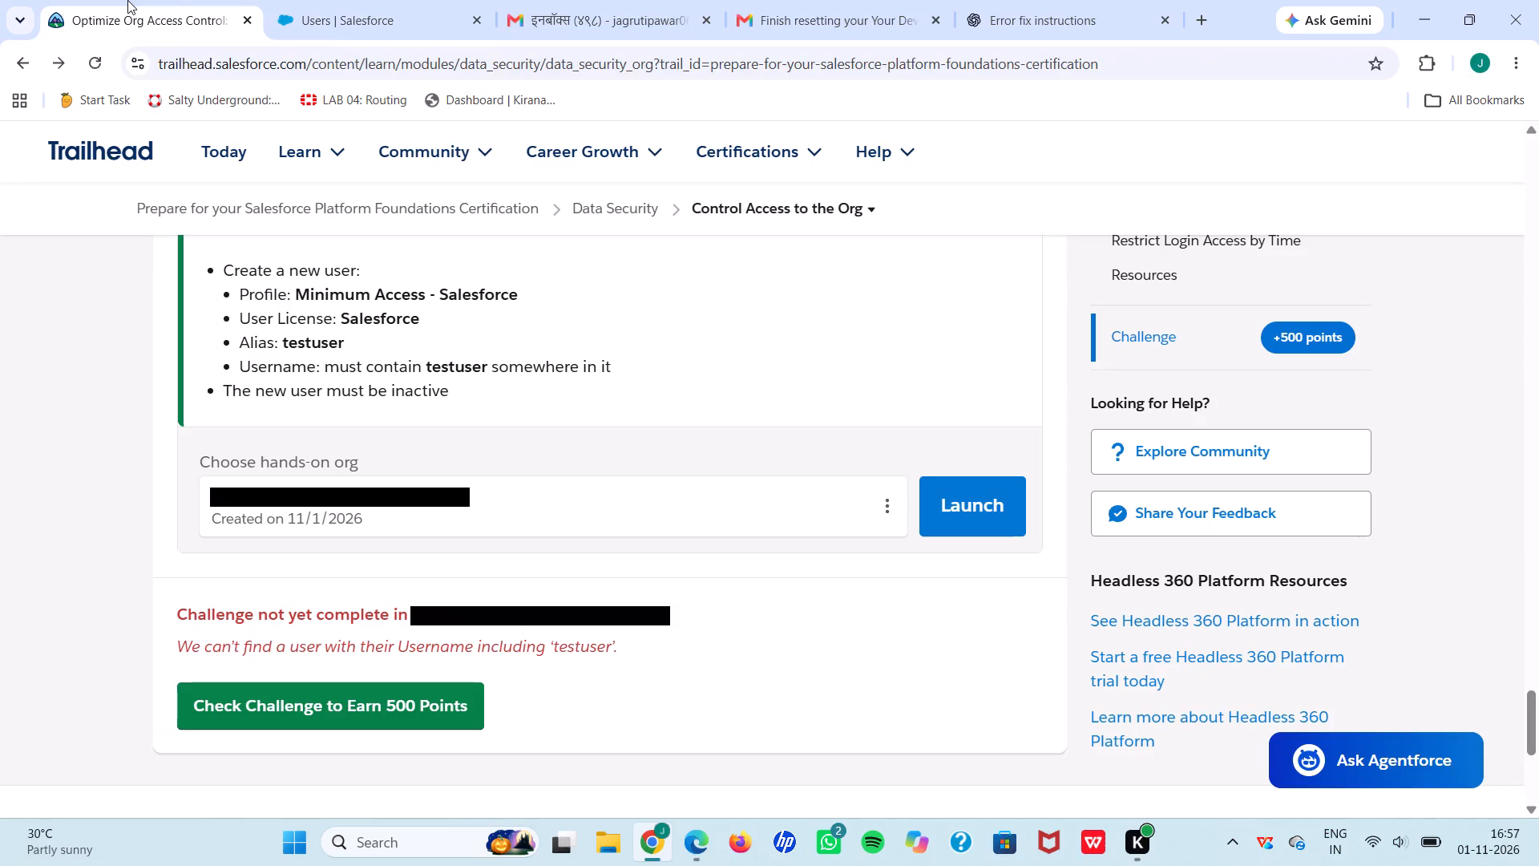
left_click(372, 0)
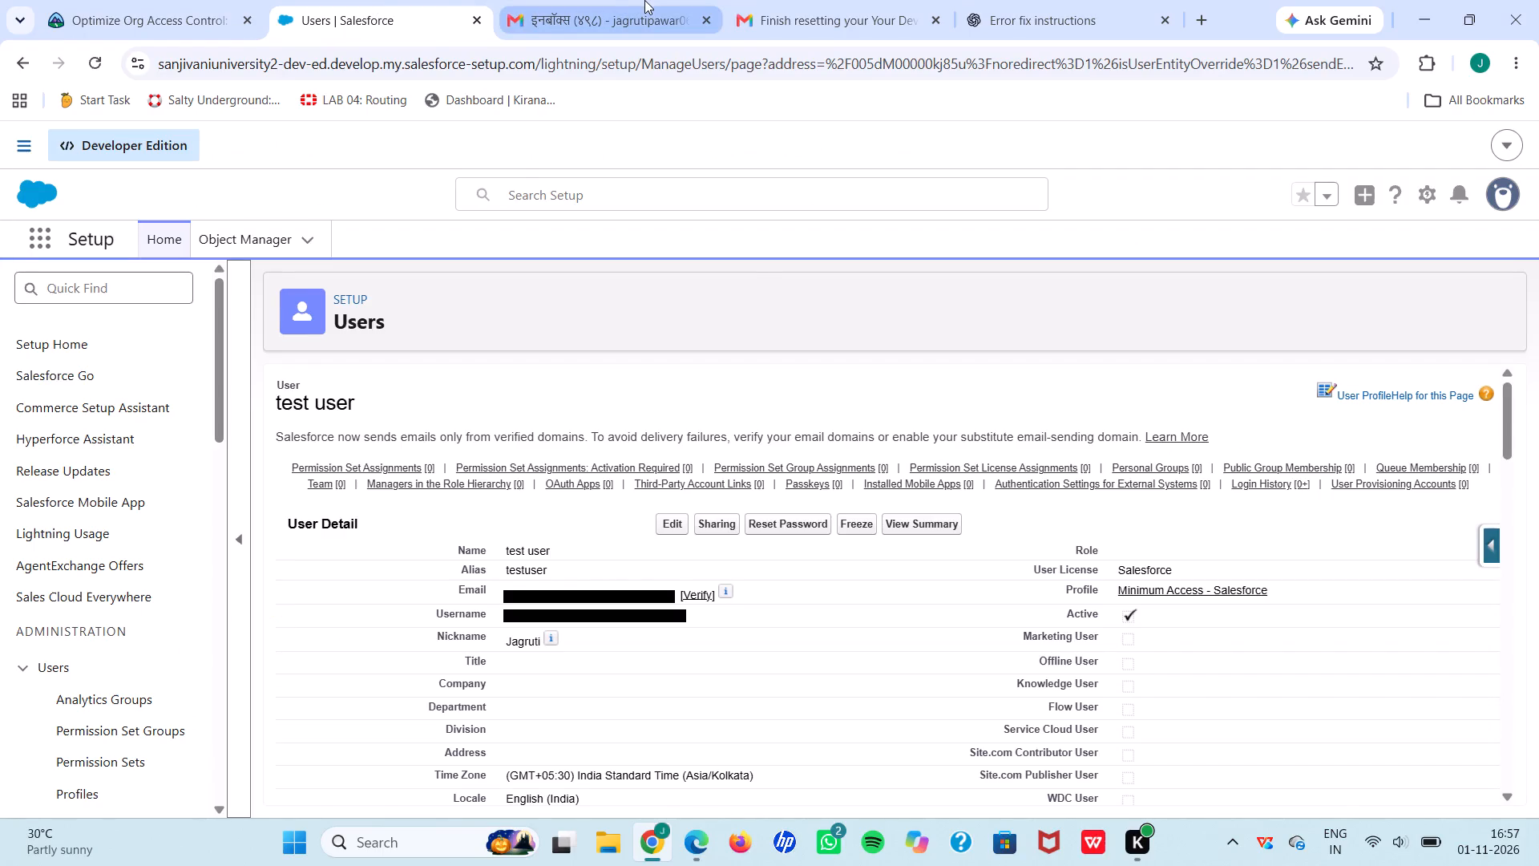
Edit the test user's username to include testuser and save the record.
left_click(669, 529)
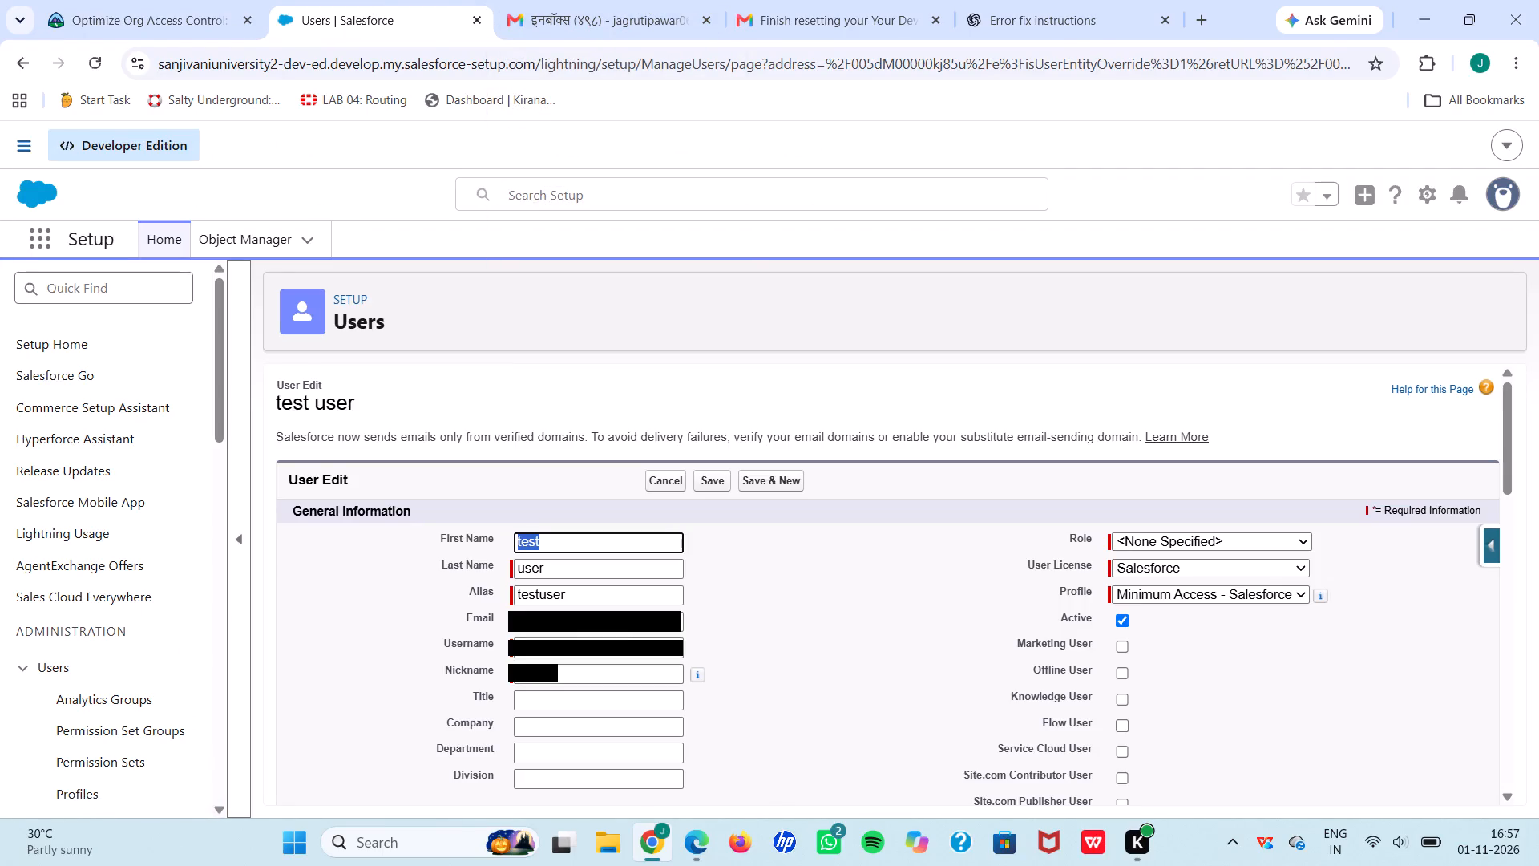
left_click(648, 648)
key("Right")
key("Right")
key("Right")
key("Right")
key("Right")
key("Right")
key("Right")
key("Right")
key("Right")
key("Right")
key("Right")
key("Right")
key("Right")
key("Right")
key("Right")
key("Right")
key("Right")
key("Right")
key("Right")
key("Right")
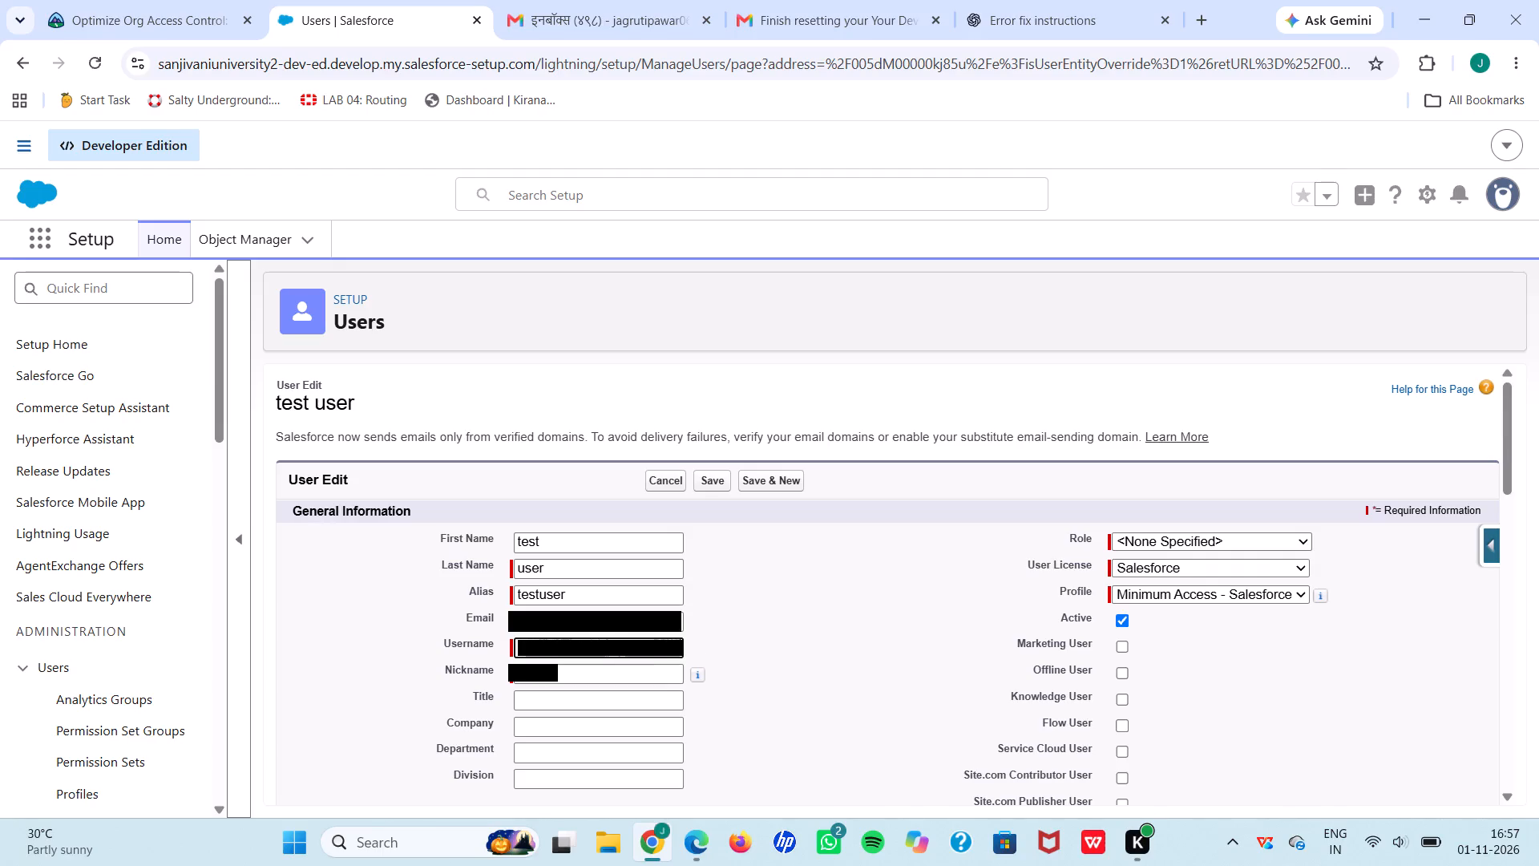
scroll(571, 648, "right", 2)
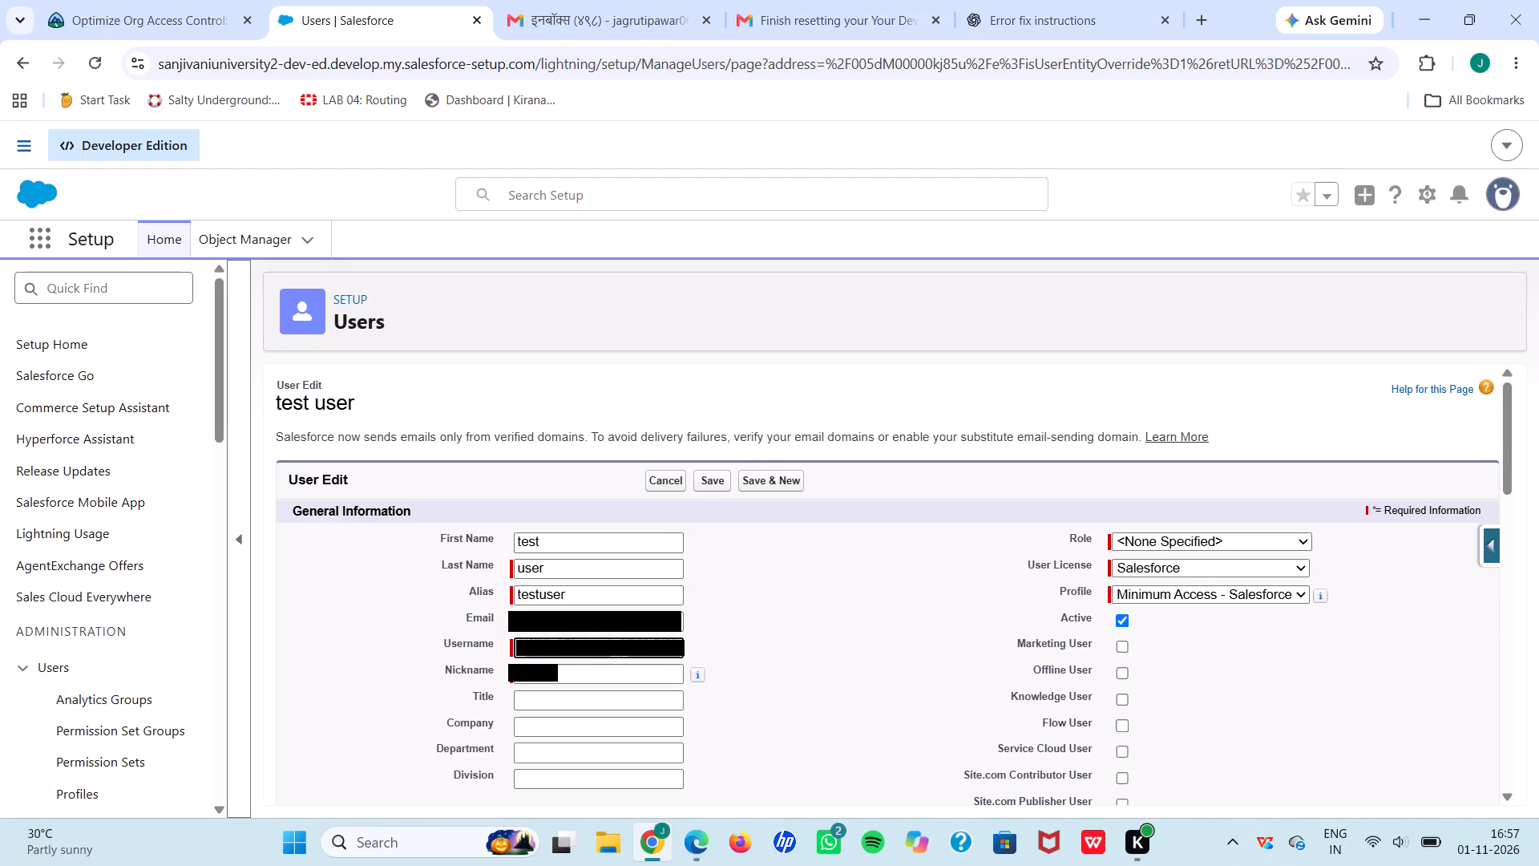
left_click(580, 648)
key("BackSpace")
key("BackSpace")
type("test")
key("u")
type("ser")
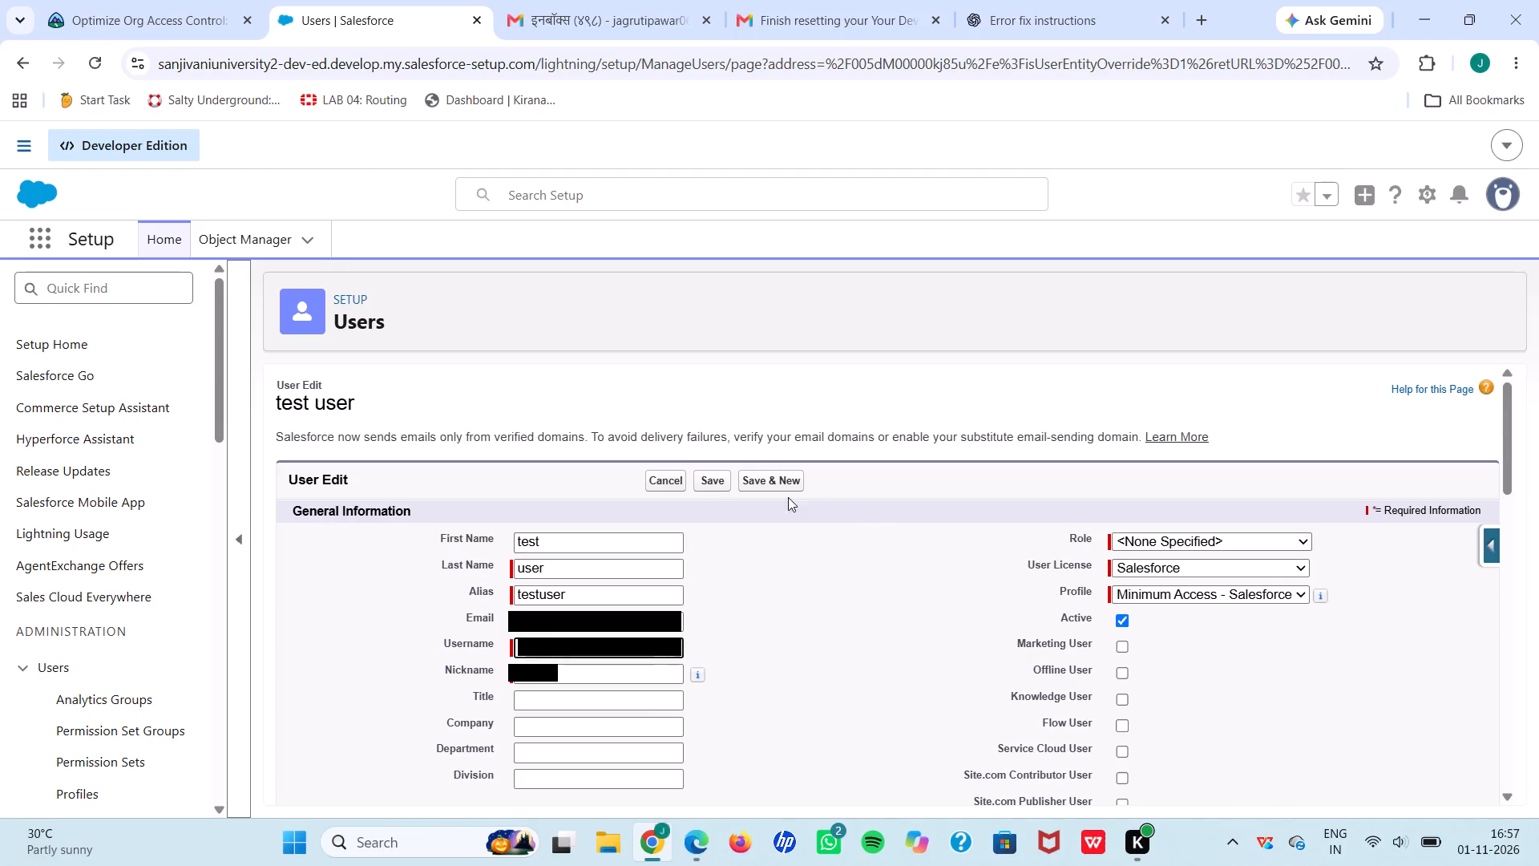
left_click(708, 480)
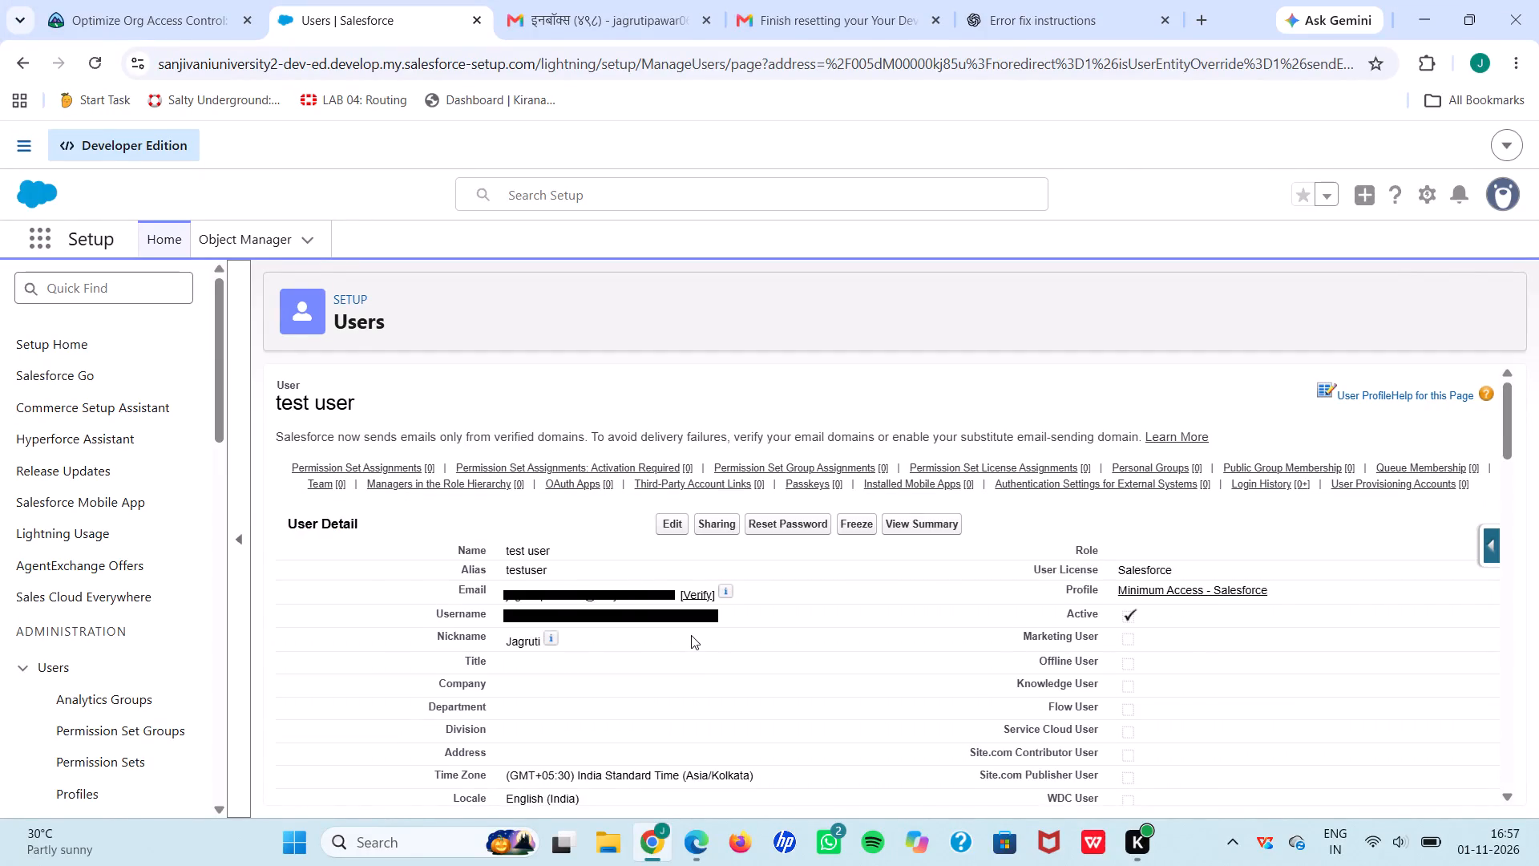
scroll(691, 635, "down", 1)
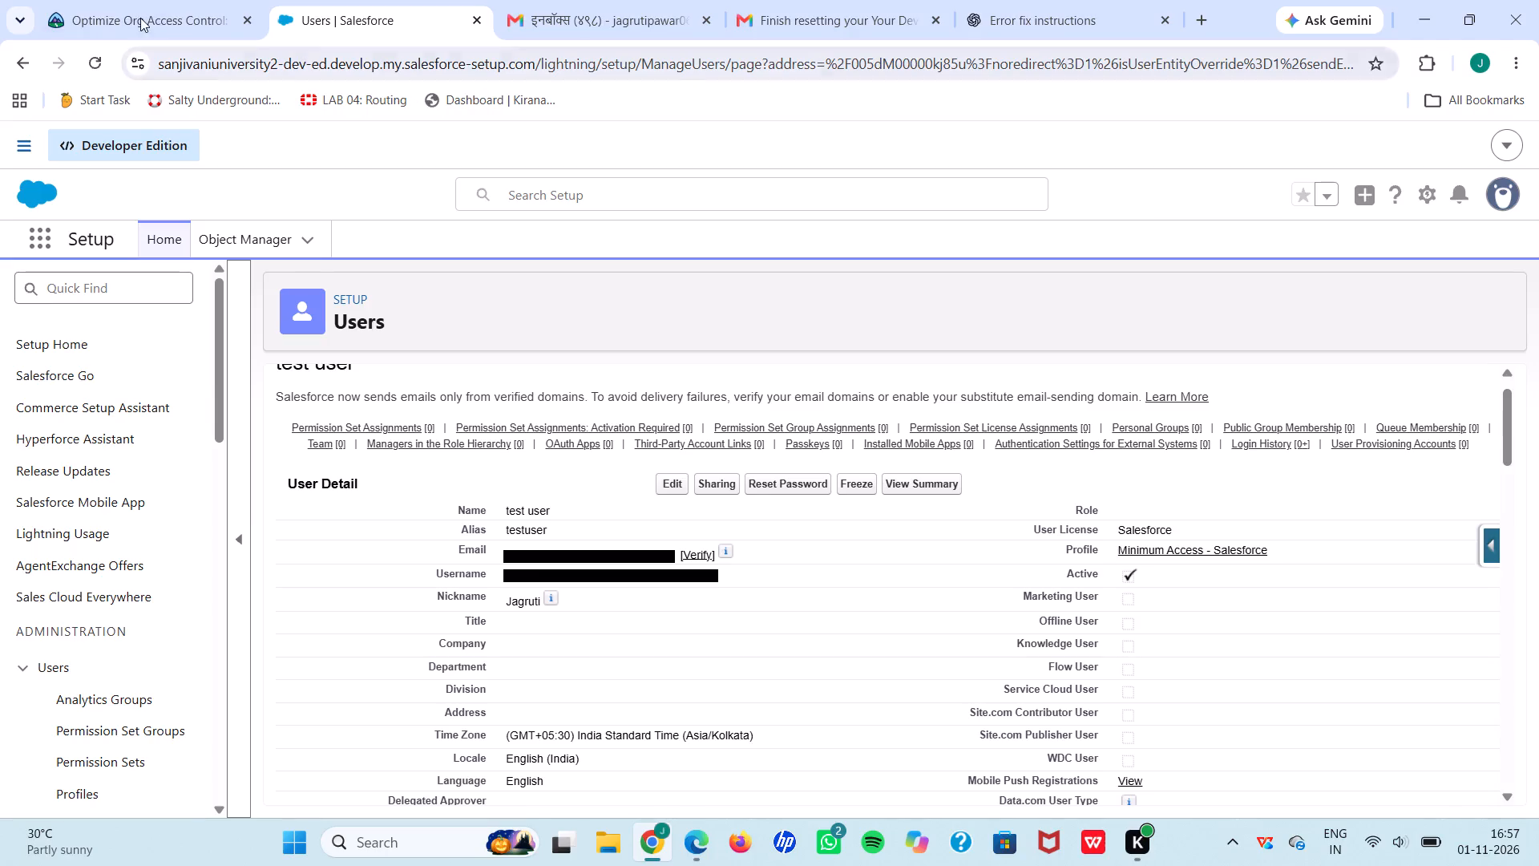
Check the Control Access to the Org challenge on Trailhead again with the test user's corrected username.
left_click(135, 13)
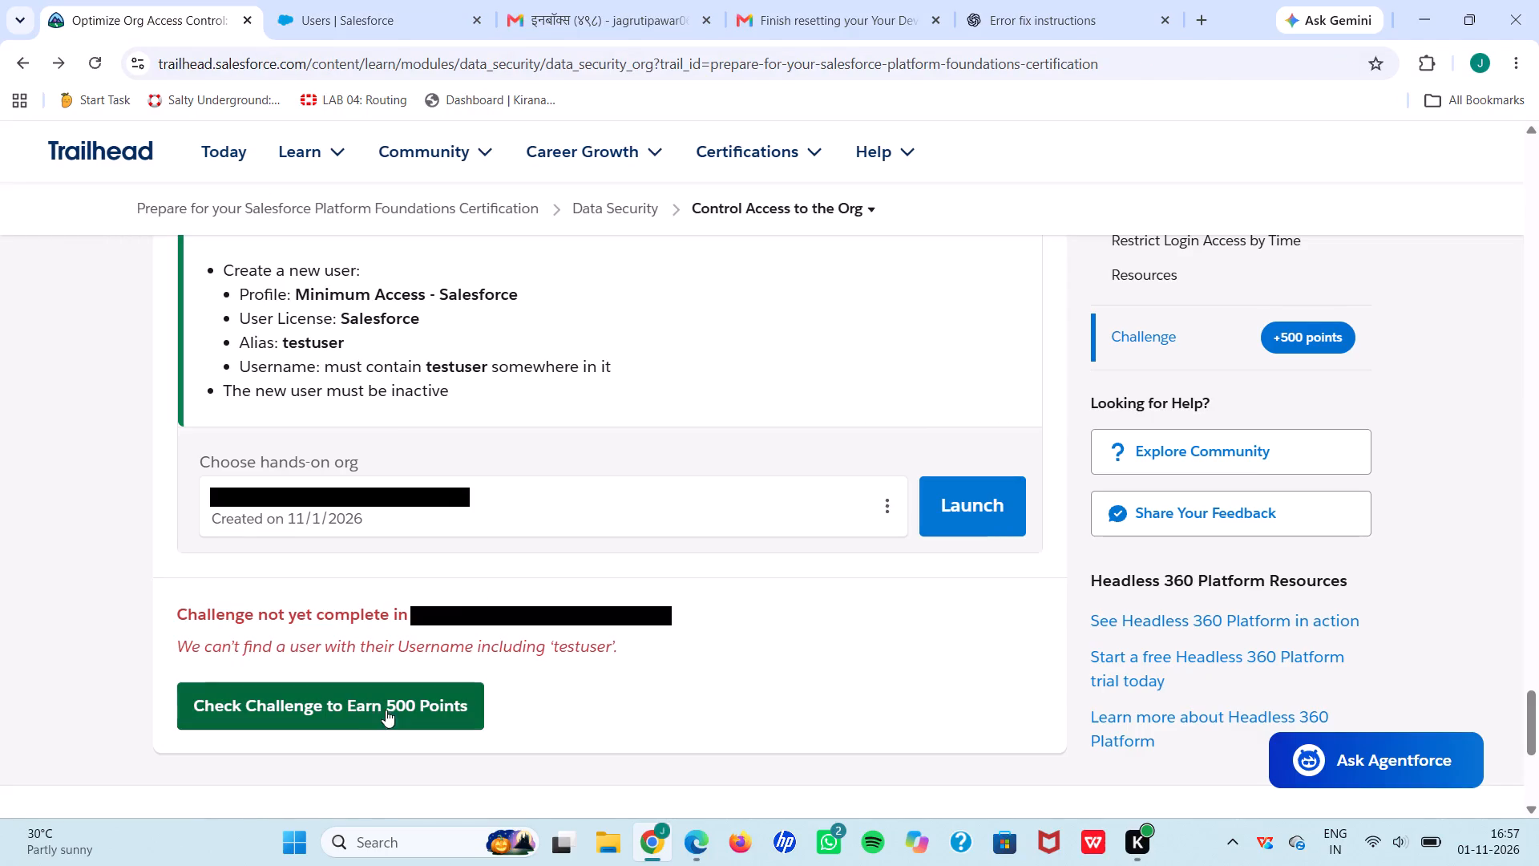
left_click(365, 718)
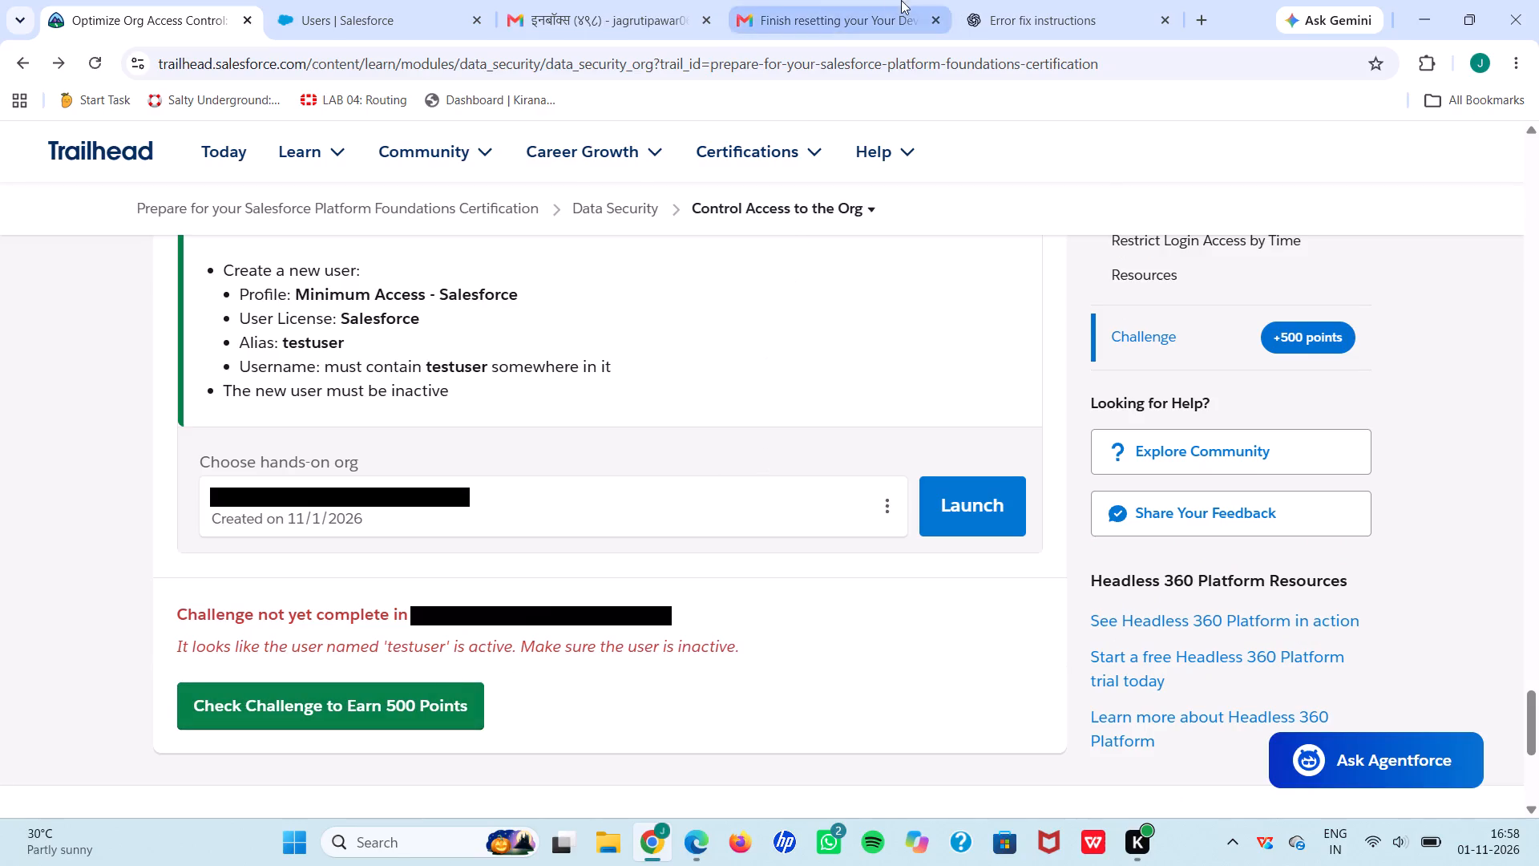
Edit the test user's record in Salesforce Setup to make the user inactive, accept the deactivation notice and save.
left_click(417, 6)
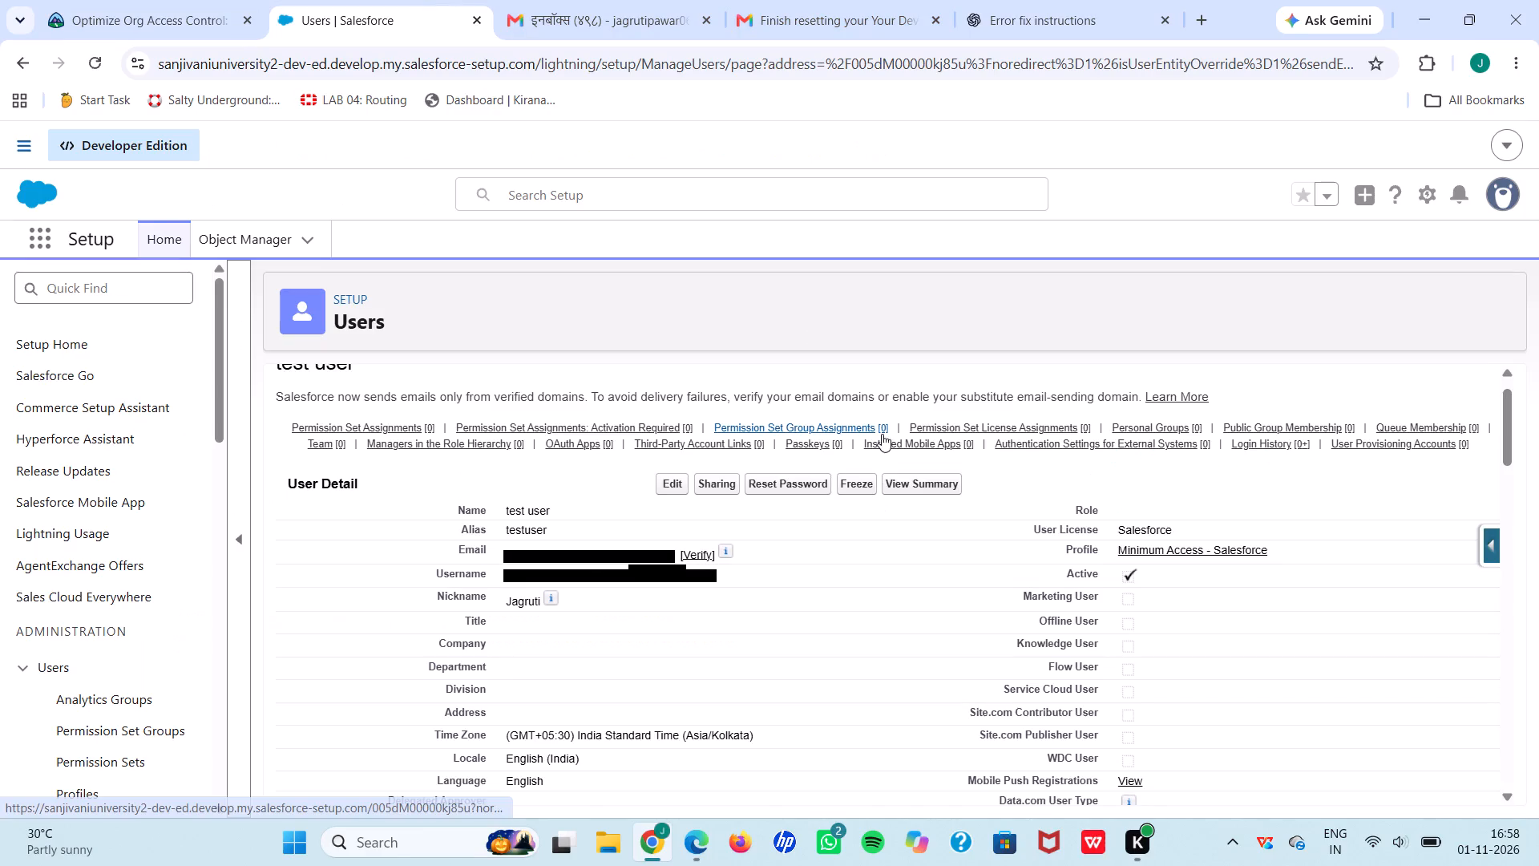
left_click(669, 482)
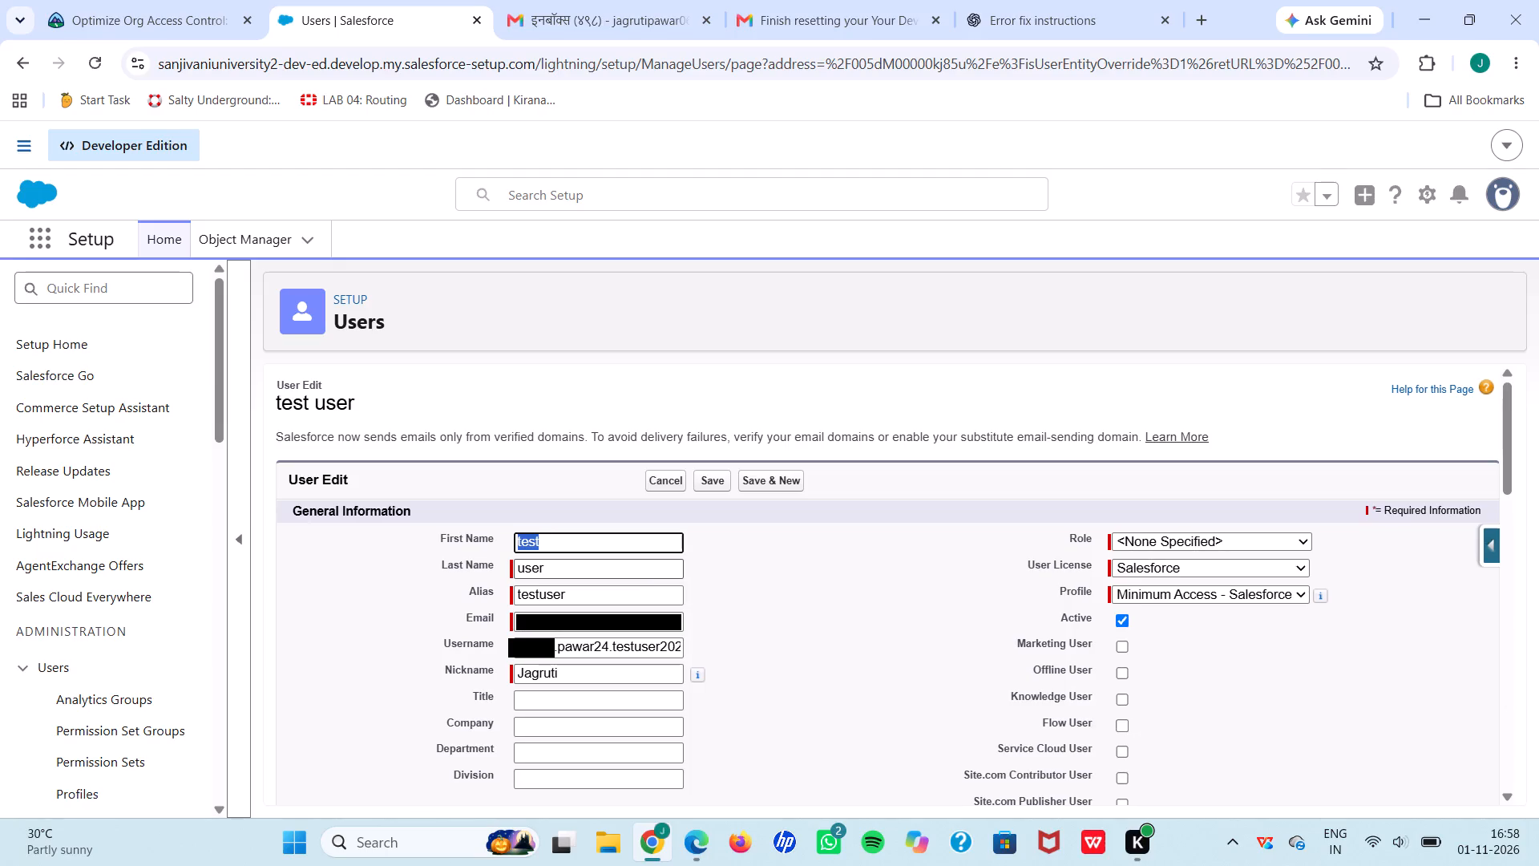
left_click(108, 0)
left_click(173, 513)
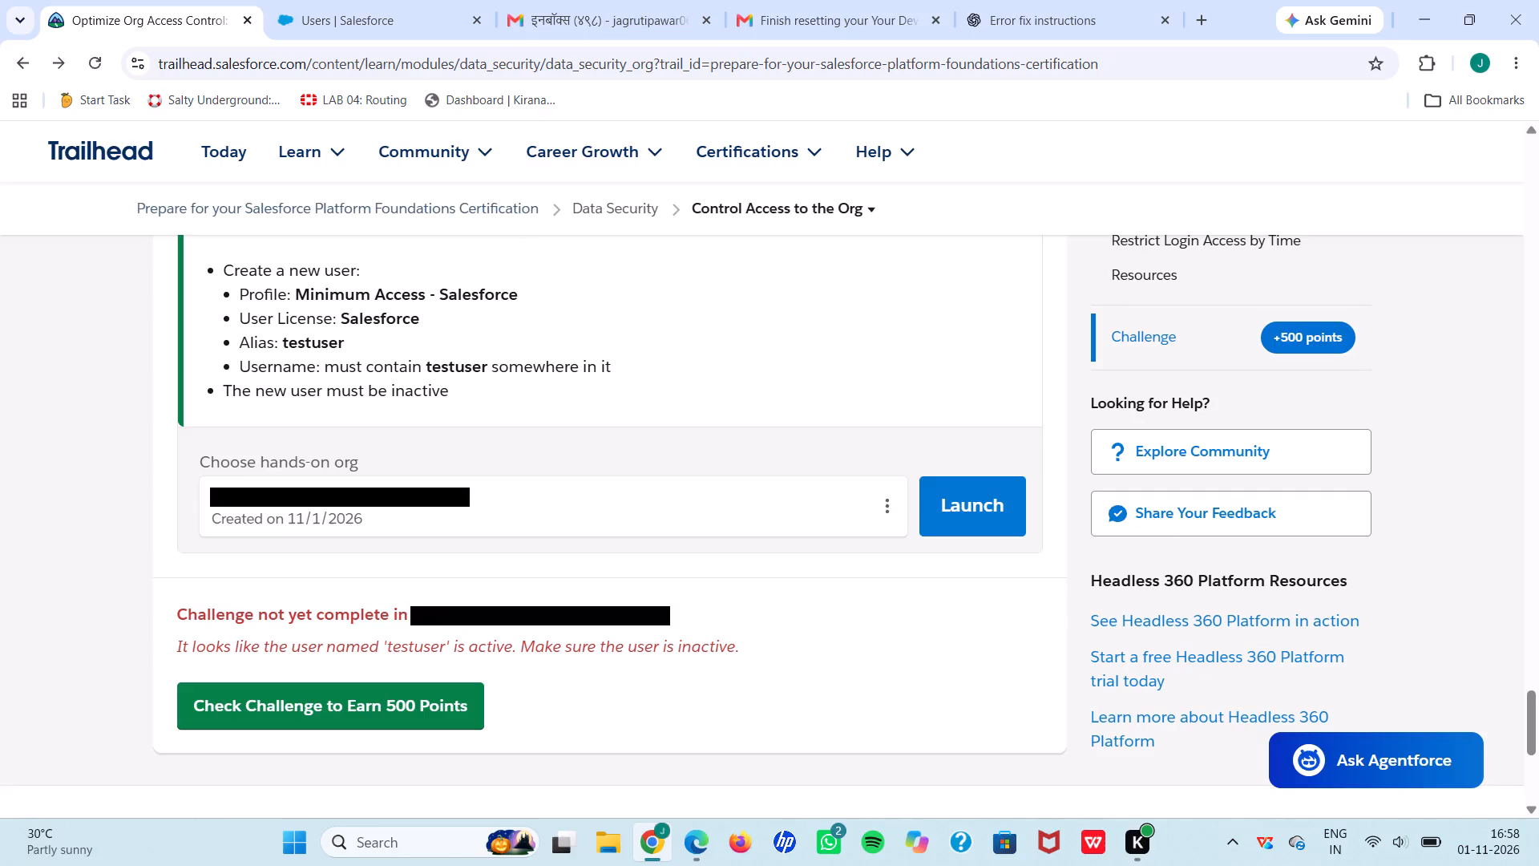
left_click(357, 0)
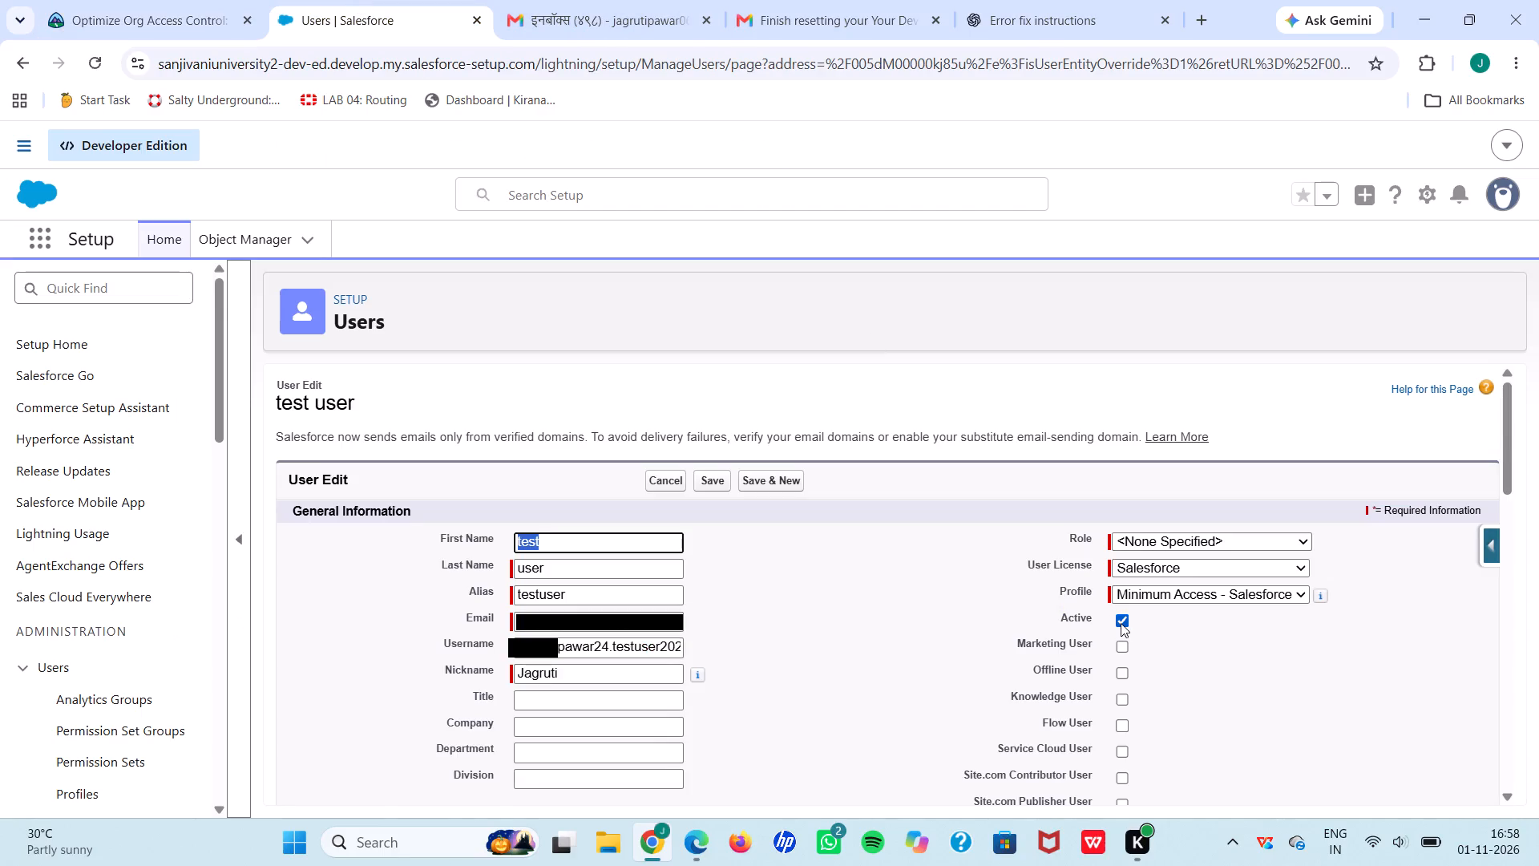
left_click(1121, 624)
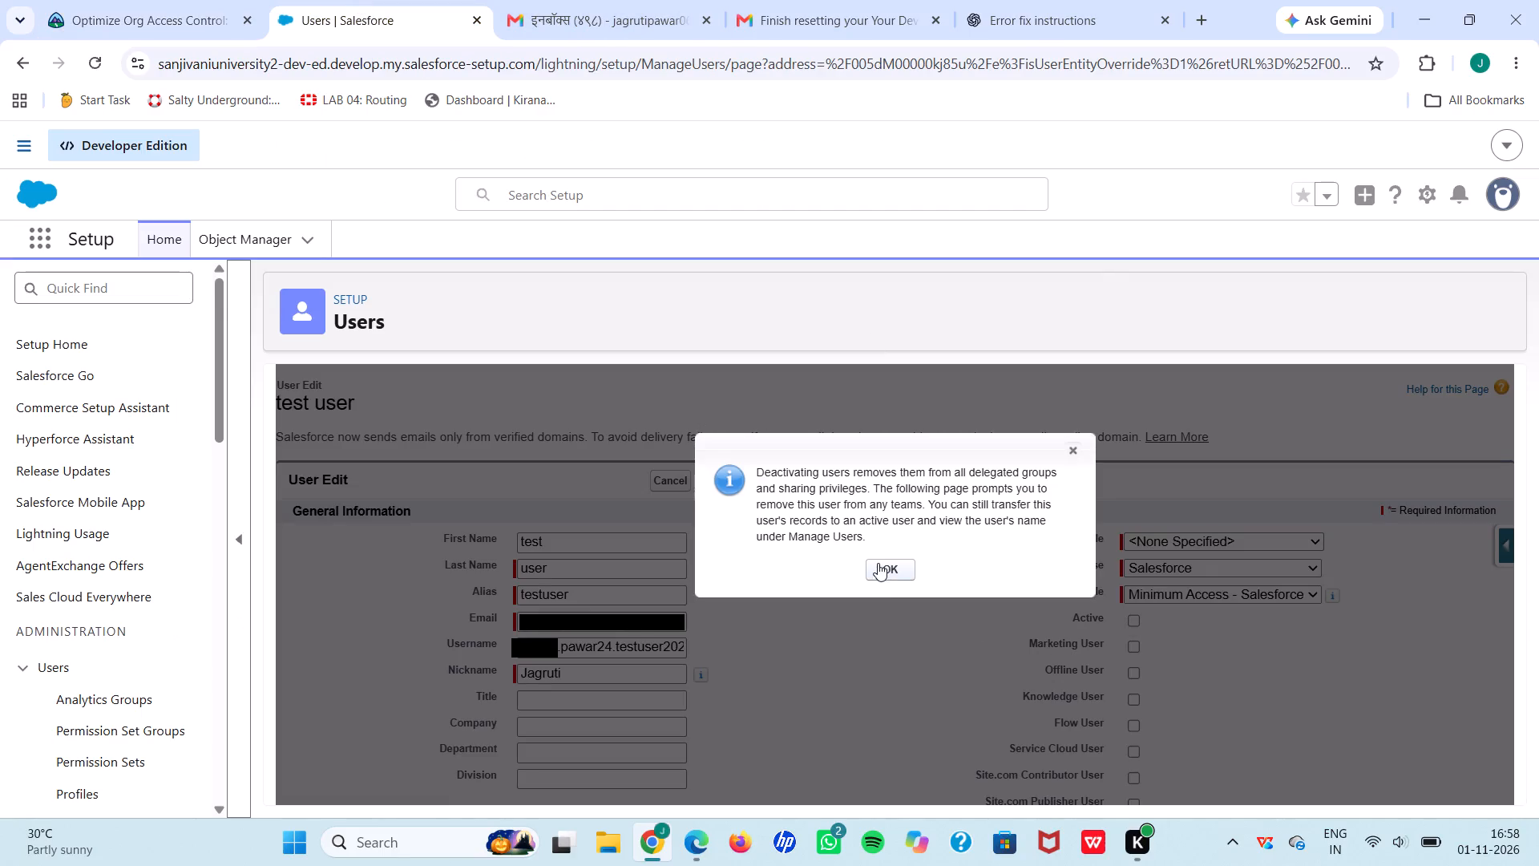
left_click(888, 573)
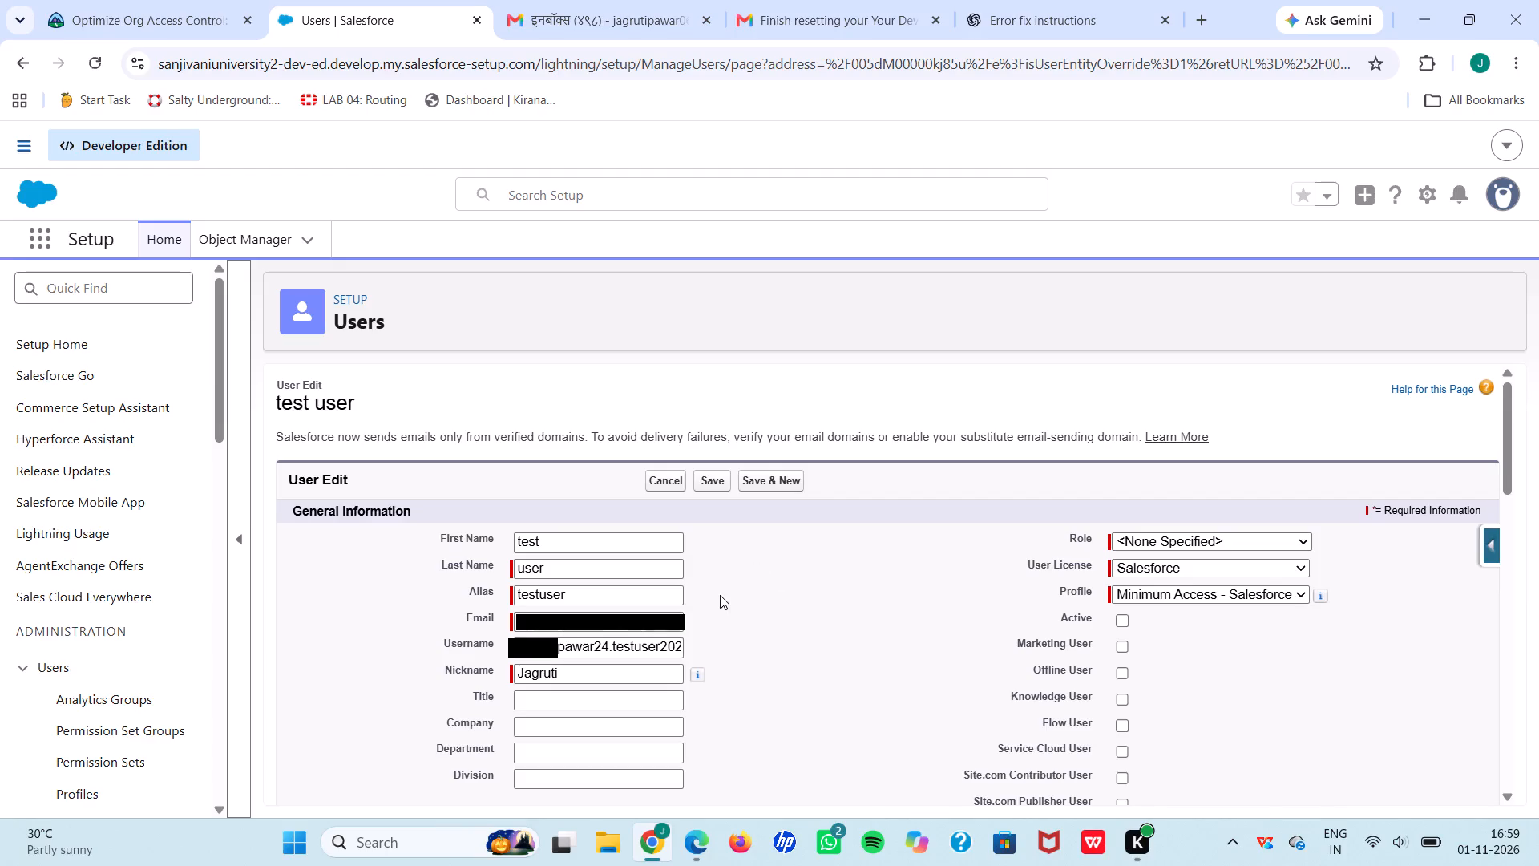
left_click(710, 488)
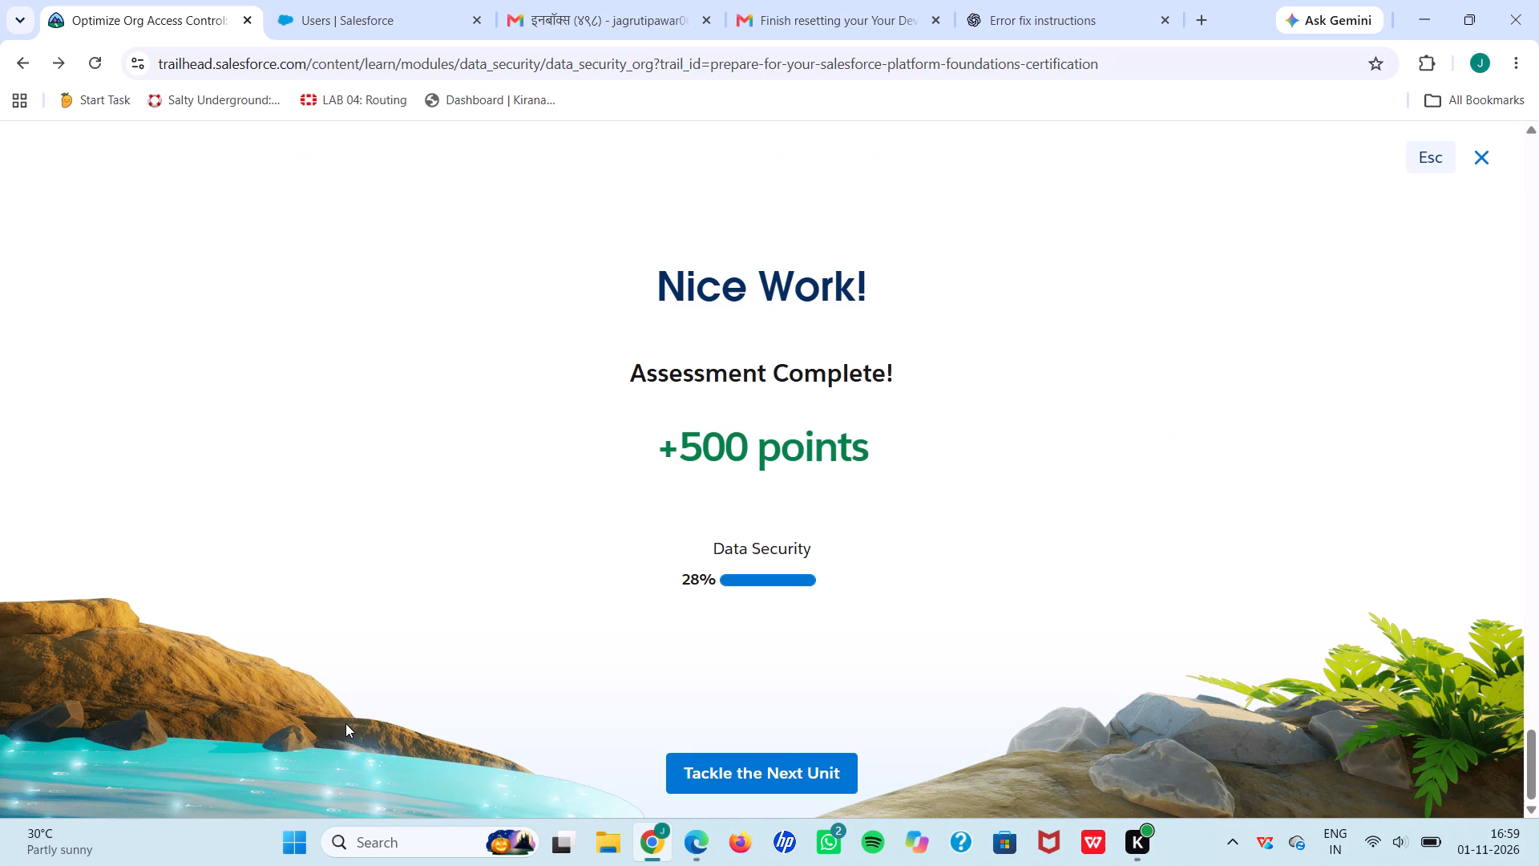
Proceed from the completed assessment to the next Data Security unit, Control Access to Objects.
left_click(787, 765)
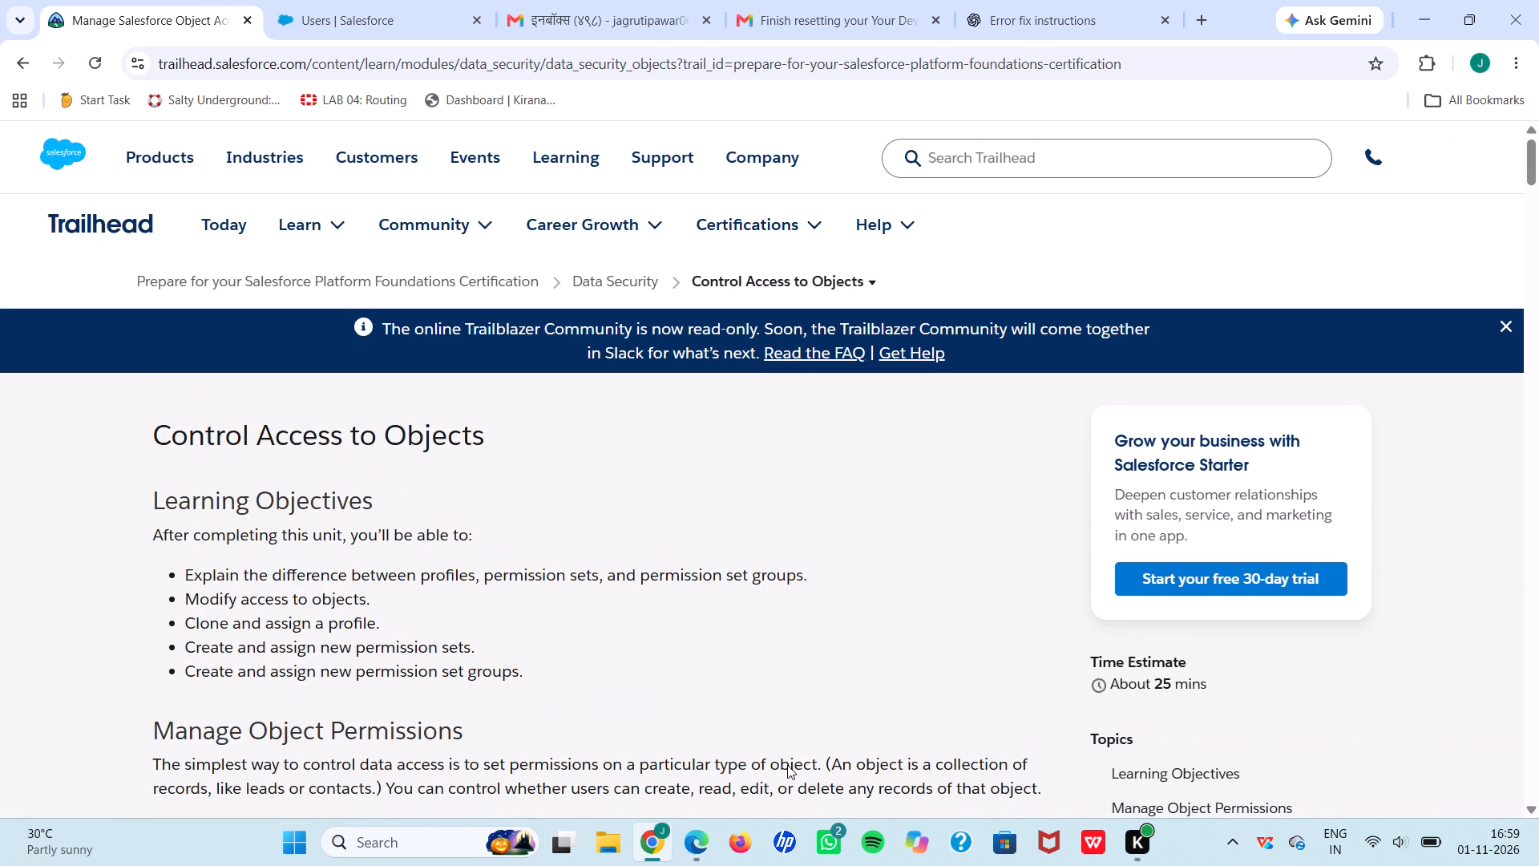
Skim the Control Access to Objects unit from its learning objectives through to the challenge and back to the start.
scroll(657, 445, "down", 10)
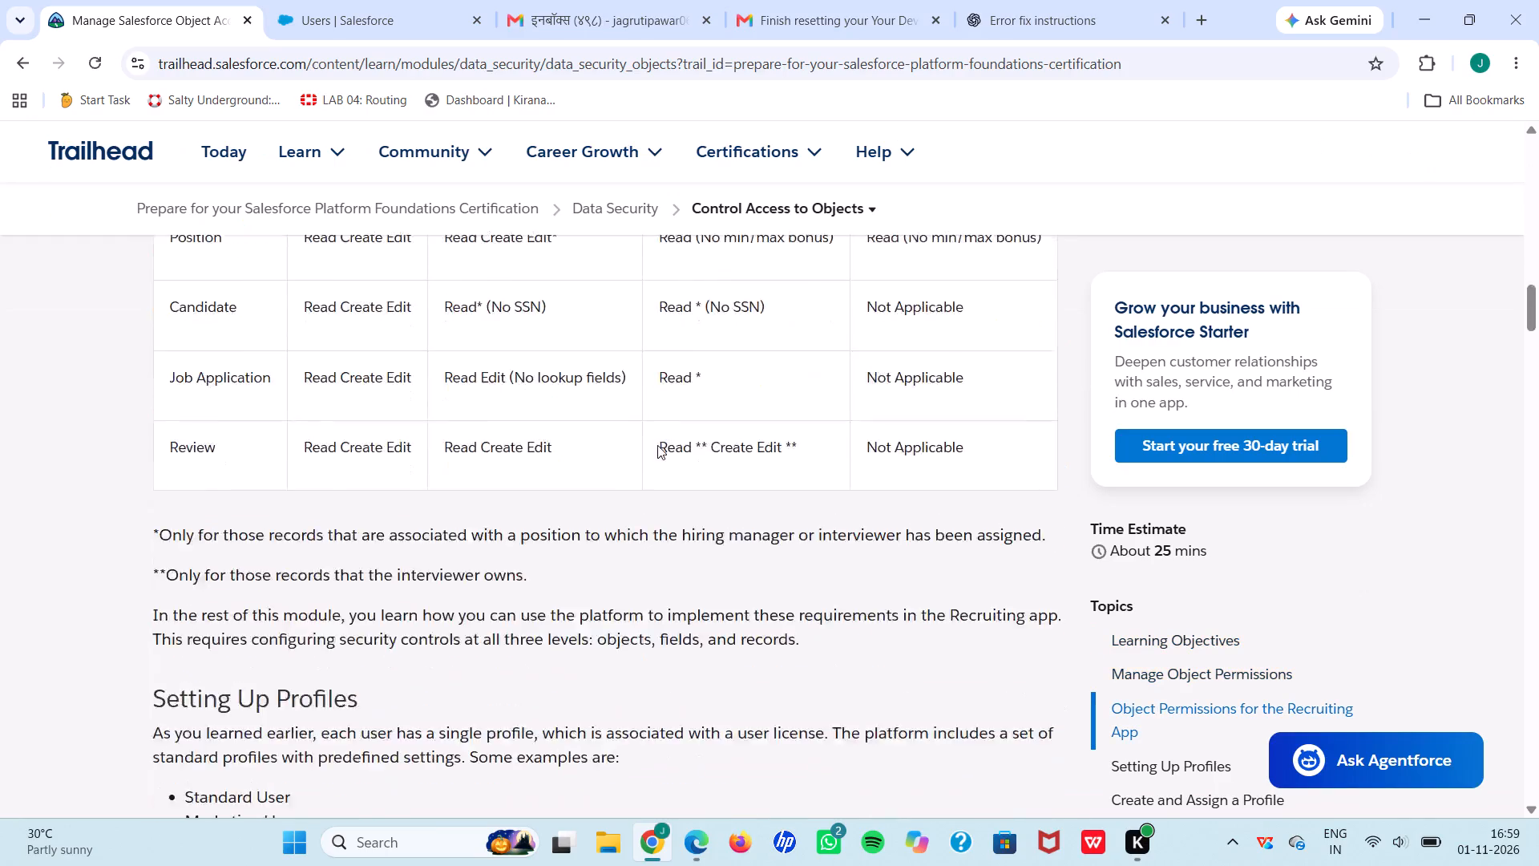
scroll(657, 445, "down", 9)
scroll(657, 445, "up", 2)
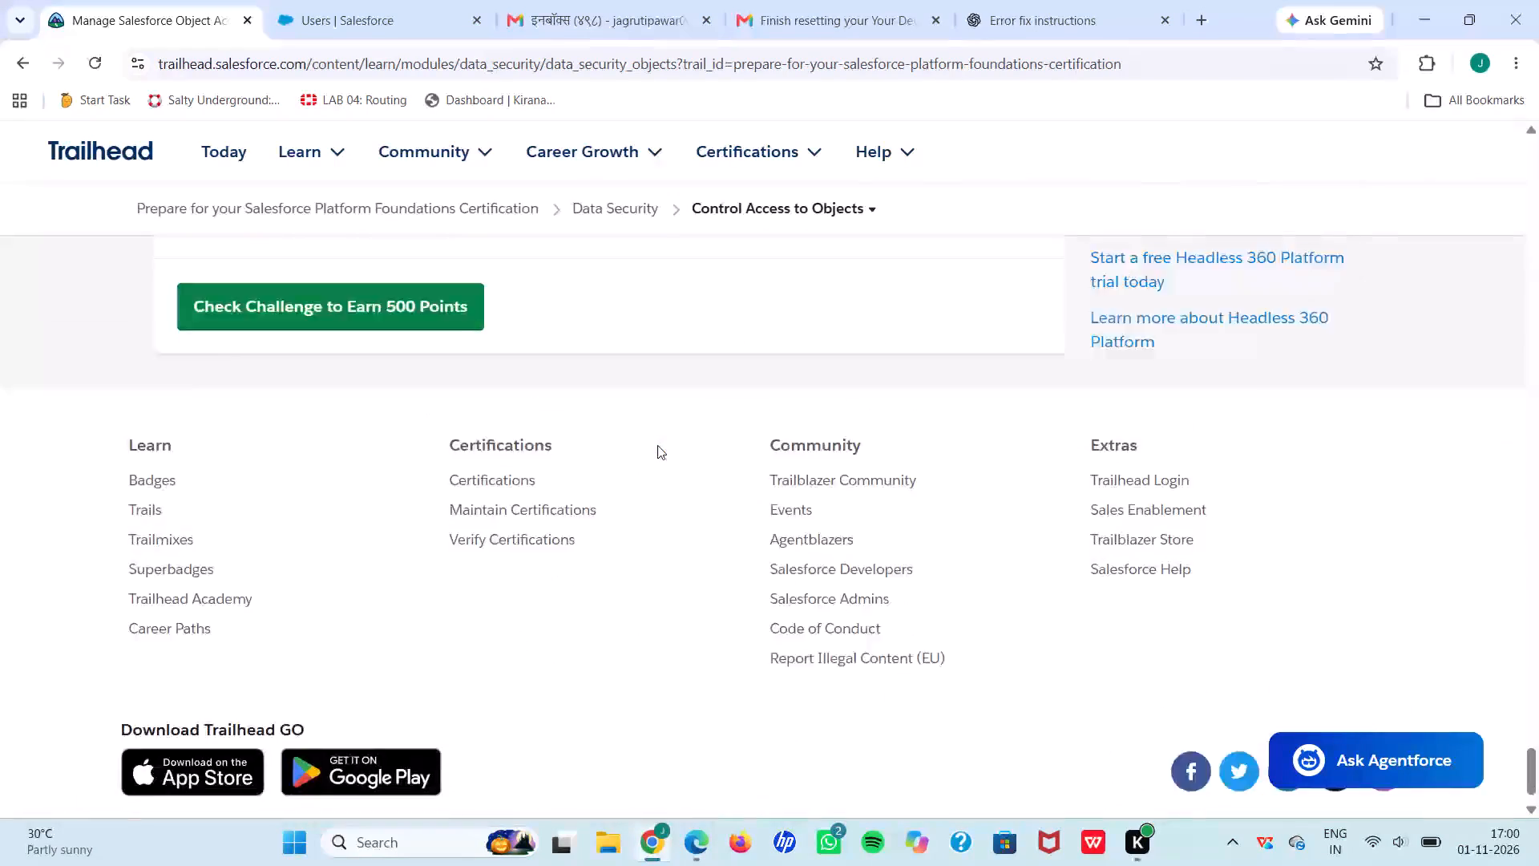
scroll(657, 445, "up", 15)
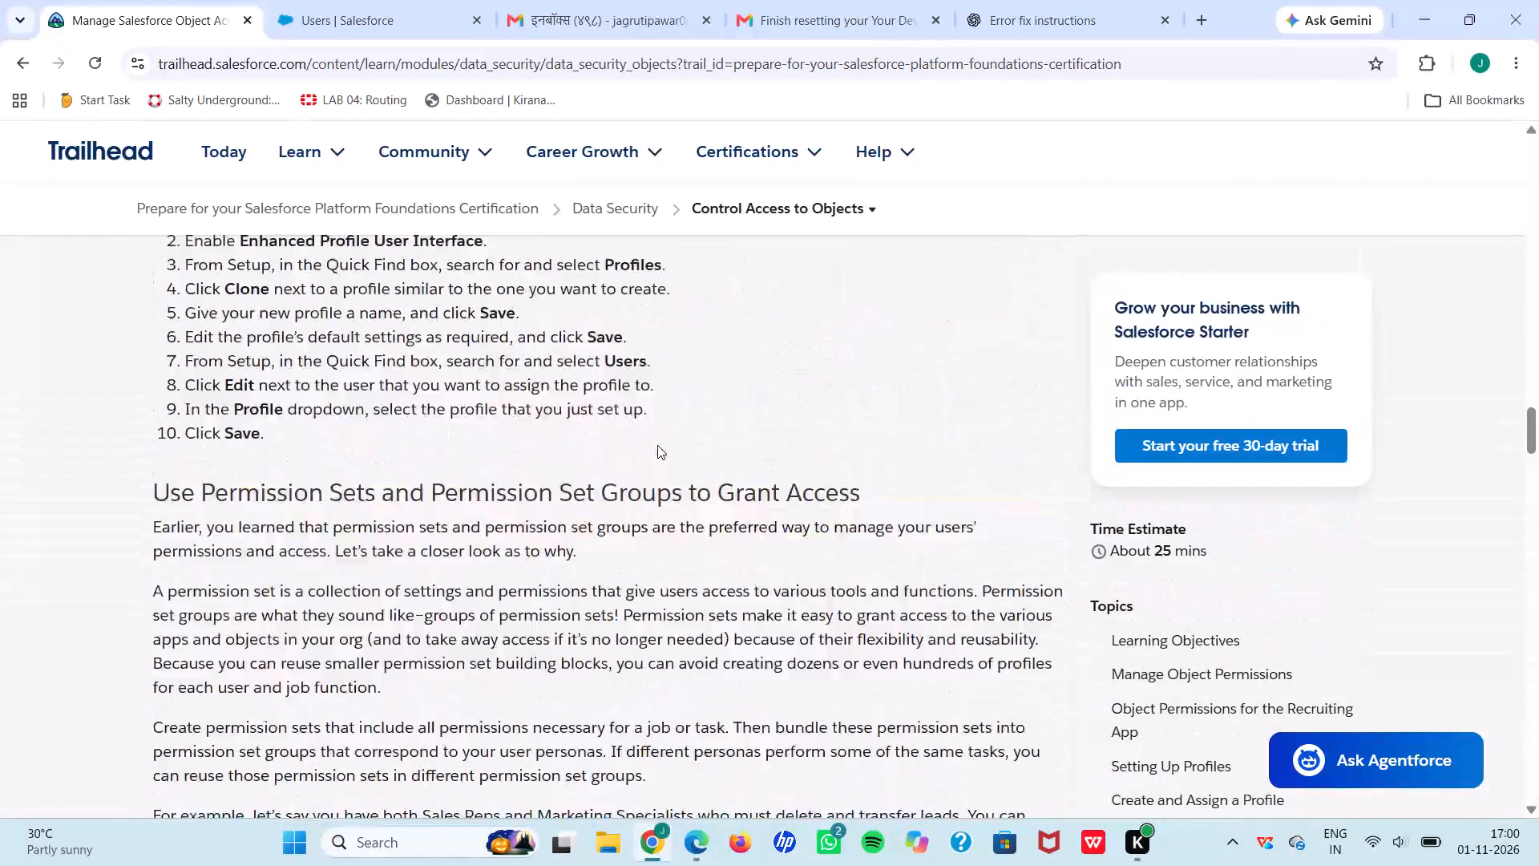
scroll(657, 445, "up", 13)
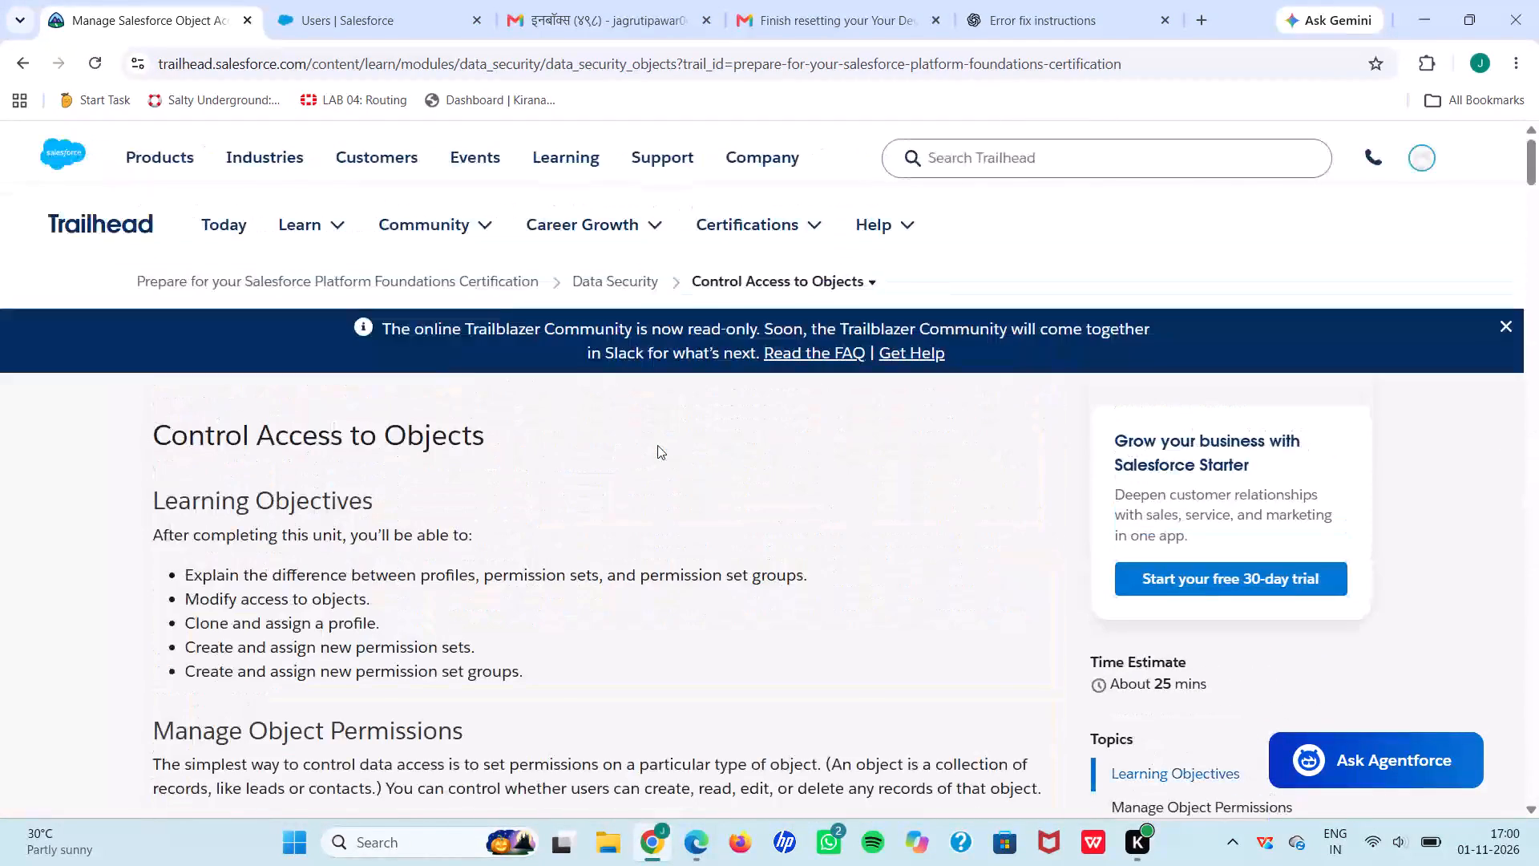
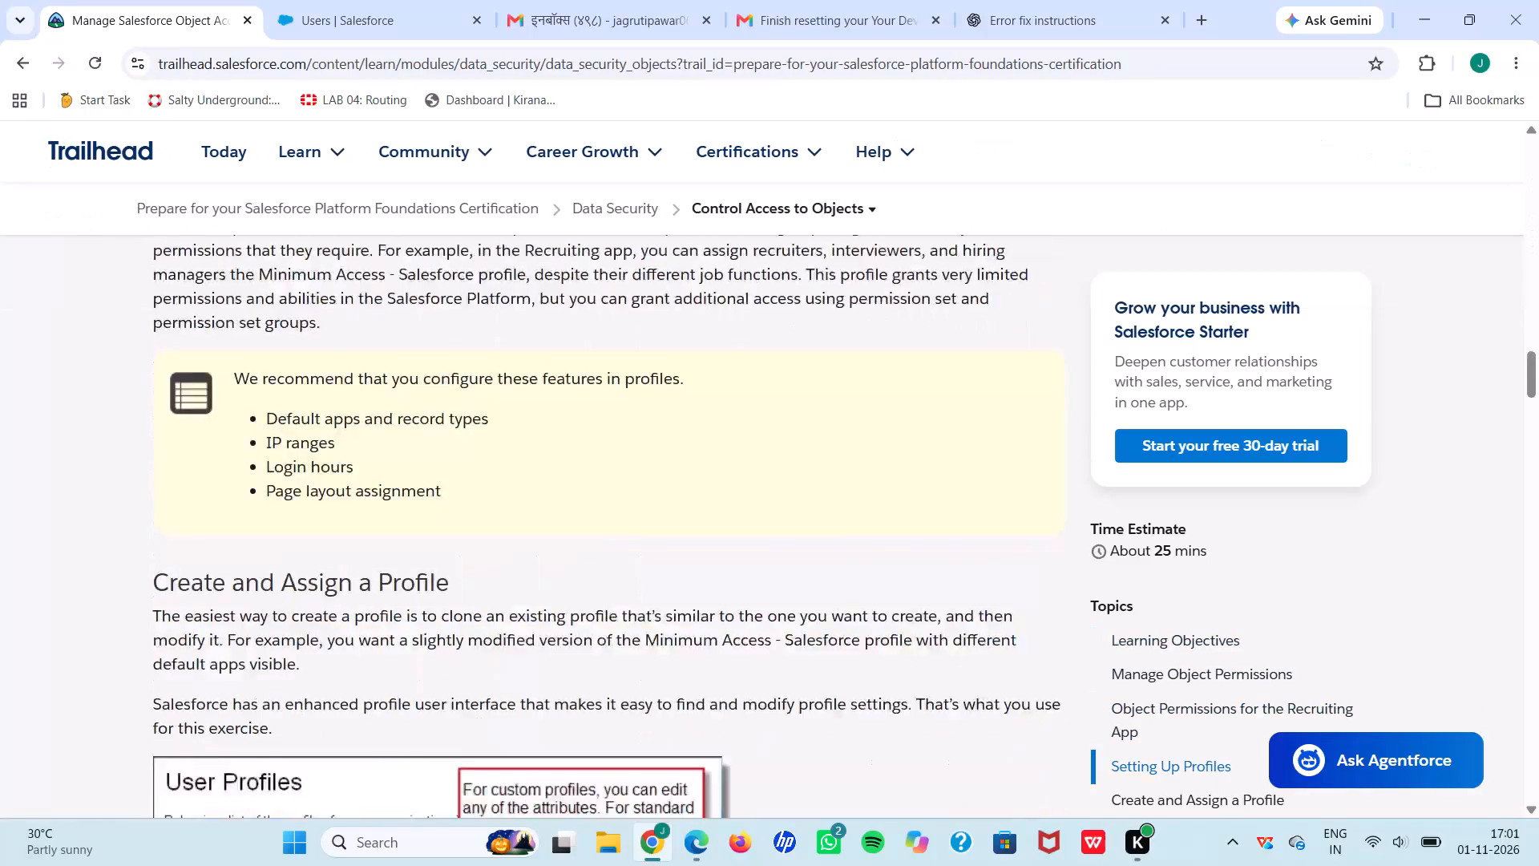
Review the Control Access to Objects challenge requirements and copy the permission set label Manage Positions.
scroll(657, 445, "down", 10)
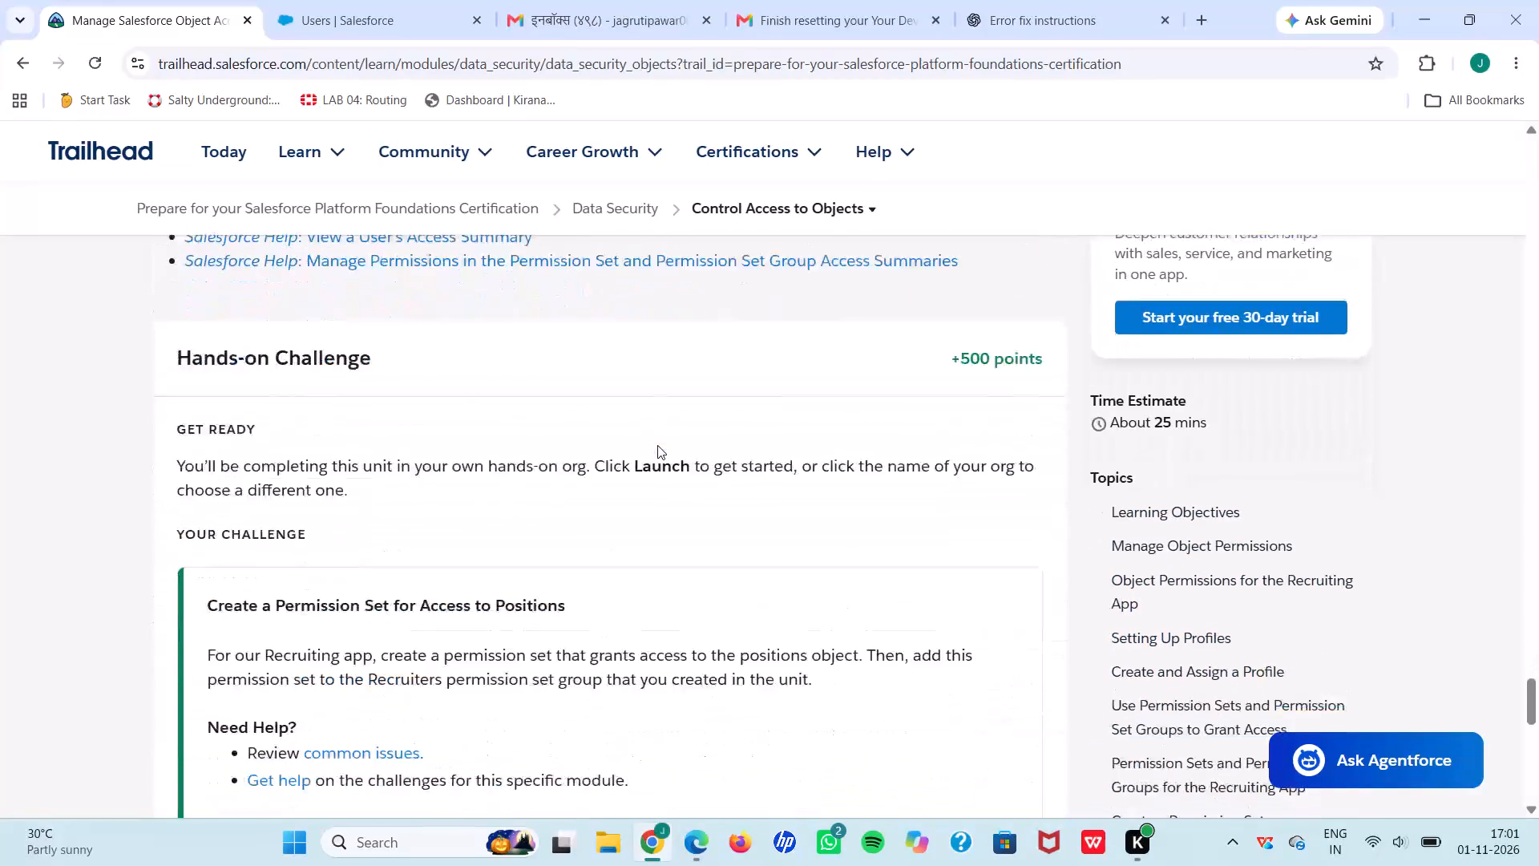
scroll(657, 445, "down", 1)
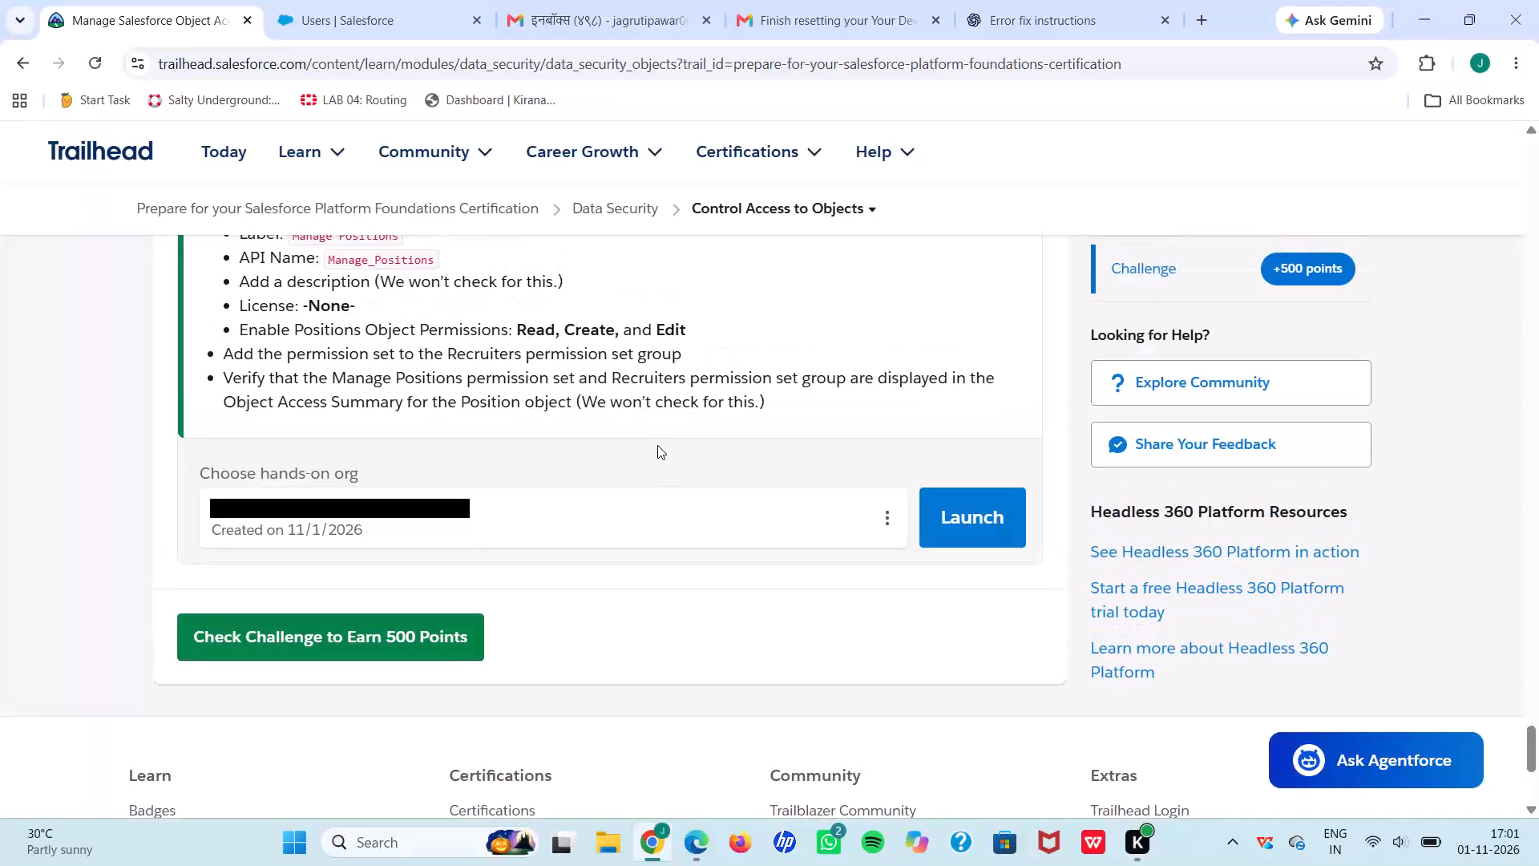
scroll(657, 445, "up", 1)
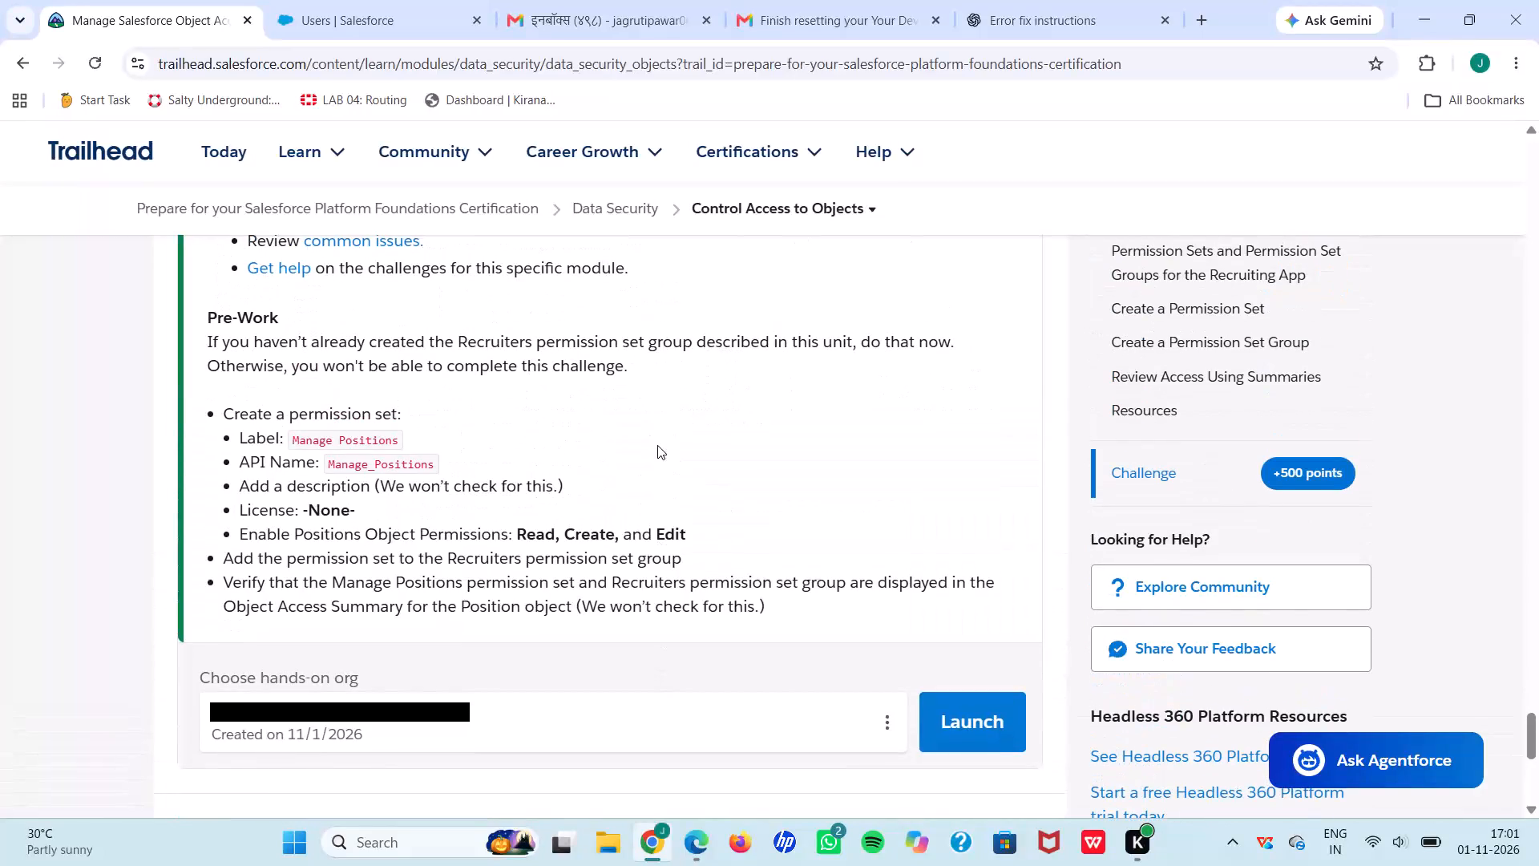
scroll(657, 445, "up", 1)
left_click_drag(285, 436, 504, 442)
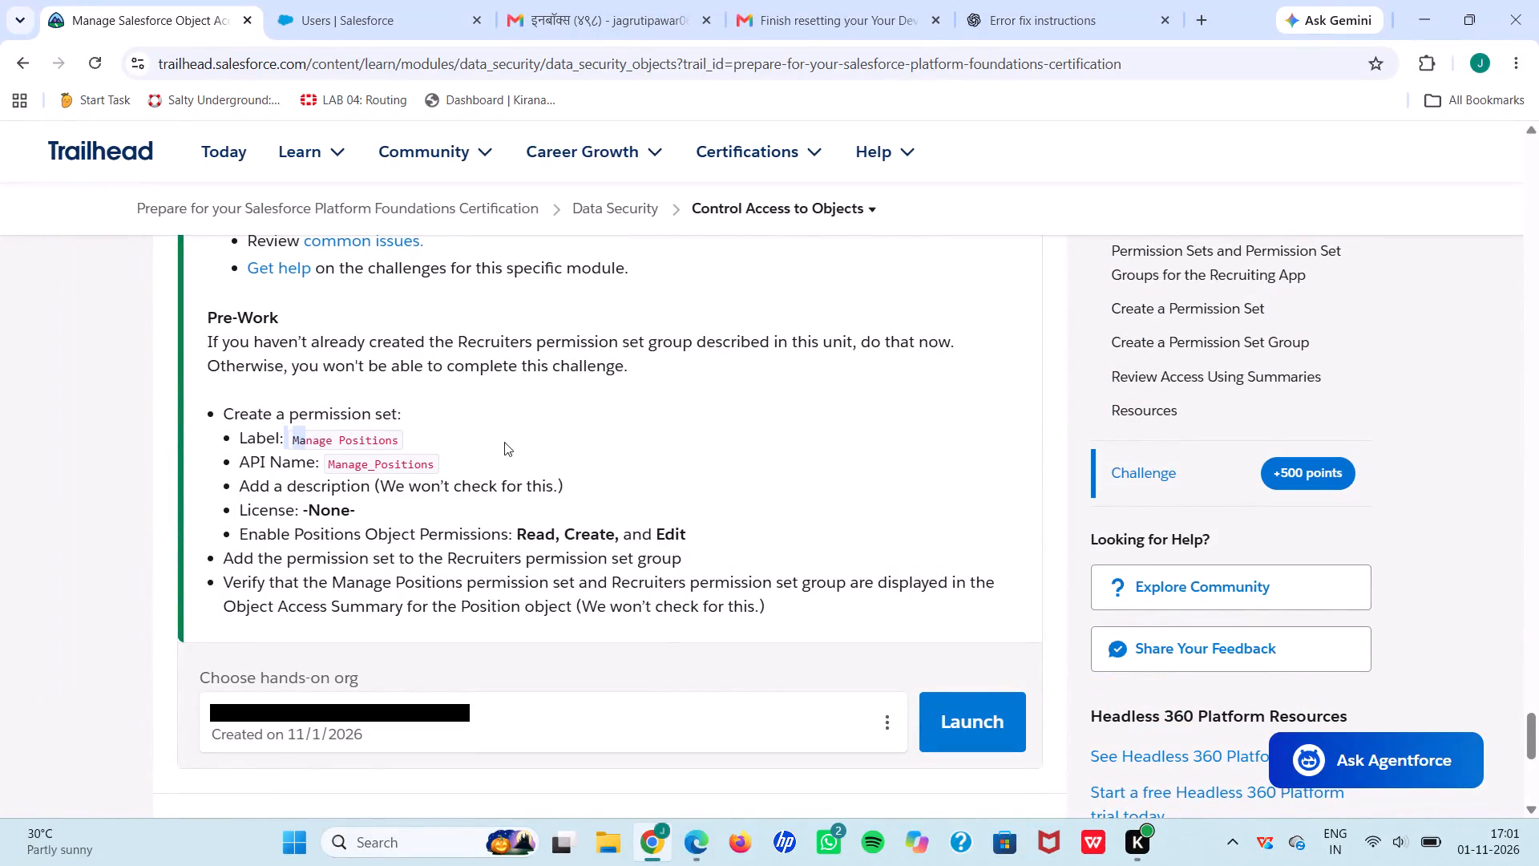
left_click_drag(504, 442, 527, 441)
key("ctrl+c")
left_click(945, 728)
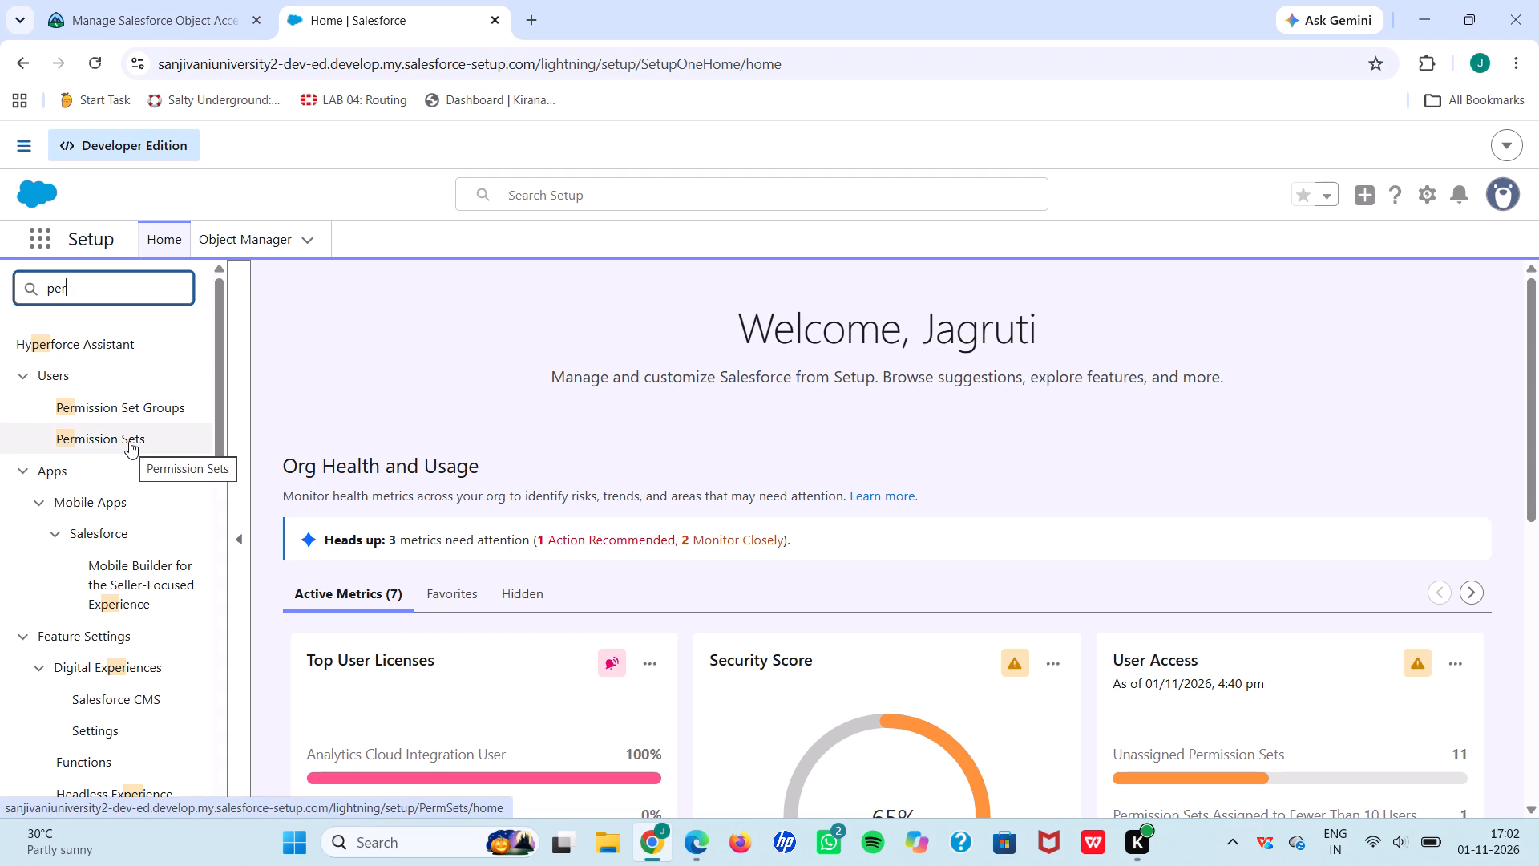
left_click(129, 441)
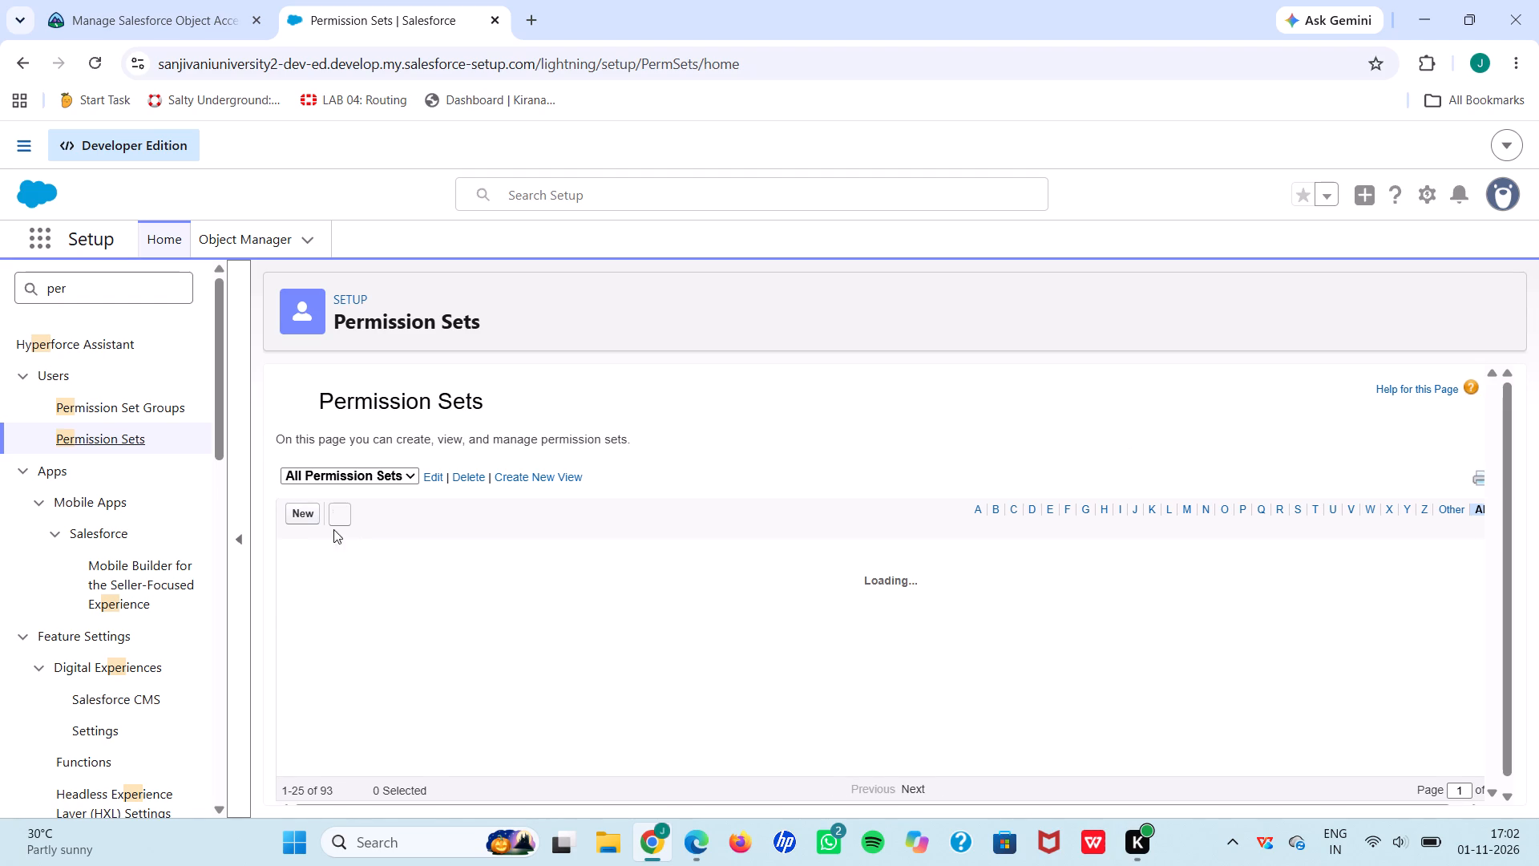
left_click(292, 514)
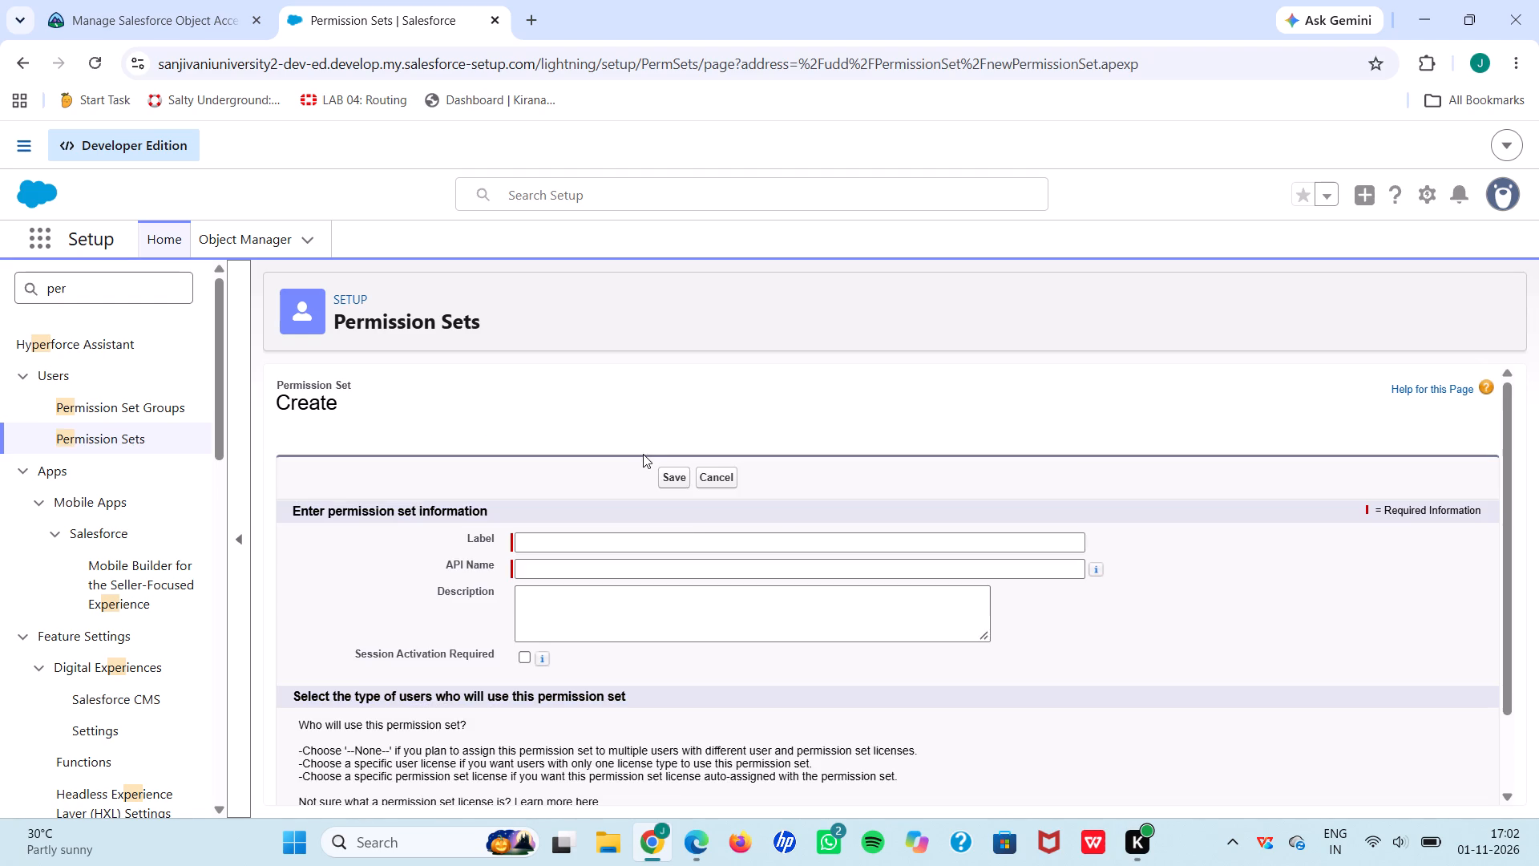
left_click(610, 544)
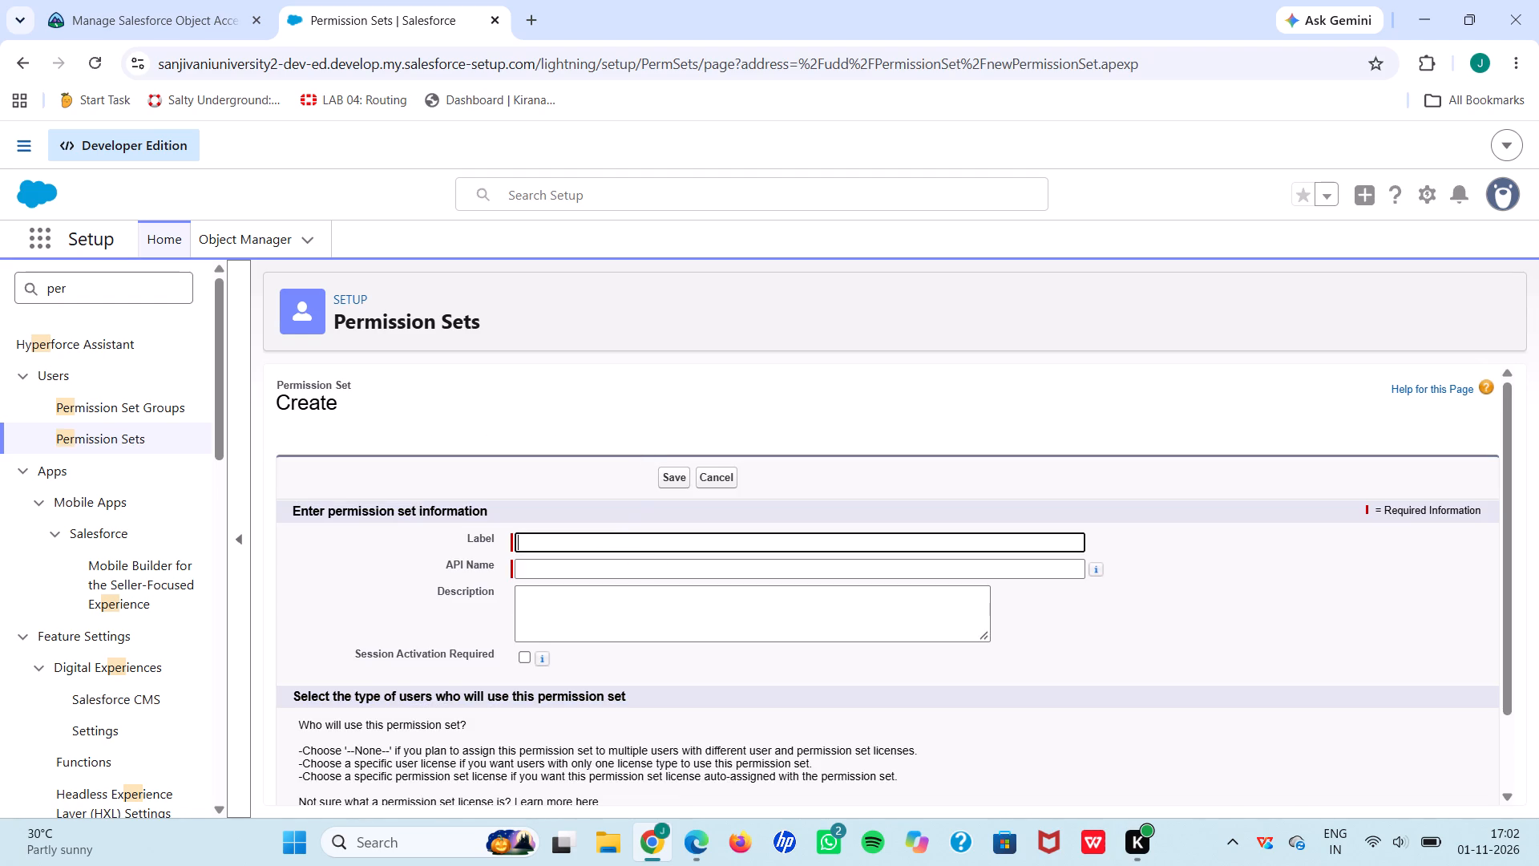
key("ctrl+v")
left_click(357, 580)
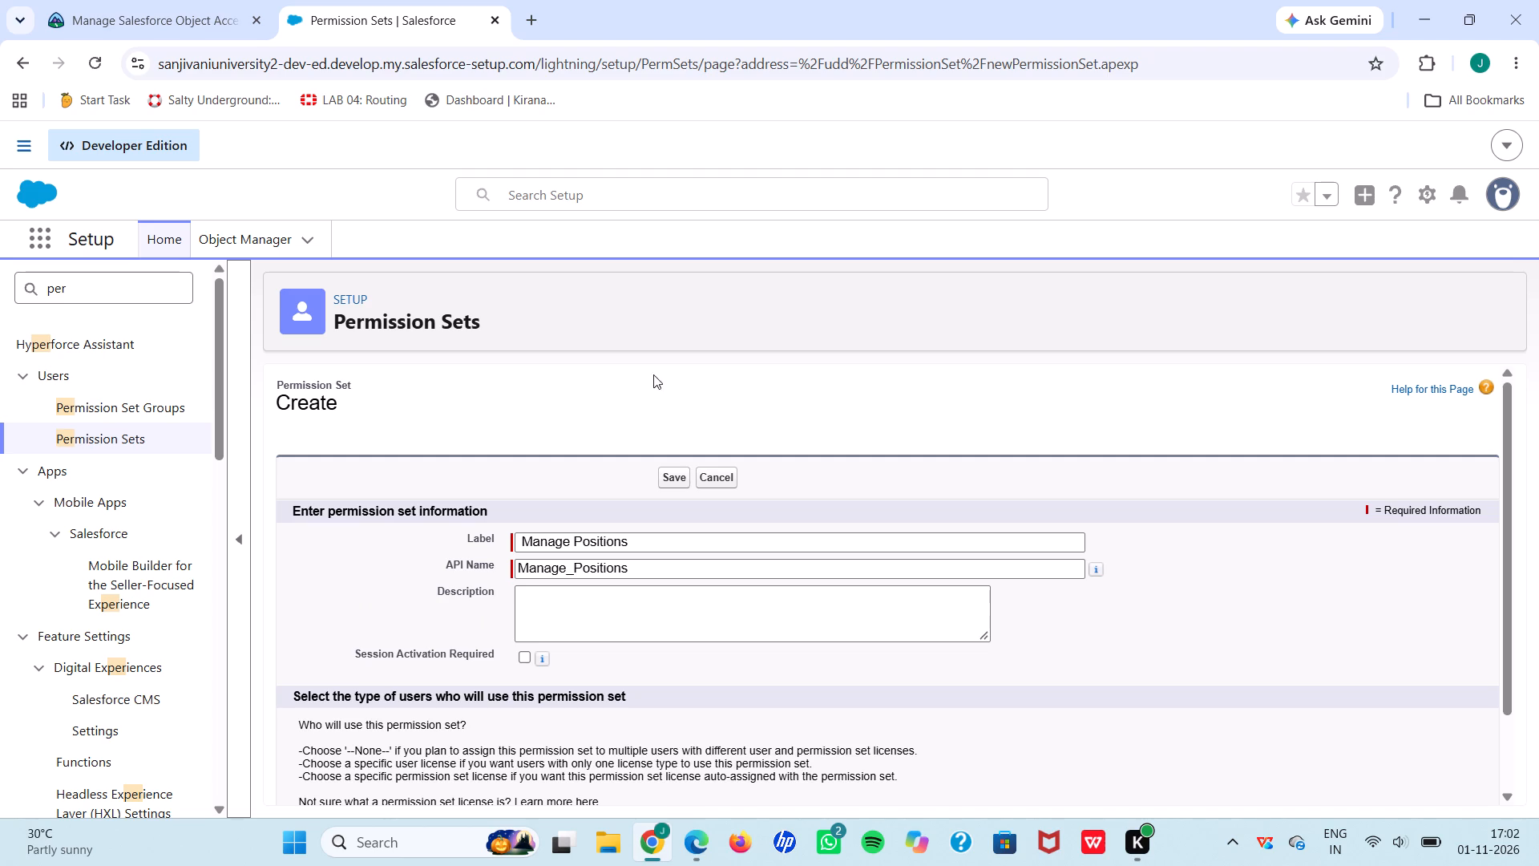
left_click(667, 478)
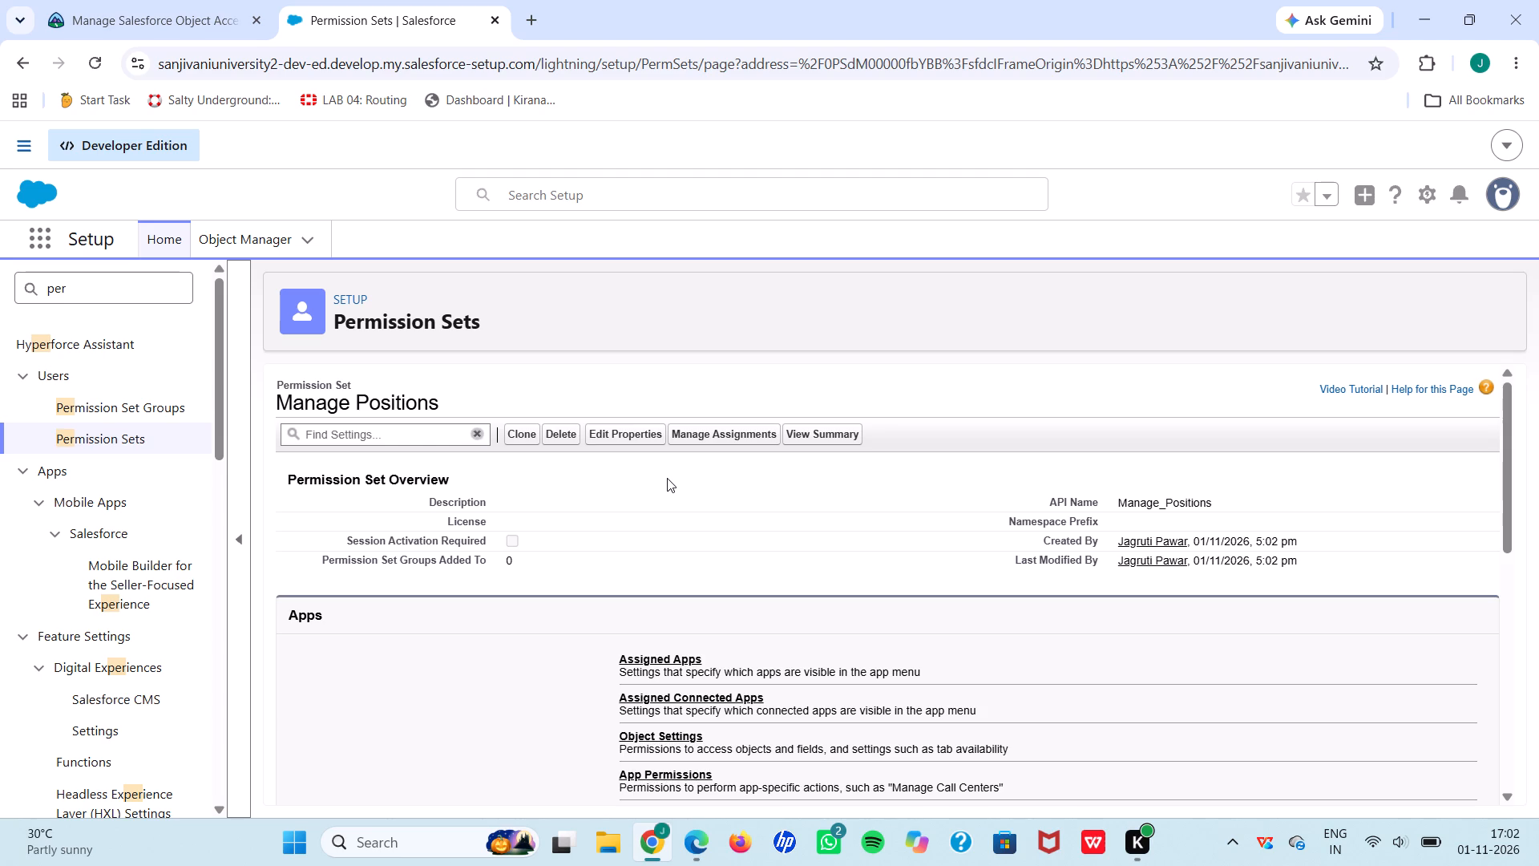
Enable Read, Create and Edit object permissions for the Positions object in the Manage Positions permission set and save.
left_click(643, 735)
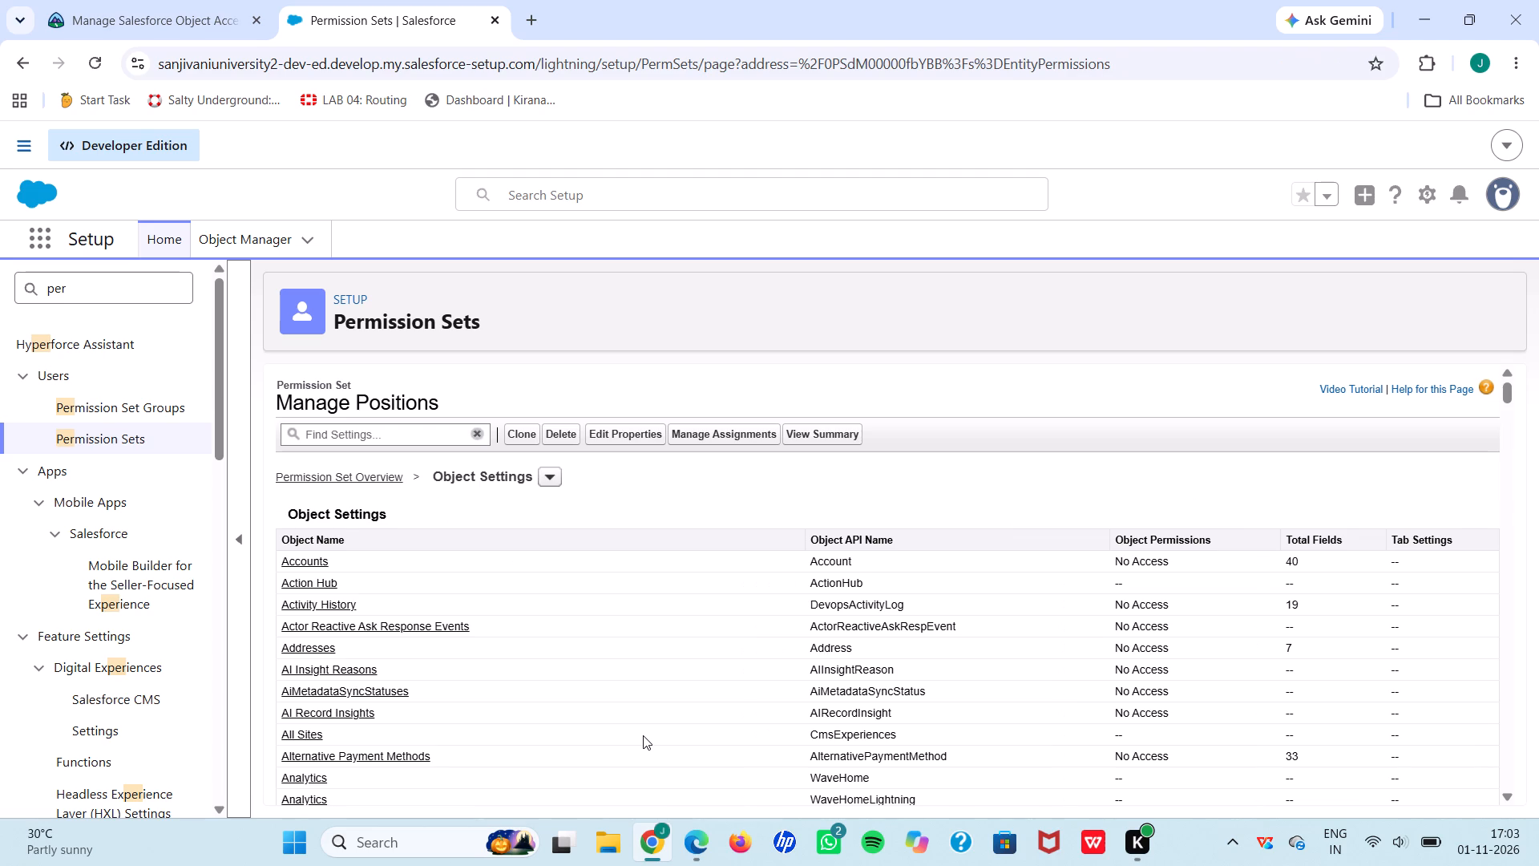
left_click(391, 439)
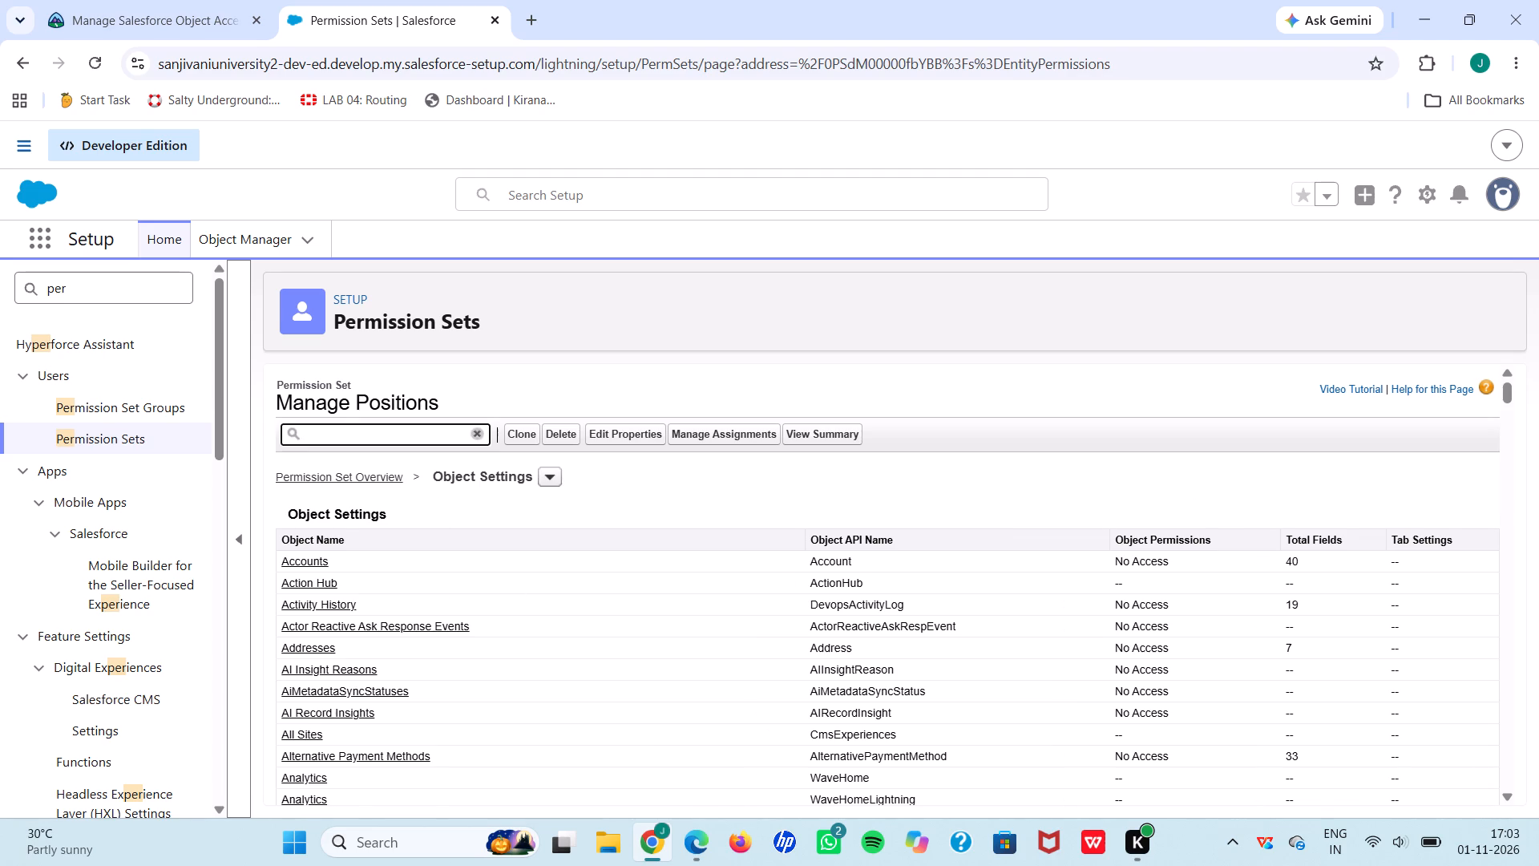
type("position")
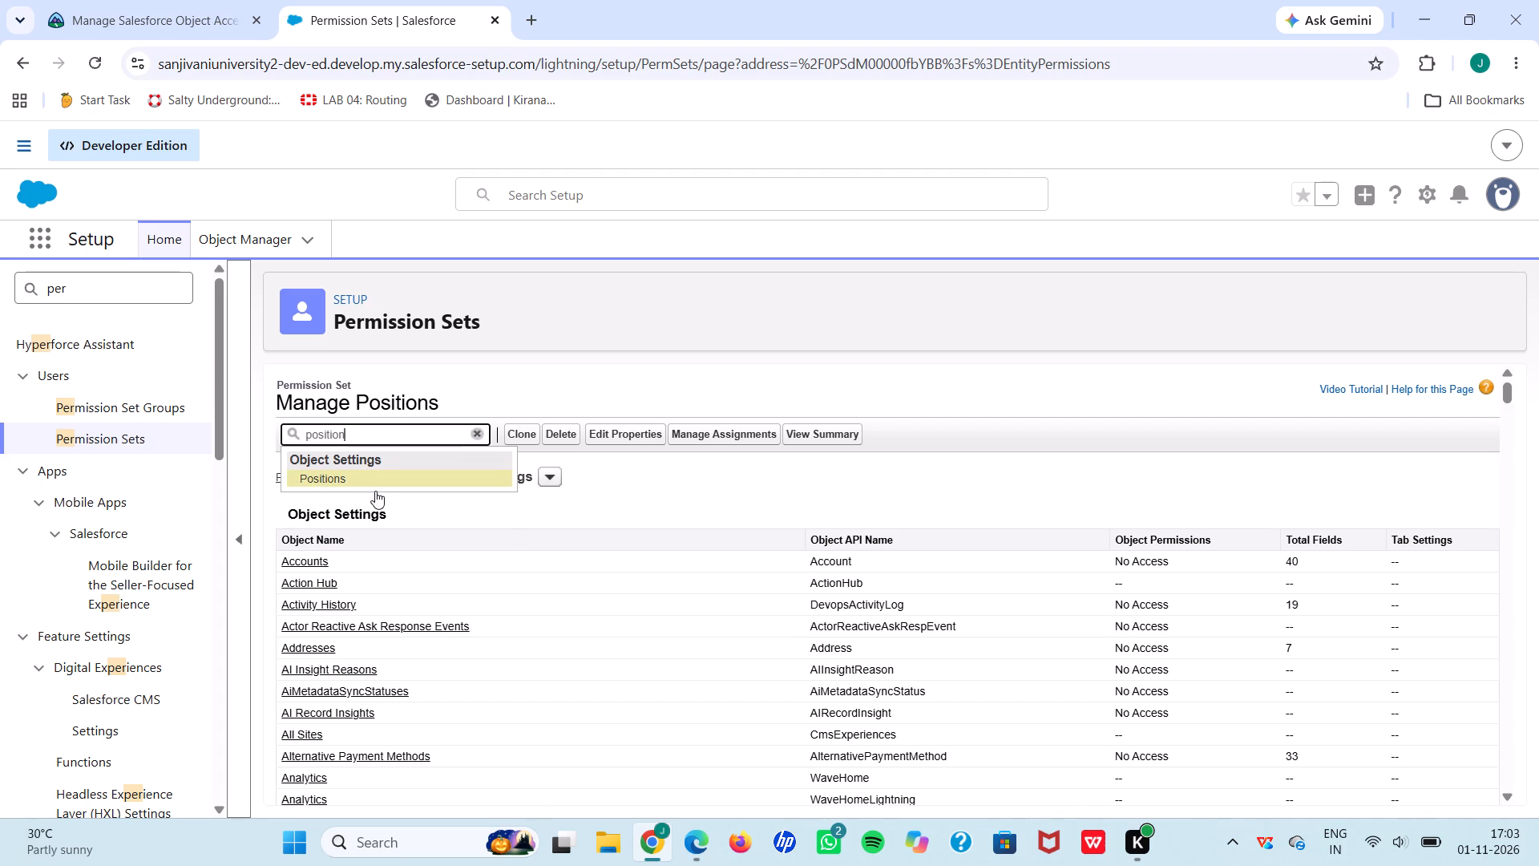
left_click(338, 483)
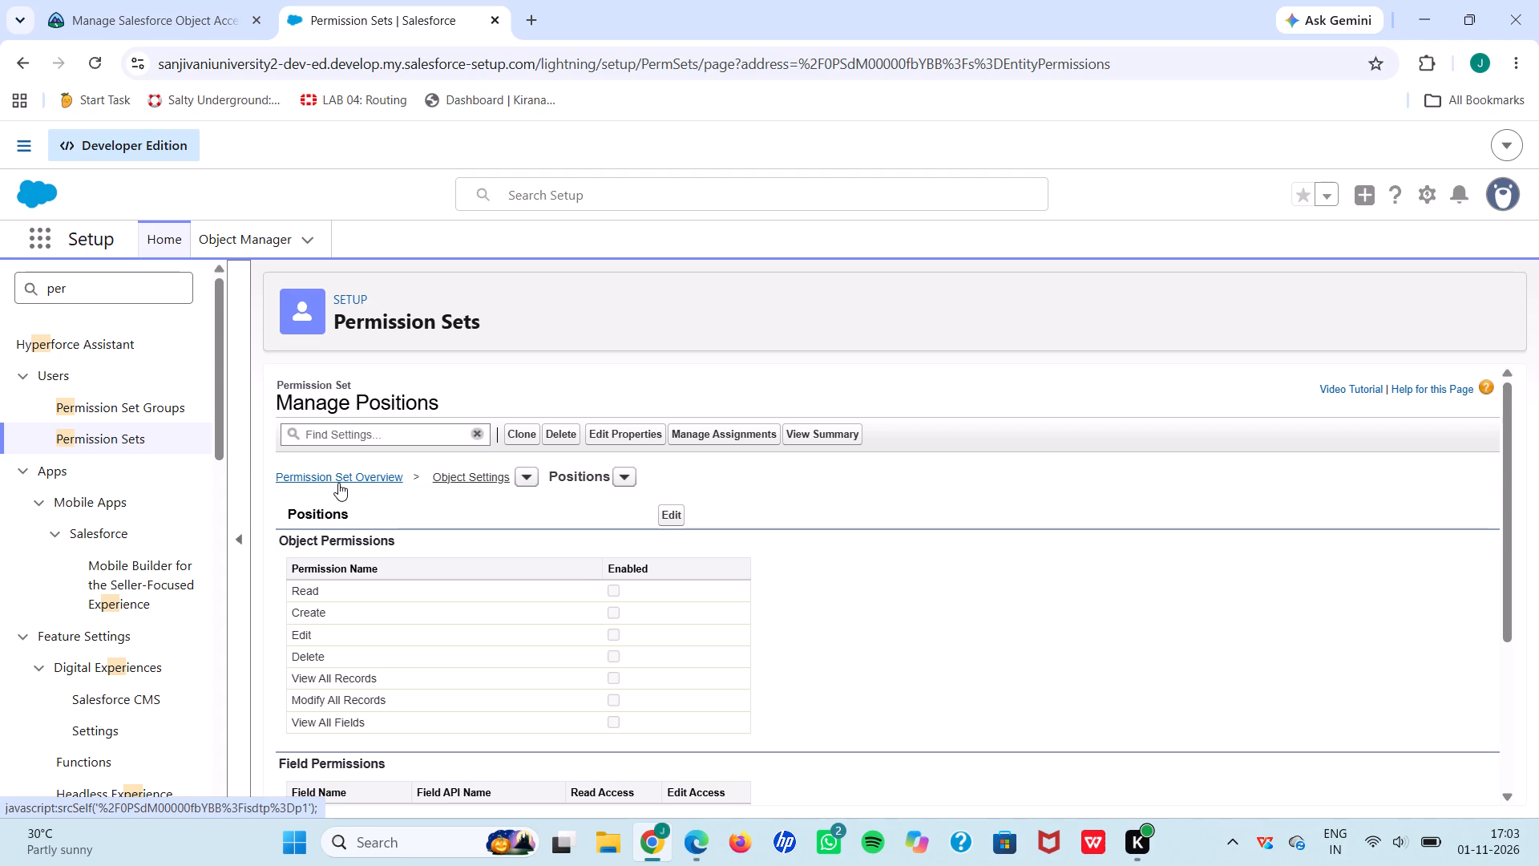
left_click(672, 516)
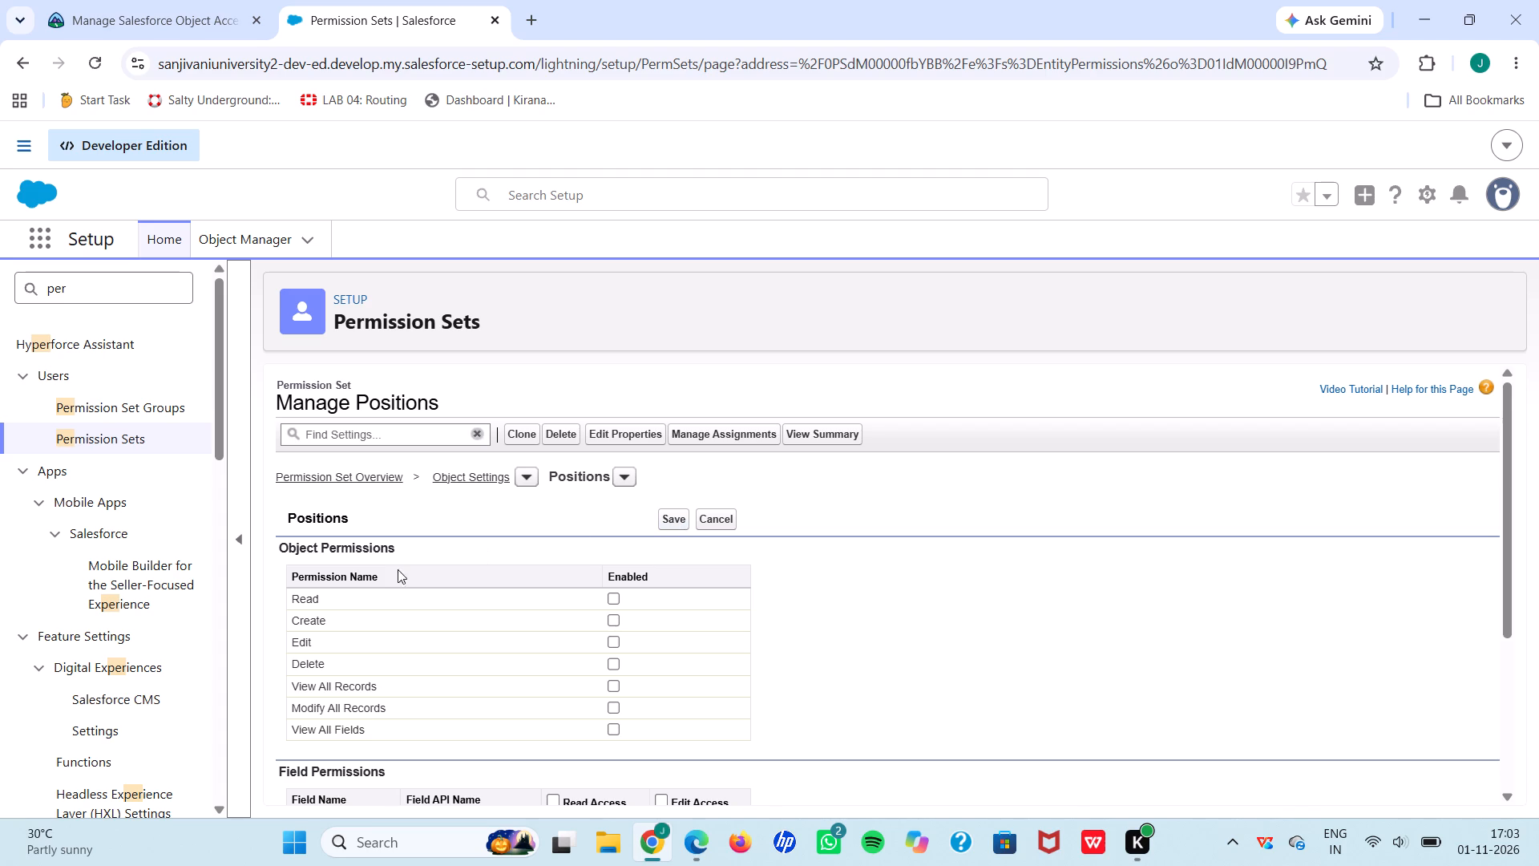
left_click(613, 596)
left_click(613, 620)
left_click(613, 647)
left_click(668, 524)
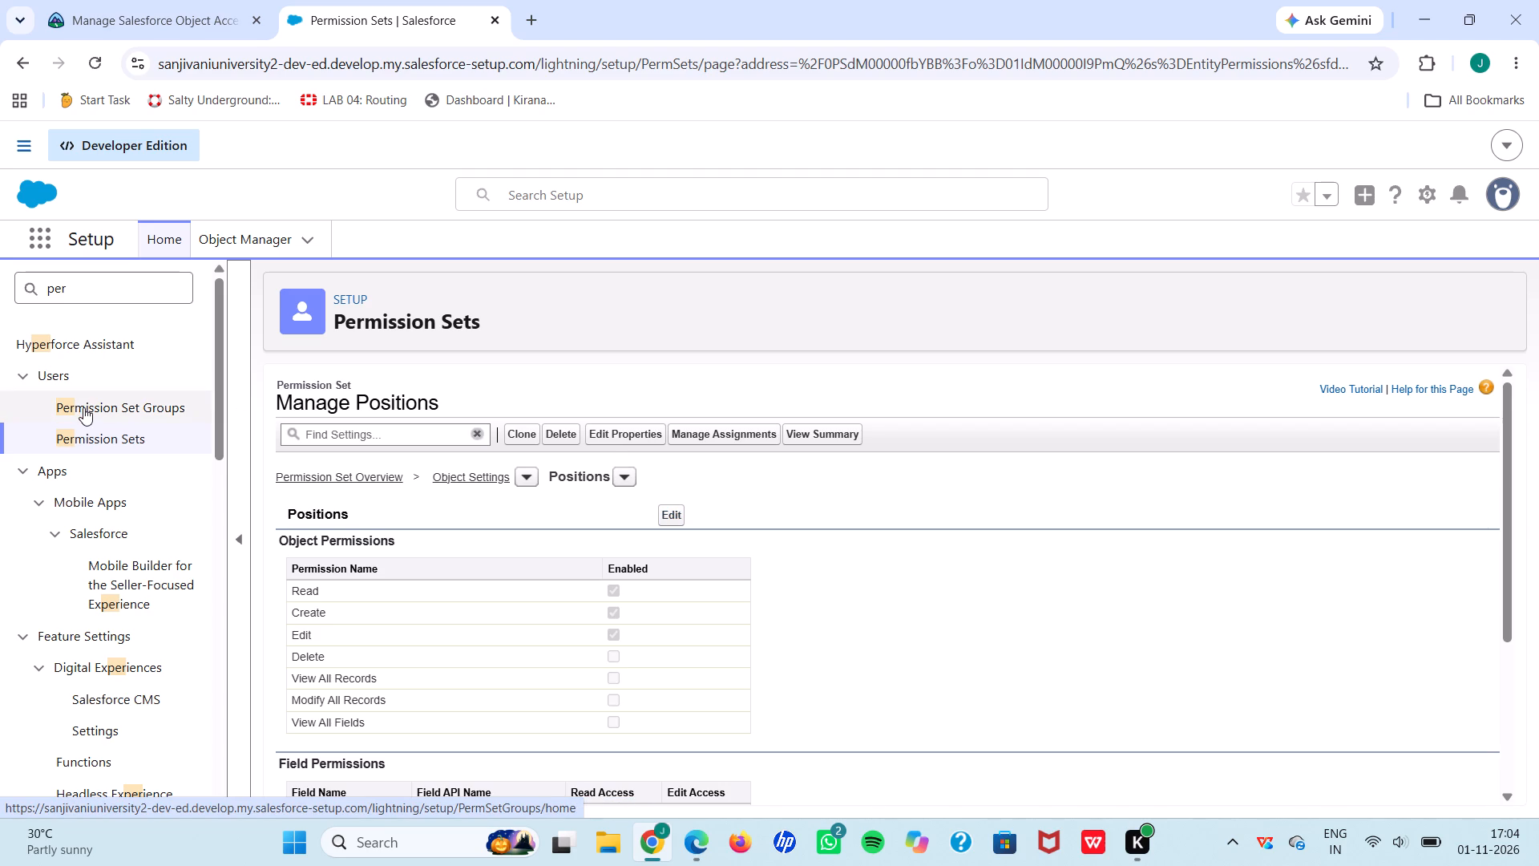
Create and save a permission set group labelled Recruiters, copying the name from the Trailhead challenge text.
left_click(132, 404)
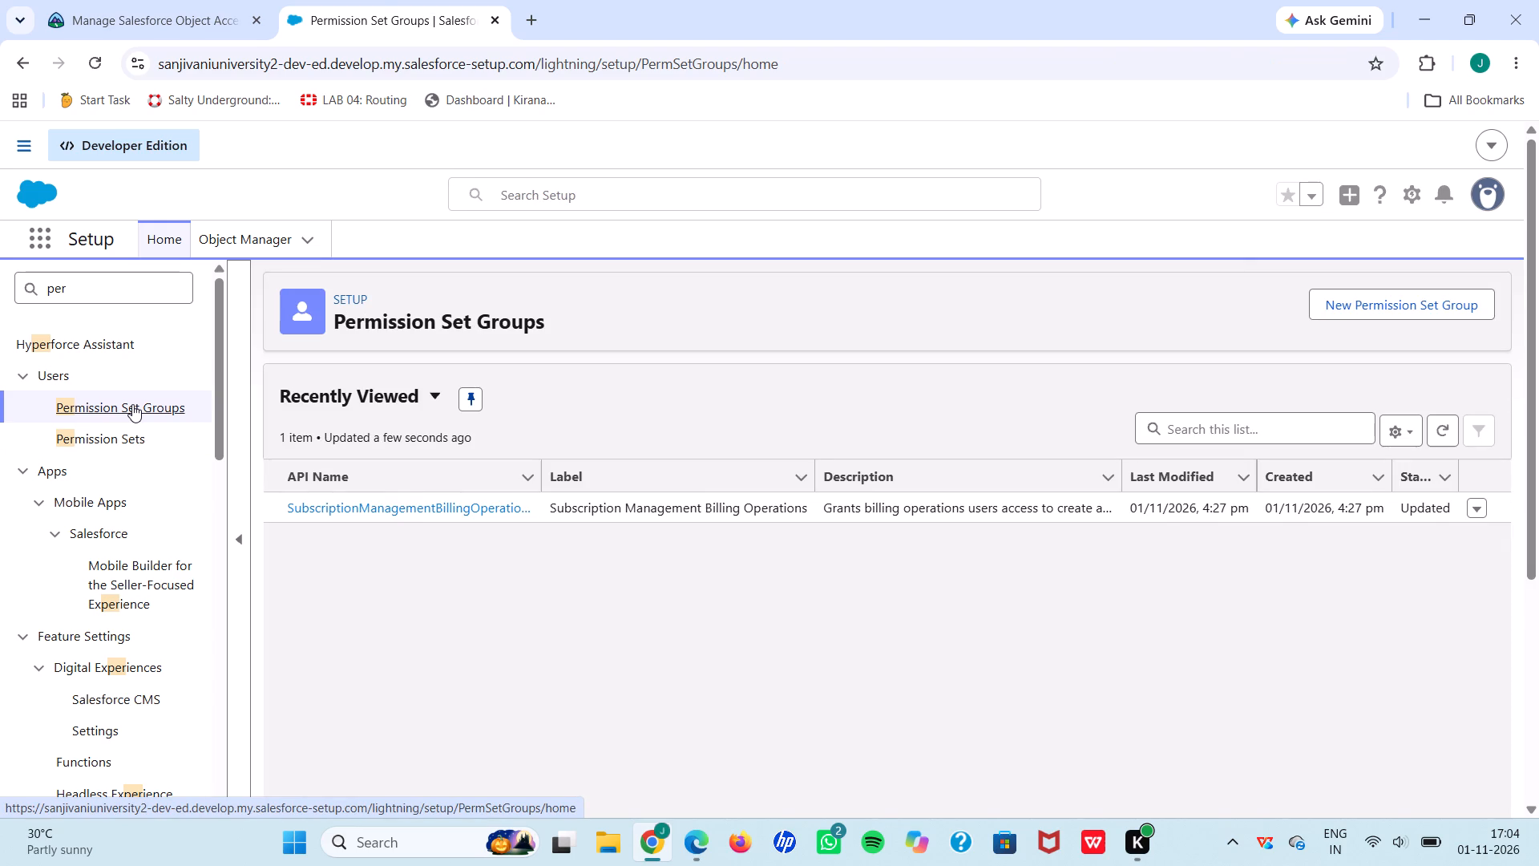
left_click(1343, 300)
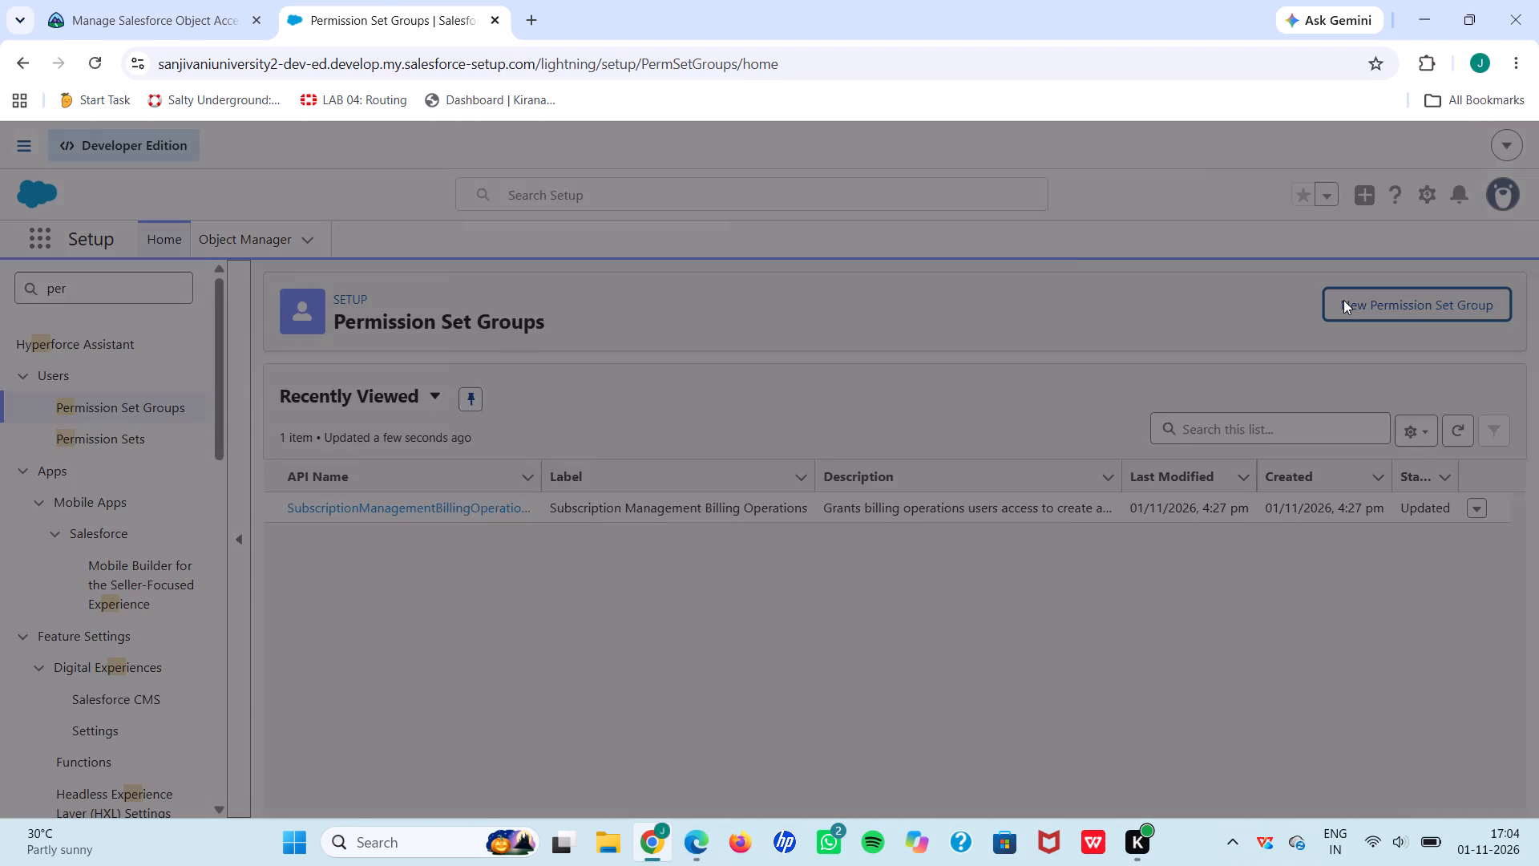
left_click(539, 485)
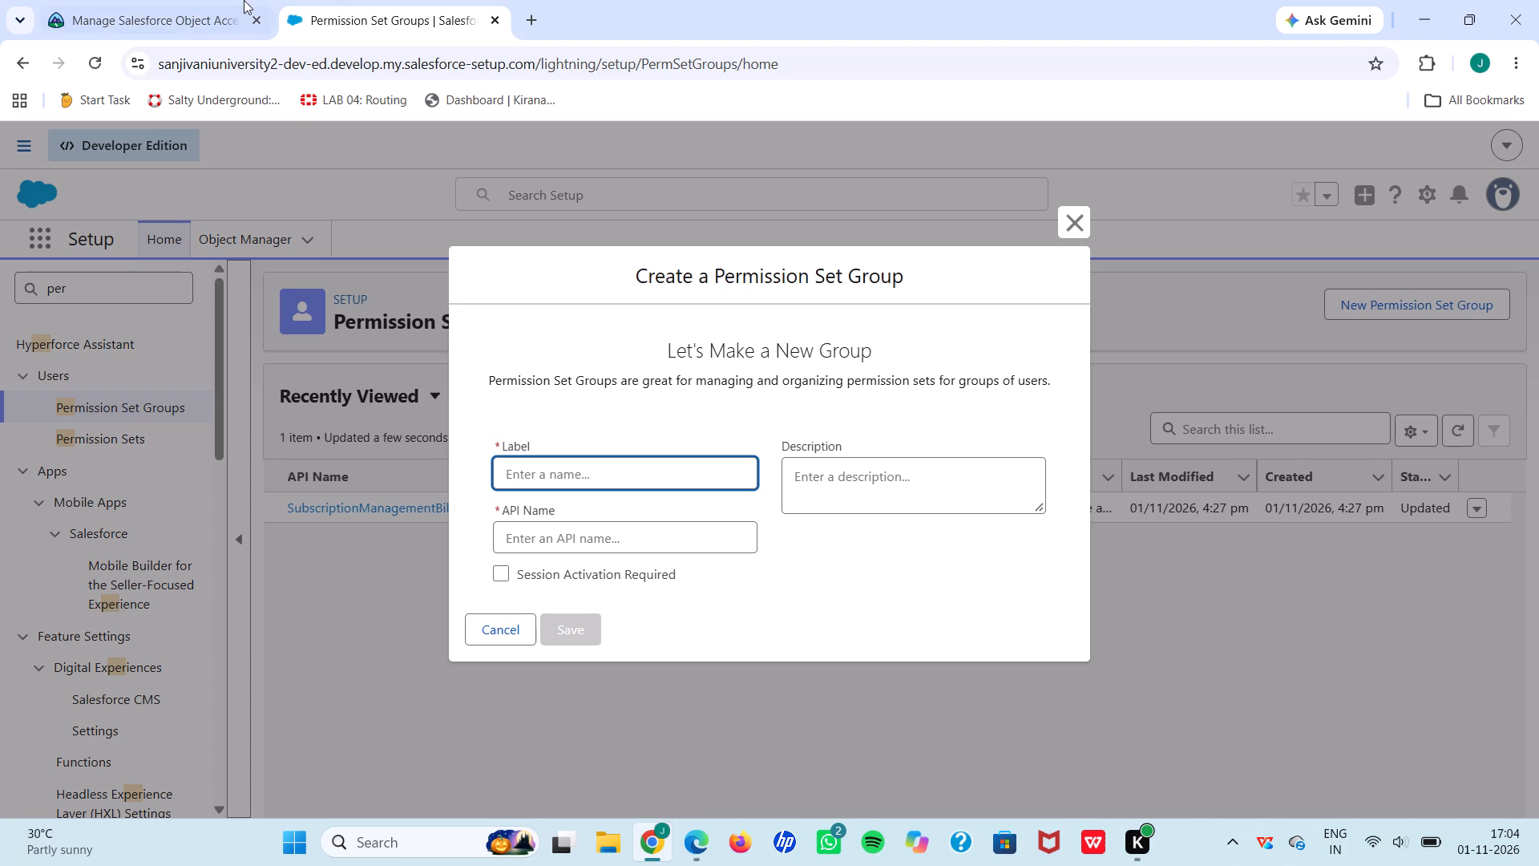
left_click(164, 0)
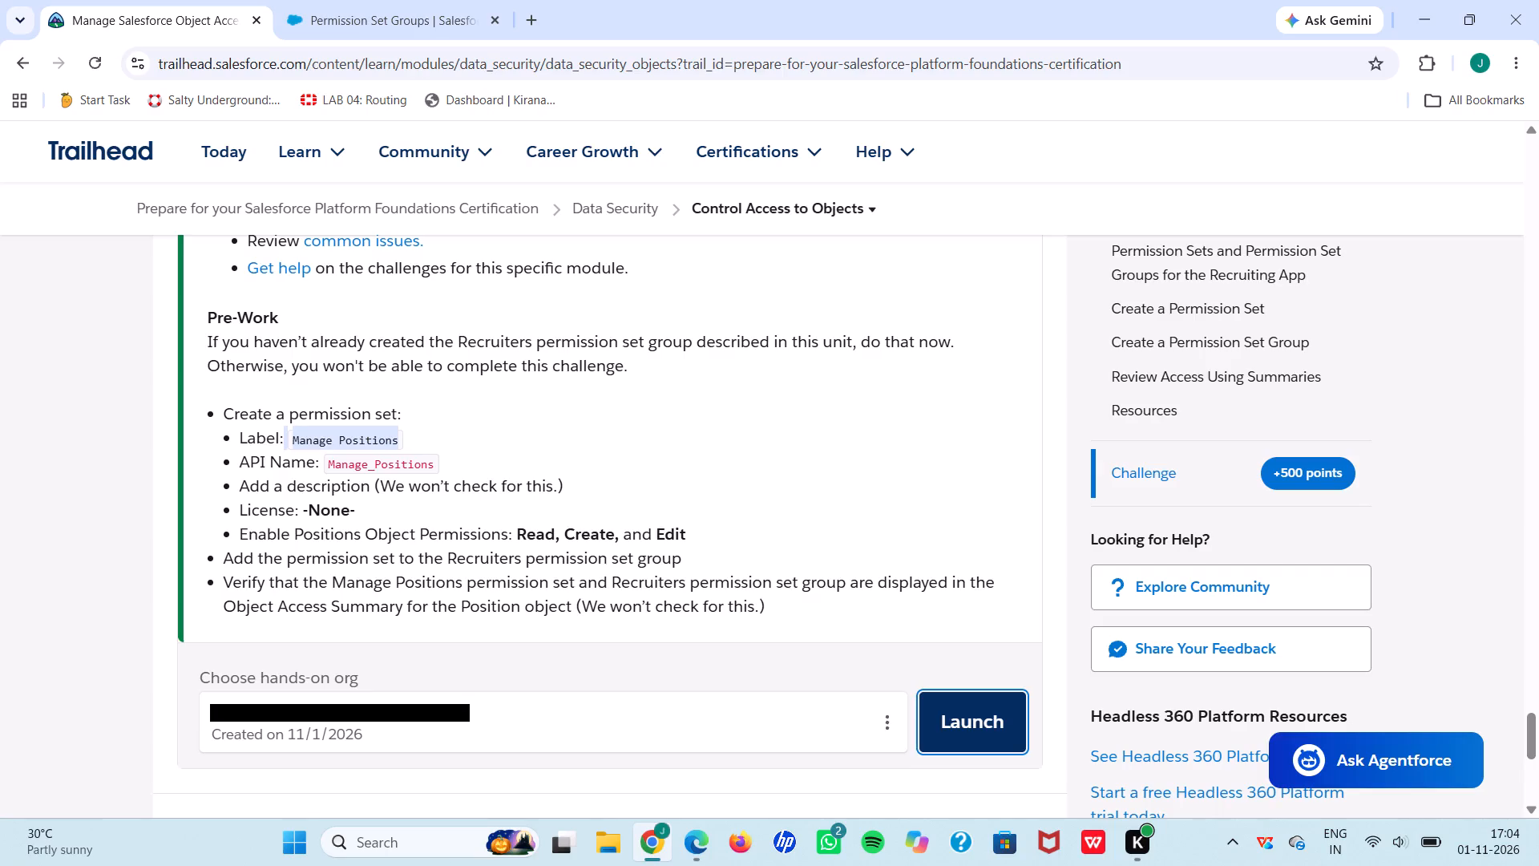
left_click_drag(448, 556, 523, 560)
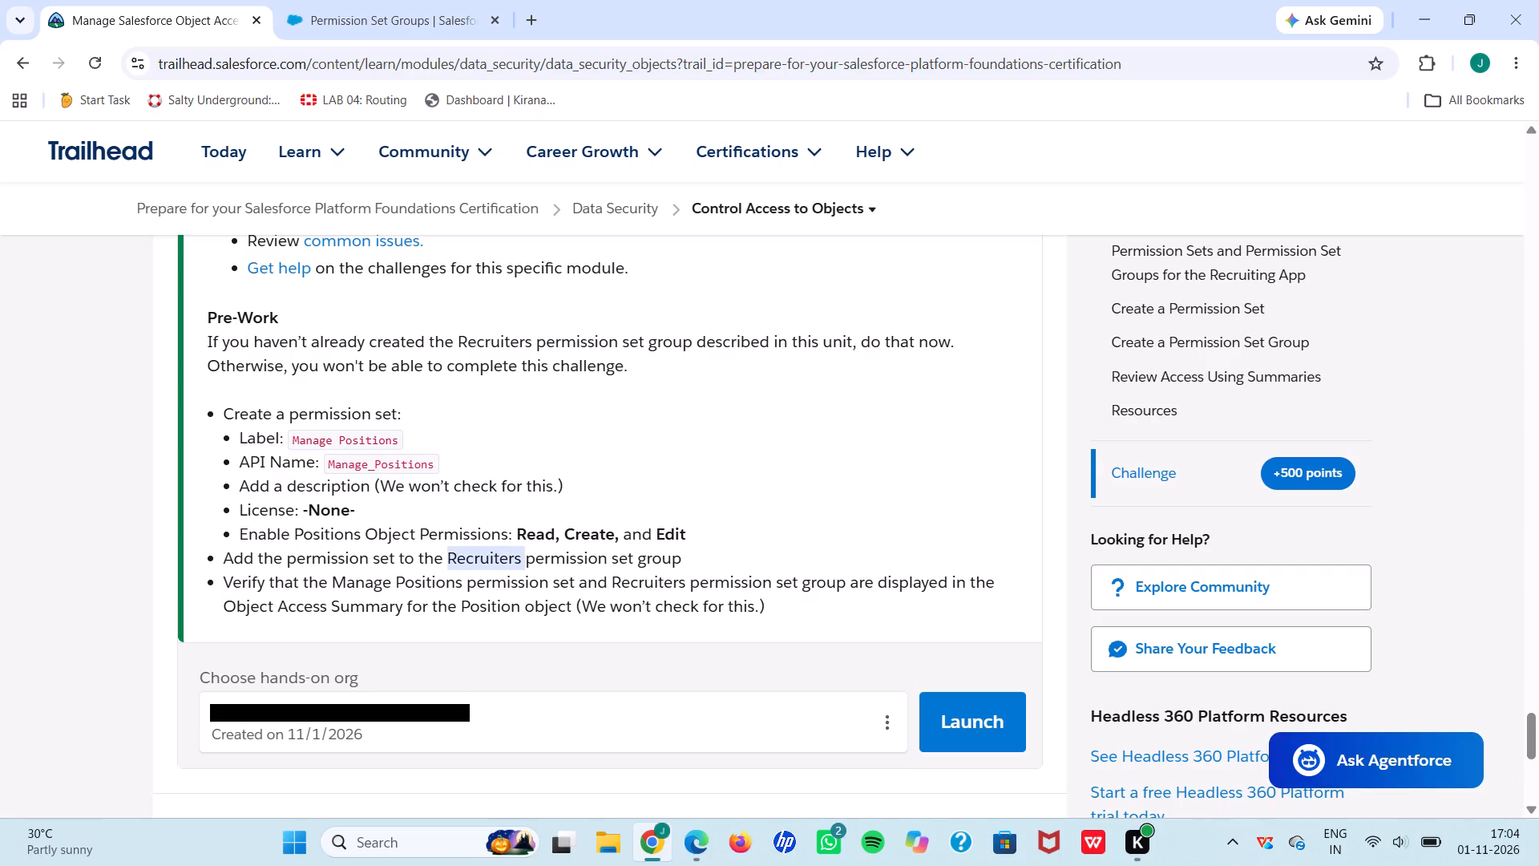
left_click_drag(523, 560, 524, 560)
key("ctrl+c")
left_click(367, 2)
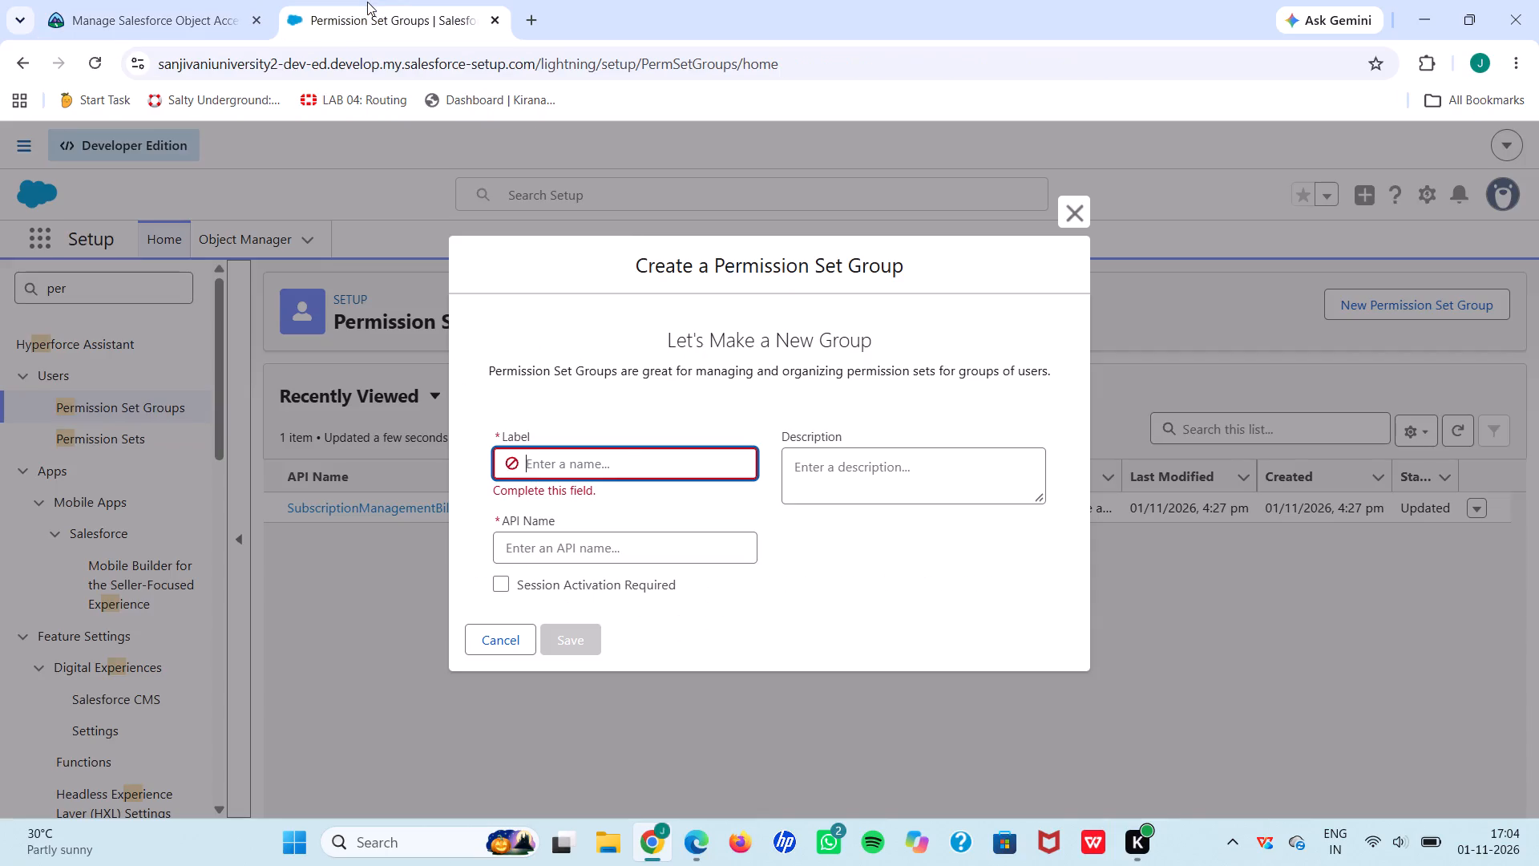
key("ctrl+v")
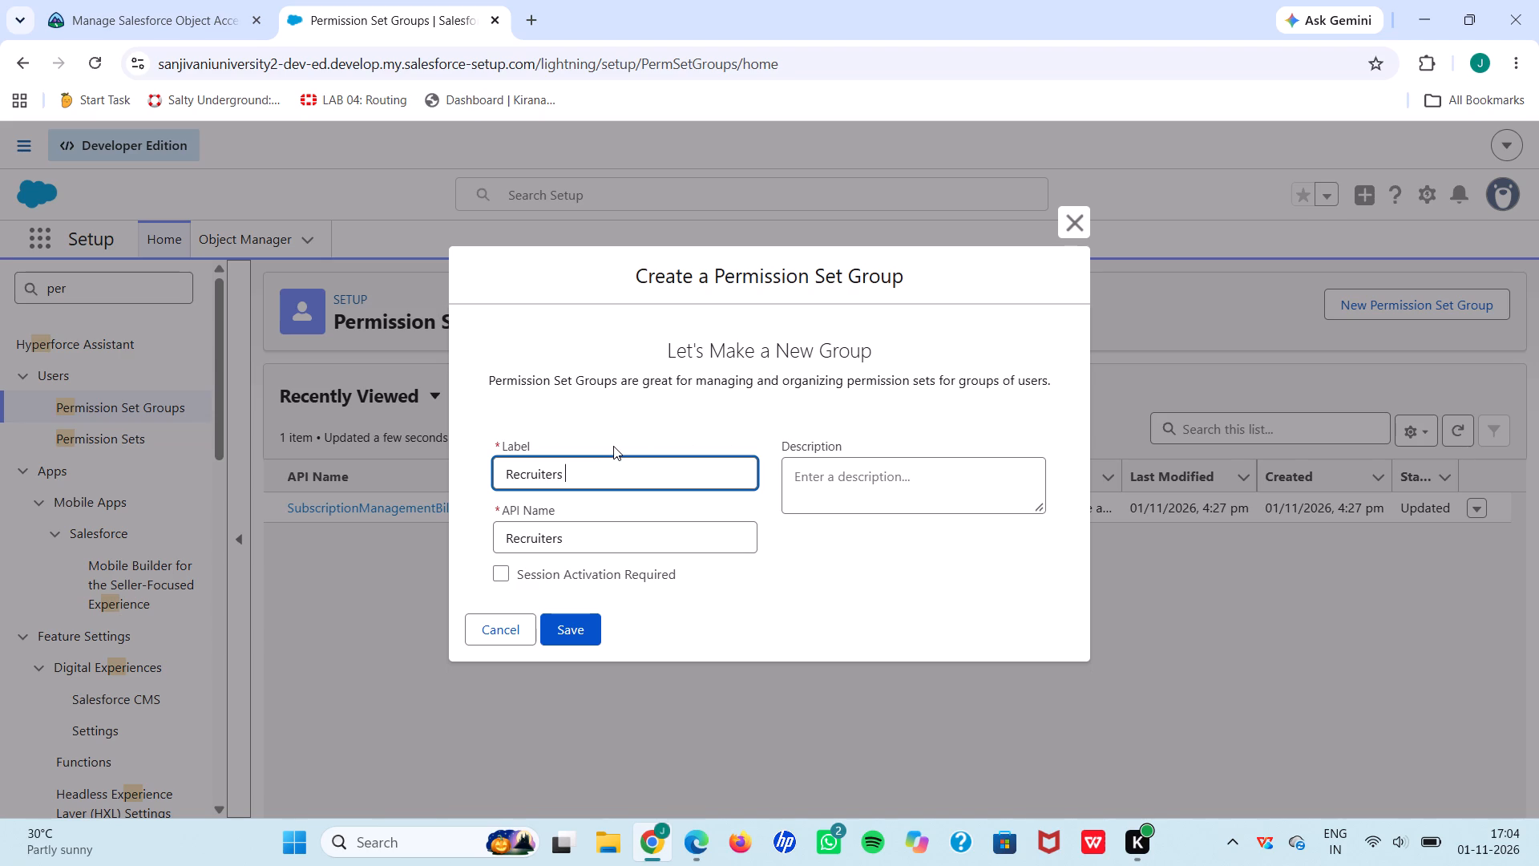
left_click(767, 591)
left_click(585, 624)
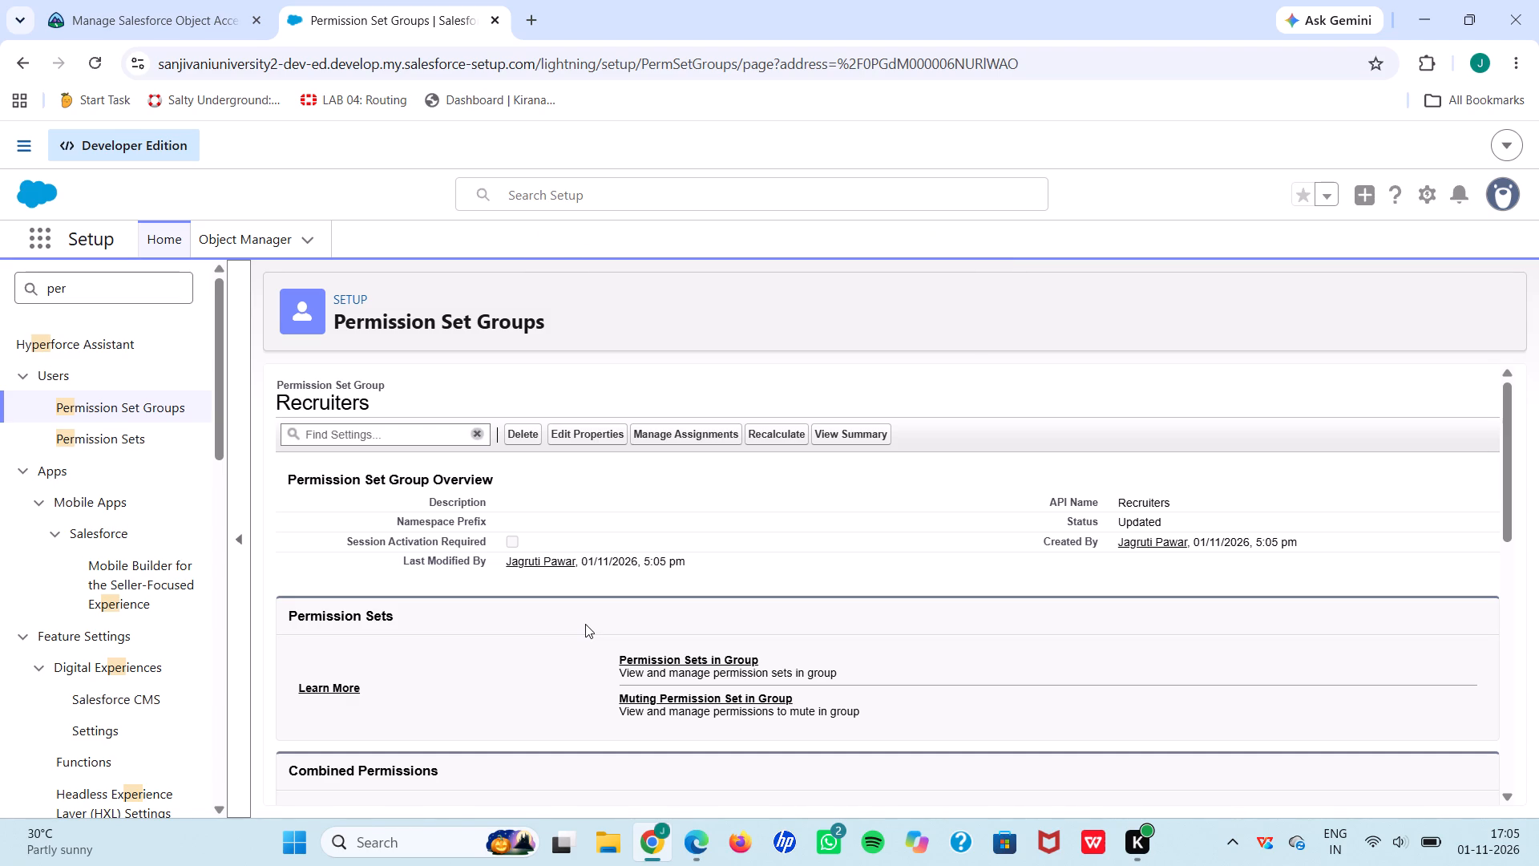
Add the Manage Positions permission set to the Recruiters permission set group and dismiss the error dialog.
left_click(701, 659)
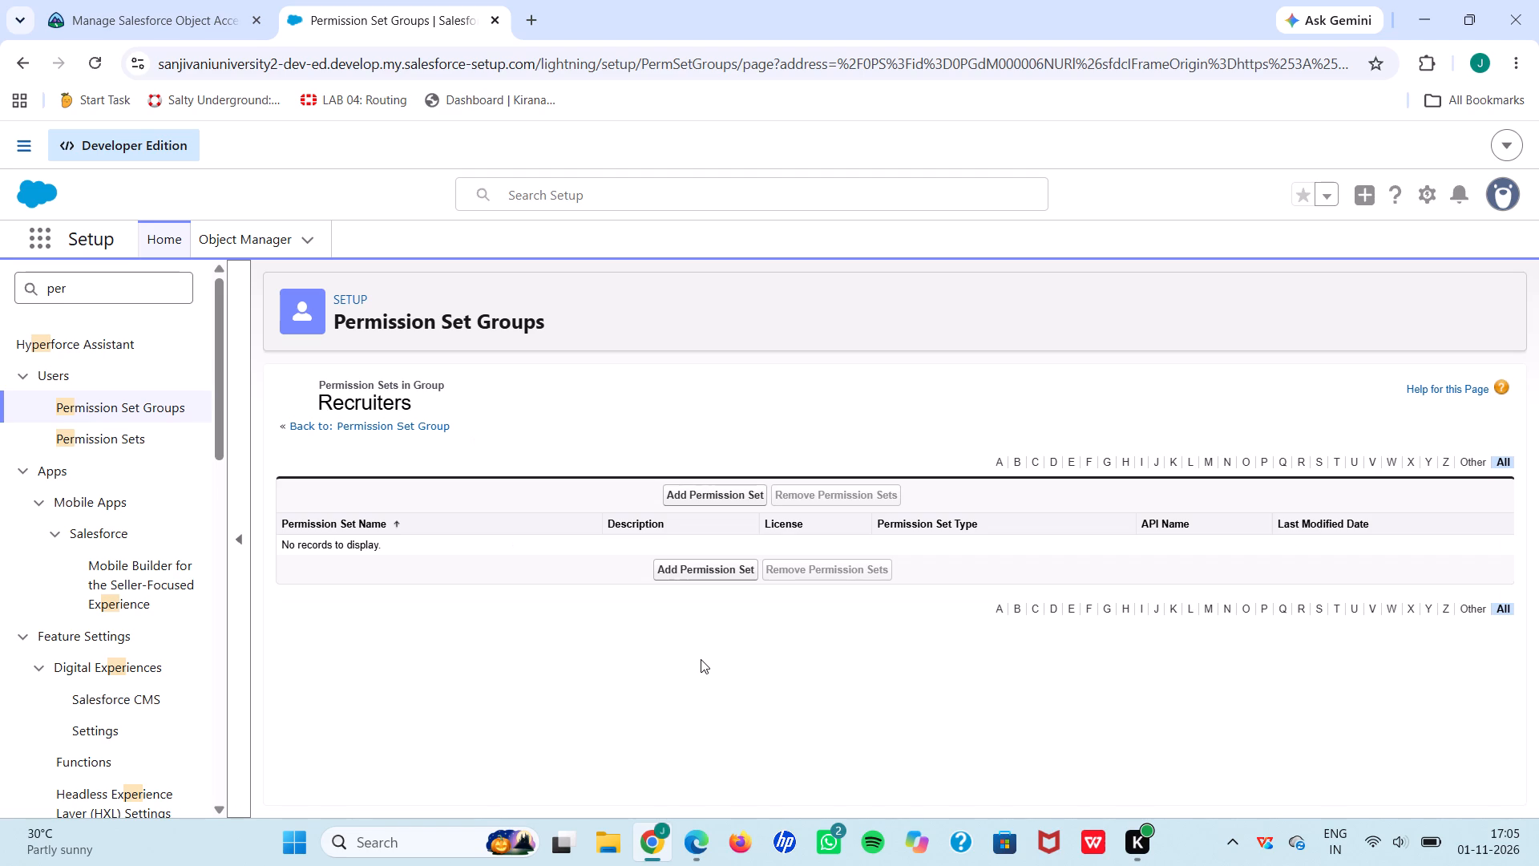
left_click(719, 487)
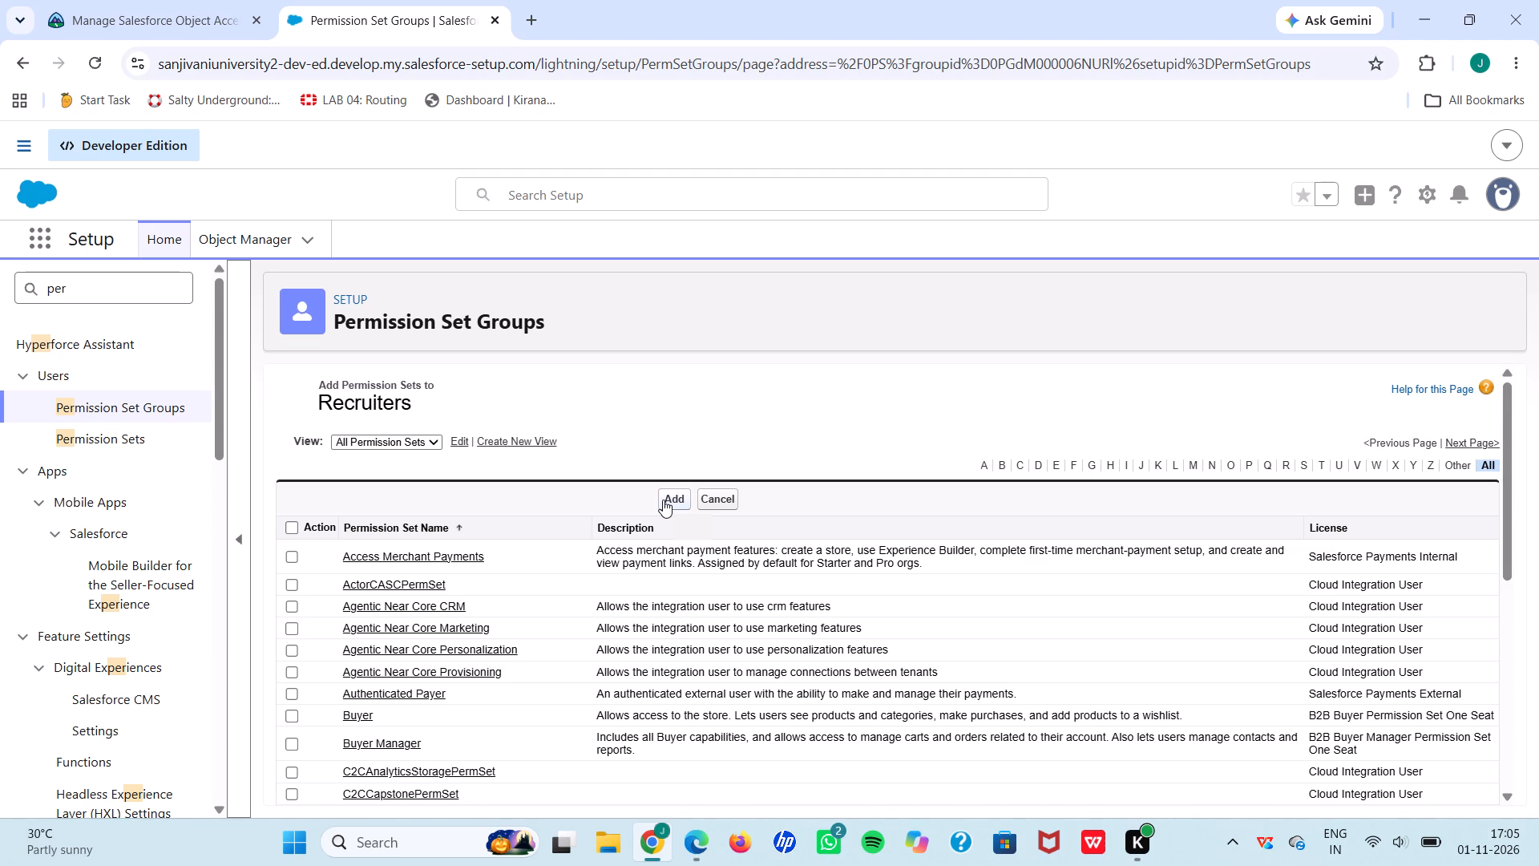
left_click(1189, 463)
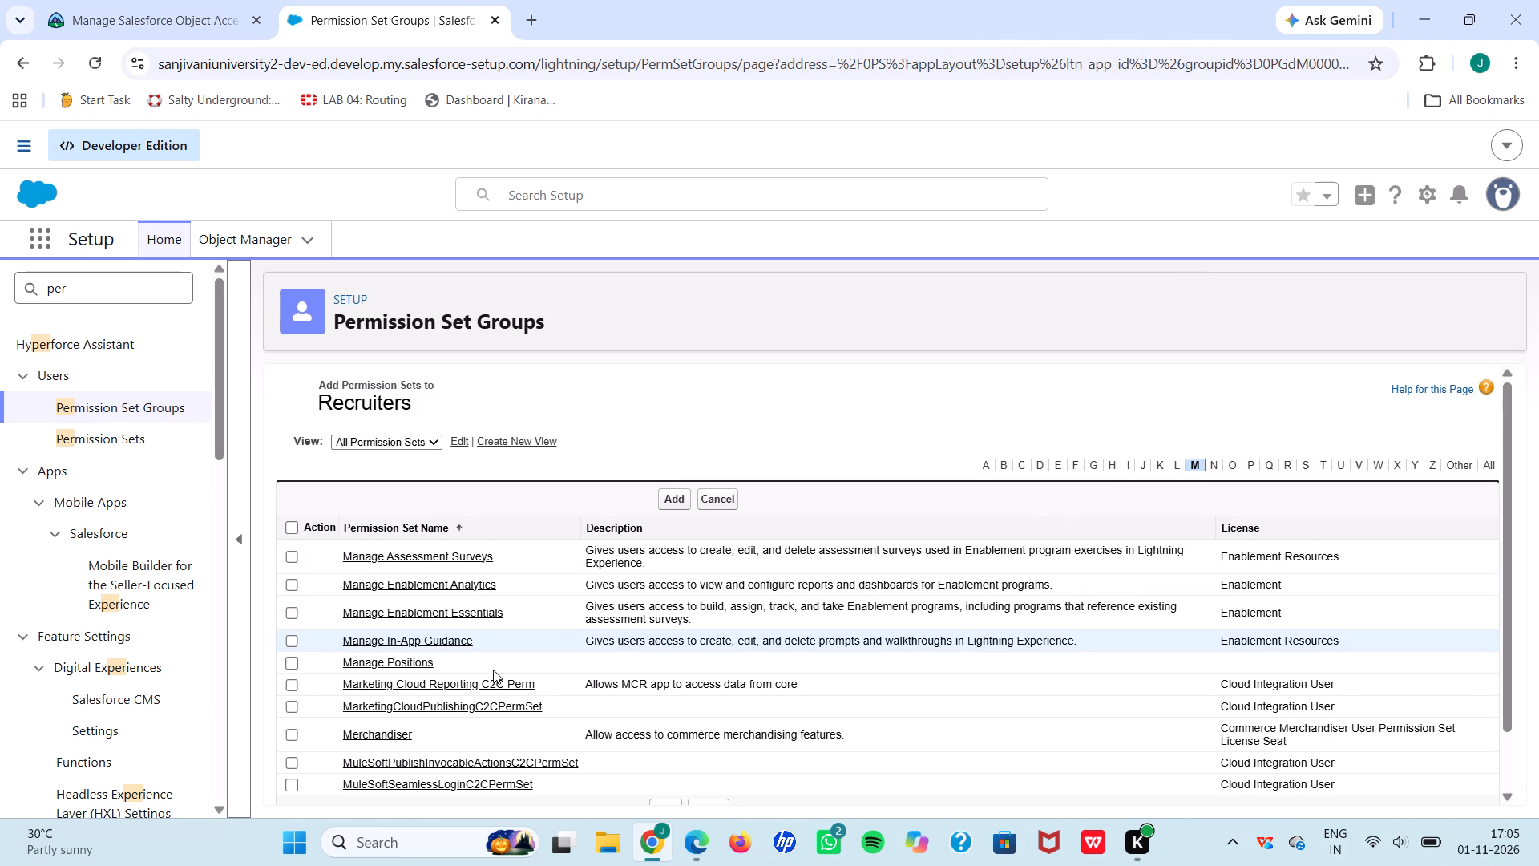
left_click(286, 664)
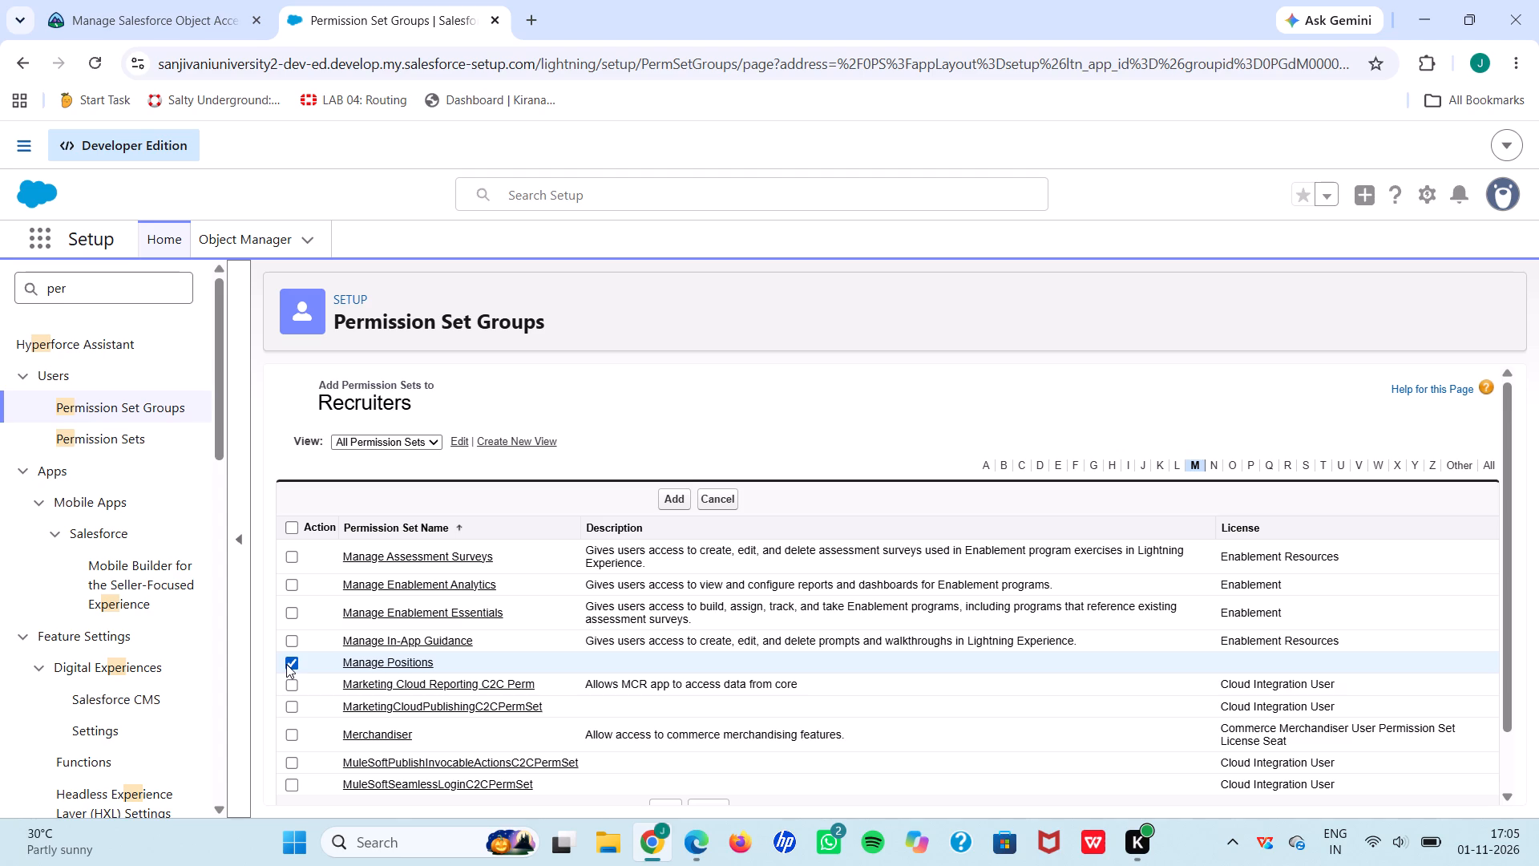
left_click(664, 497)
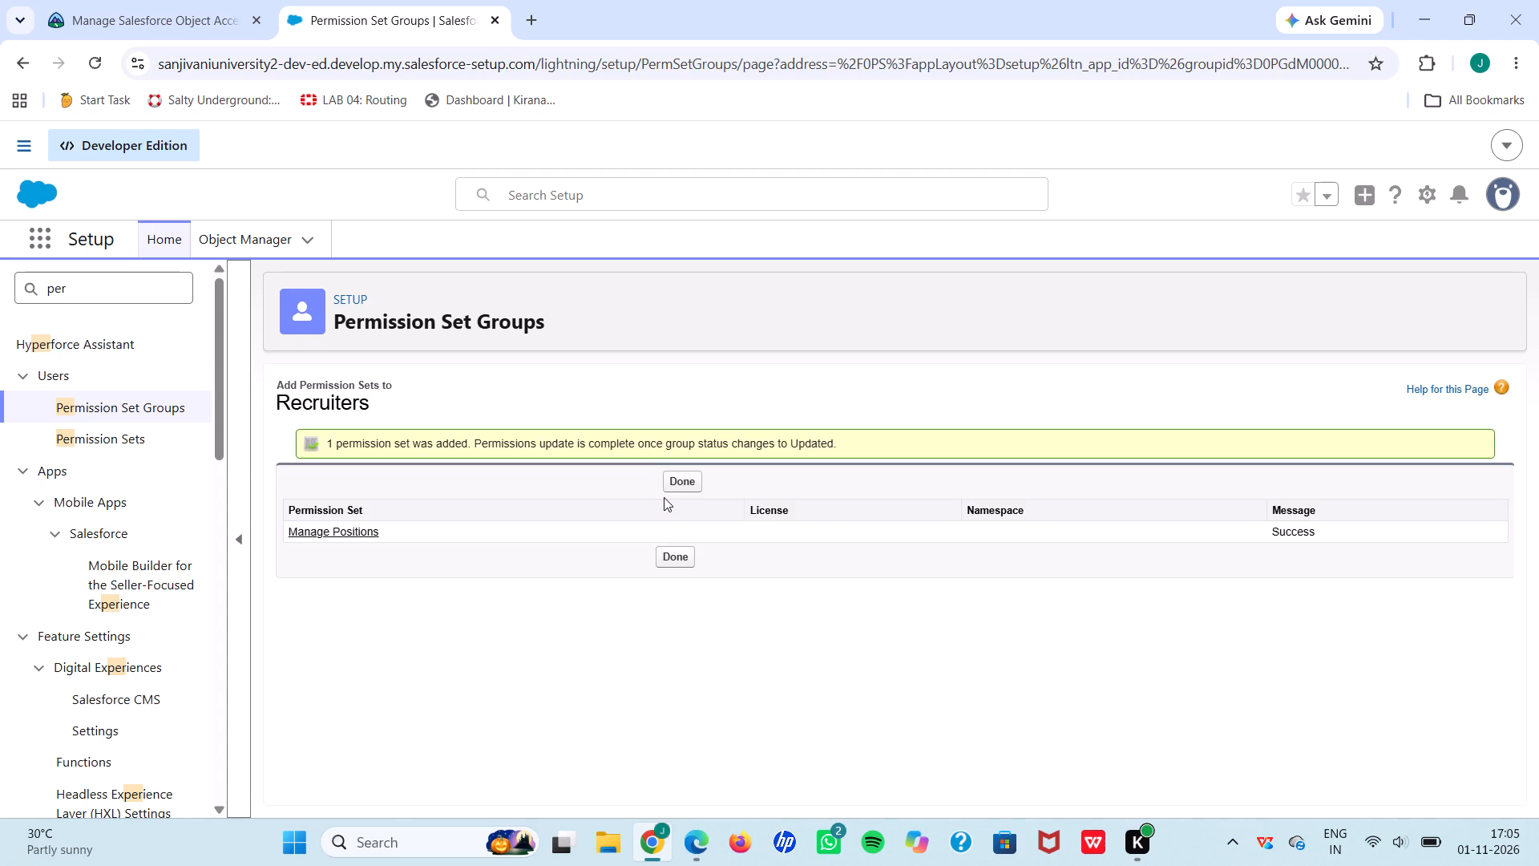
left_click(676, 481)
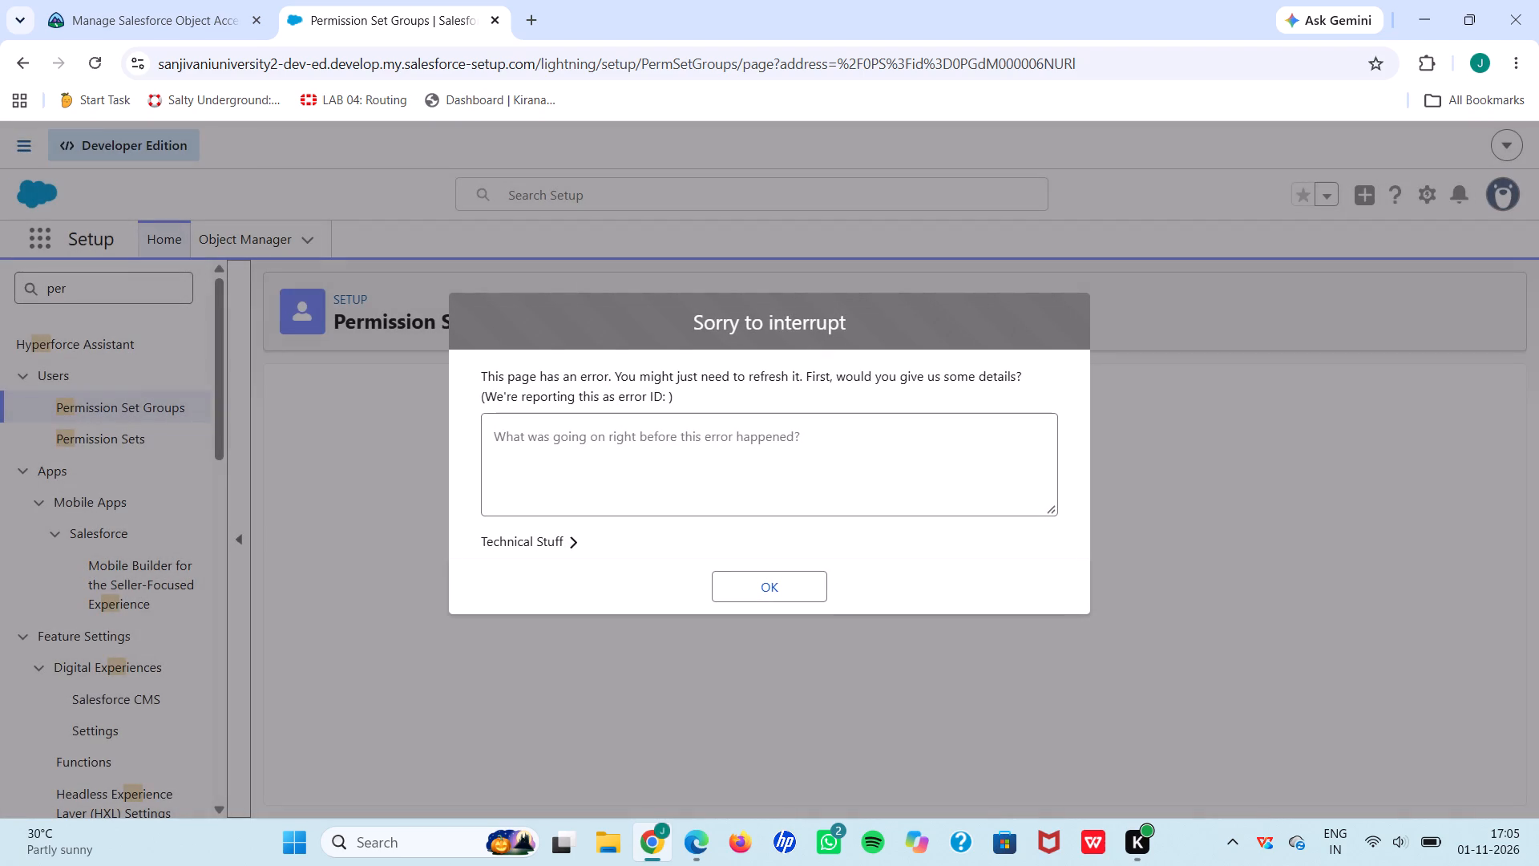
left_click(754, 581)
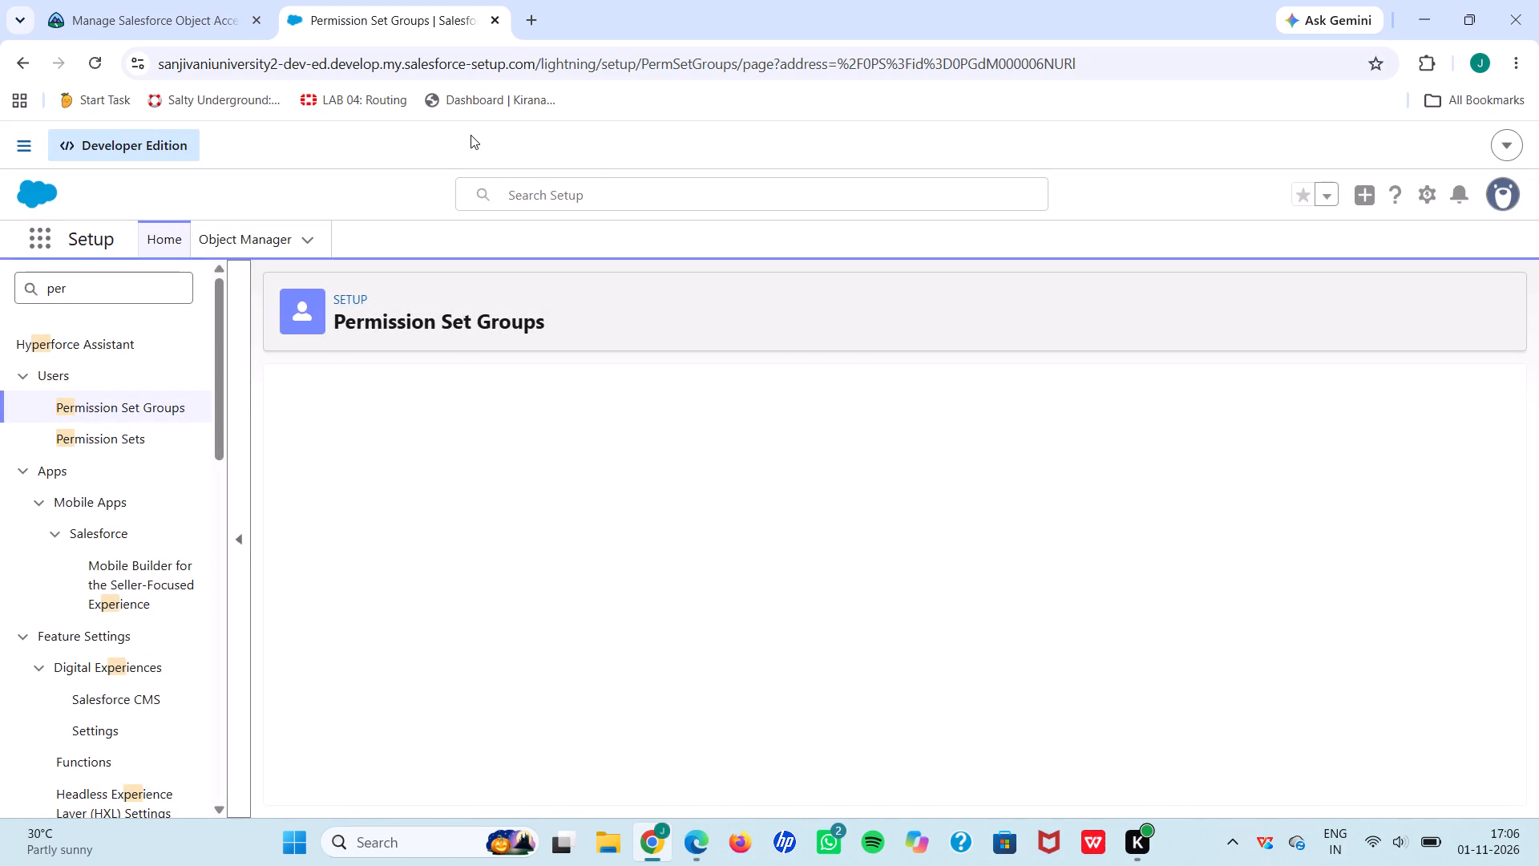
Check the Control Access to Objects challenge in Trailhead and continue to the next unit.
left_click(164, 0)
scroll(223, 739, "down", 1)
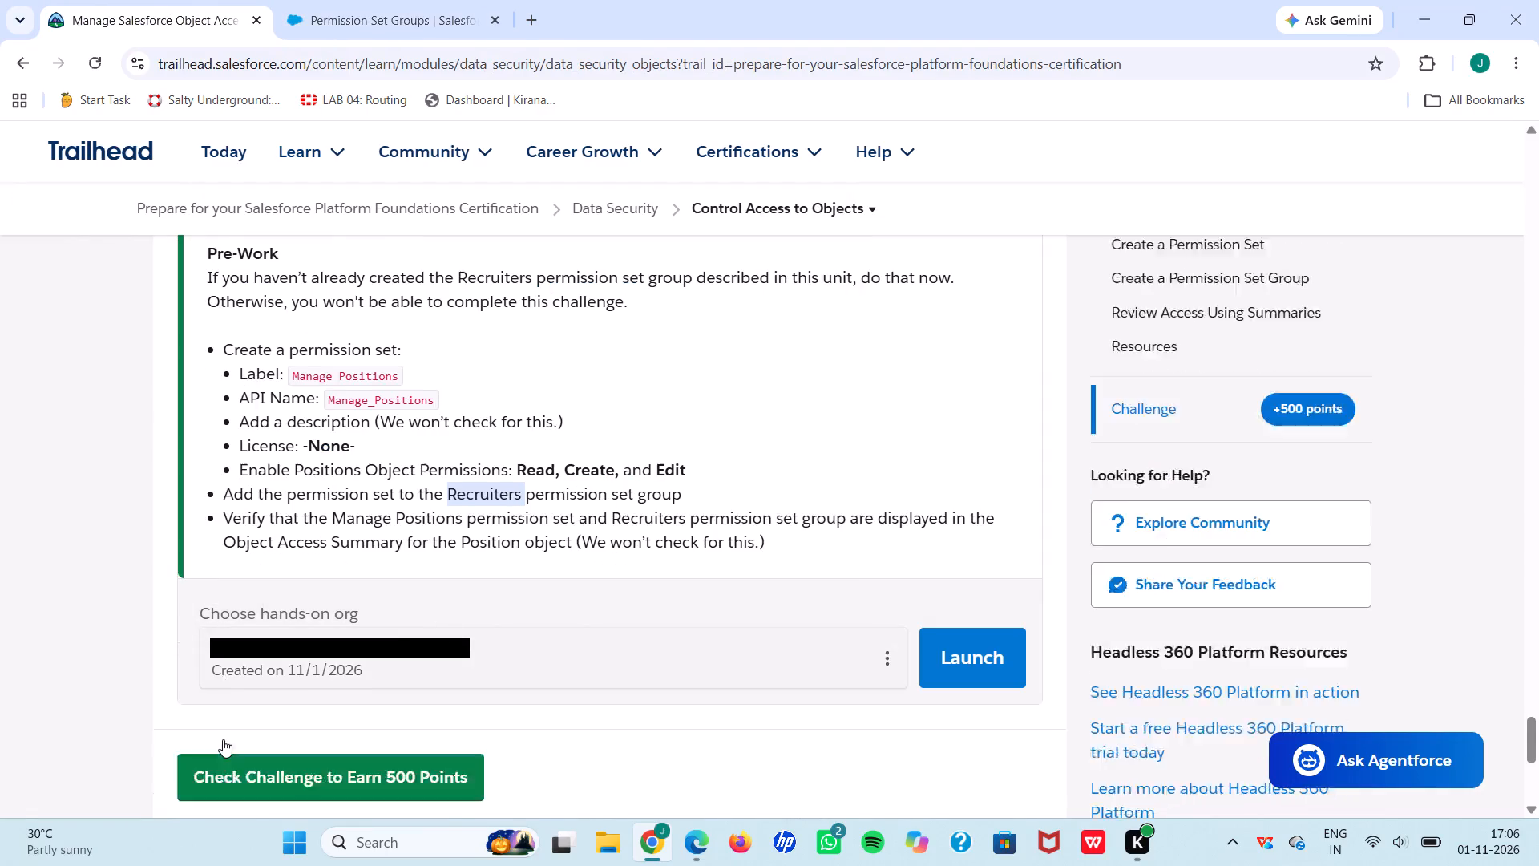
scroll(223, 739, "down", 1)
left_click(425, 629)
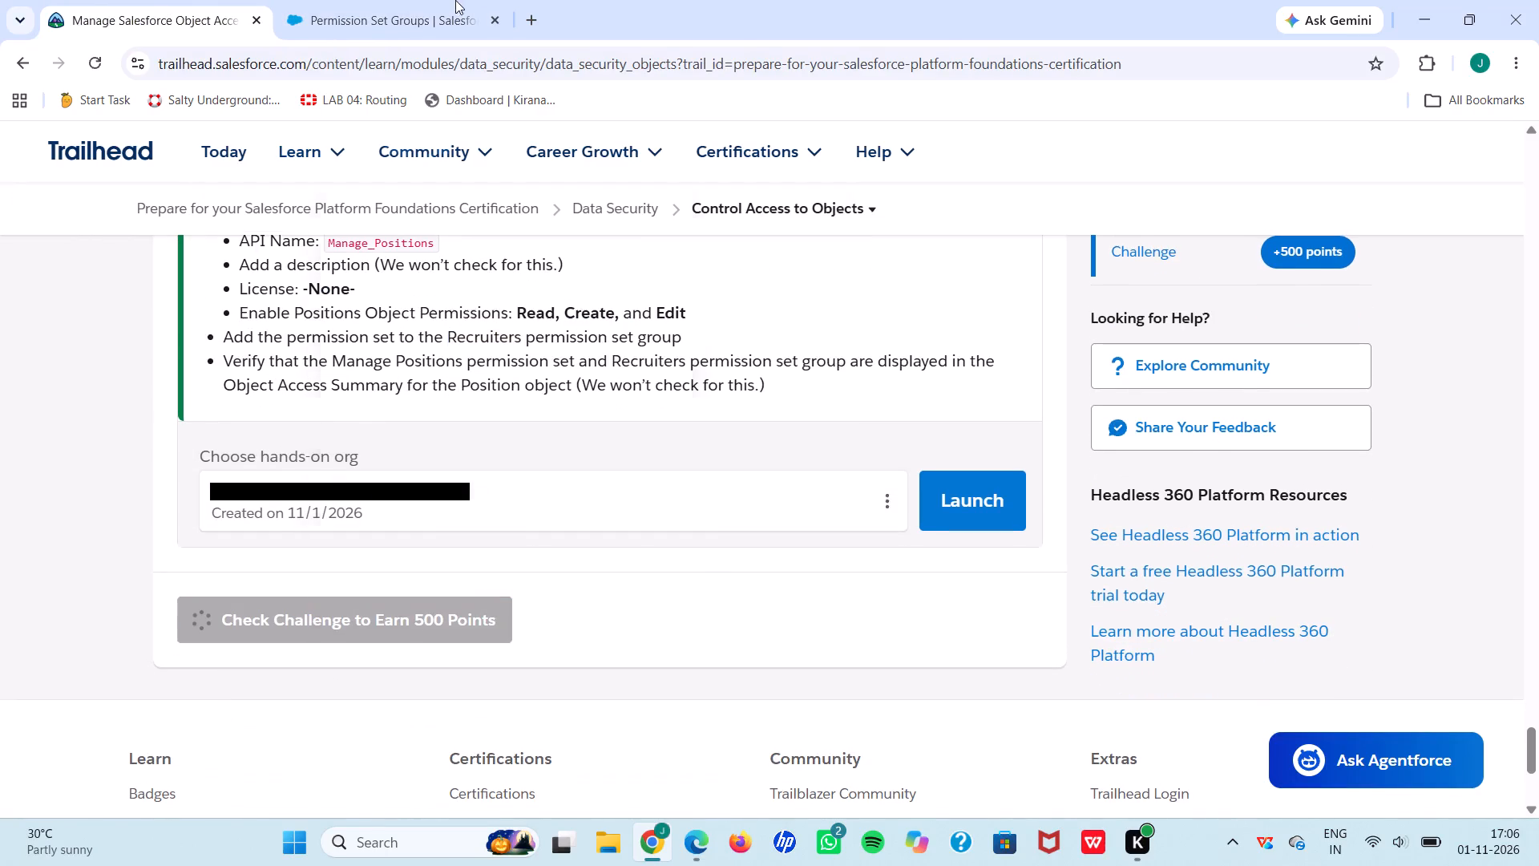
left_click(423, 0)
scroll(636, 523, "down", 1)
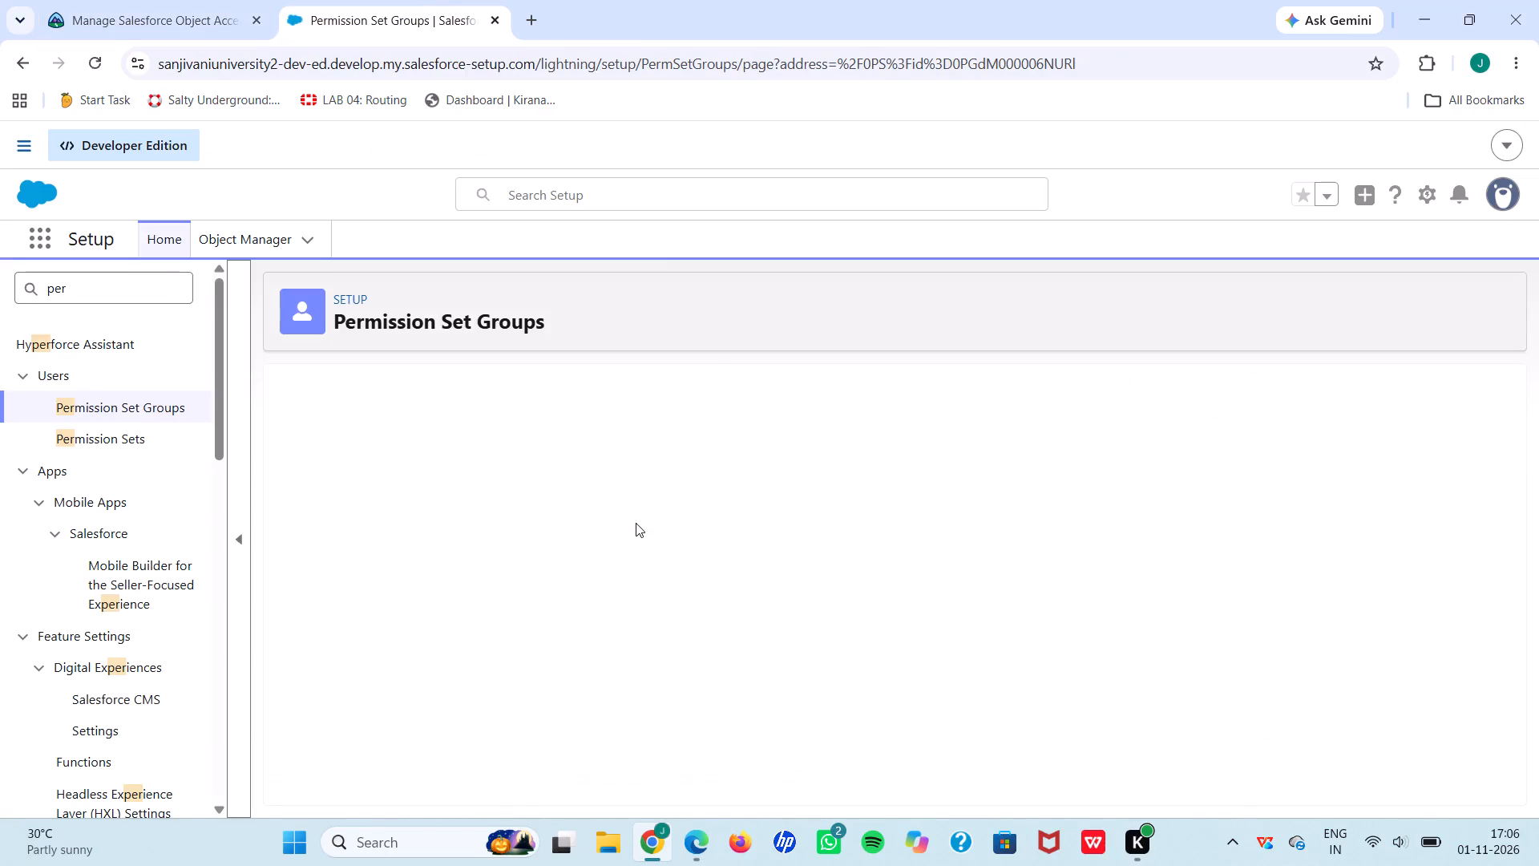
scroll(636, 523, "down", 1)
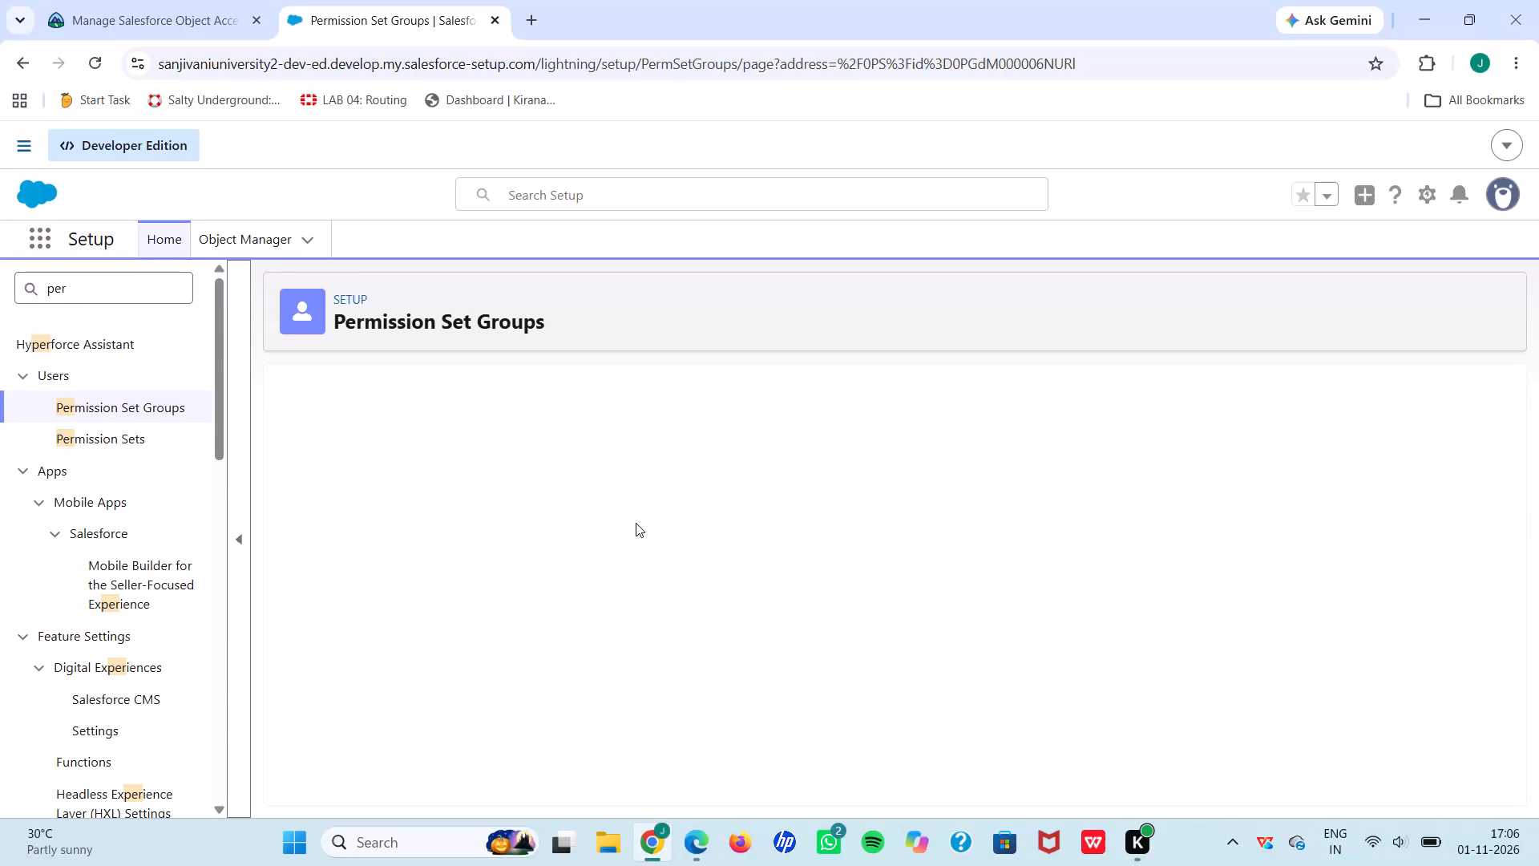
left_click(176, 1)
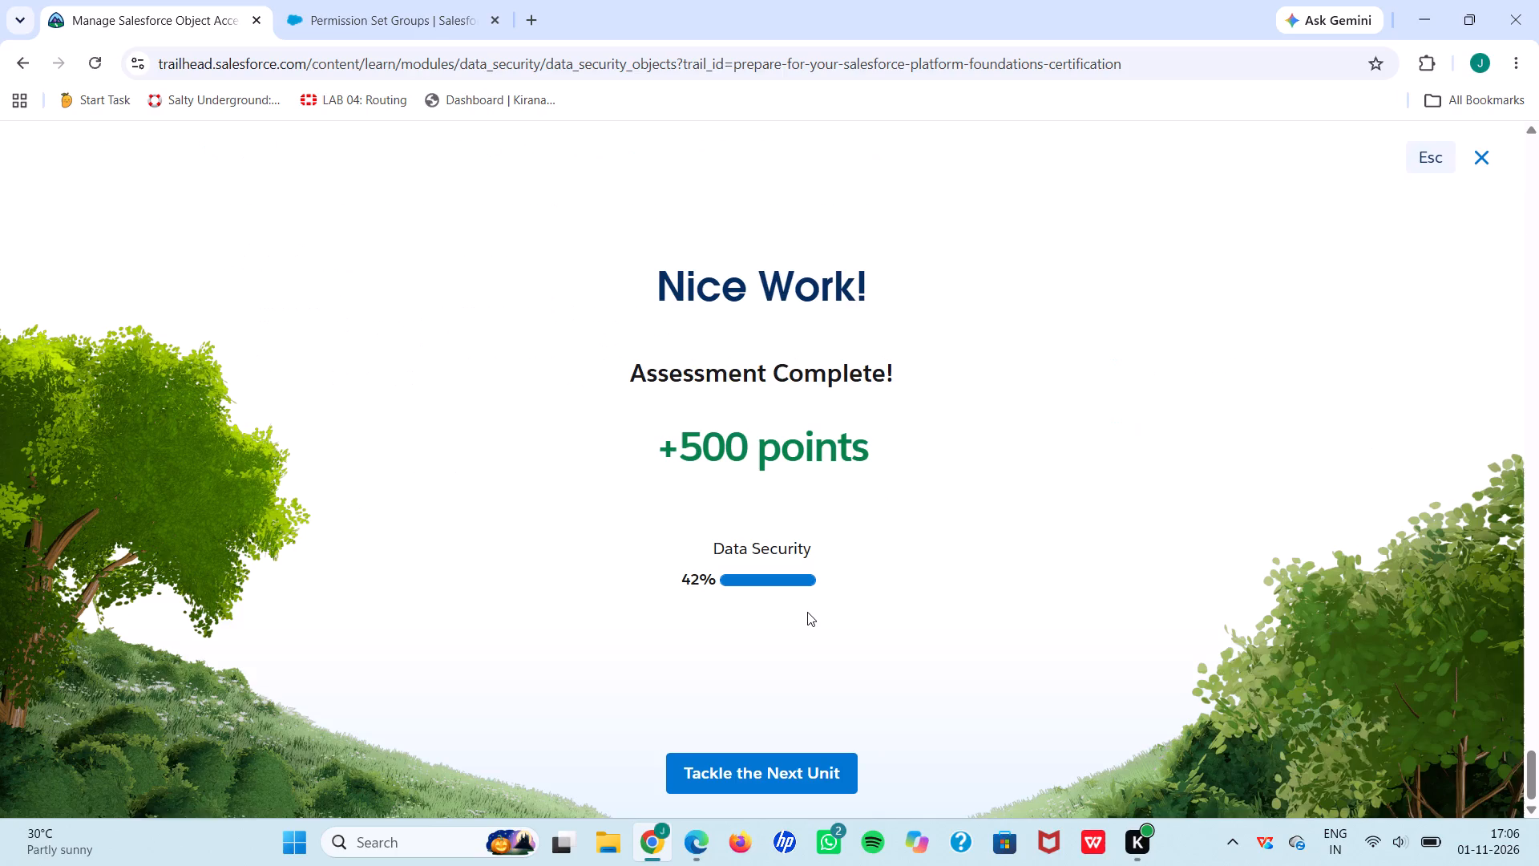
left_click(713, 776)
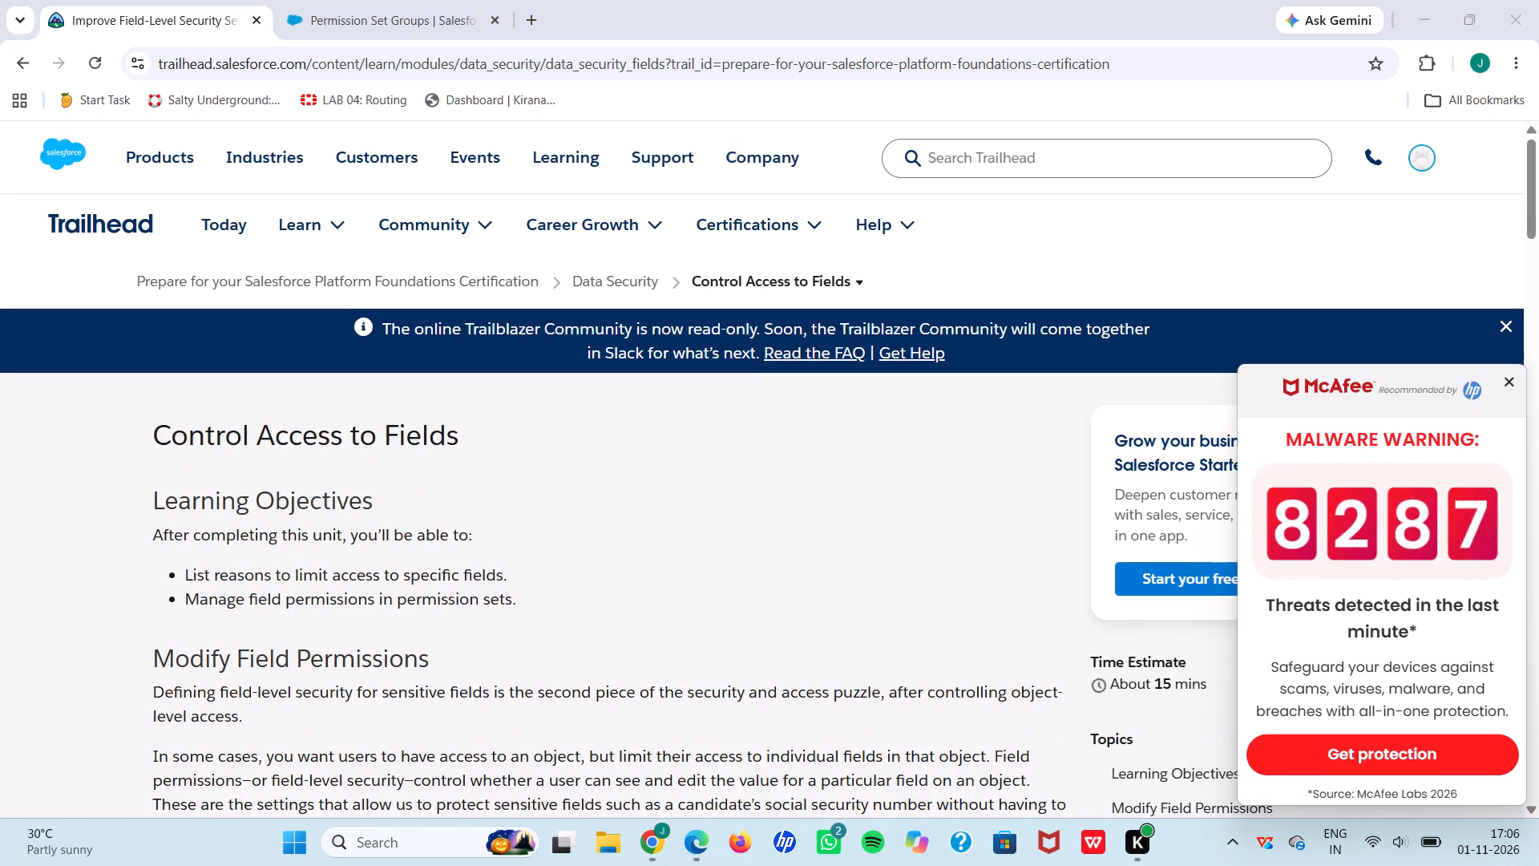
Copy the permission set label Manage Job Applications from the Control Access to Fields challenge instructions.
scroll(393, 623, "down", 6)
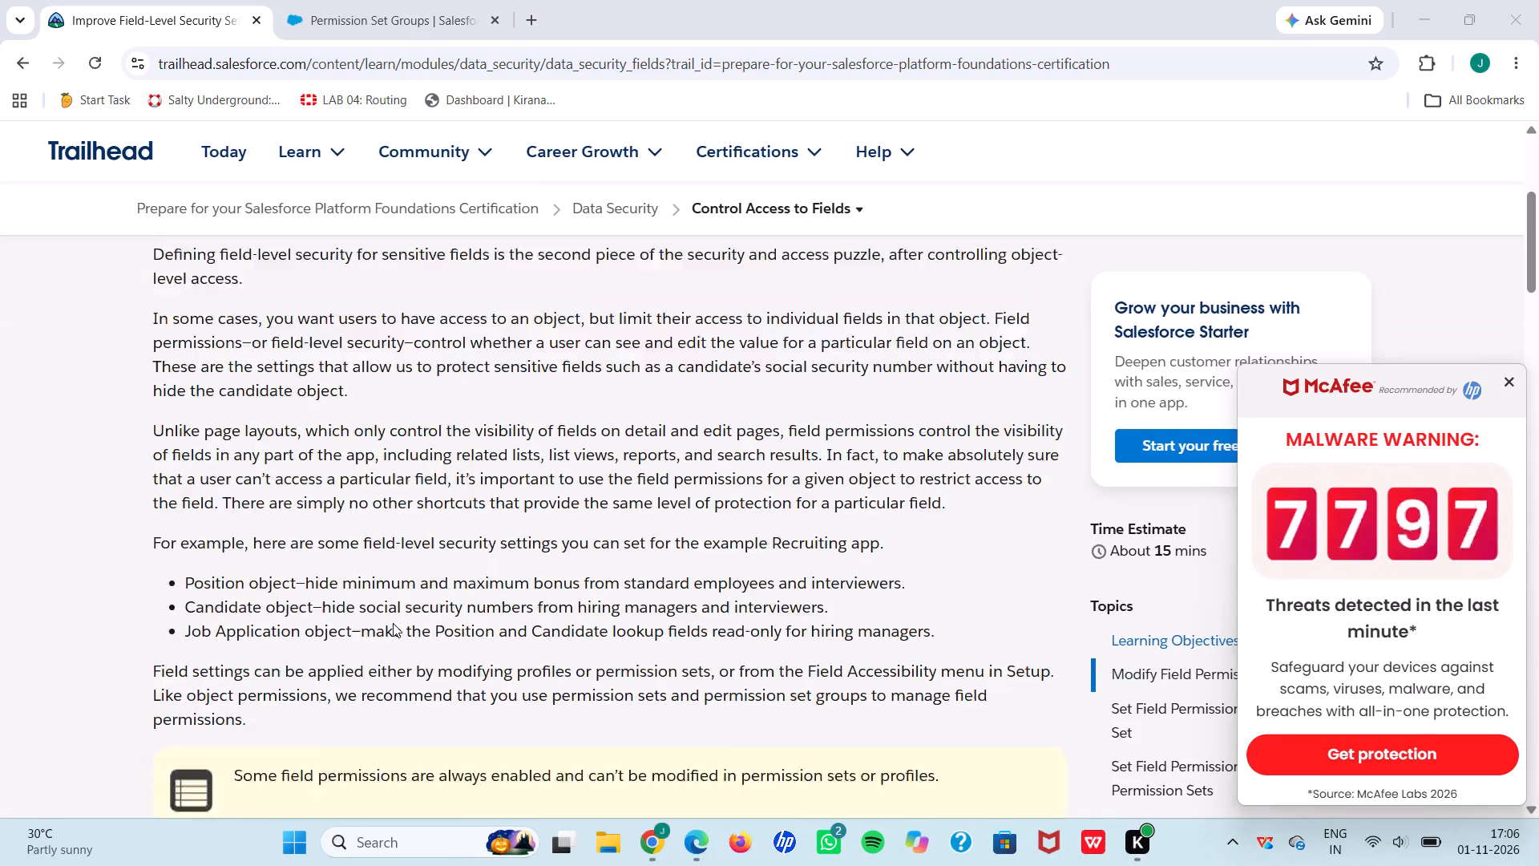
scroll(393, 623, "down", 15)
scroll(393, 623, "up", 2)
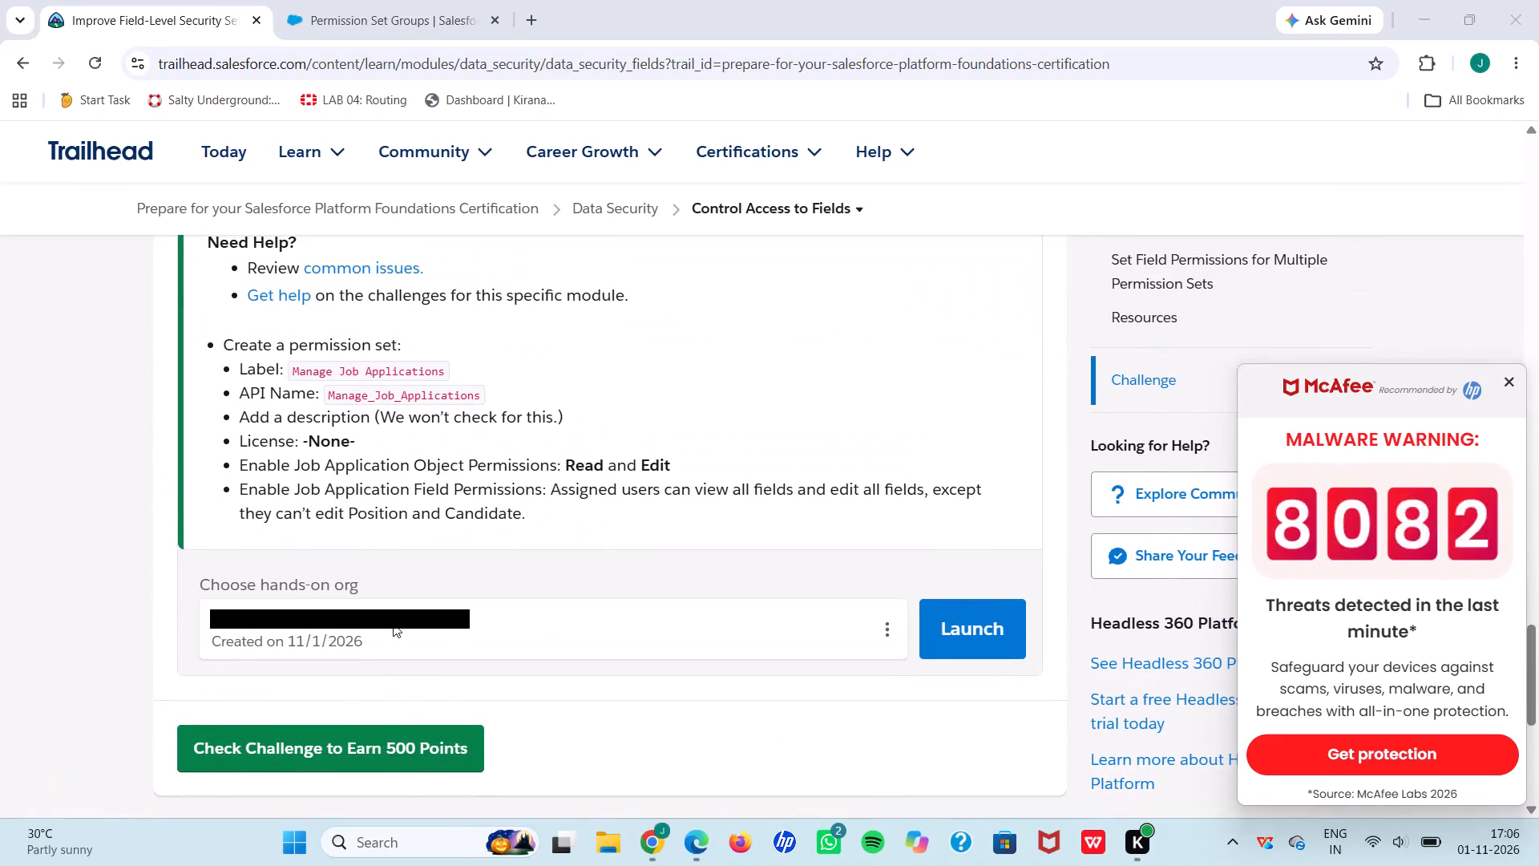
scroll(393, 623, "up", 1)
left_click_drag(289, 376, 299, 373)
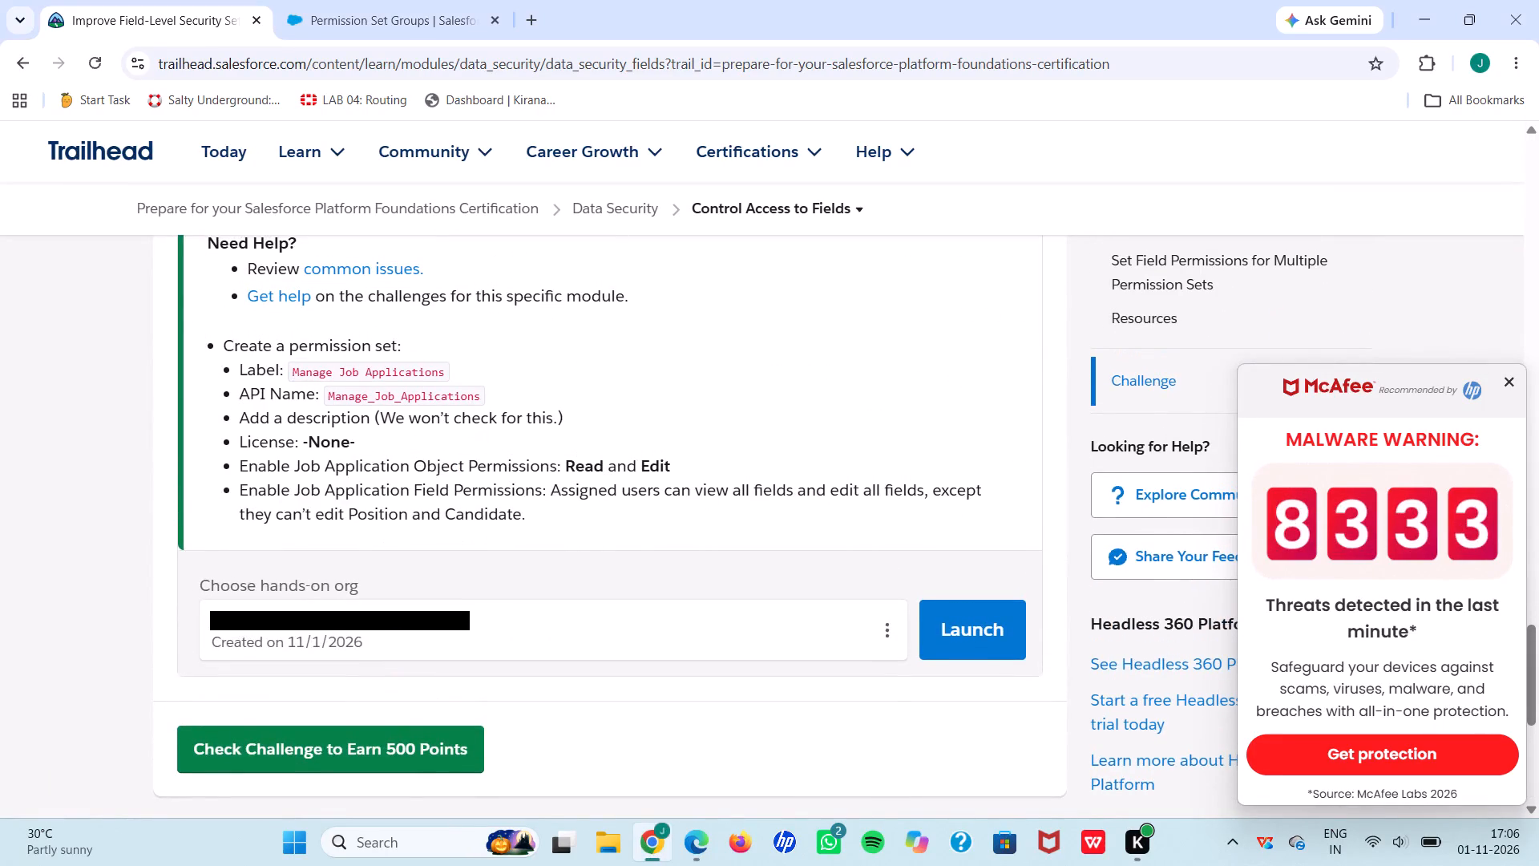
left_click_drag(299, 373, 511, 373)
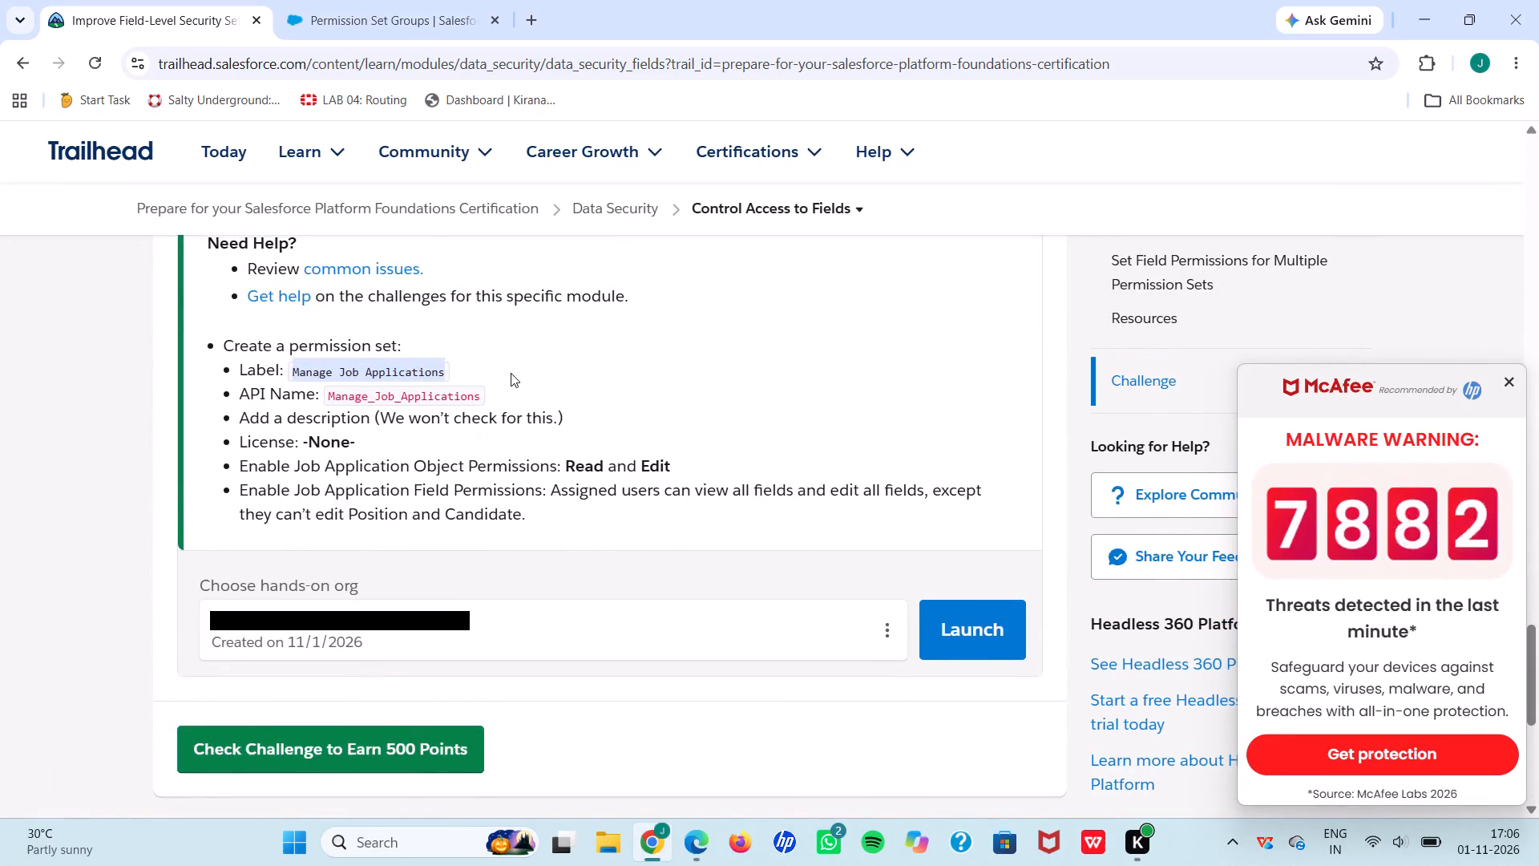
key("ctrl+c")
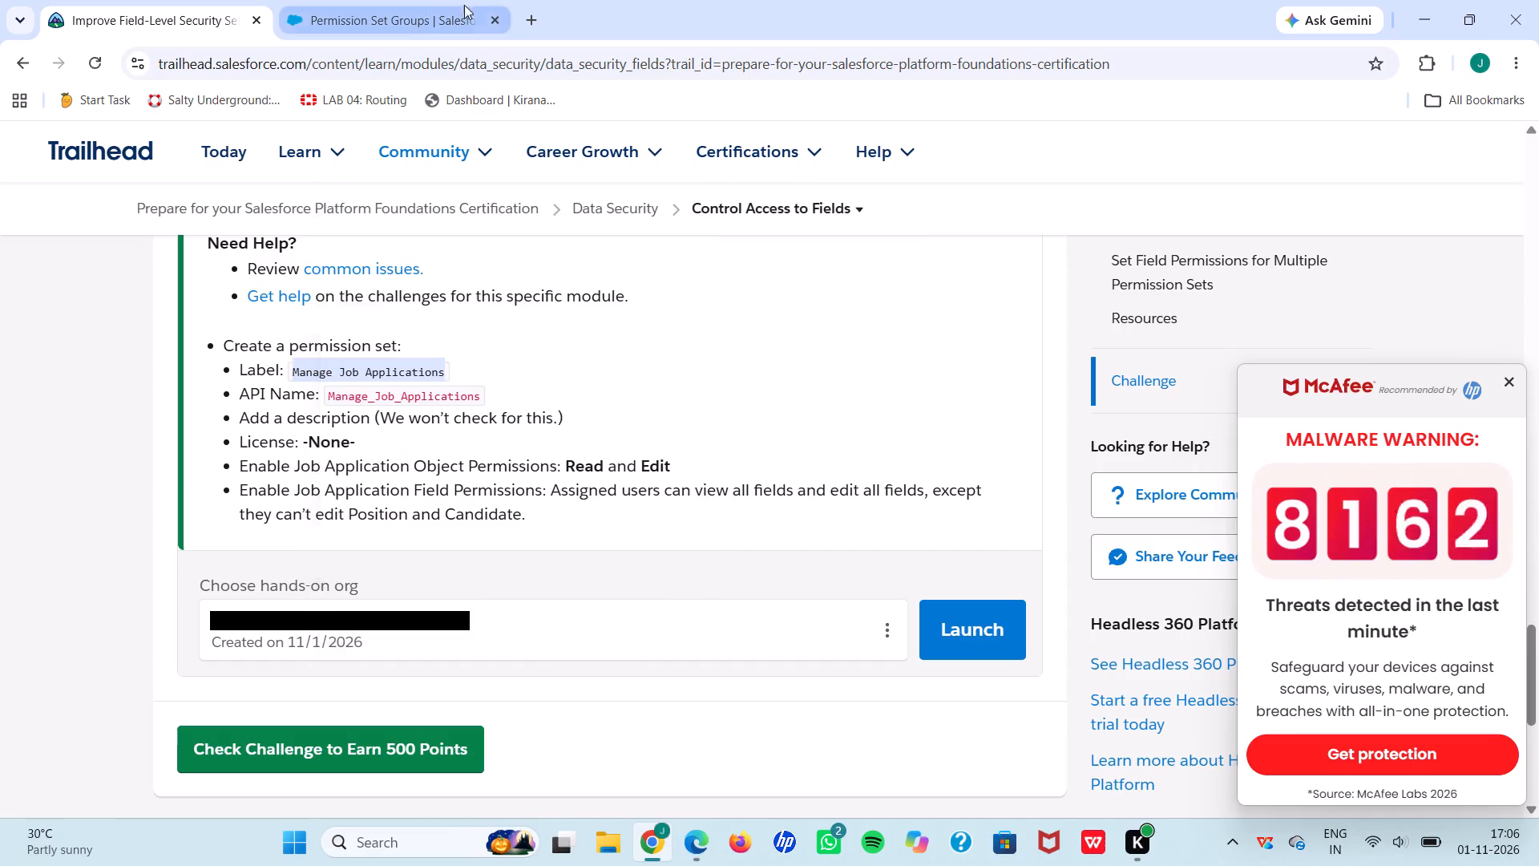
left_click(500, 23)
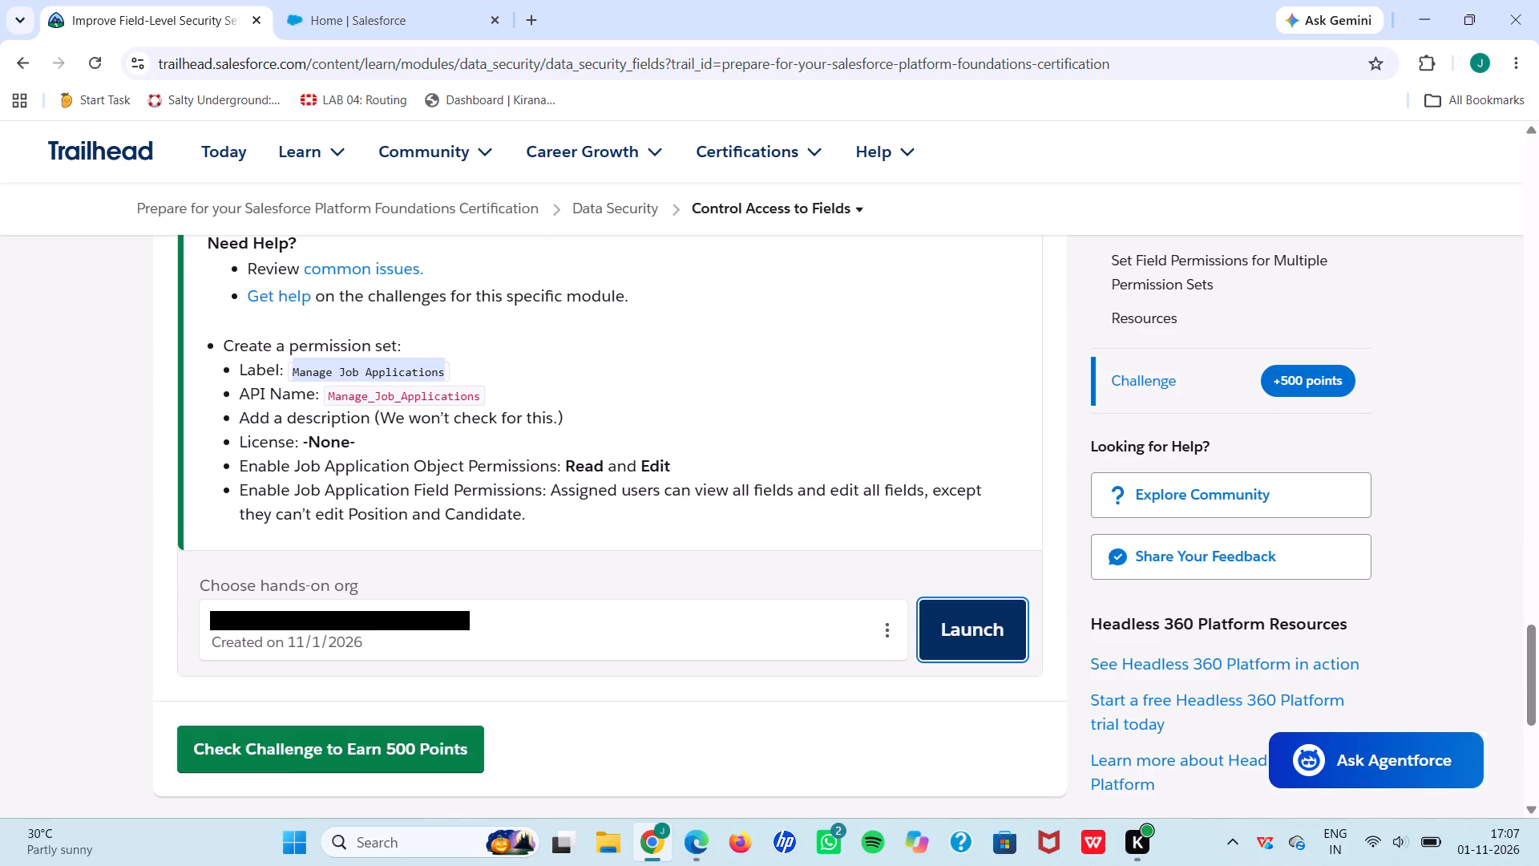
left_click(411, 0)
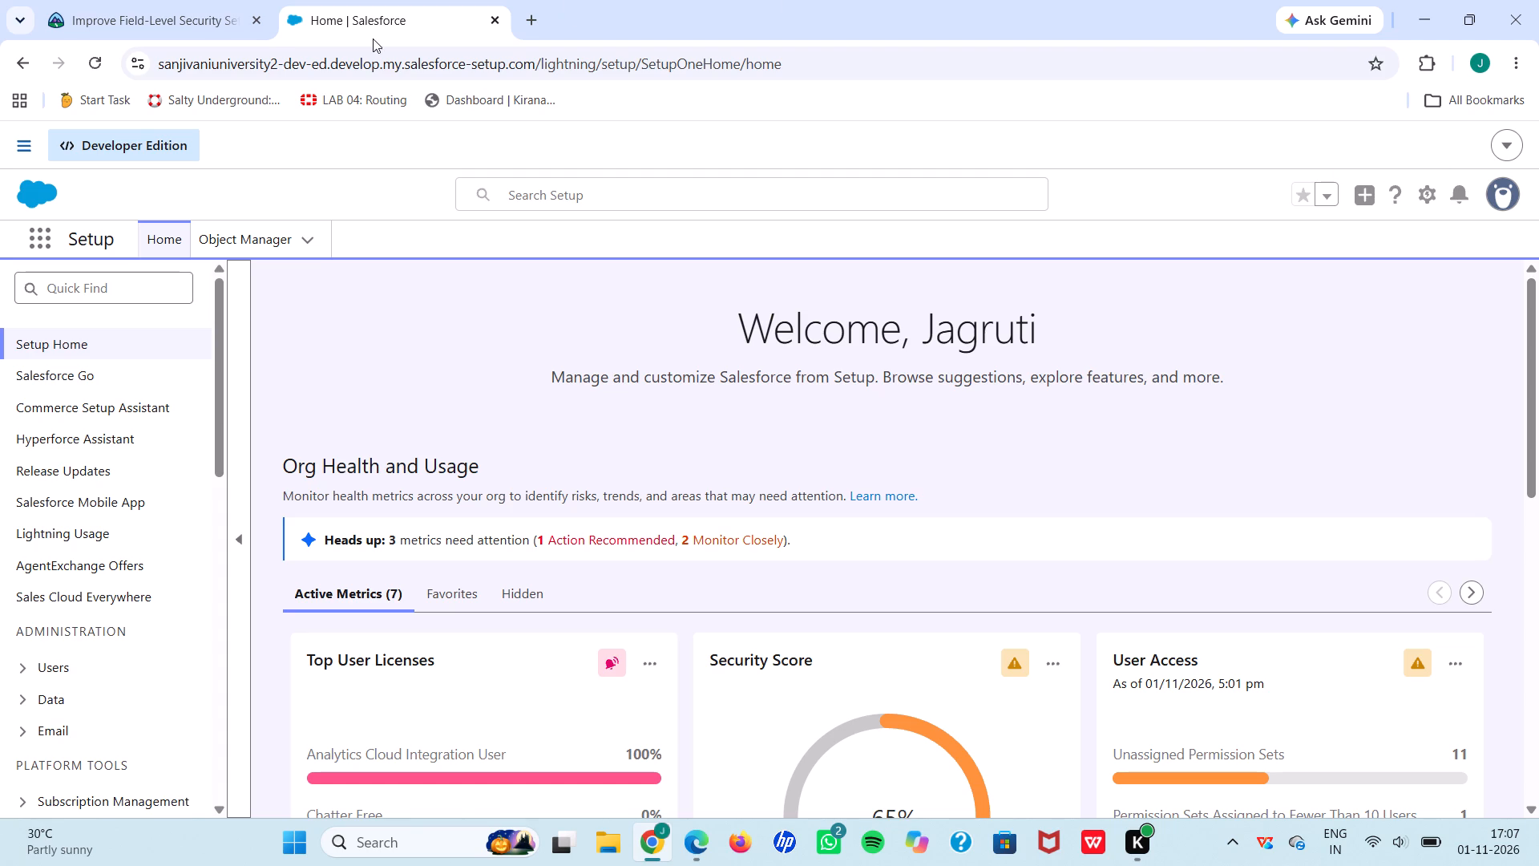
Create and save a permission set in Setup with label Manage Job Applications and API name Manage_Job_Applications.
left_click(103, 290)
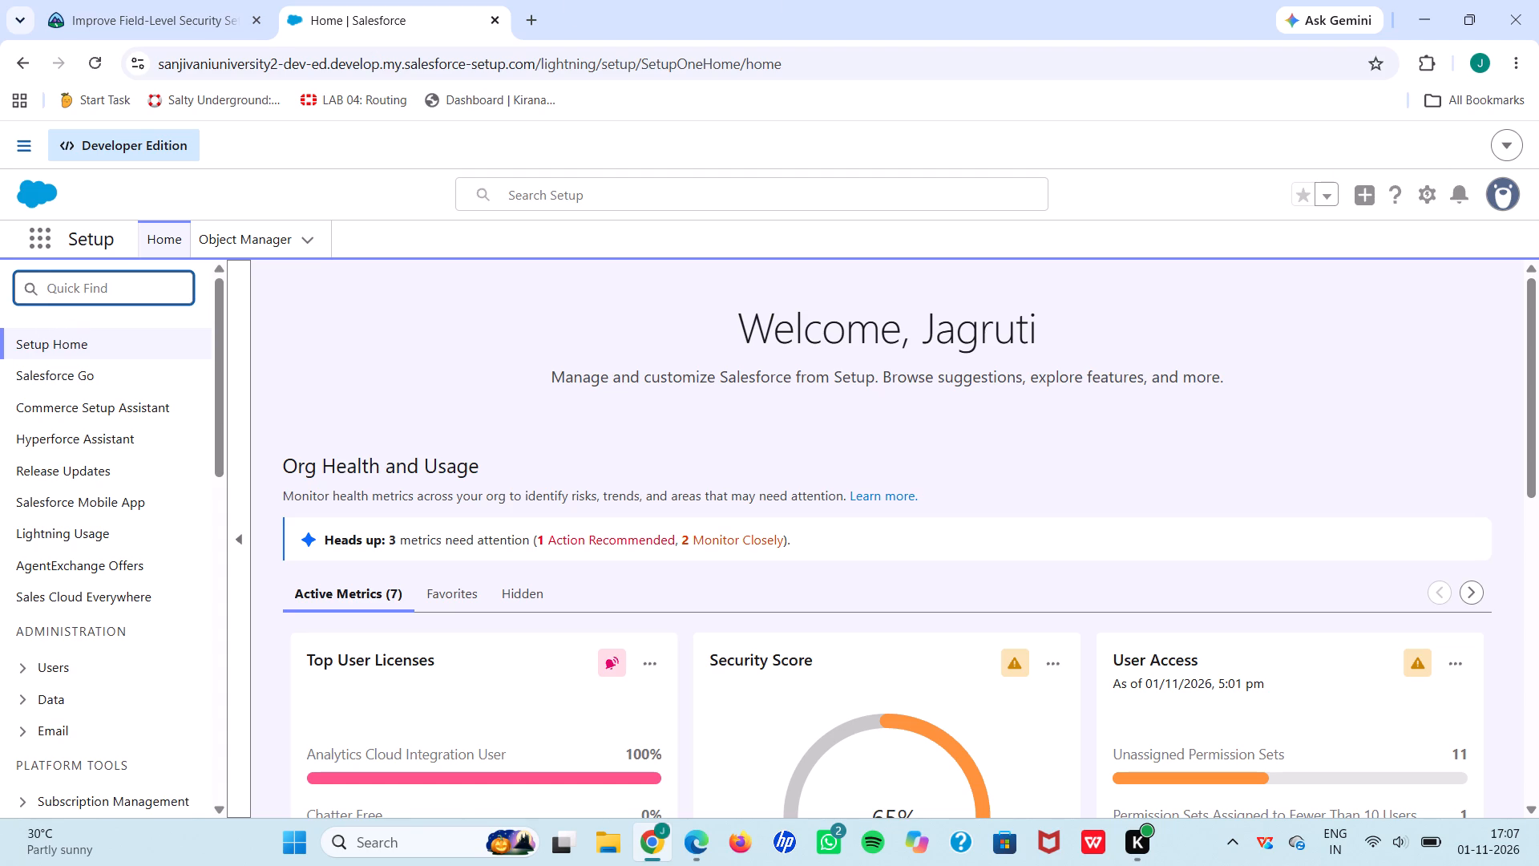
type("permi")
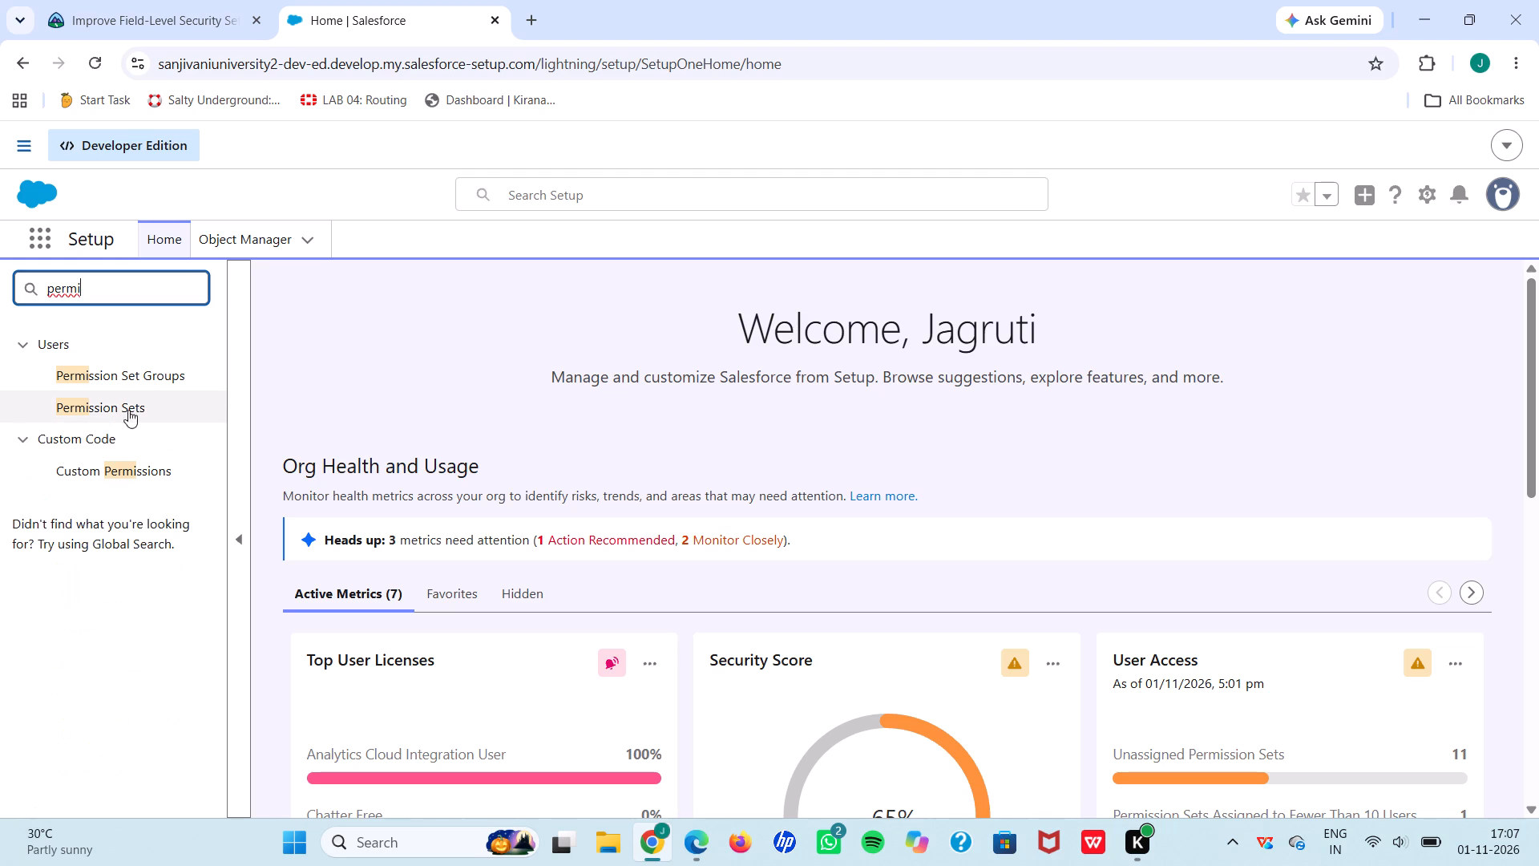
left_click(140, 403)
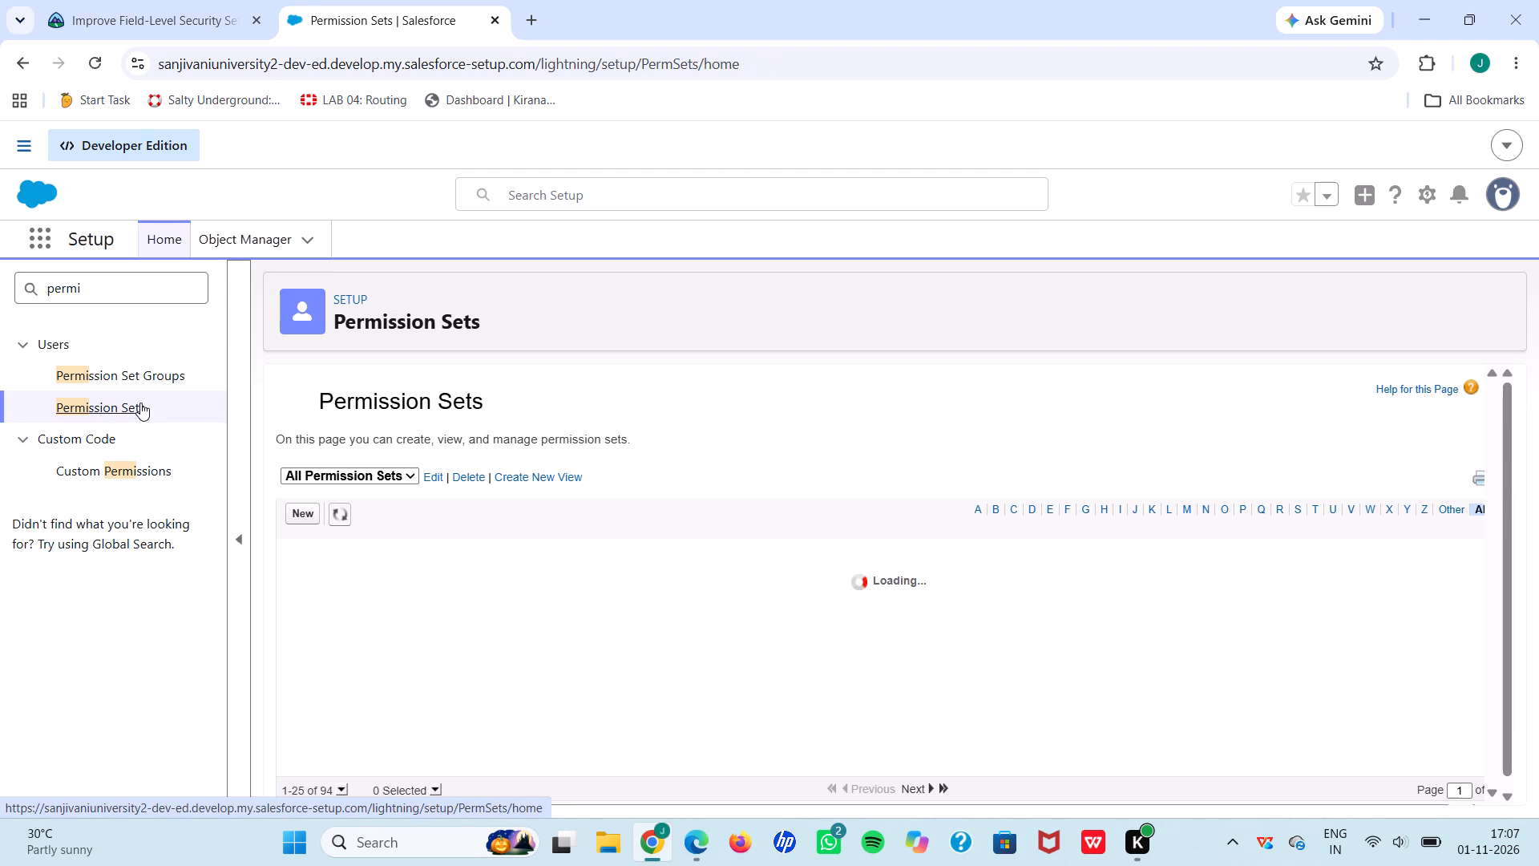
left_click(302, 522)
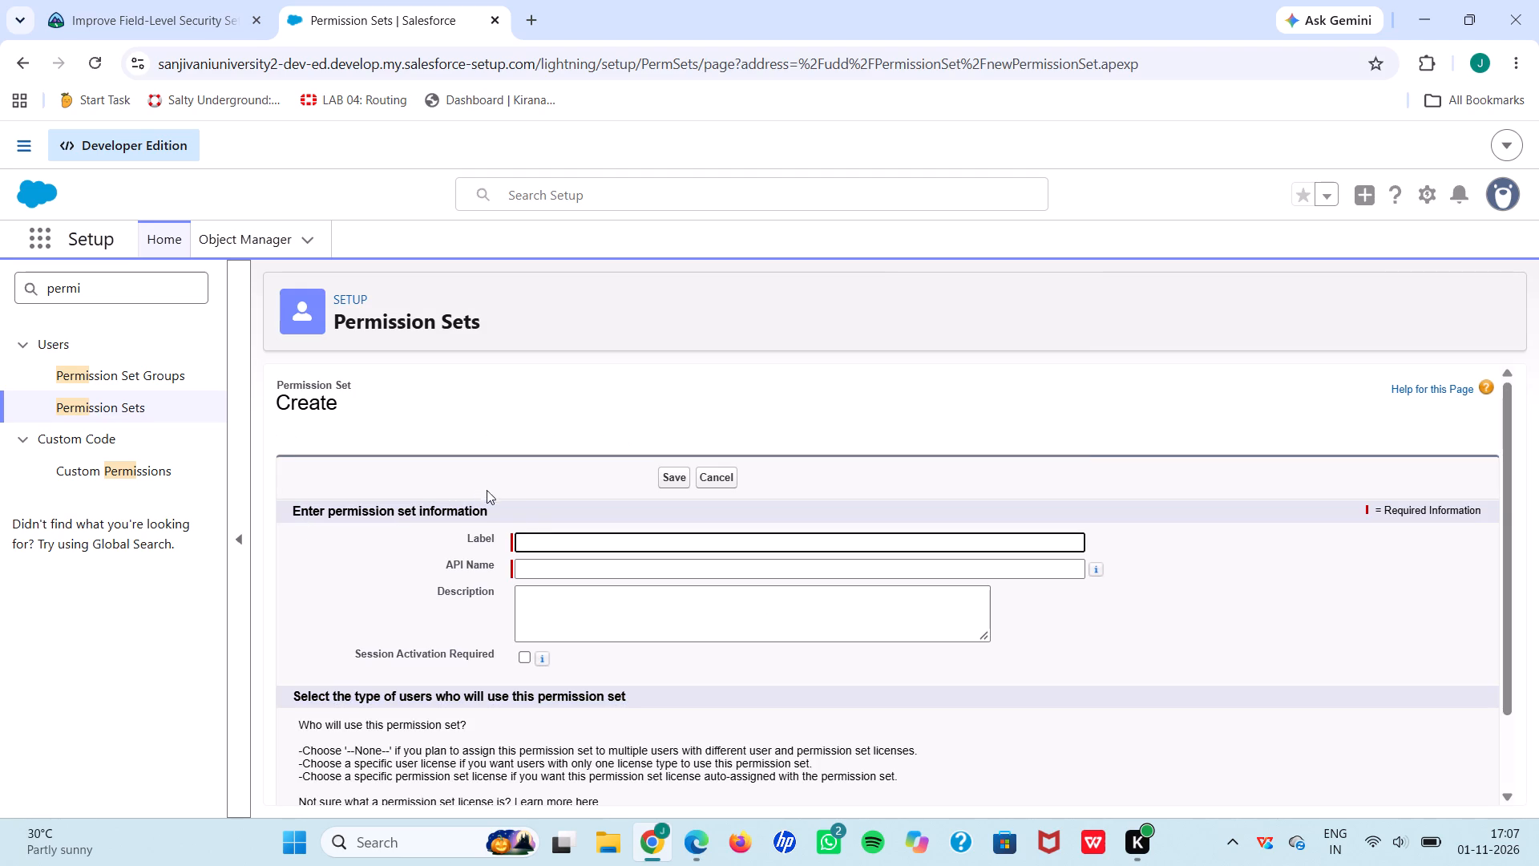
left_click(538, 546)
key("ctrl+v")
left_click(380, 580)
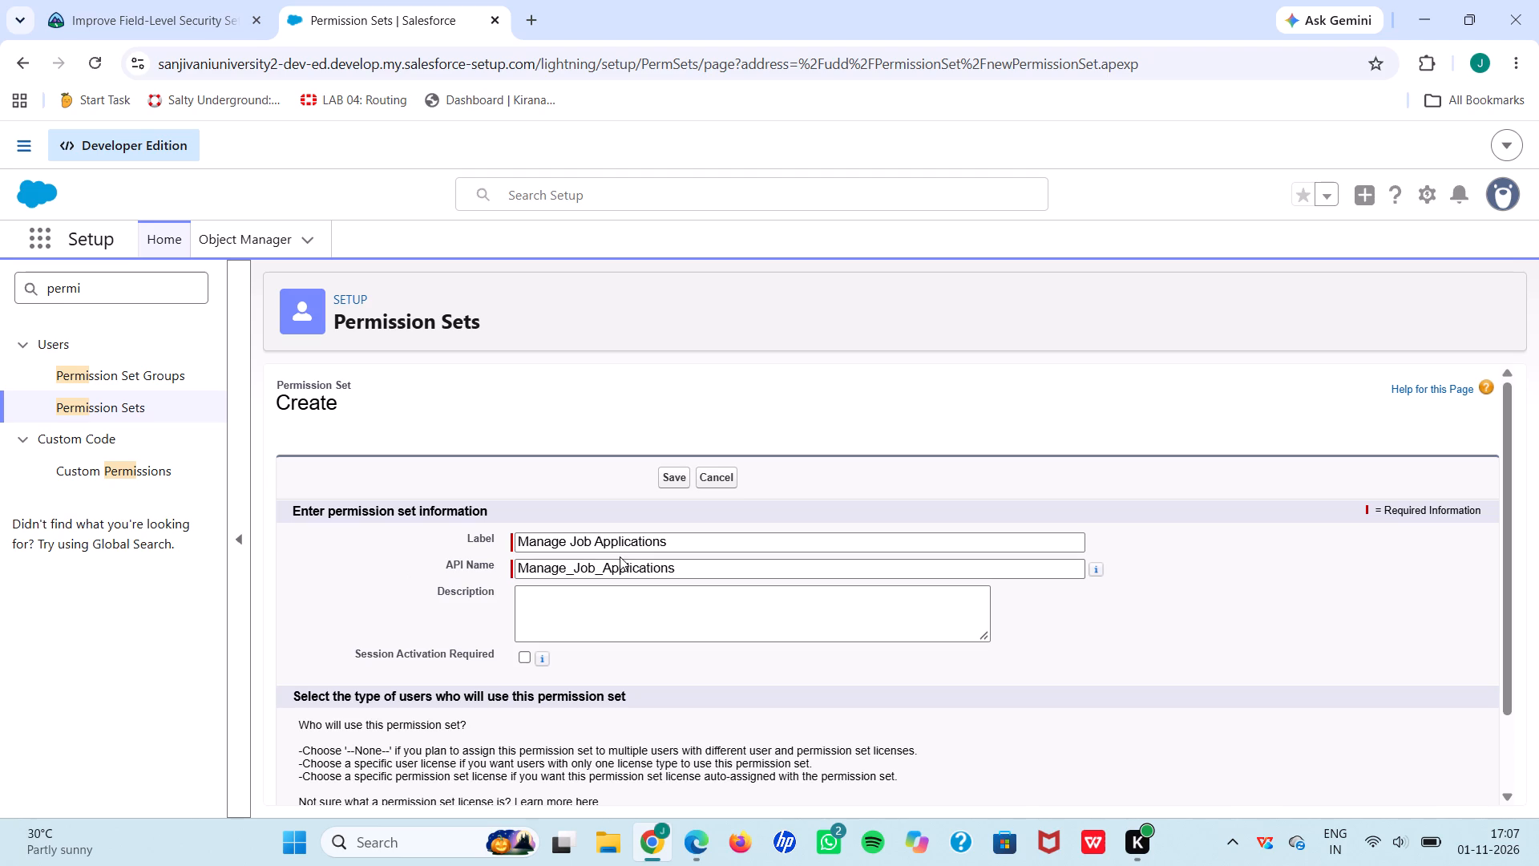
left_click(674, 472)
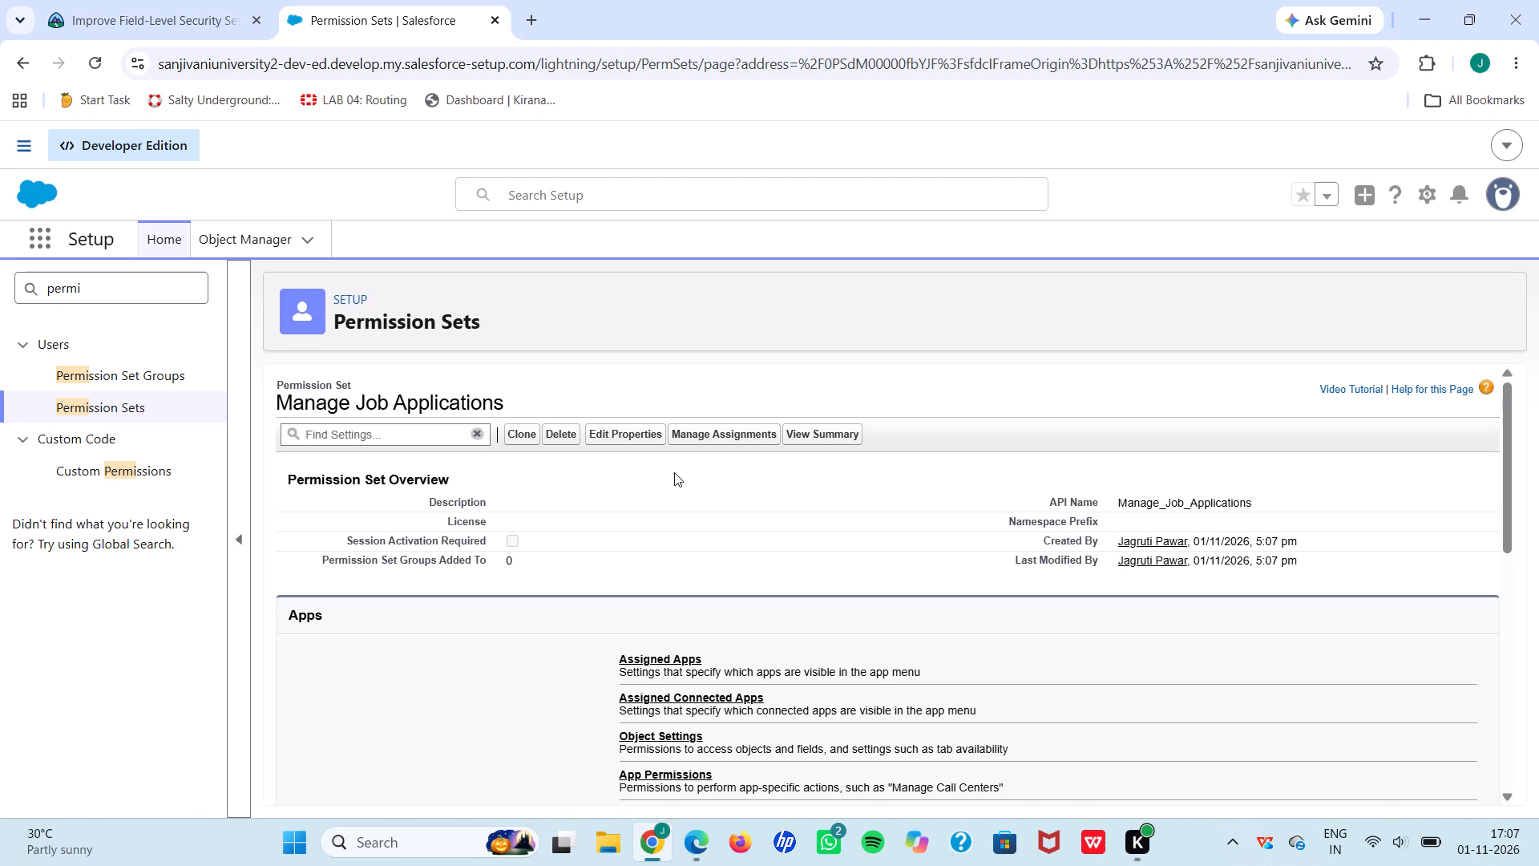
Enable Read and Edit object permissions for Job Applications in the Manage Job Applications permission set and save.
left_click(644, 730)
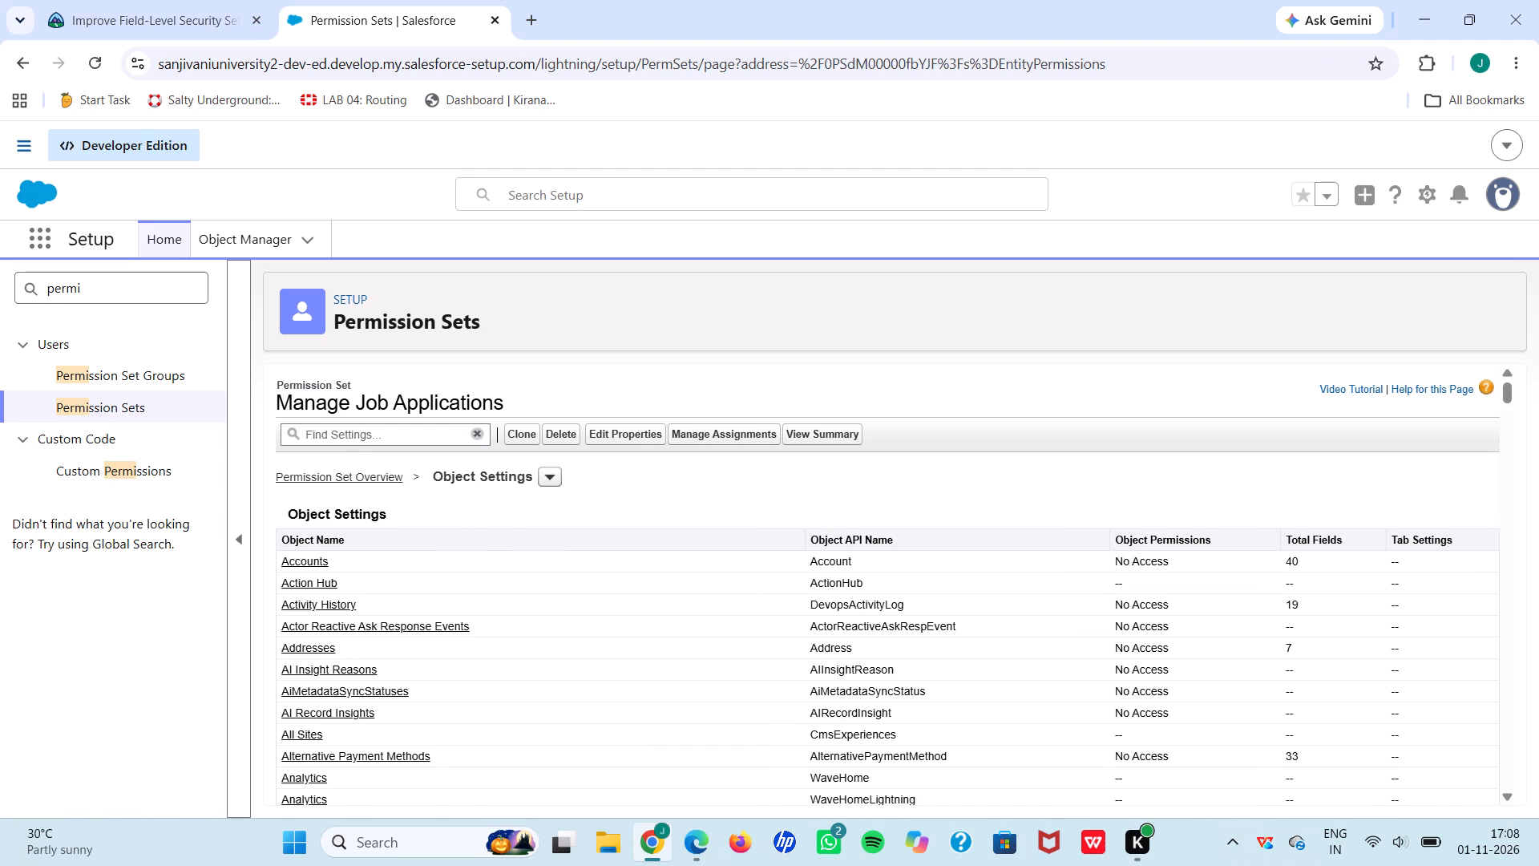
left_click(380, 439)
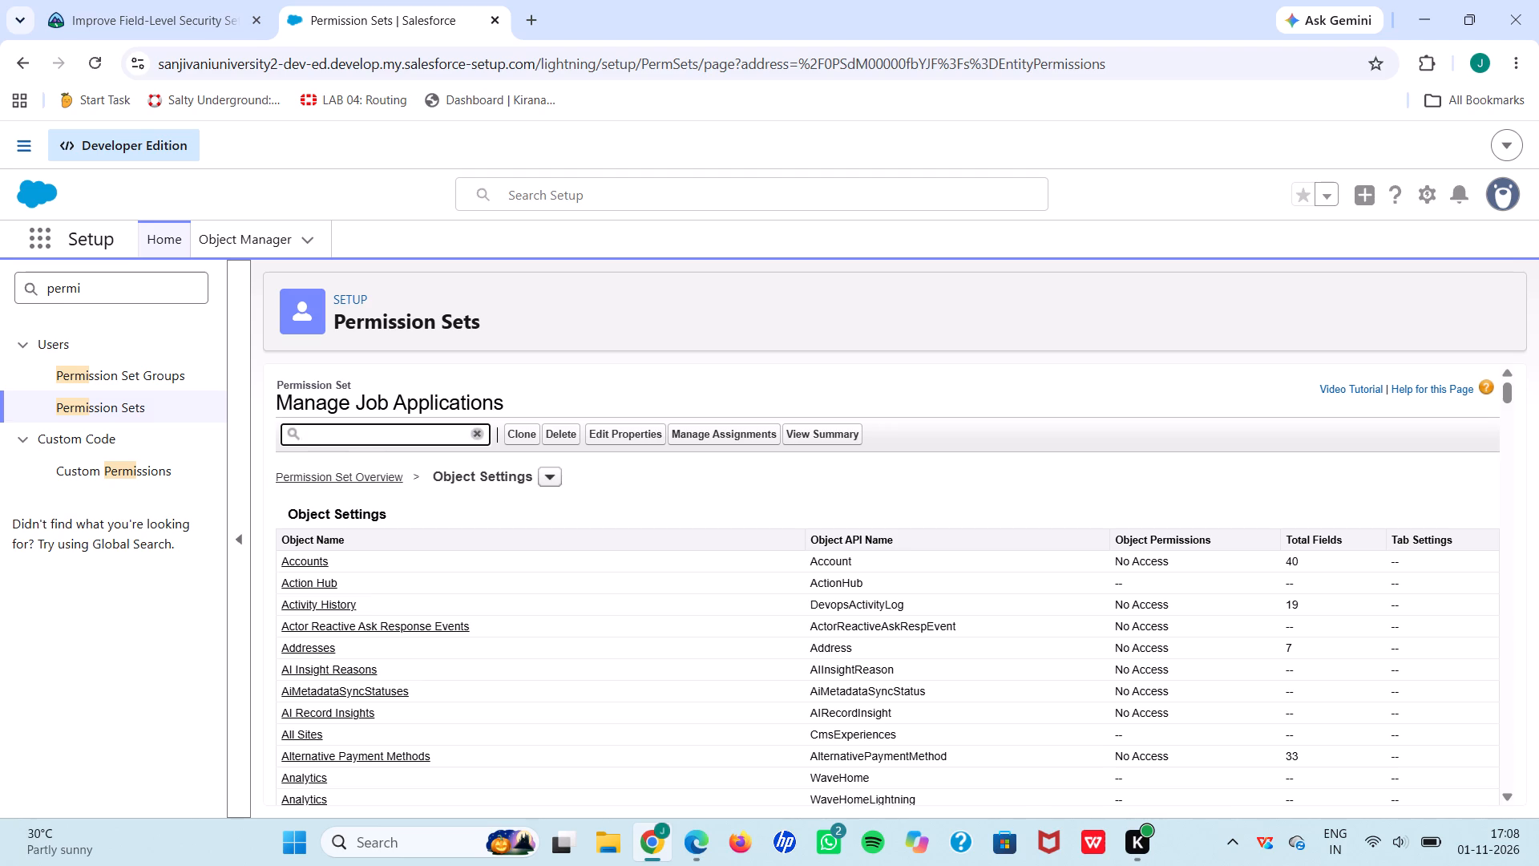
key("j")
type("ob")
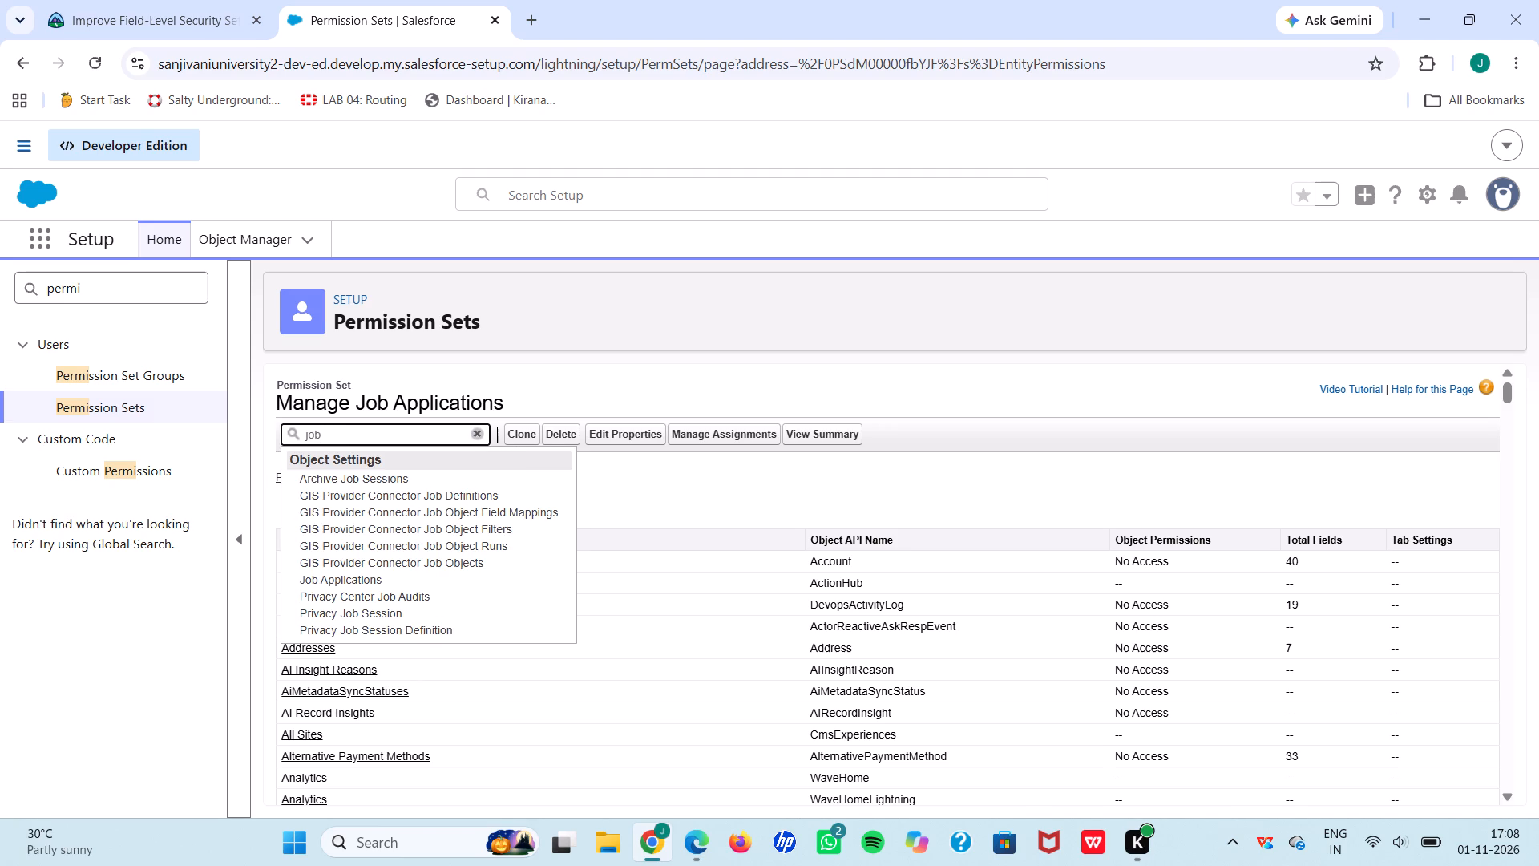
left_click(360, 576)
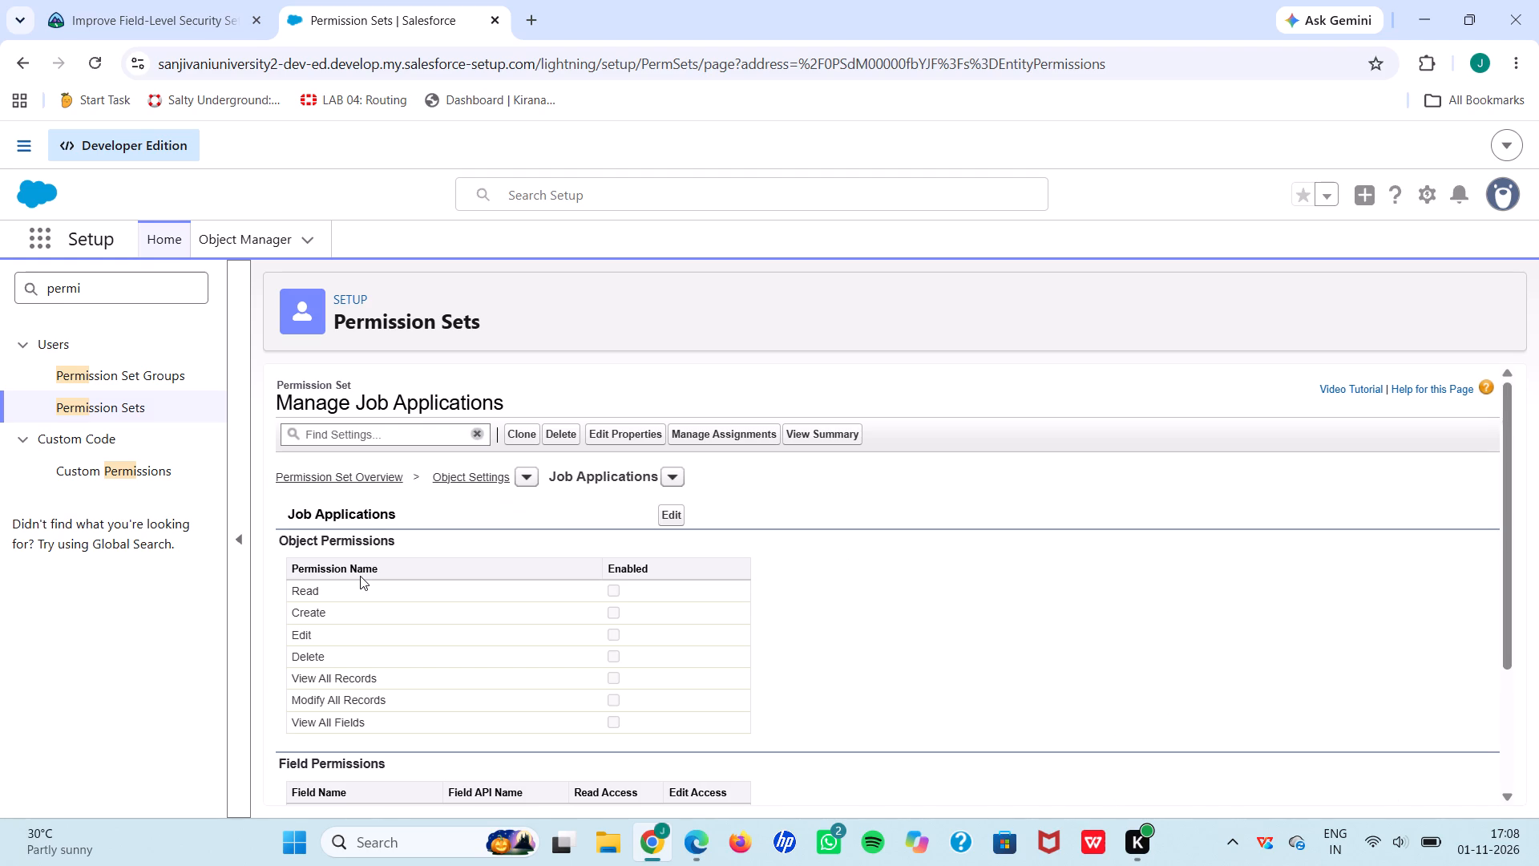
left_click(668, 511)
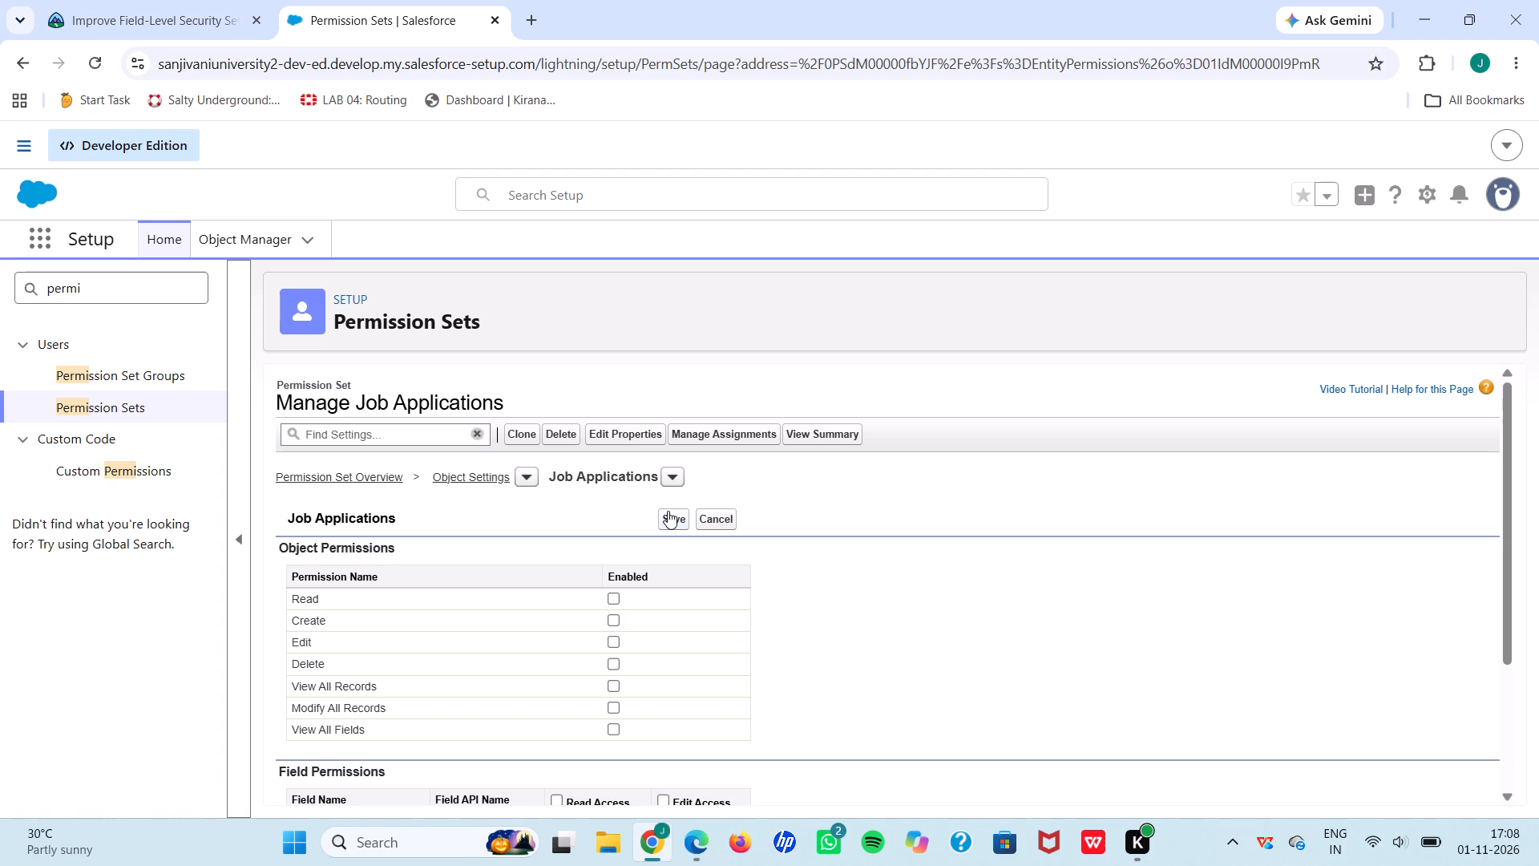
left_click(612, 594)
left_click(612, 638)
left_click(666, 516)
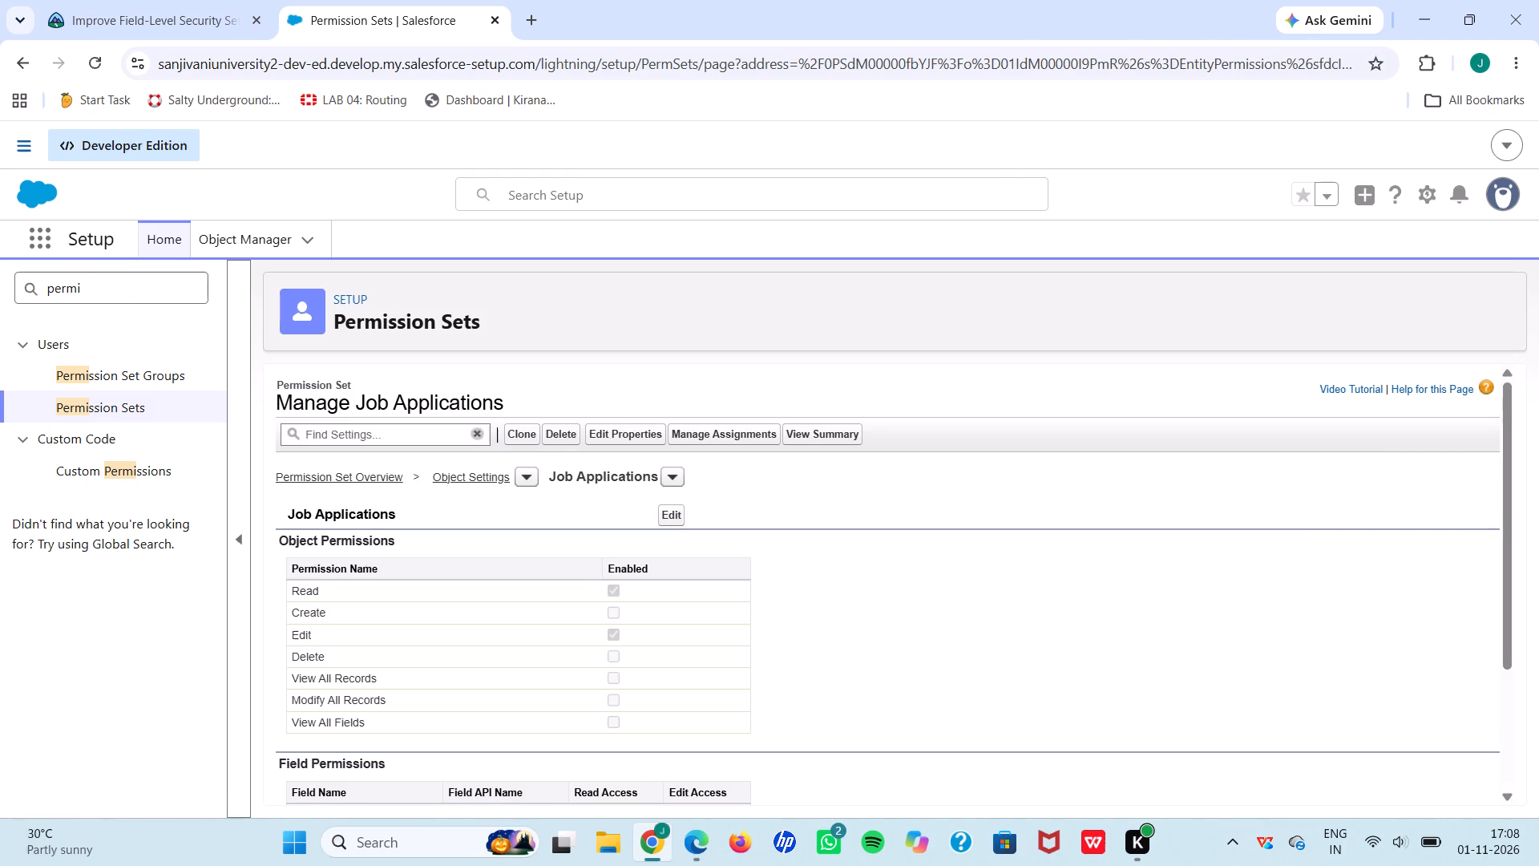
Find the Job Application object in Object Manager by searching for job and open its Fields & Relationships.
left_click(226, 241)
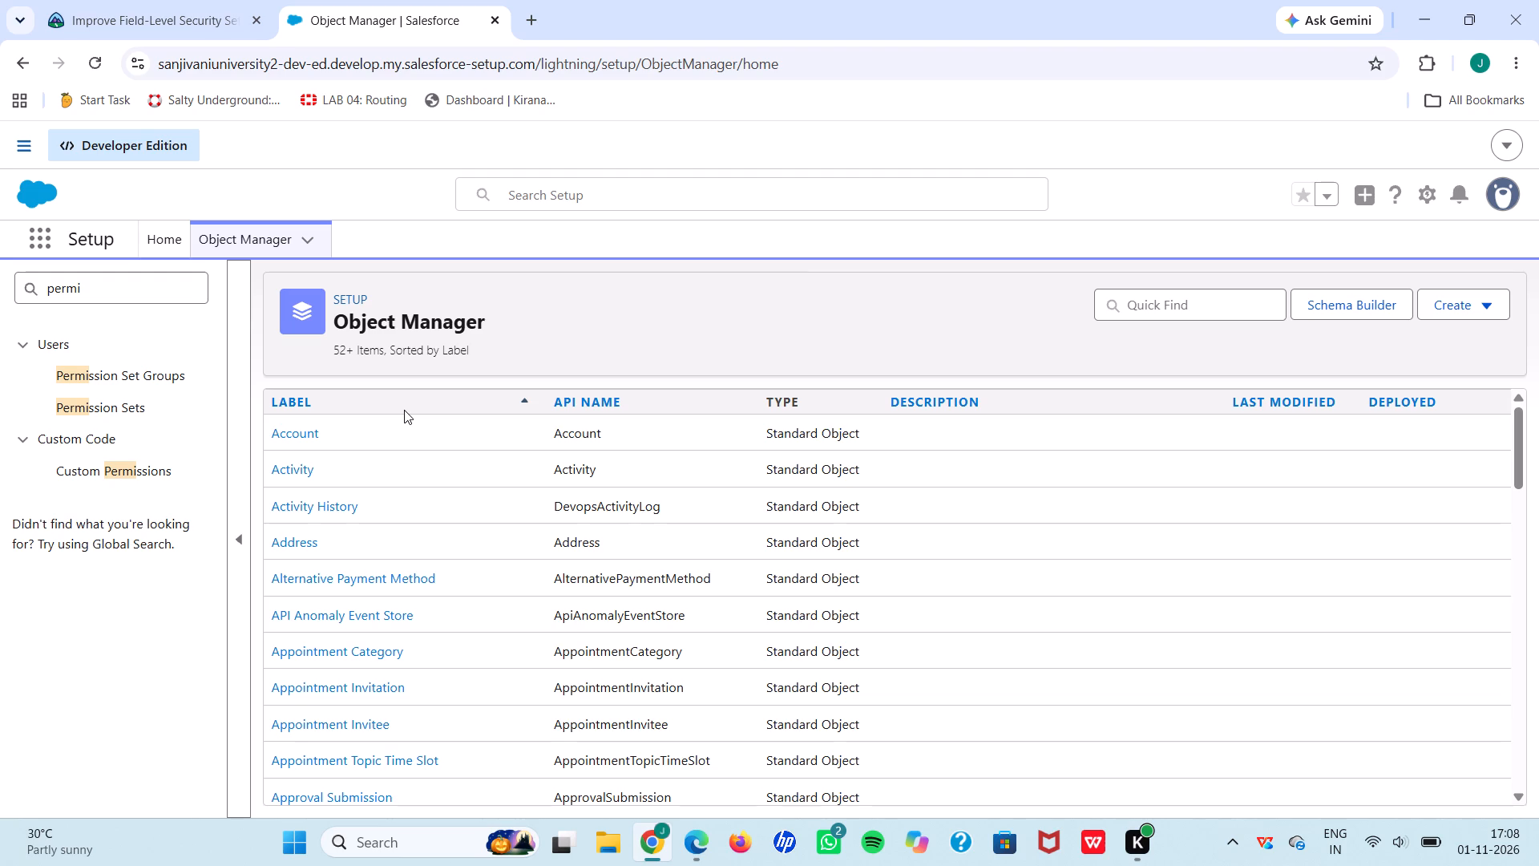
left_click(1133, 307)
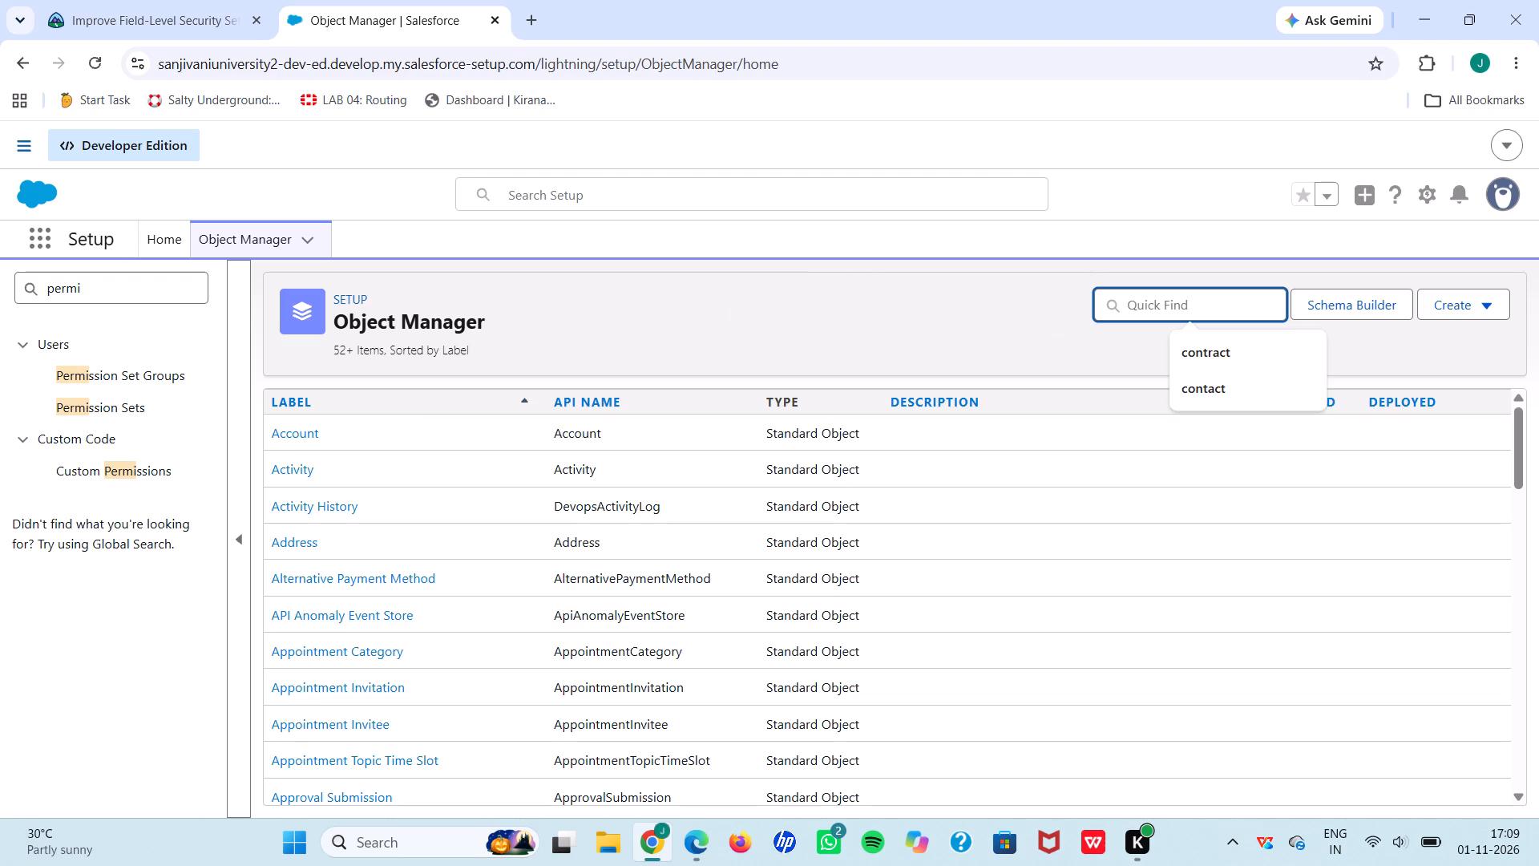
key("j")
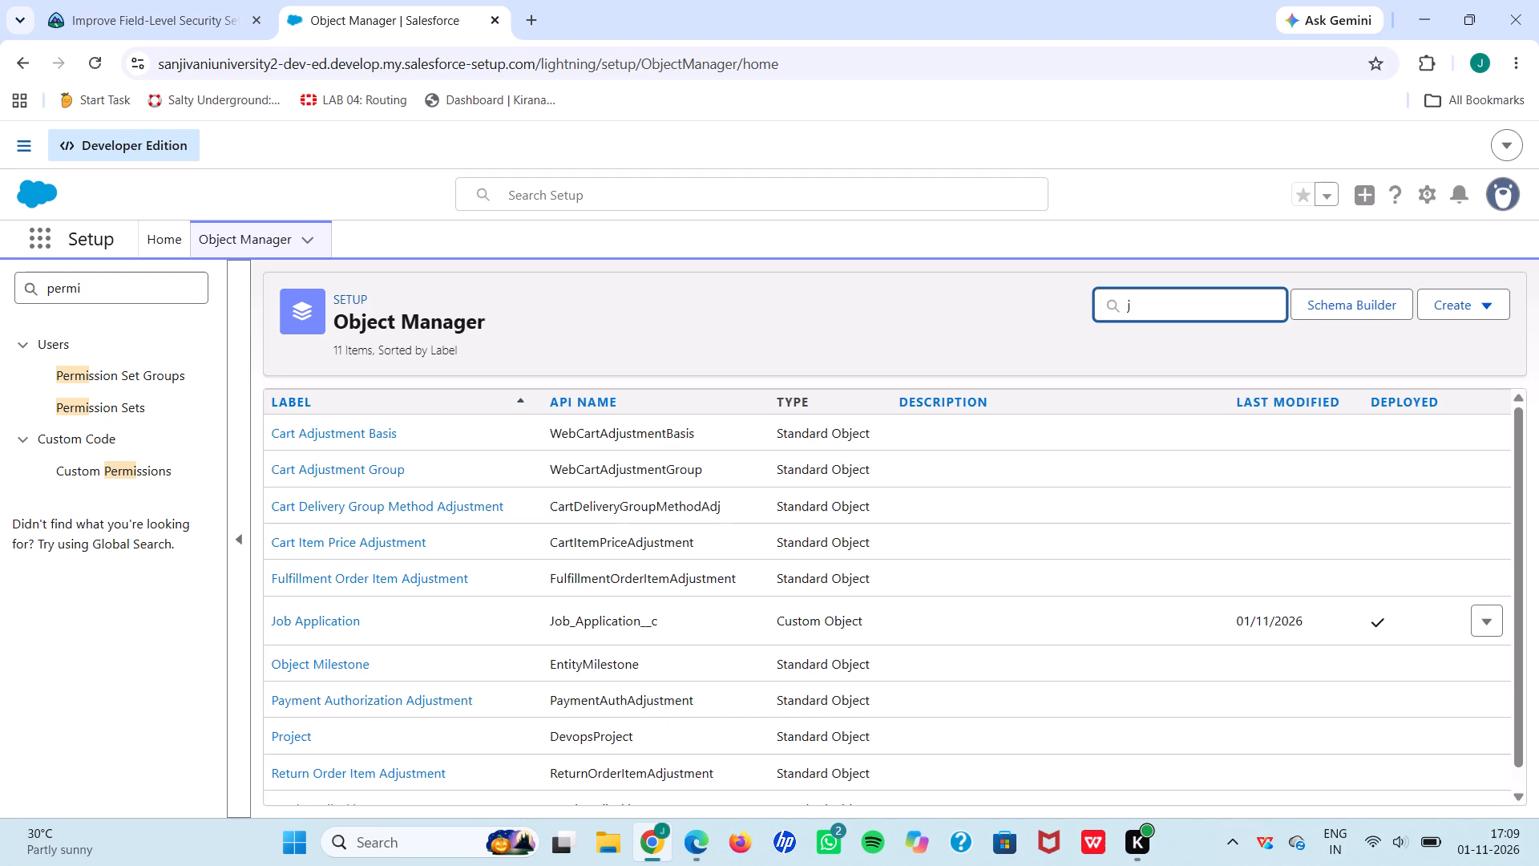
key("p")
key("BackSpace")
type("ob")
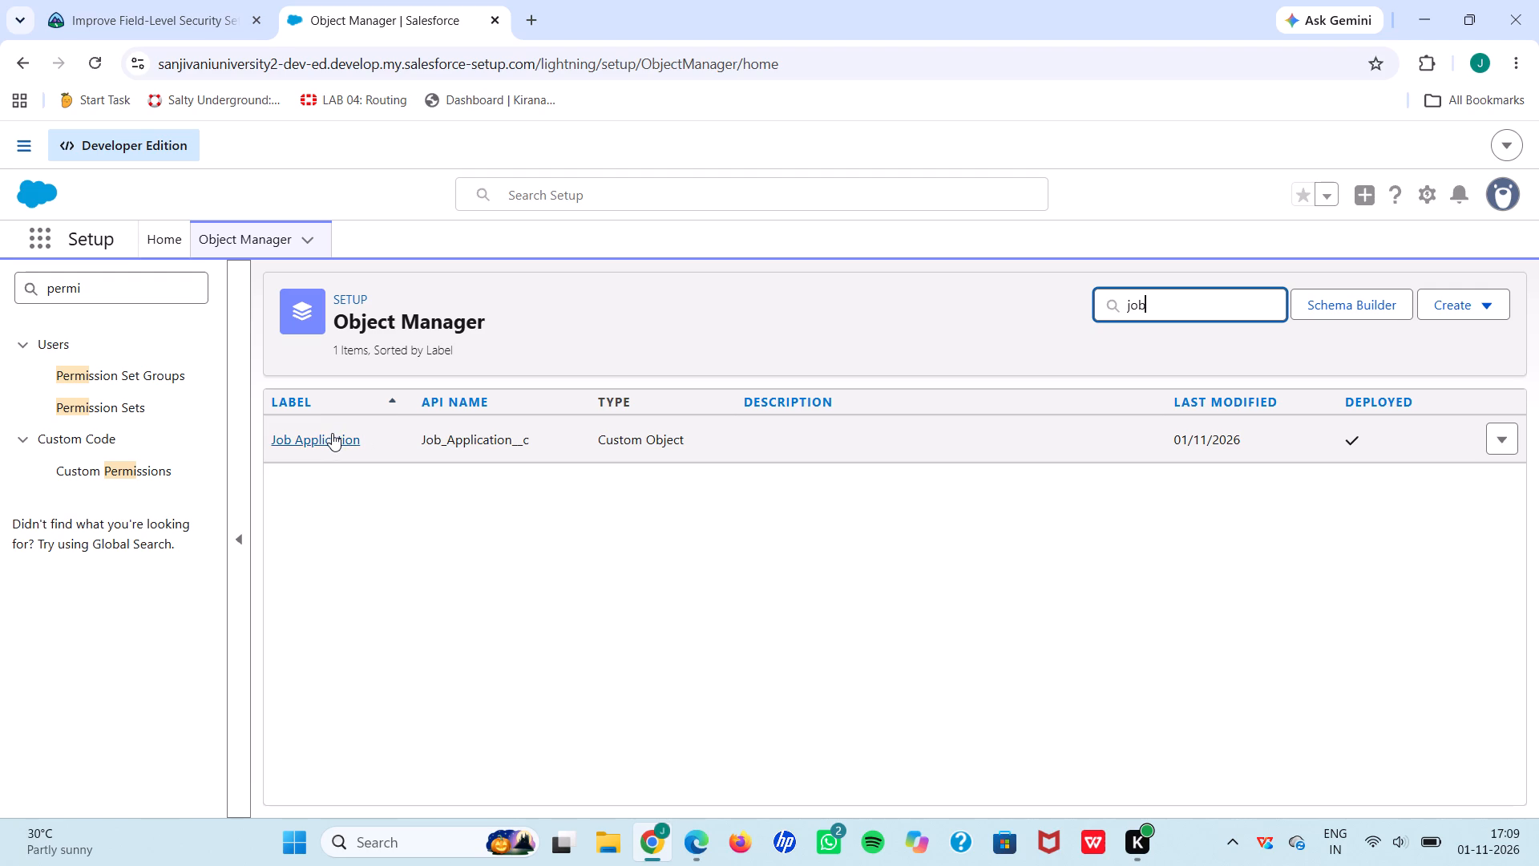
left_click(332, 433)
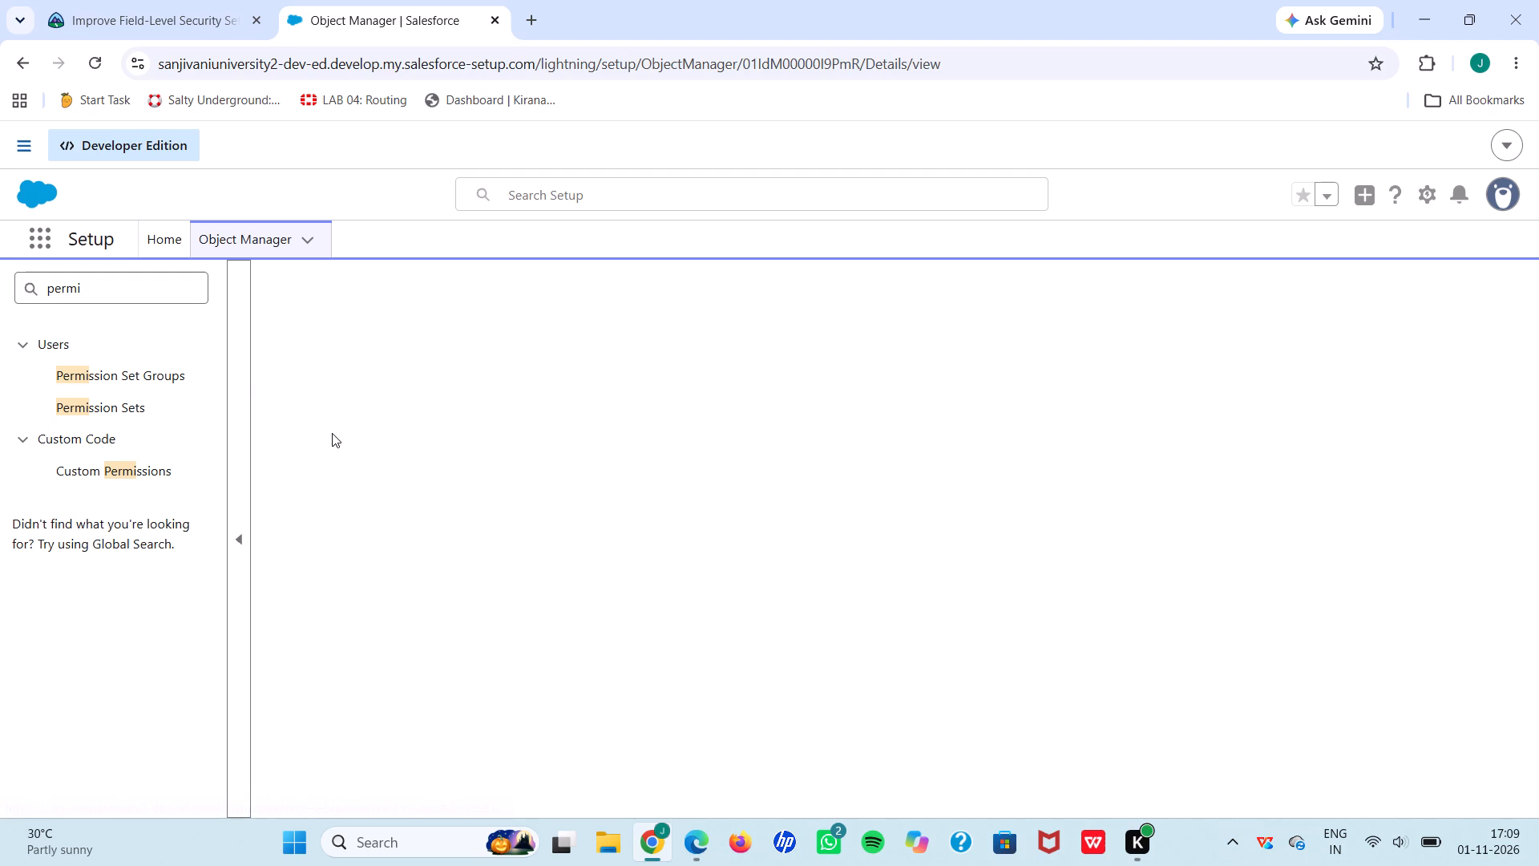
left_click(368, 439)
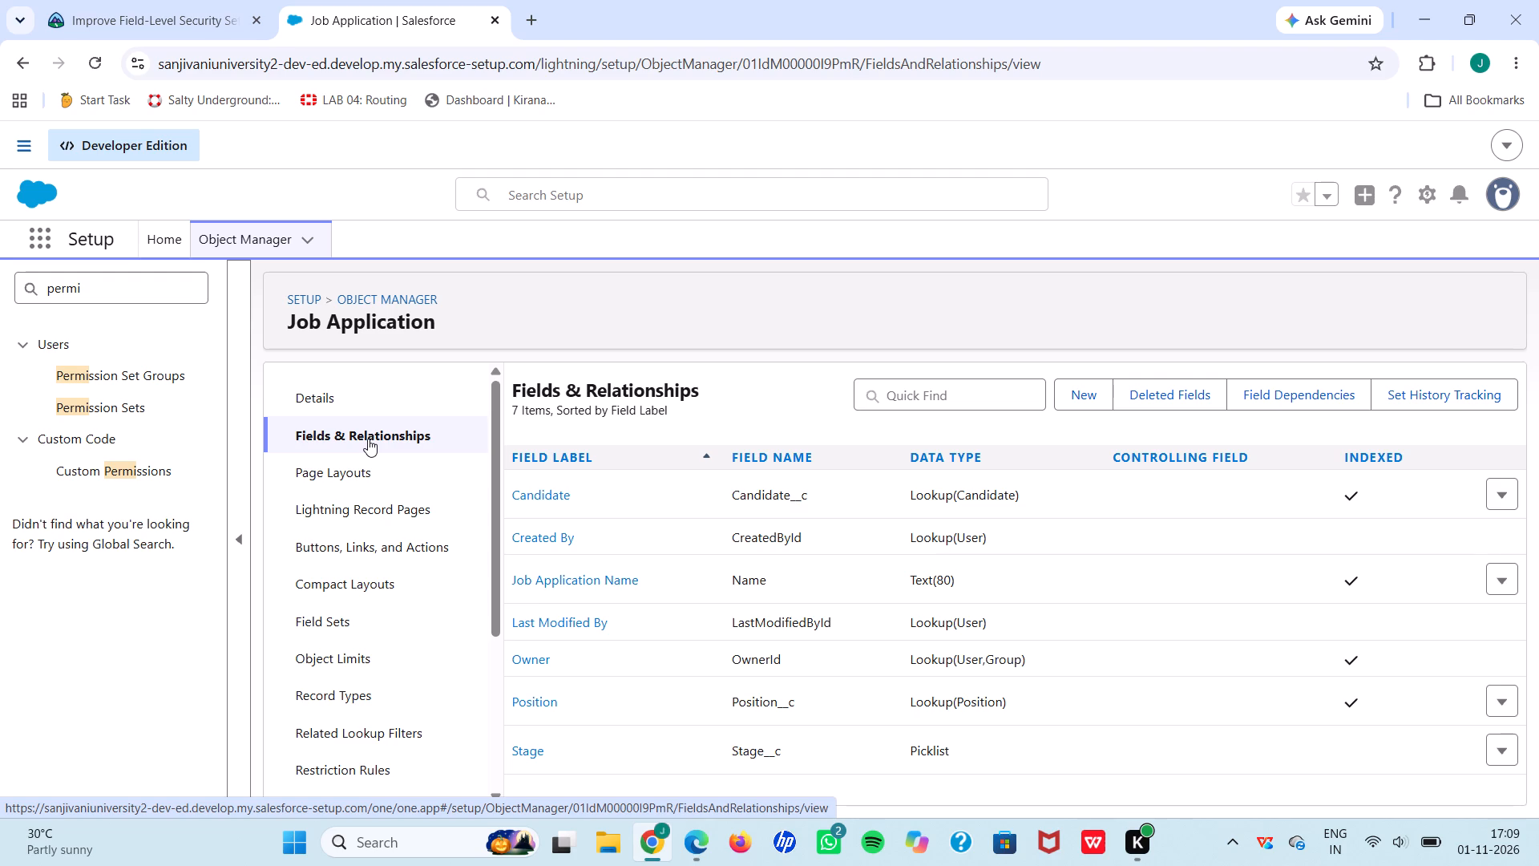
Examine the Candidate field's definition and lookup options, including in its edit form, and save the field as is.
left_click(547, 496)
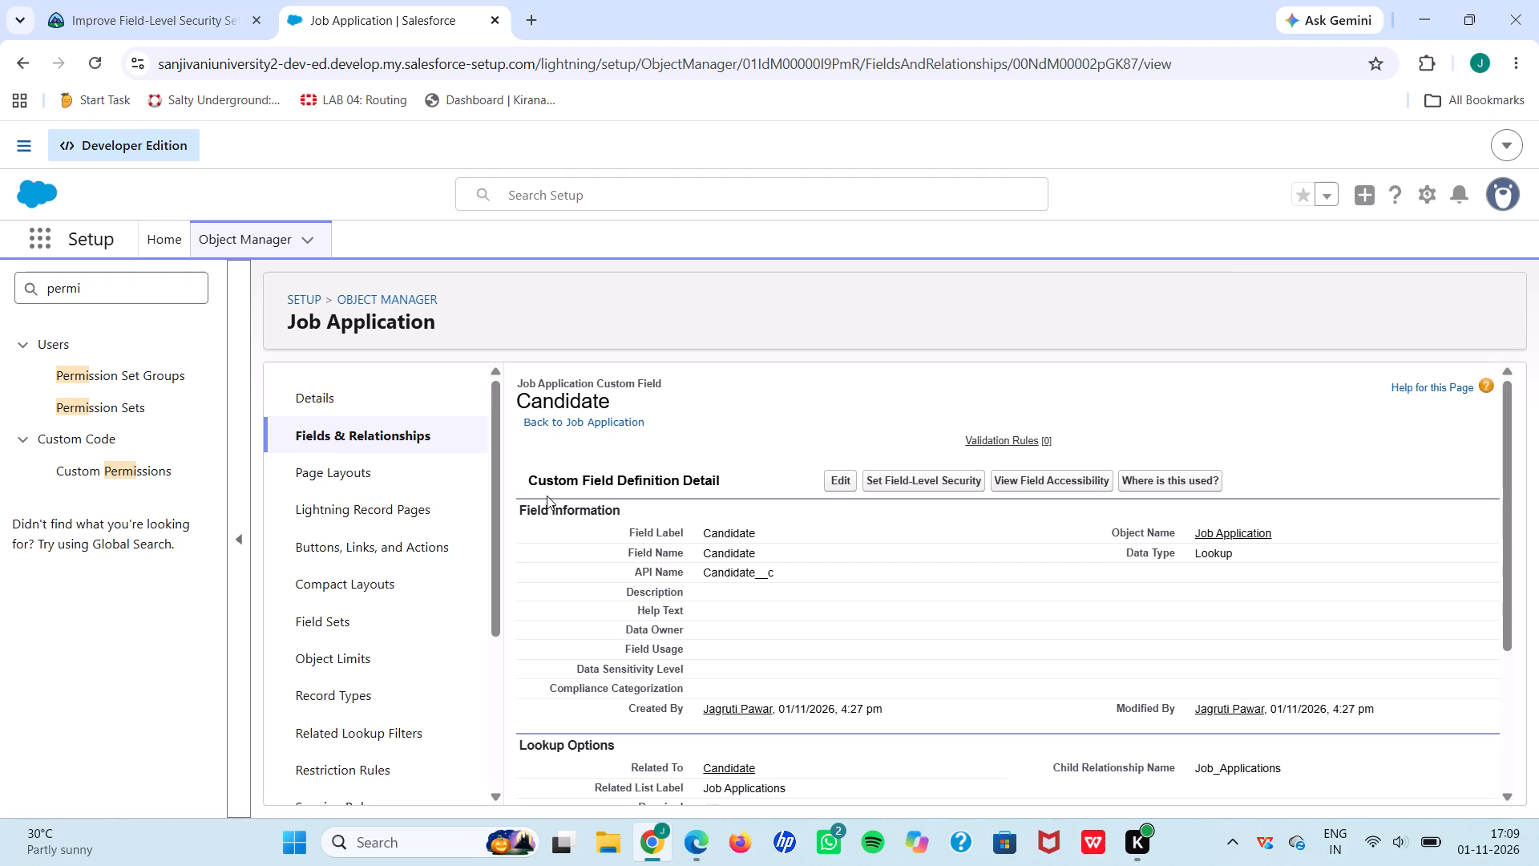
scroll(547, 496, "down", 11)
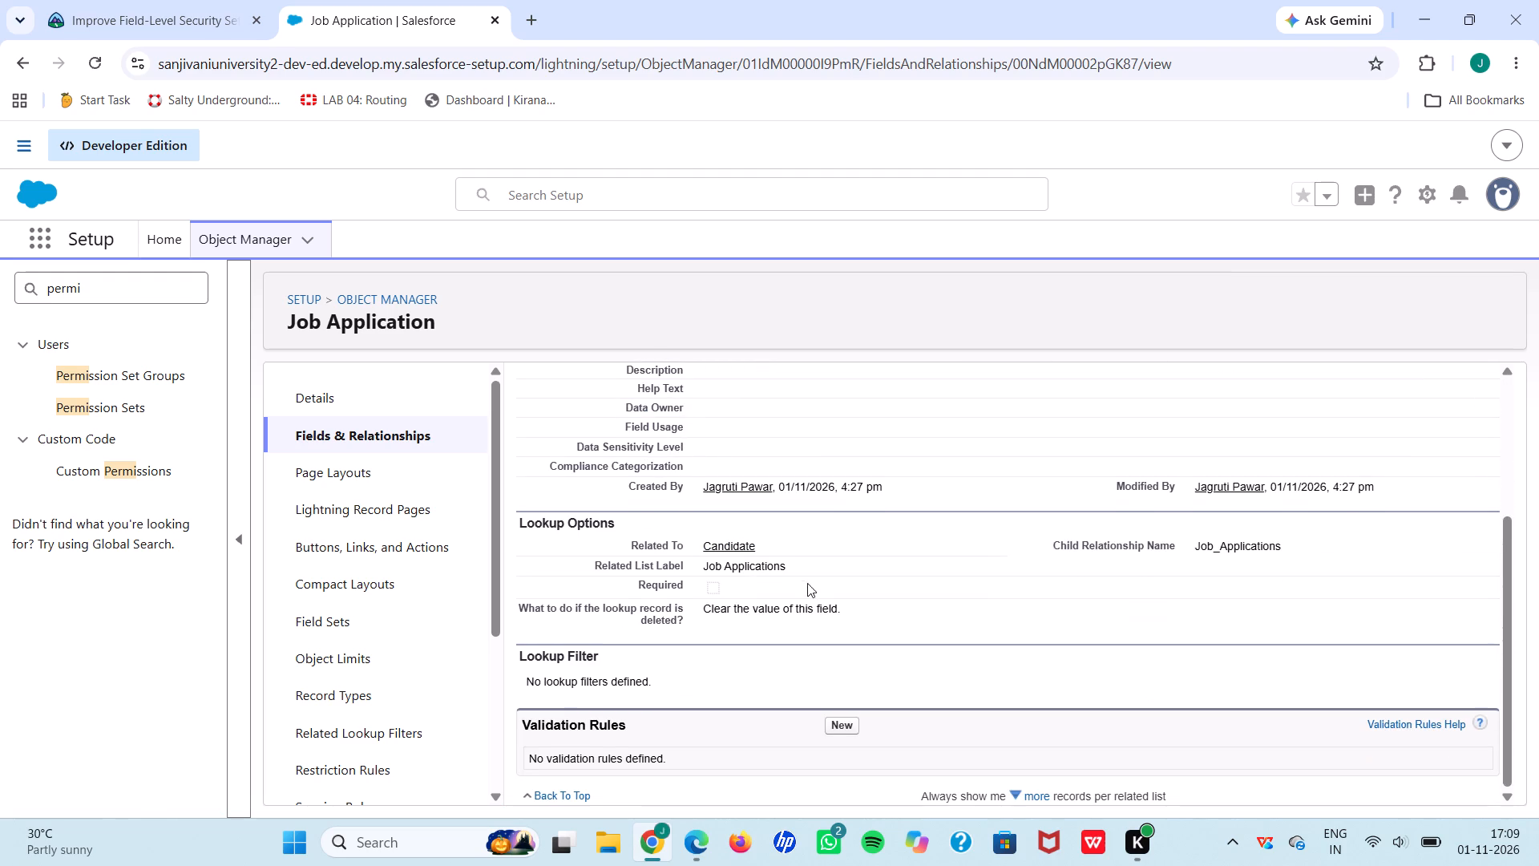
scroll(842, 621, "down", 2)
scroll(842, 621, "right", 1)
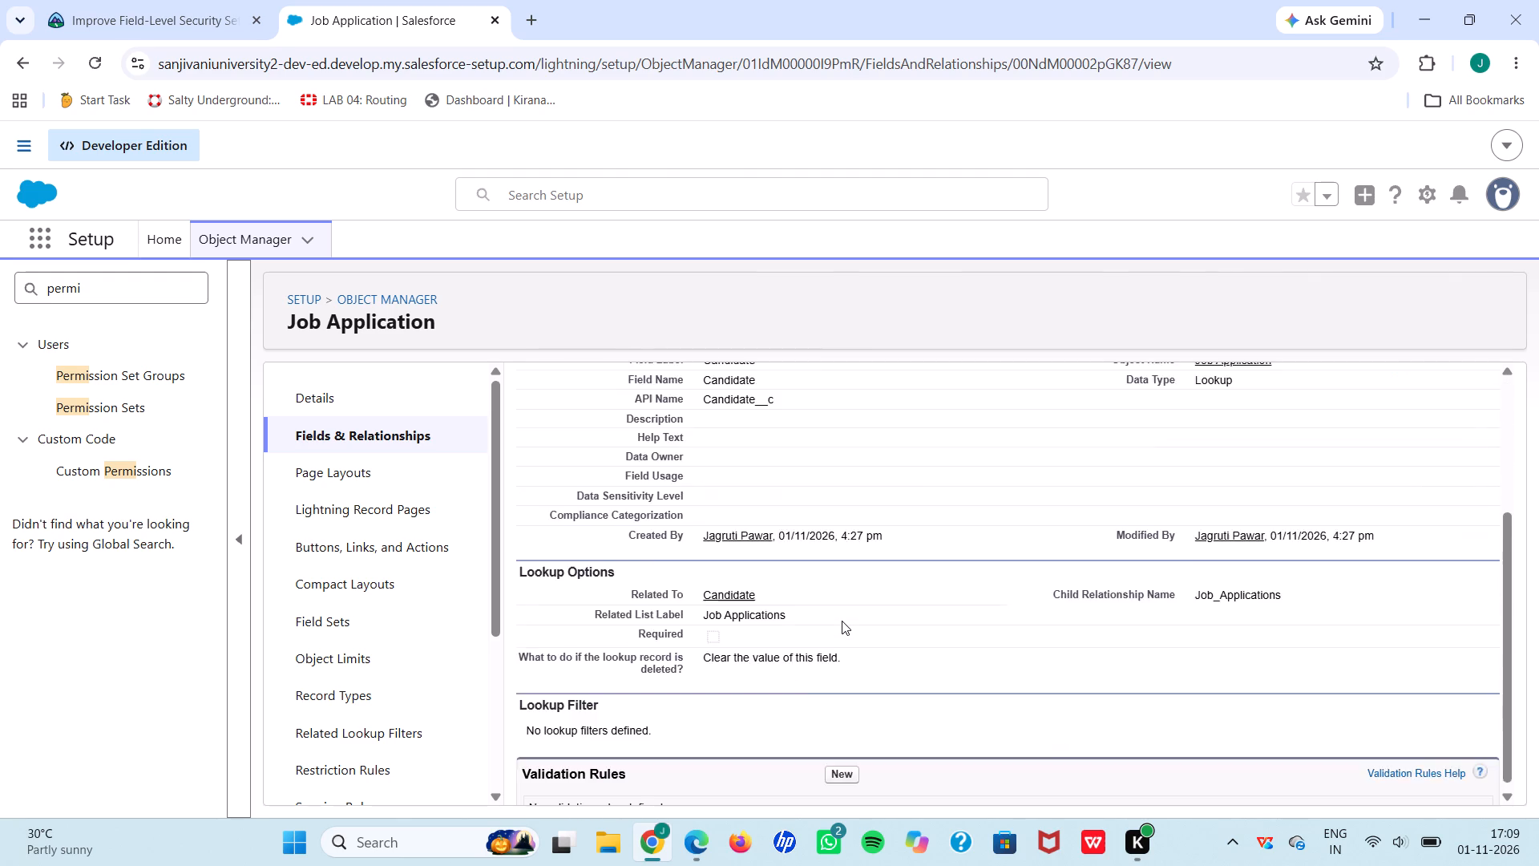
scroll(842, 621, "right", 2)
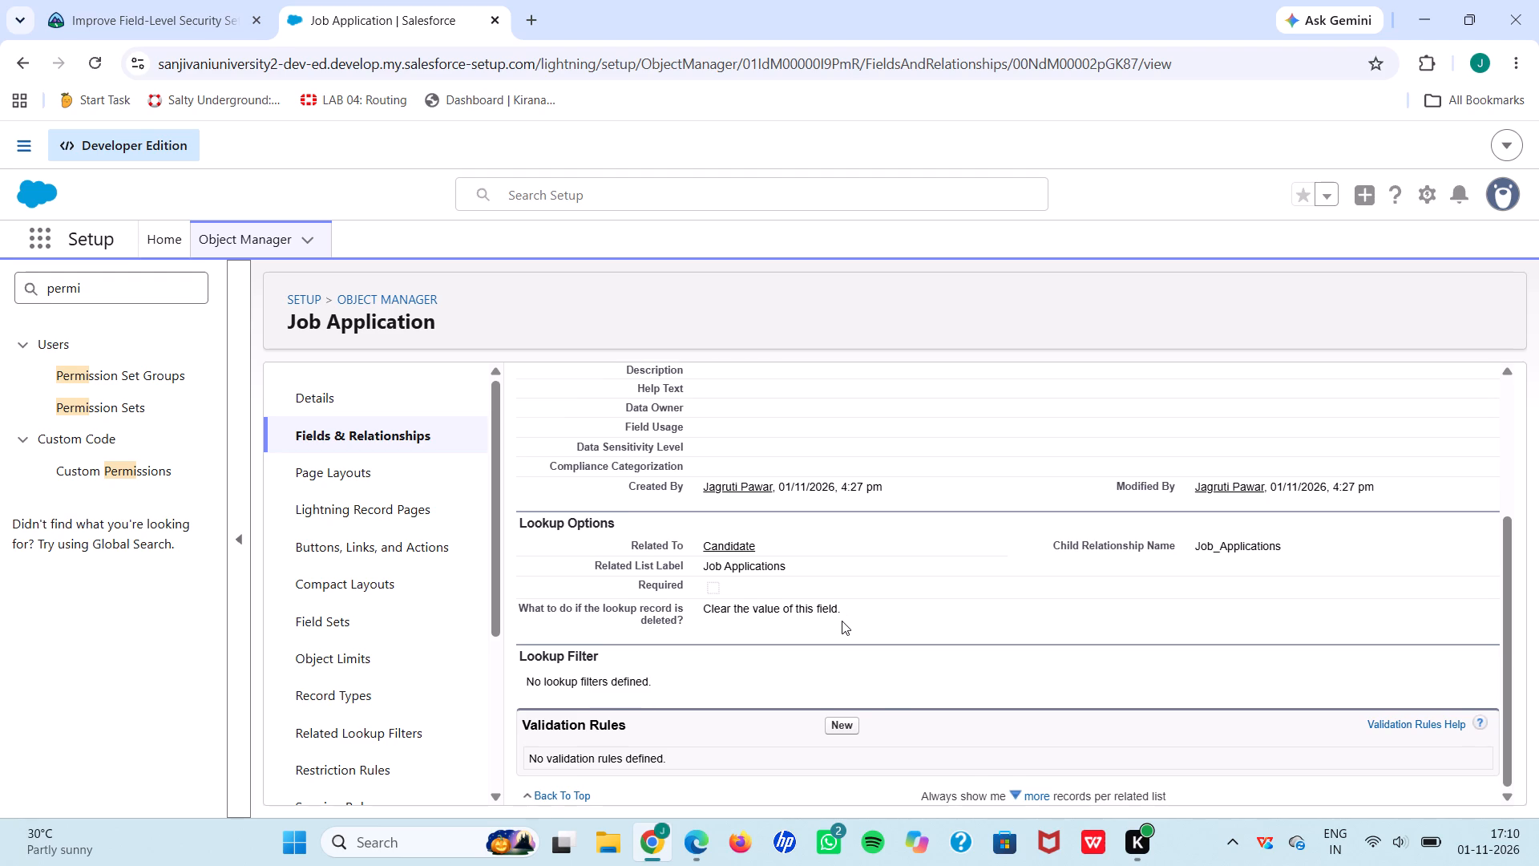
scroll(842, 621, "up", 5)
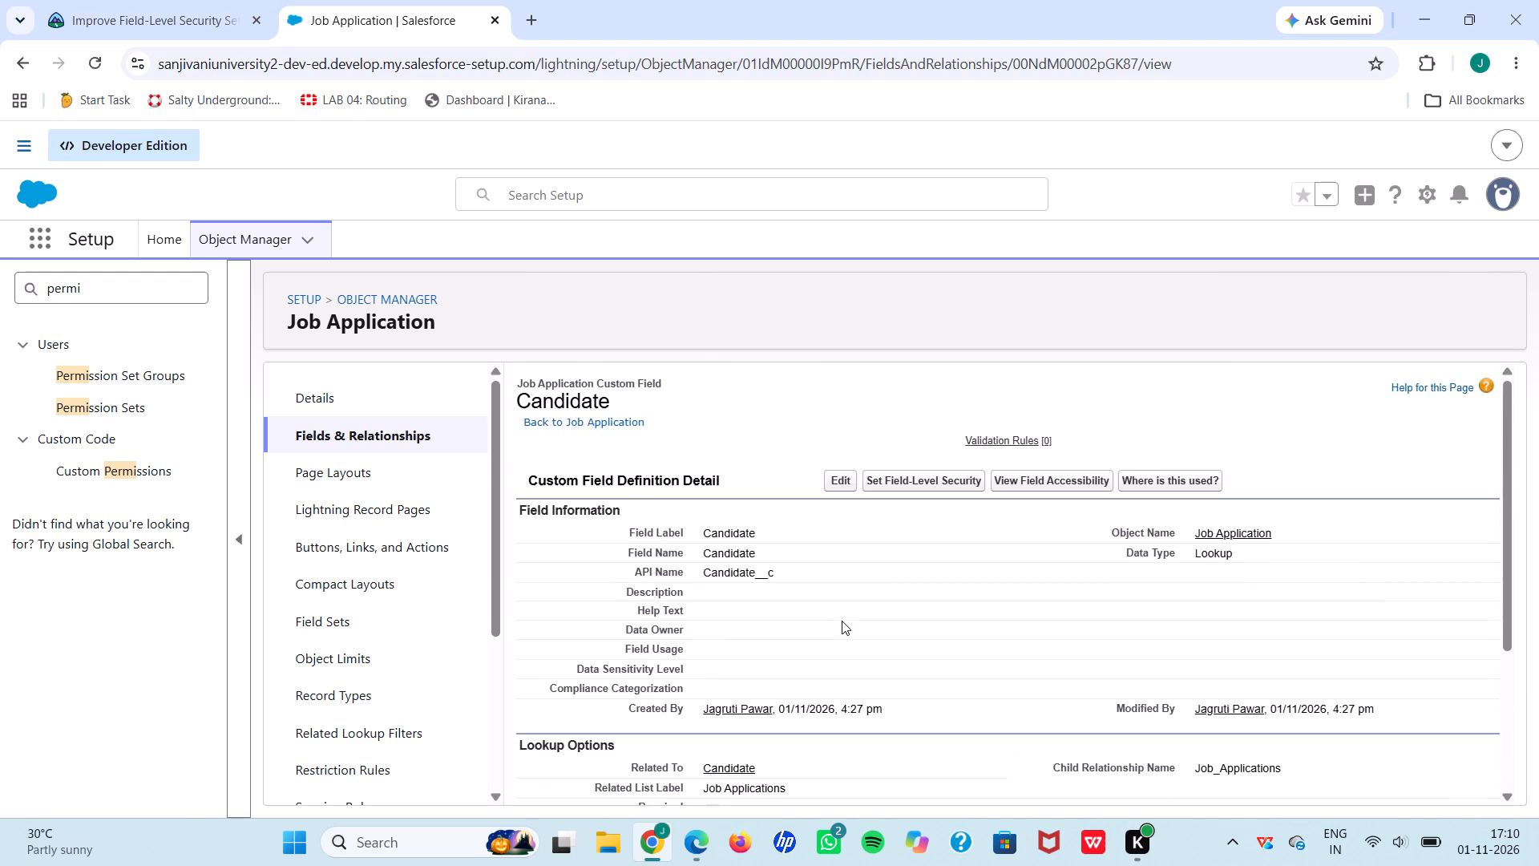
left_click(834, 479)
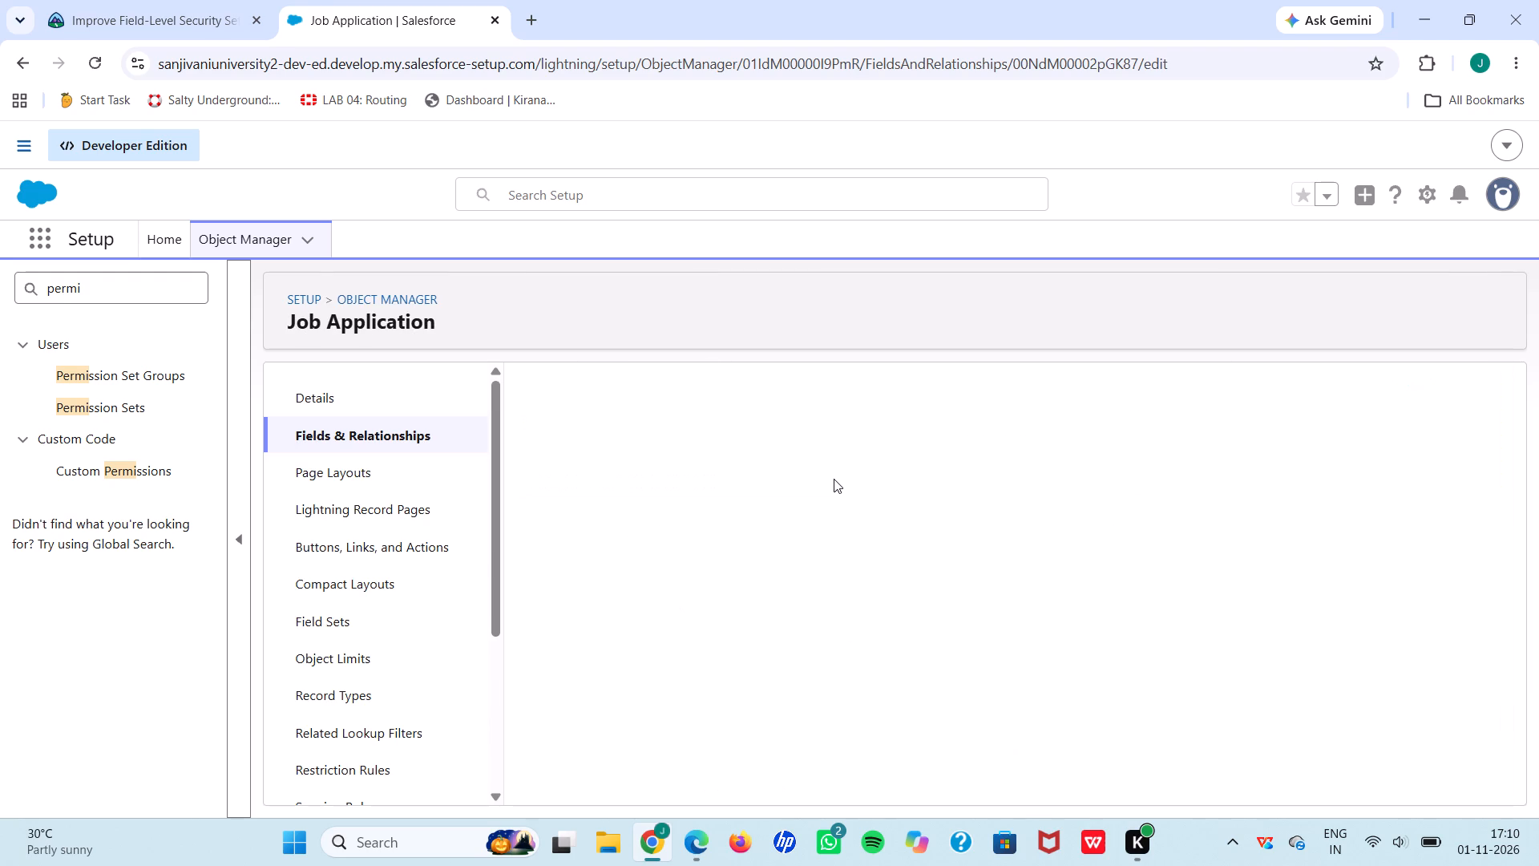
scroll(776, 637, "down", 2)
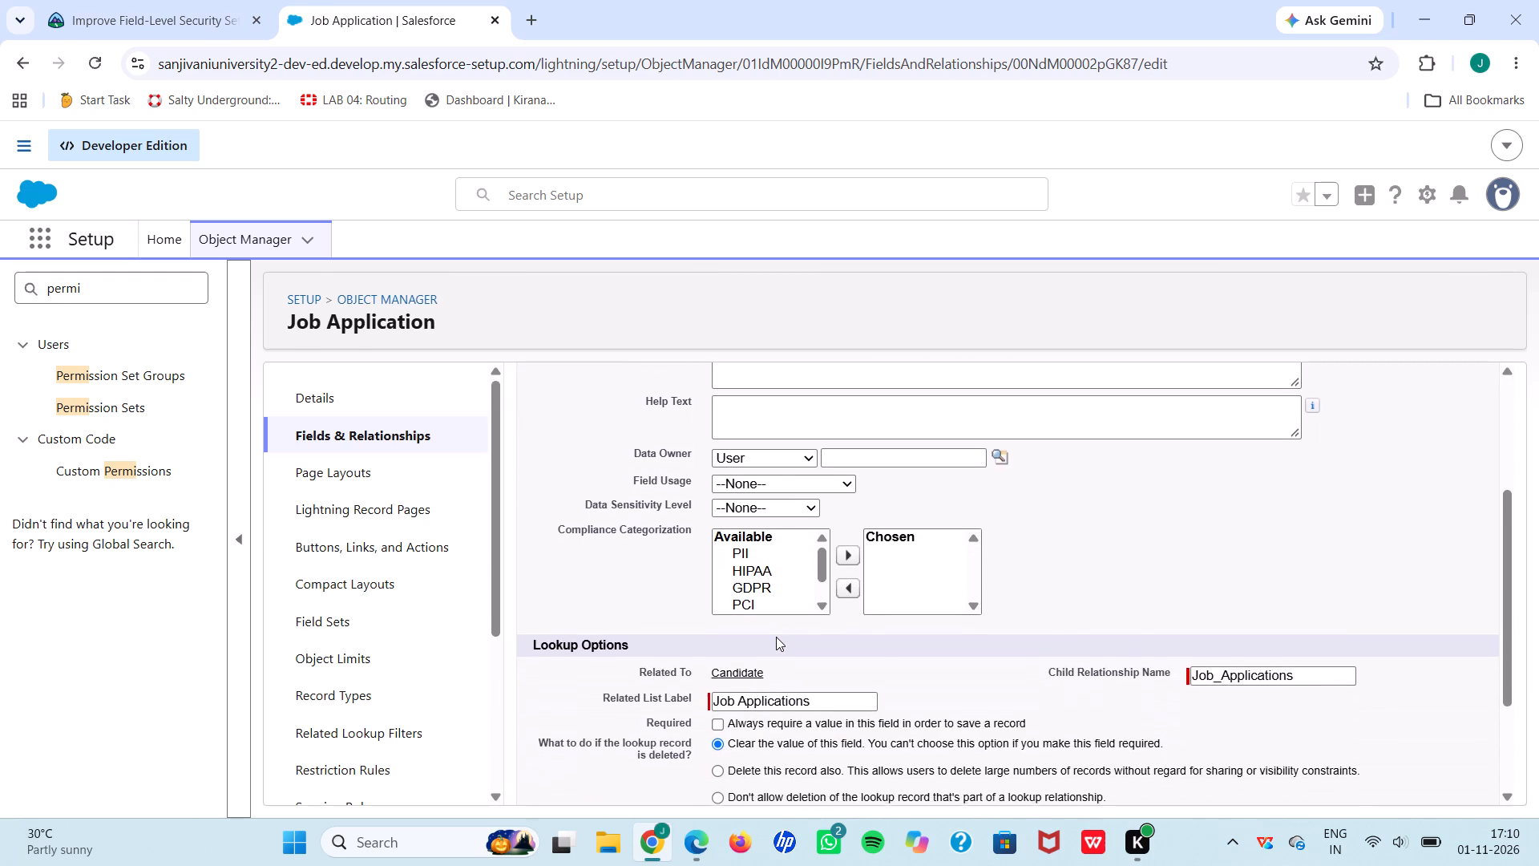
scroll(776, 637, "down", 3)
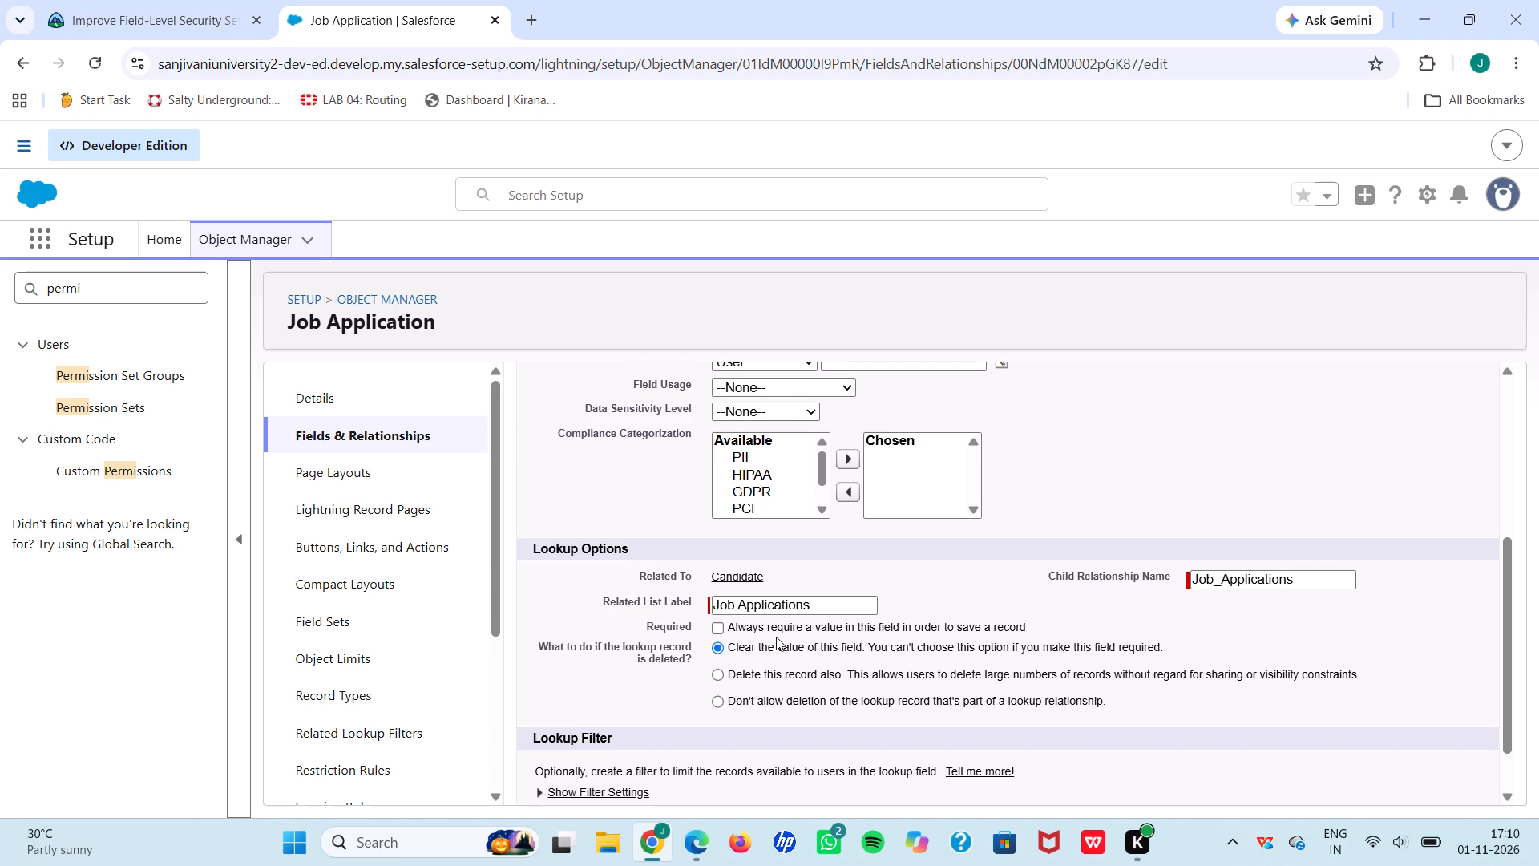
scroll(788, 457, "up", 6)
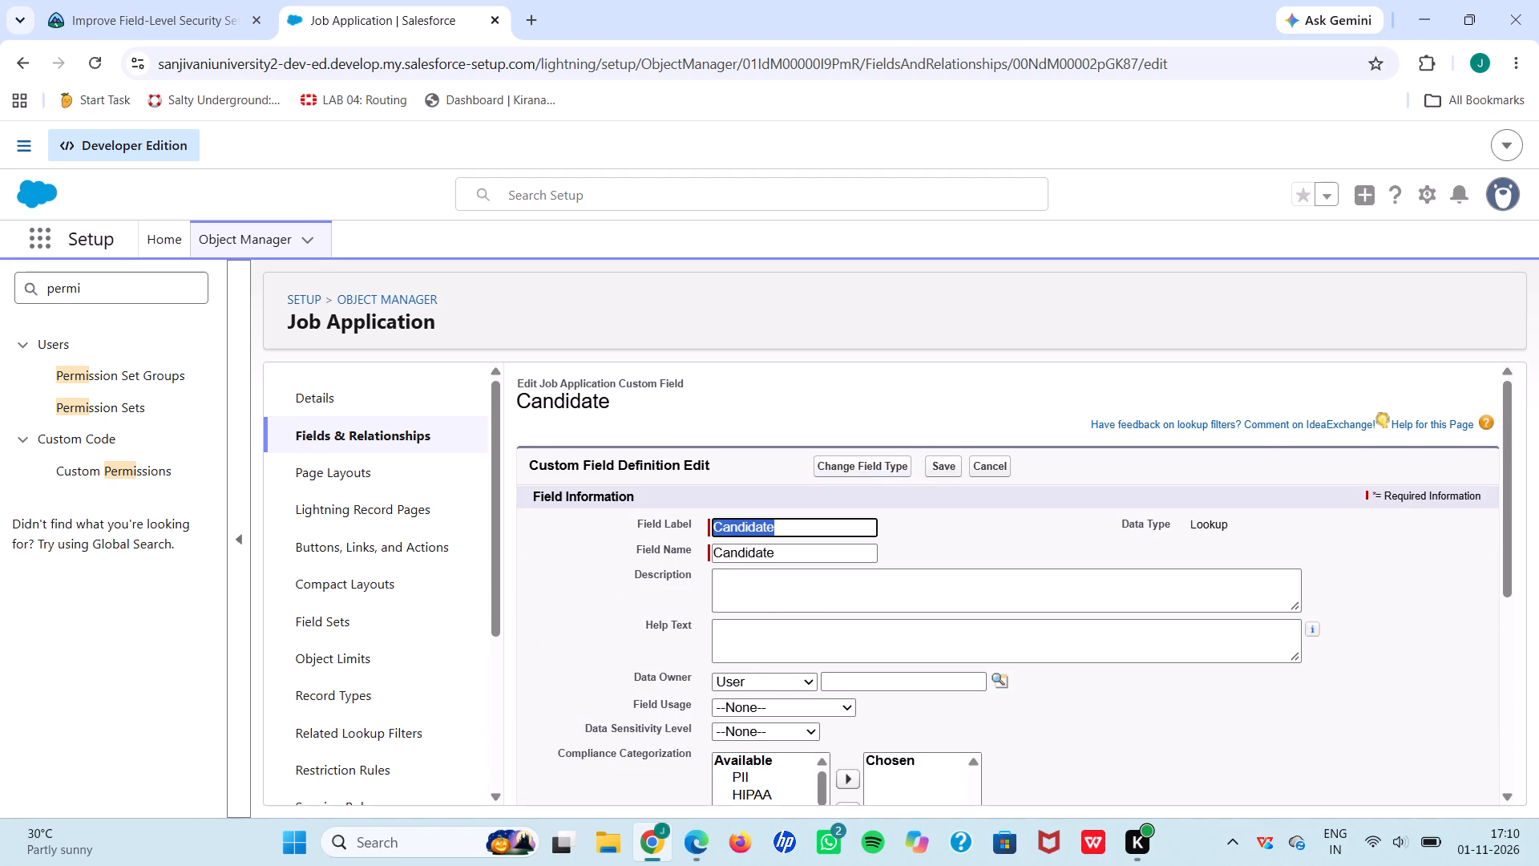
left_click(939, 469)
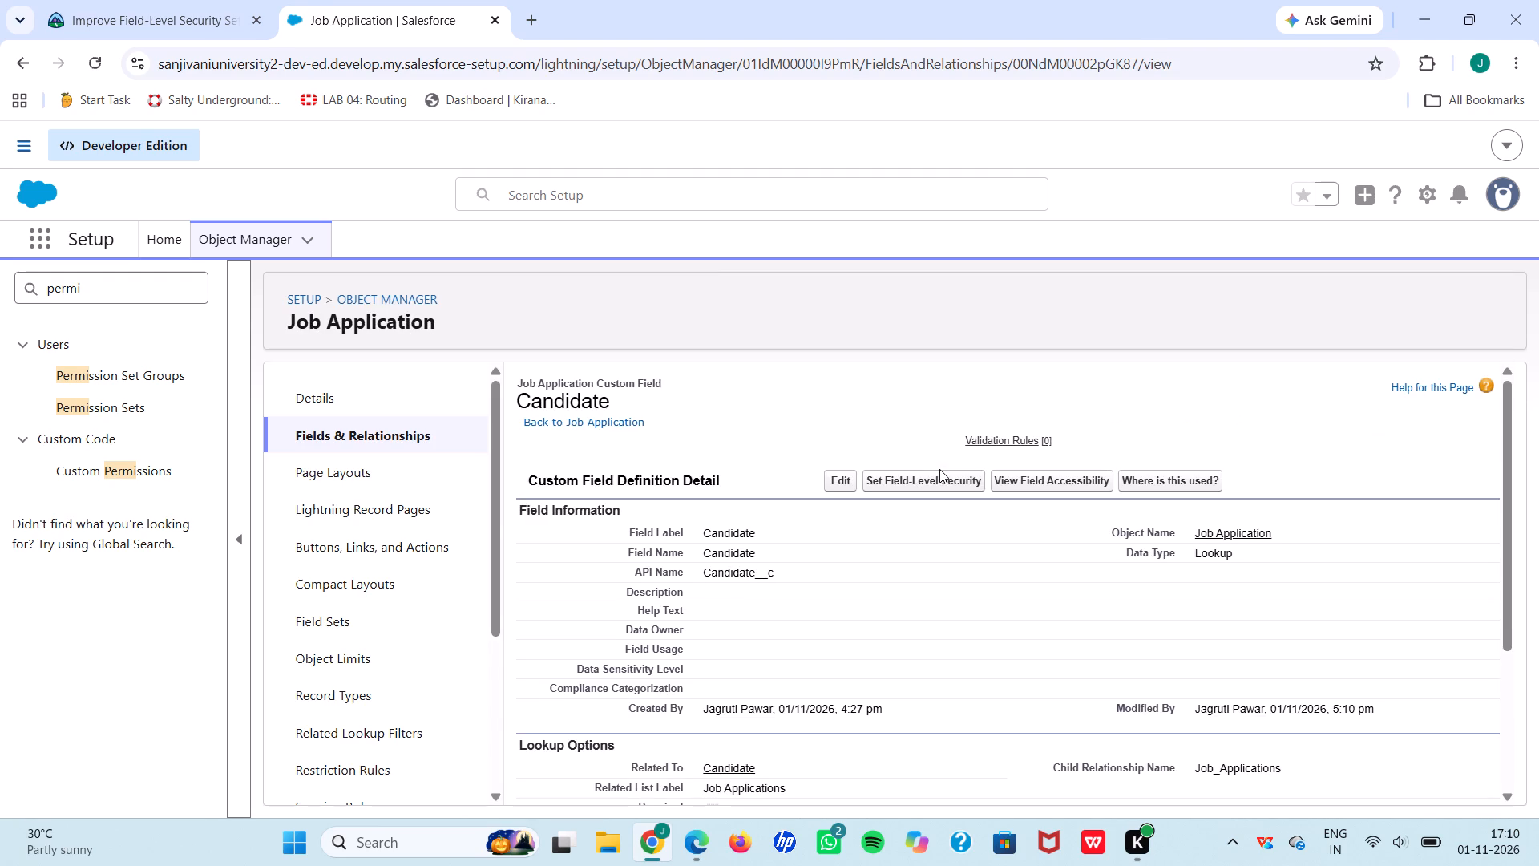
Open the Job Application object's Position field for editing, review its lookup options, and save it as is.
left_click(386, 434)
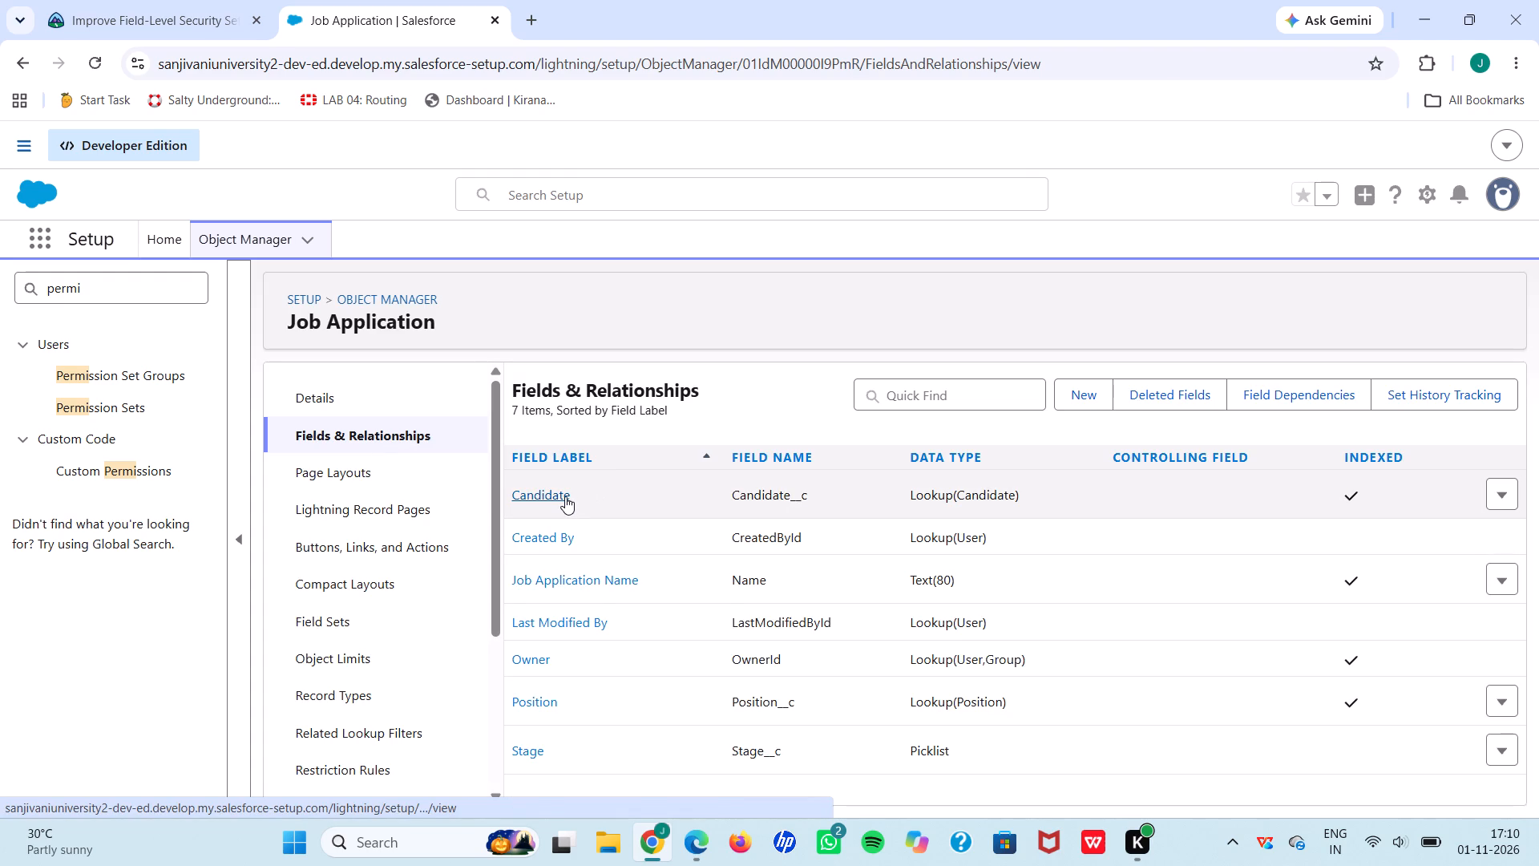
left_click(535, 705)
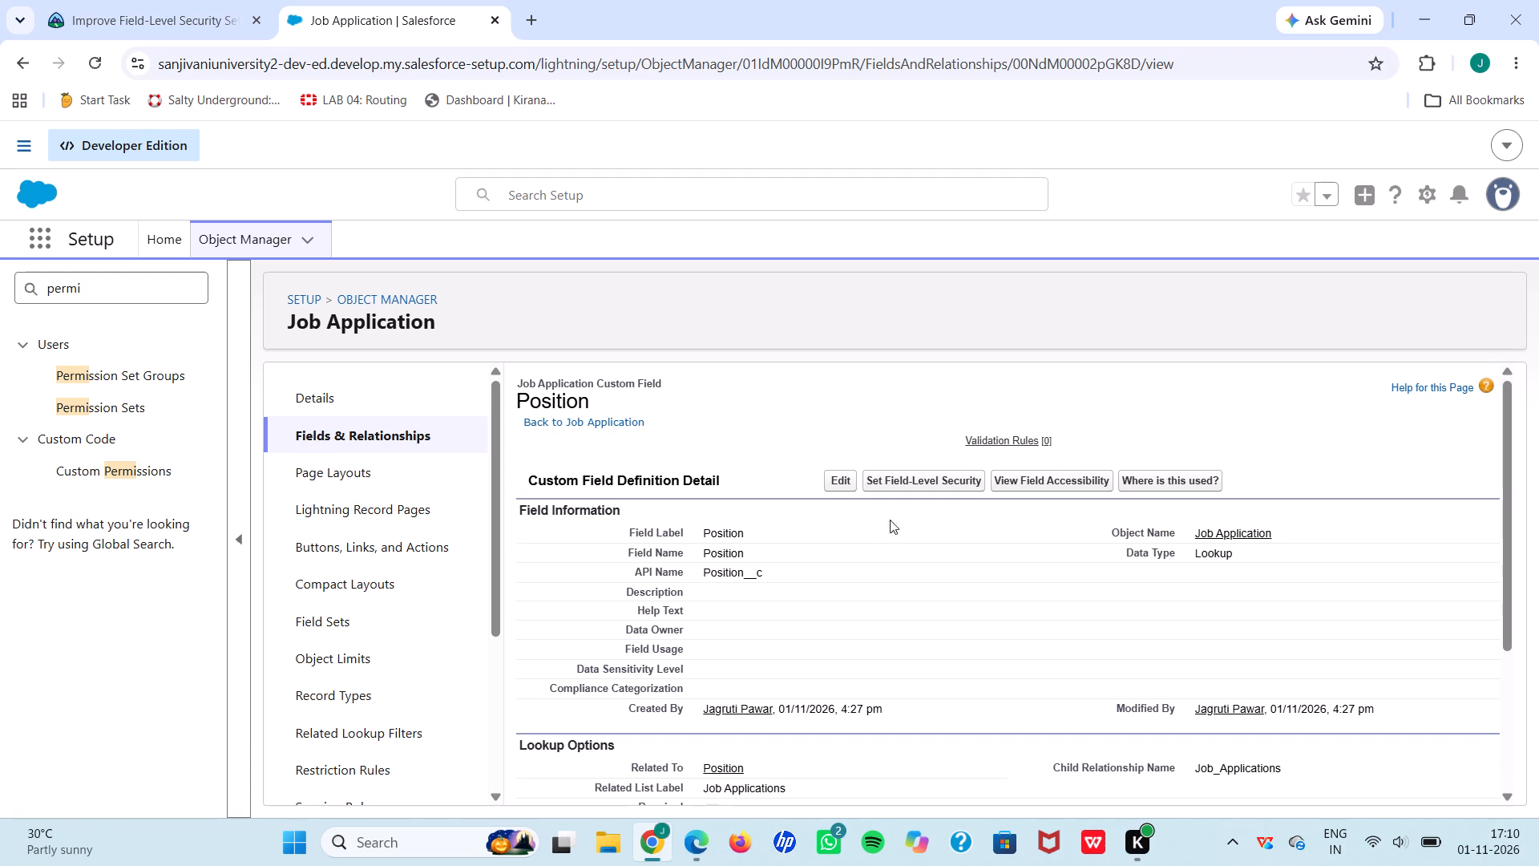
left_click(837, 481)
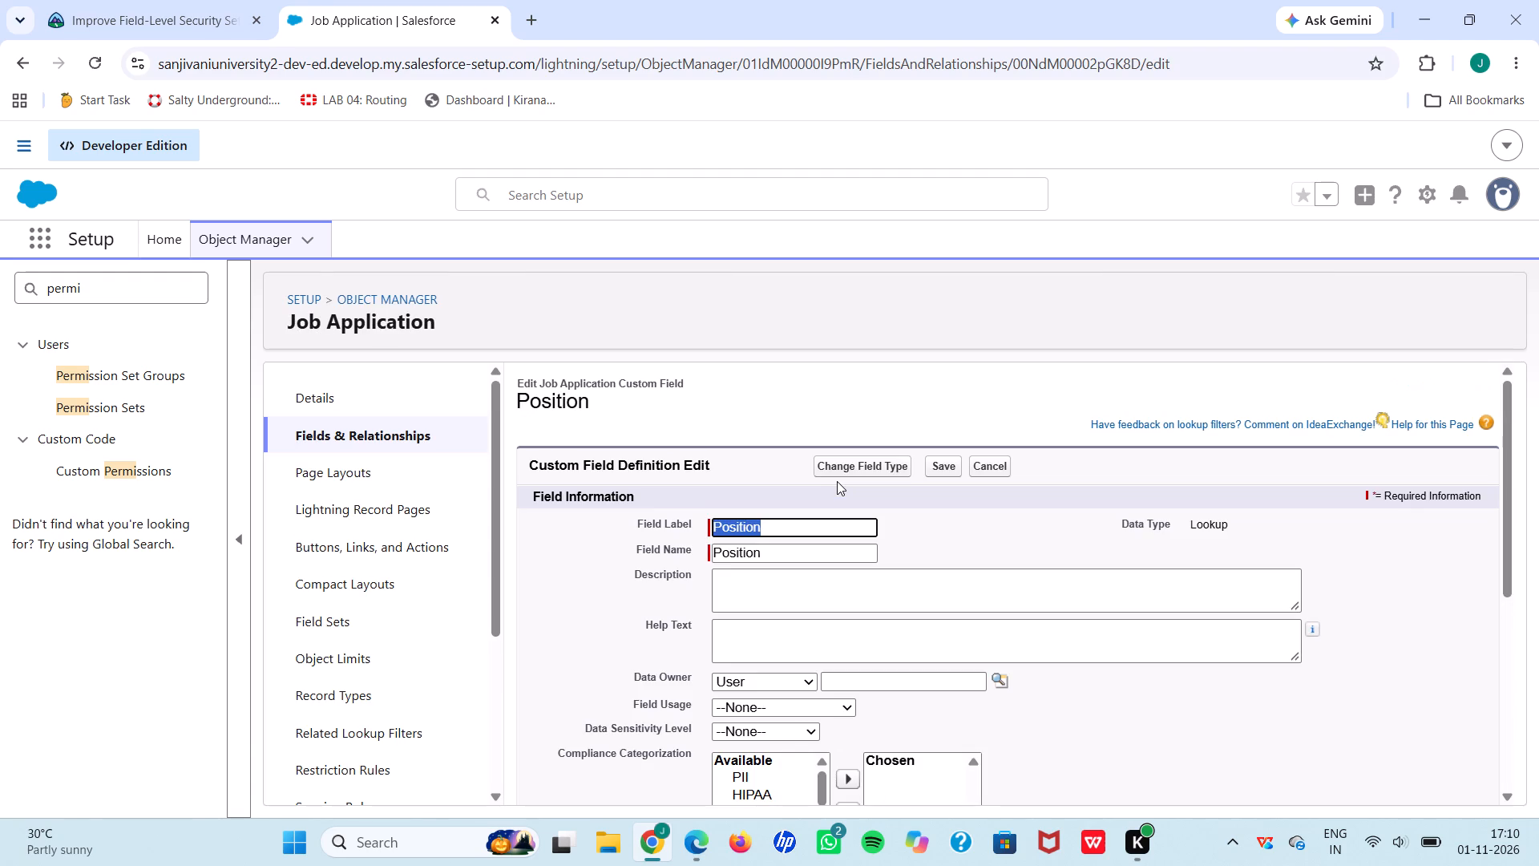
scroll(817, 617, "down", 5)
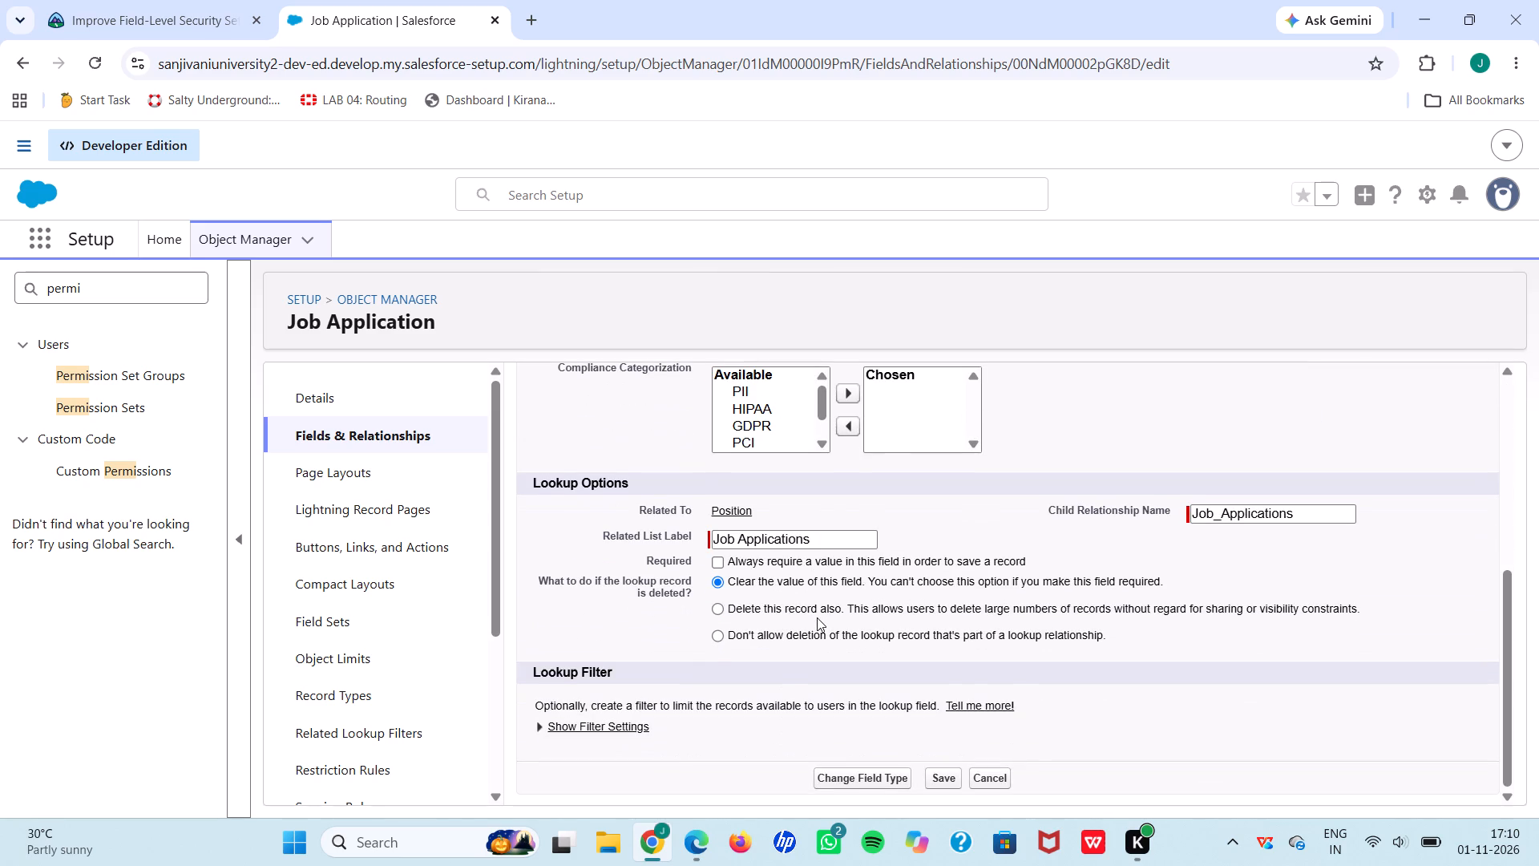
scroll(817, 617, "up", 6)
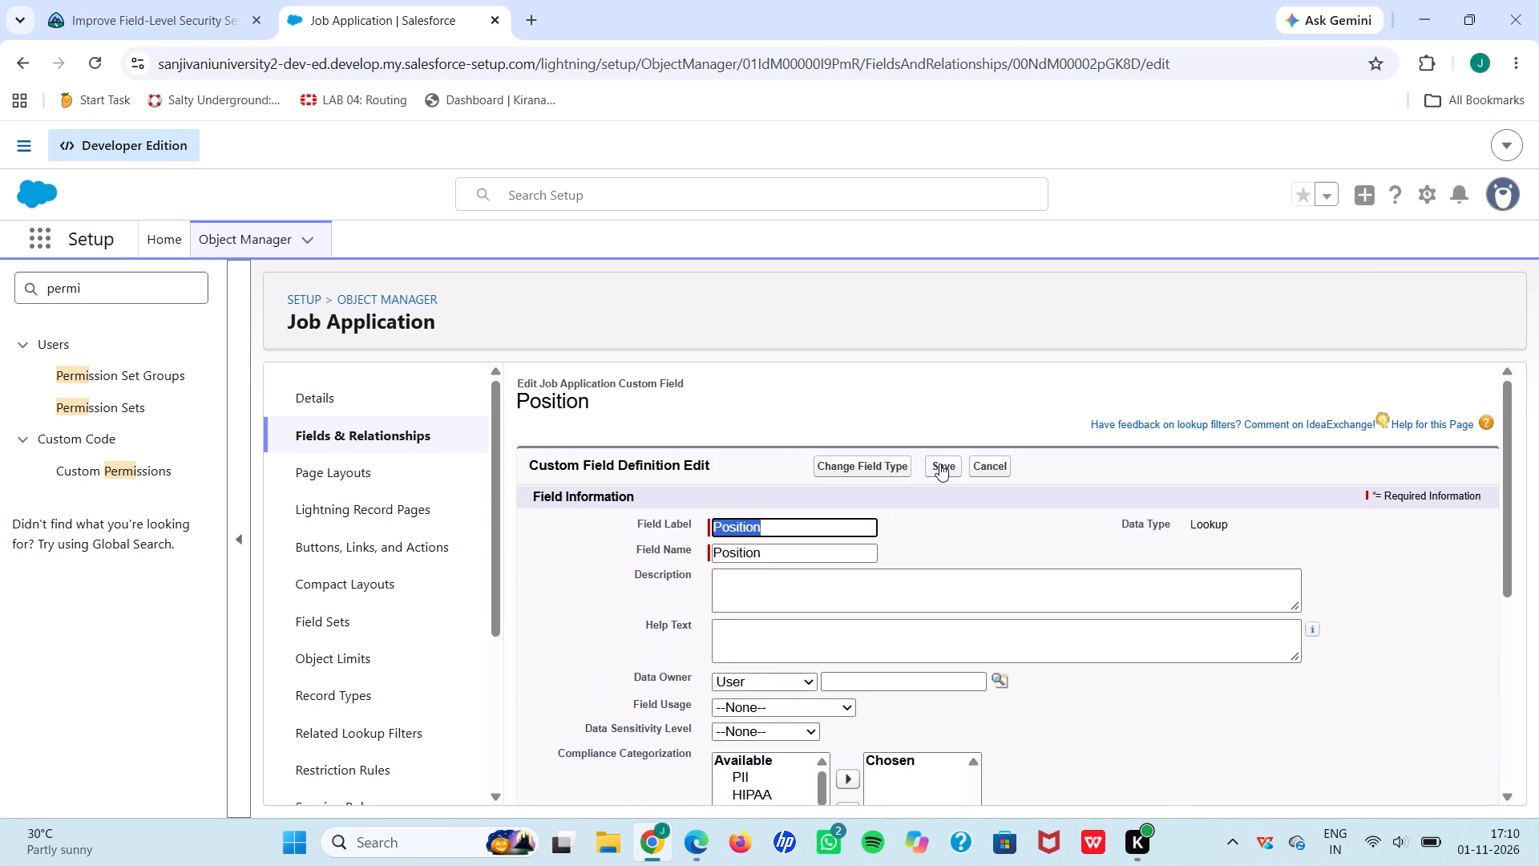
left_click(939, 463)
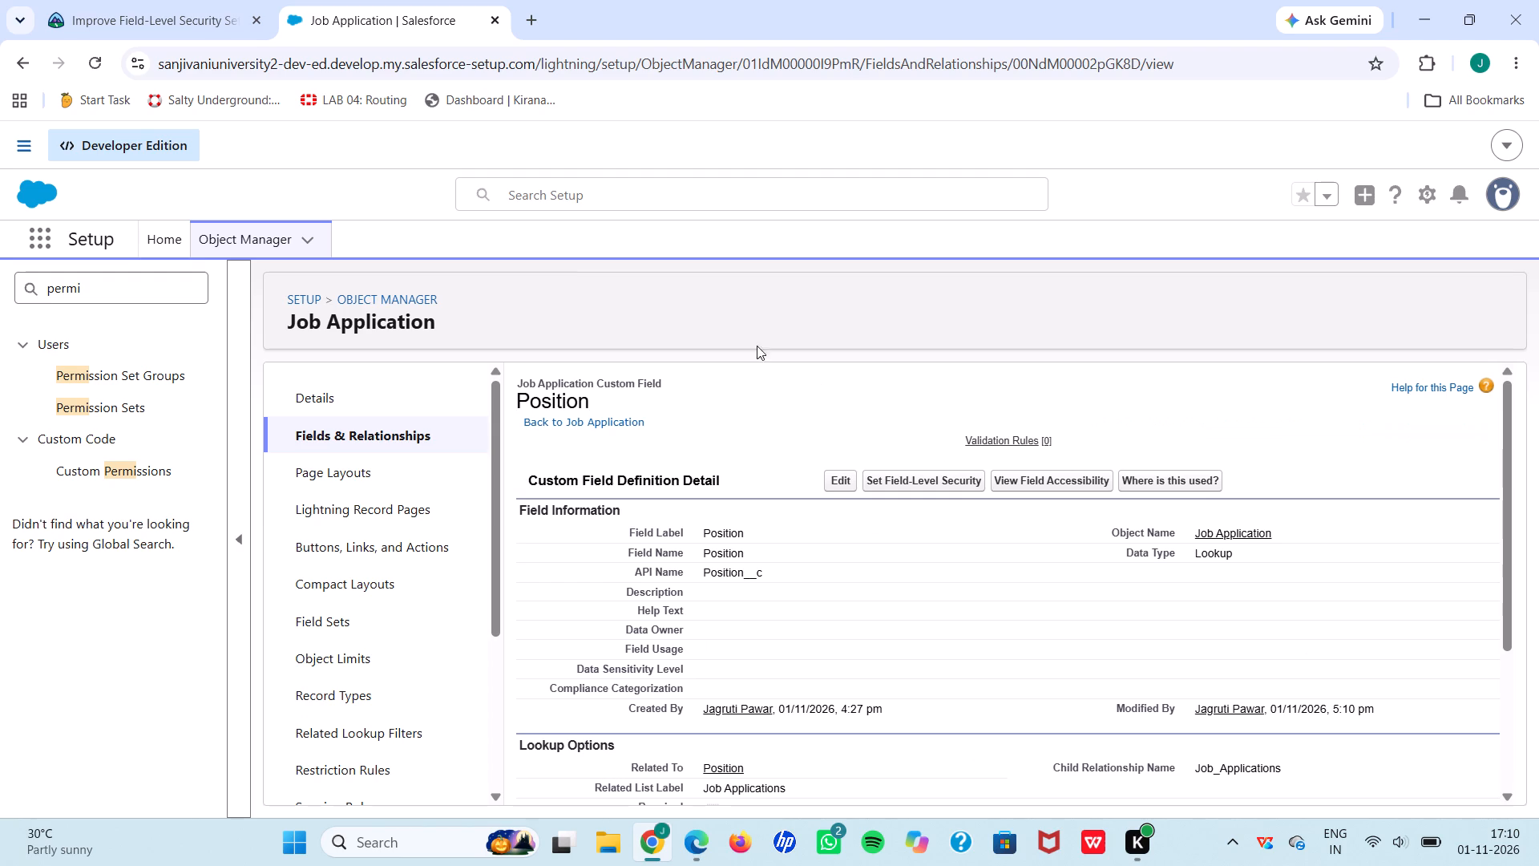
Reopen the Job Application object's Position field from Object Manager and examine its field information and lookup options.
left_click(159, 240)
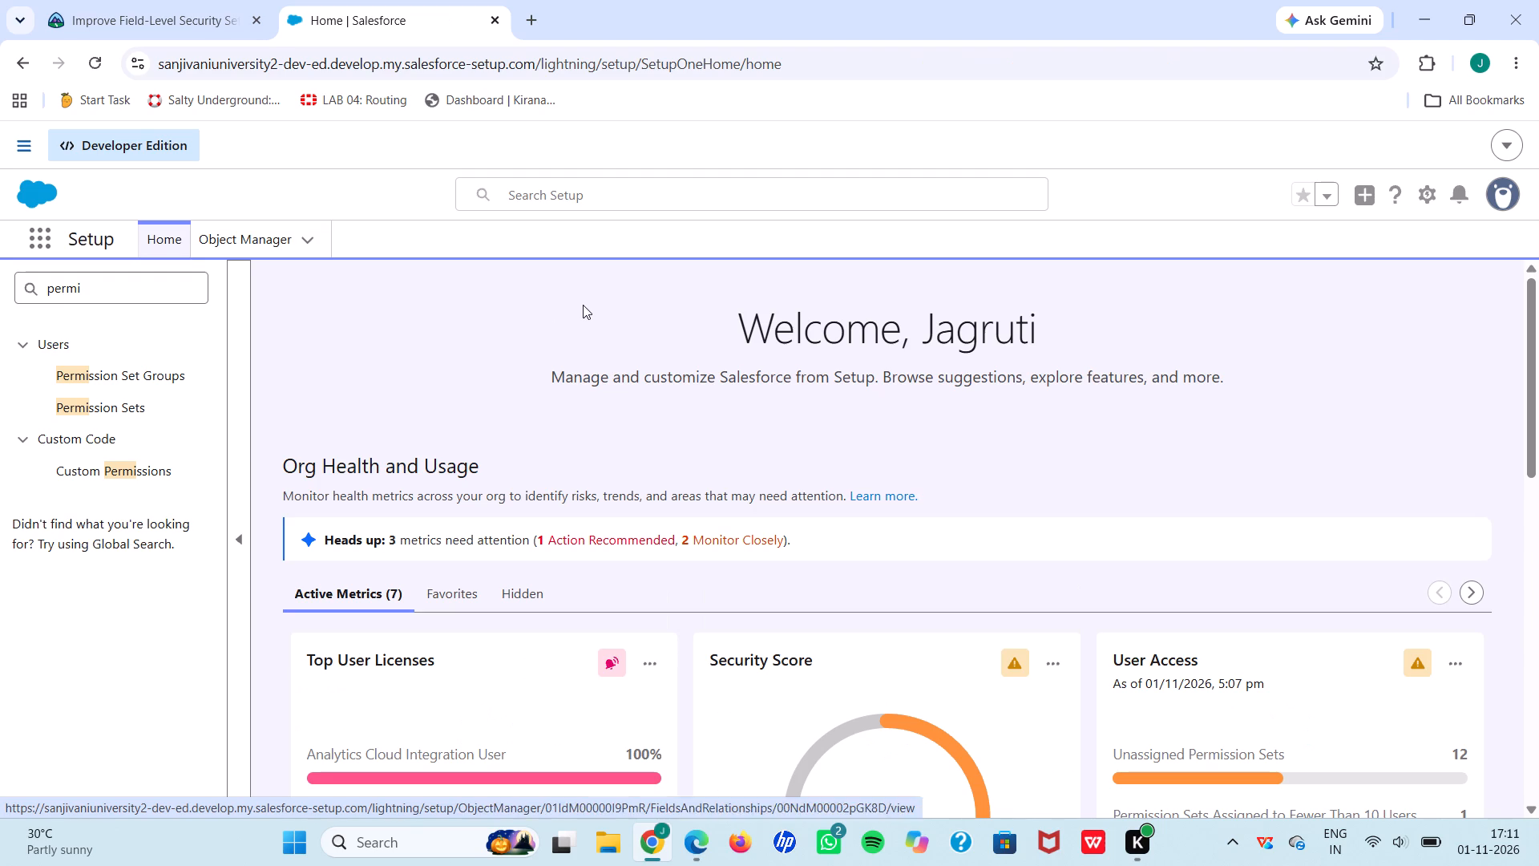
scroll(583, 305, "up", 4)
left_click(216, 231)
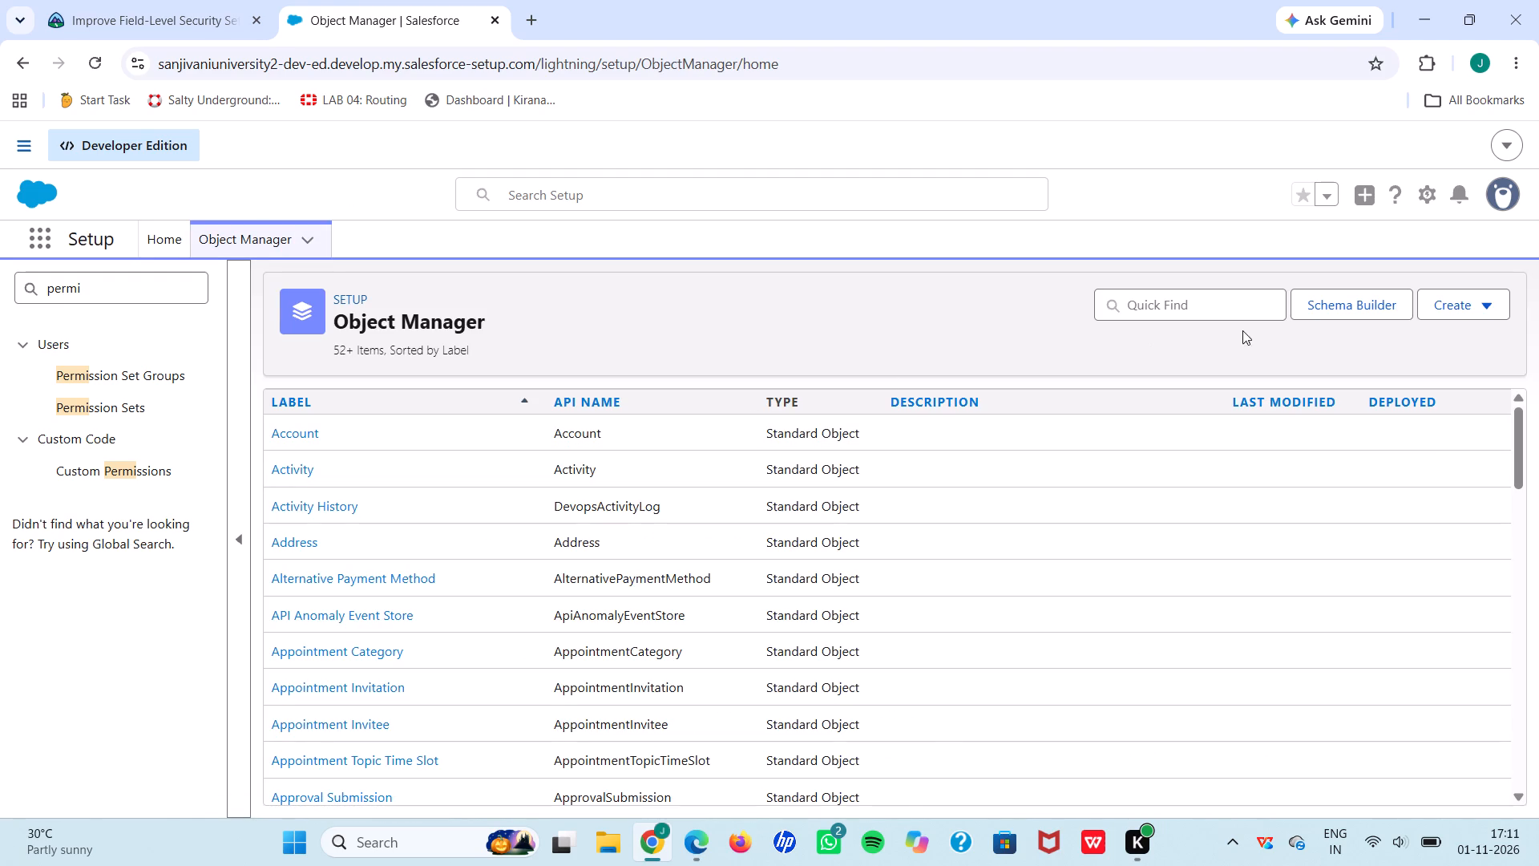
left_click(1194, 303)
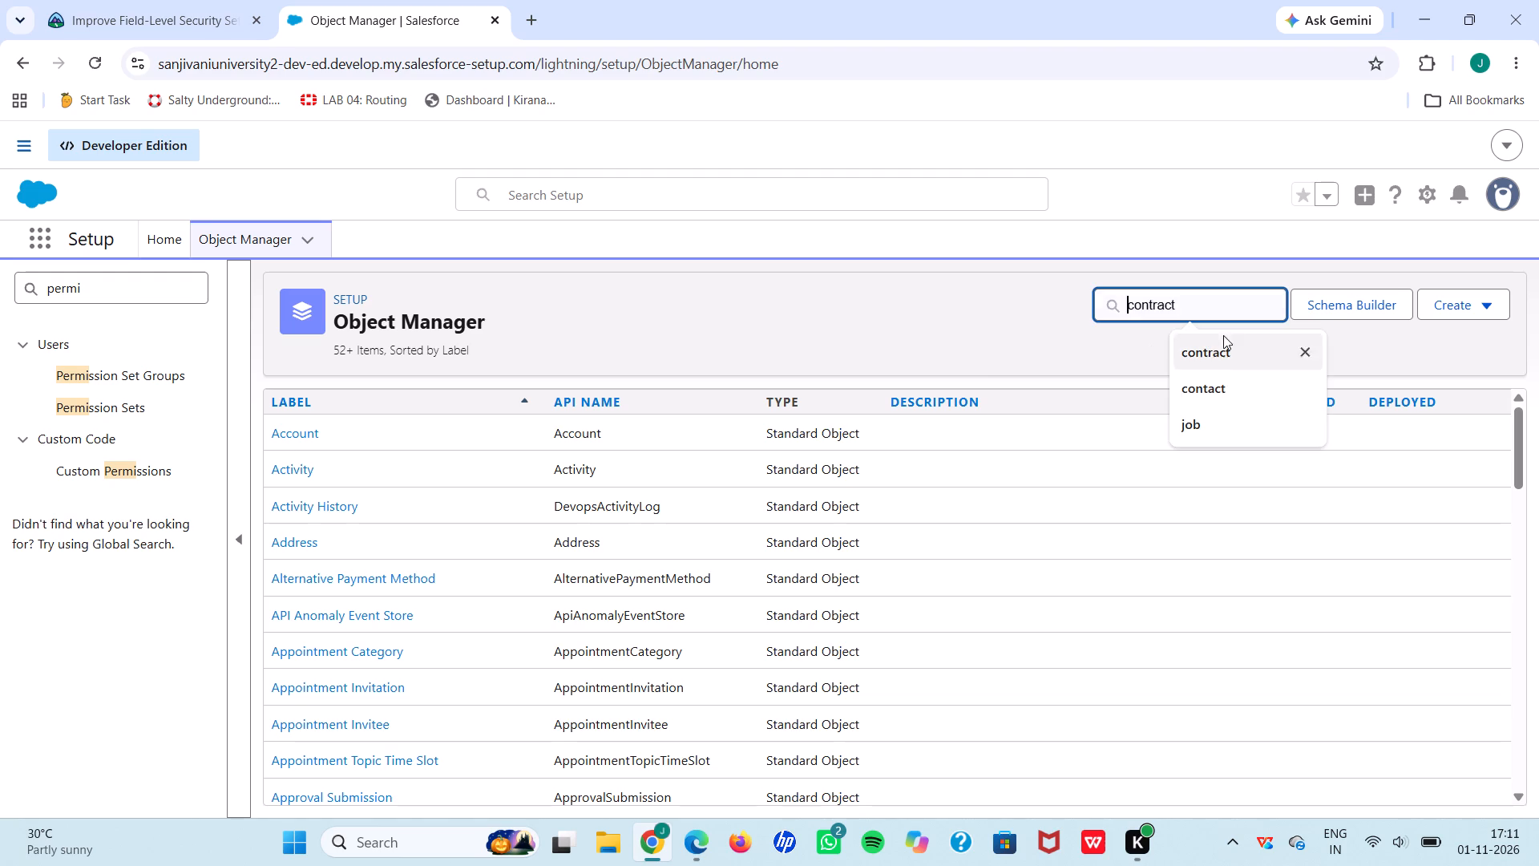
left_click(1191, 421)
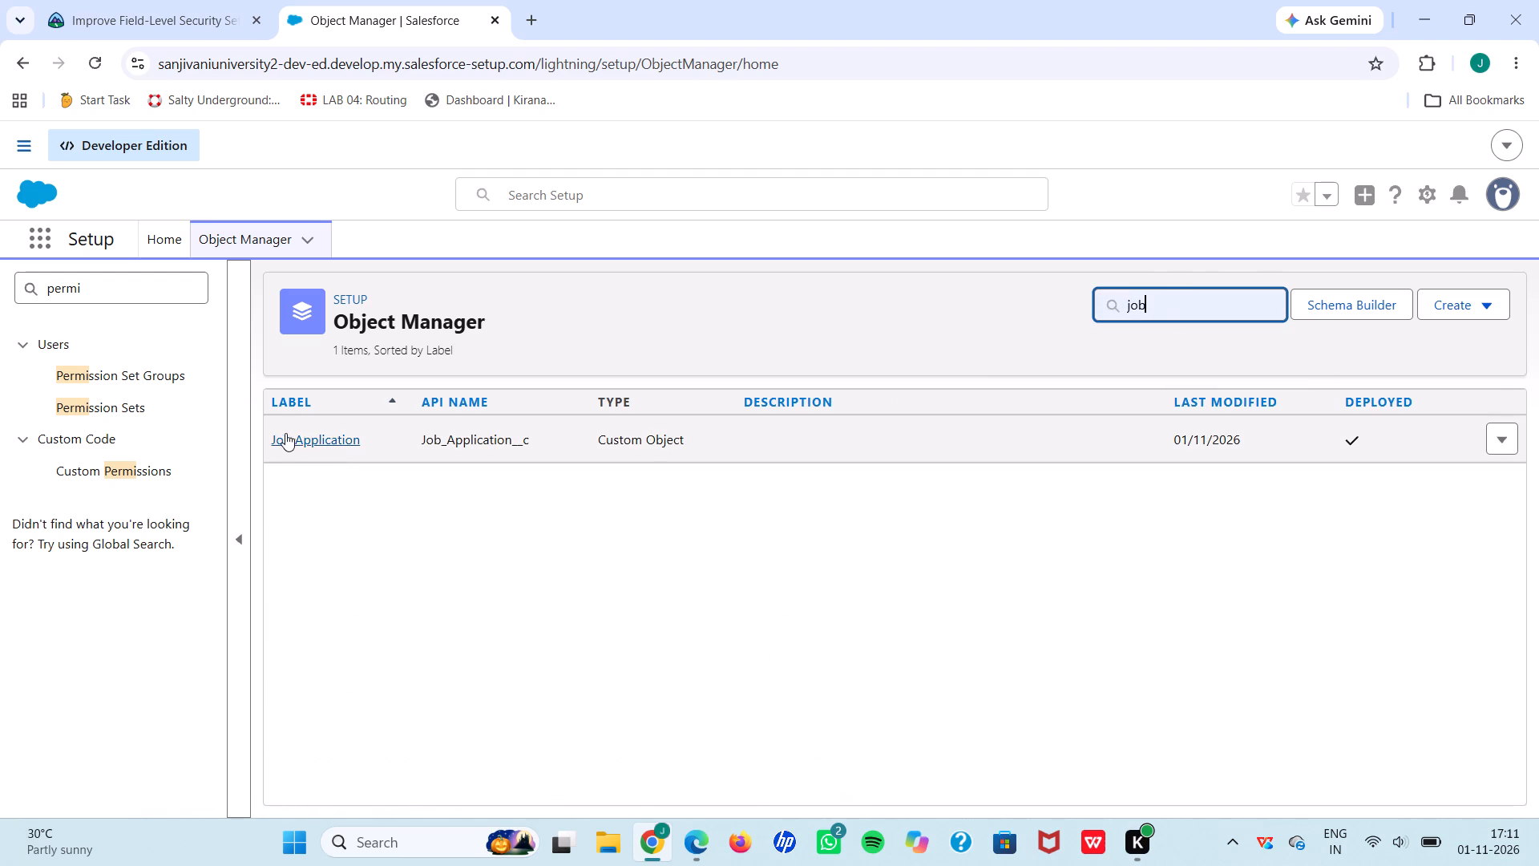
left_click(296, 436)
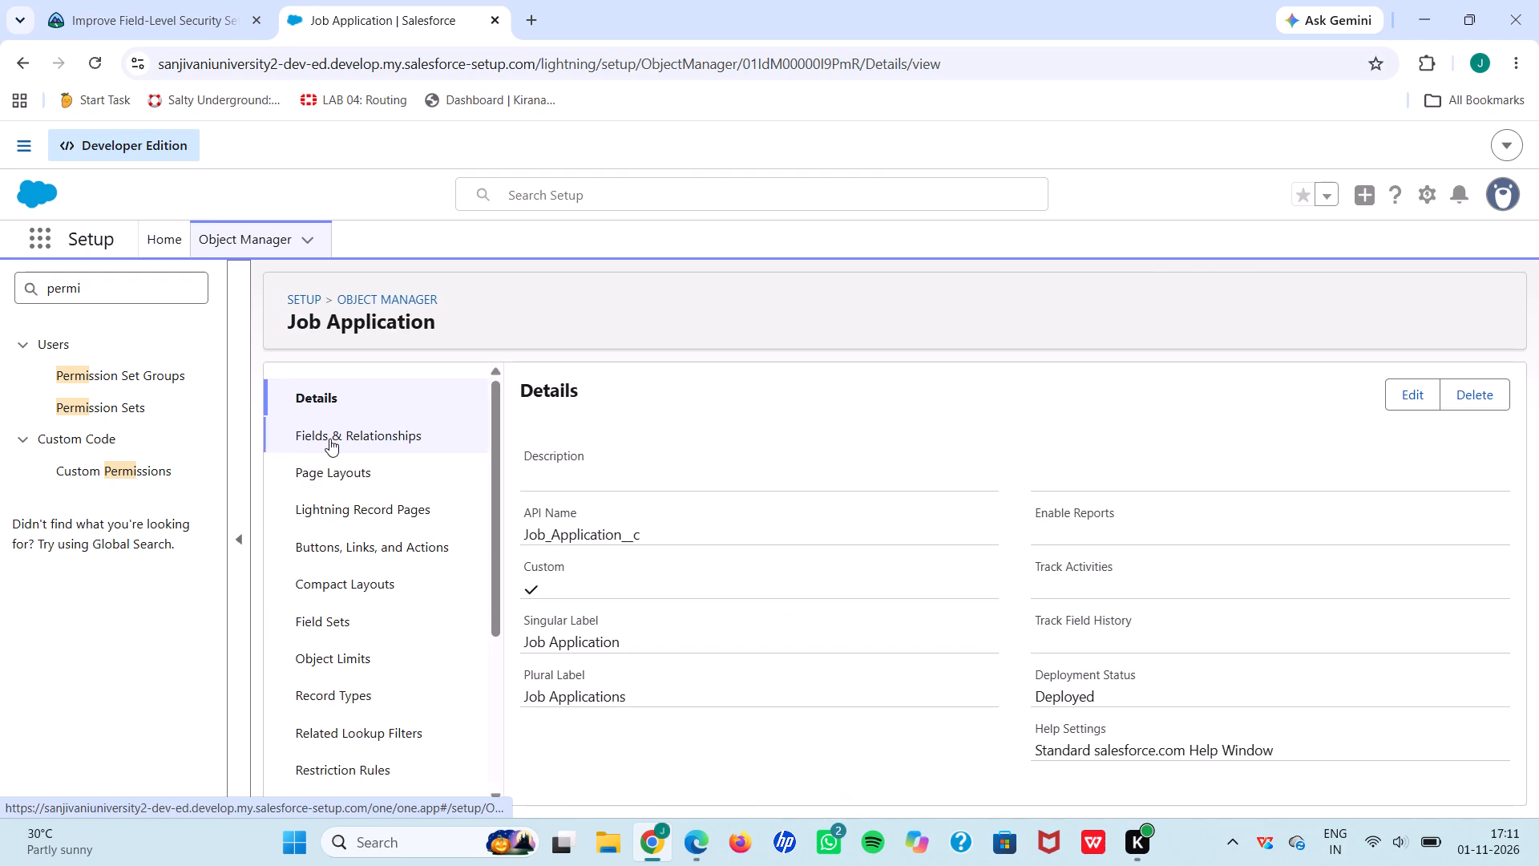
left_click(329, 439)
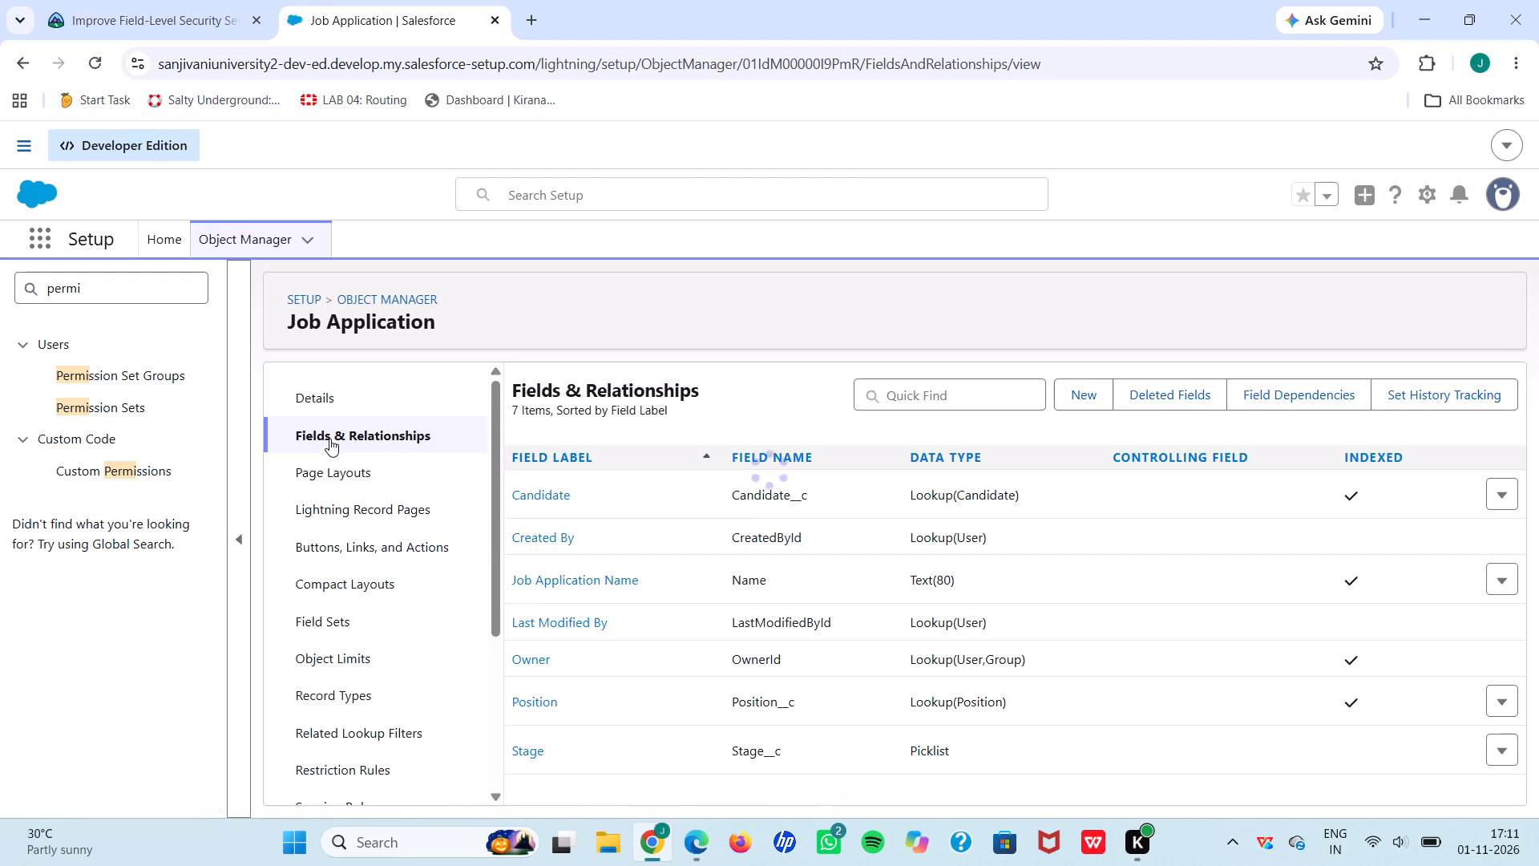
left_click(534, 702)
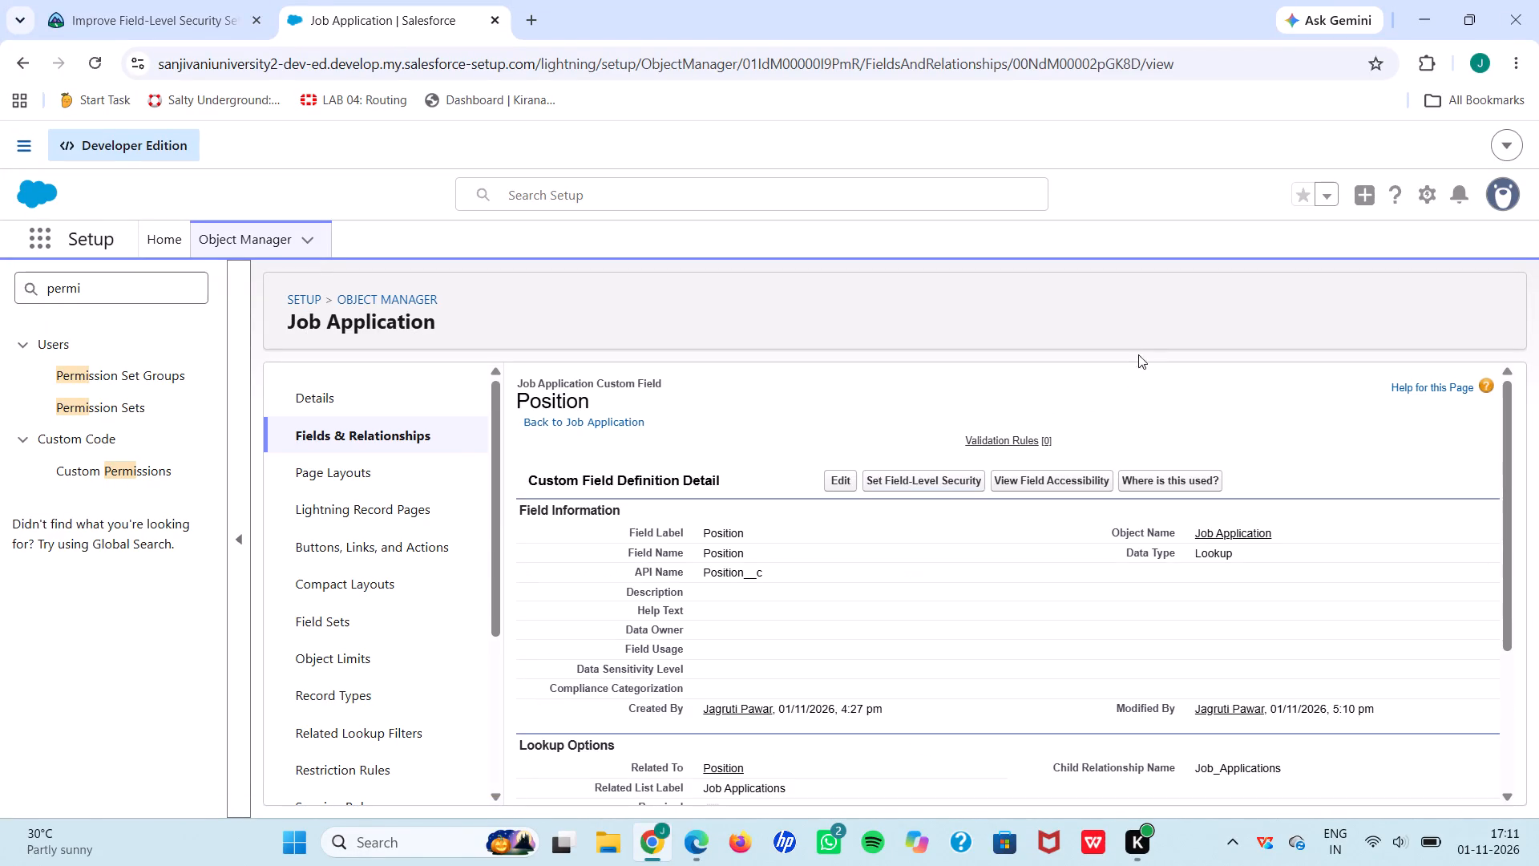
scroll(1149, 351, "down", 2)
scroll(899, 659, "down", 3)
scroll(899, 659, "up", 6)
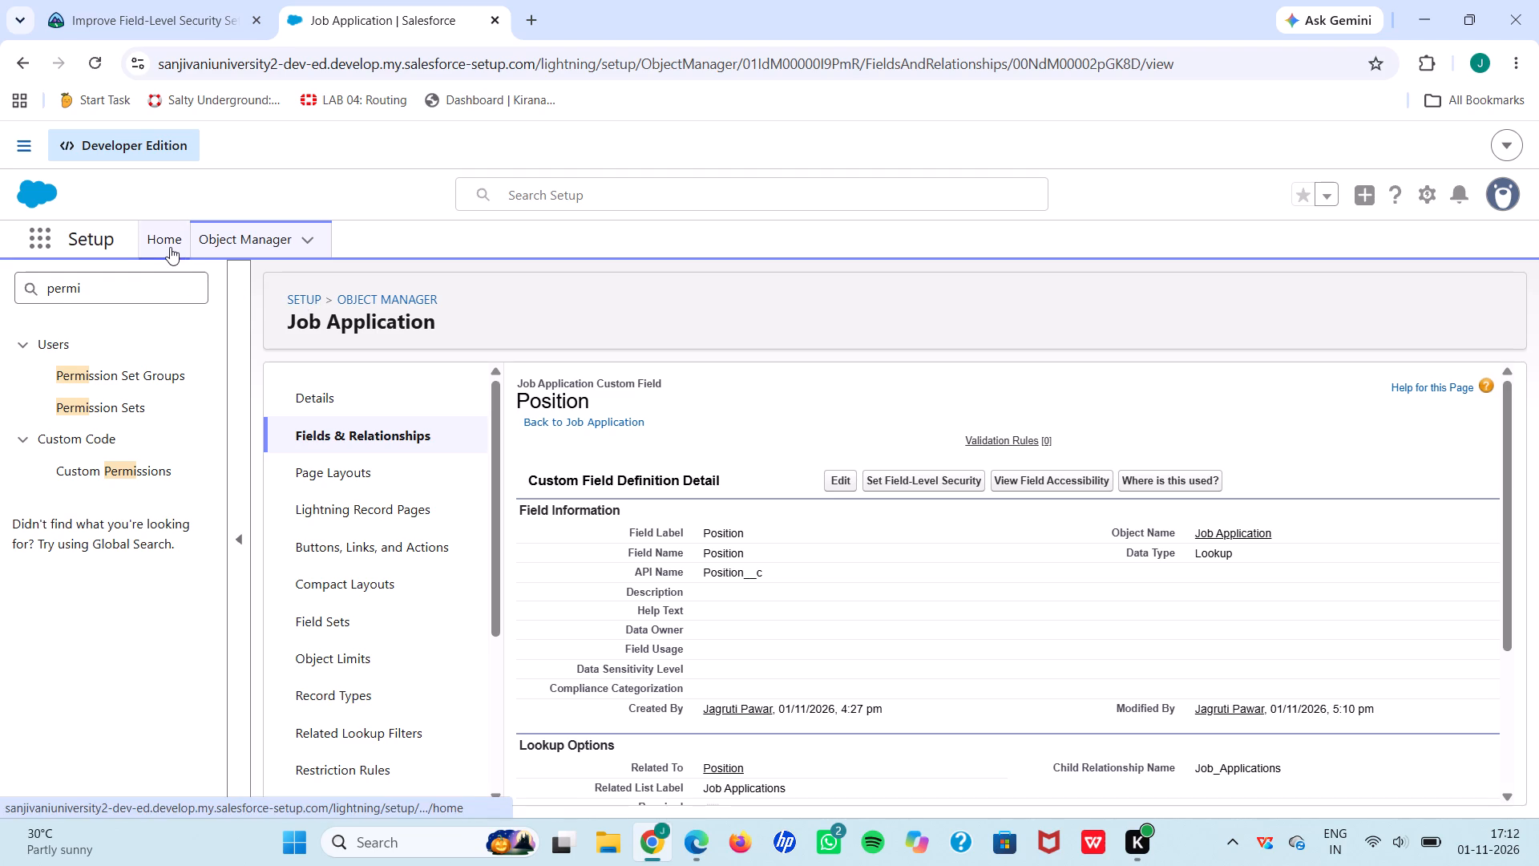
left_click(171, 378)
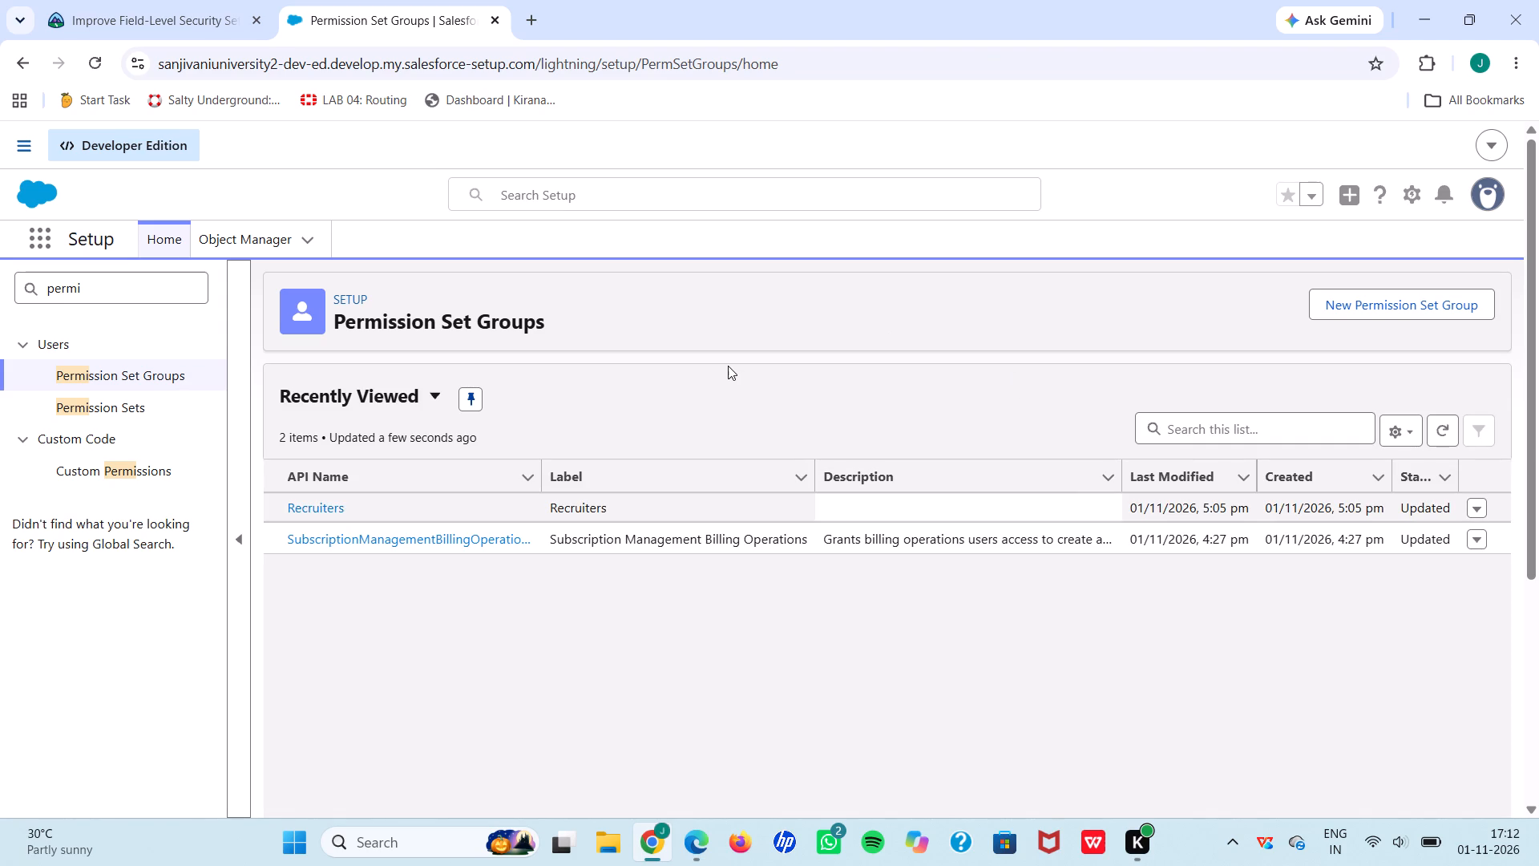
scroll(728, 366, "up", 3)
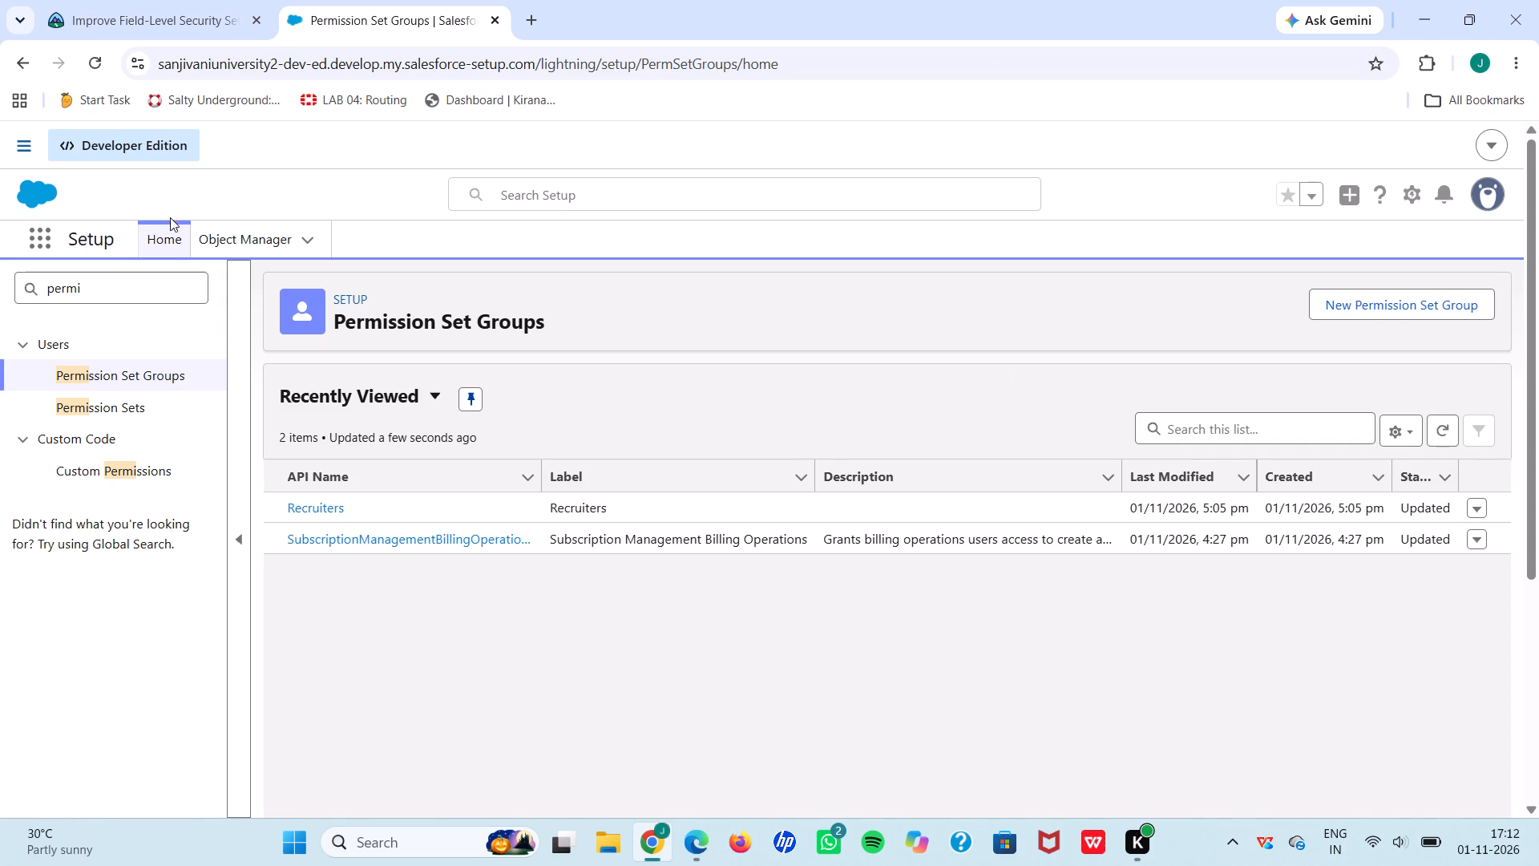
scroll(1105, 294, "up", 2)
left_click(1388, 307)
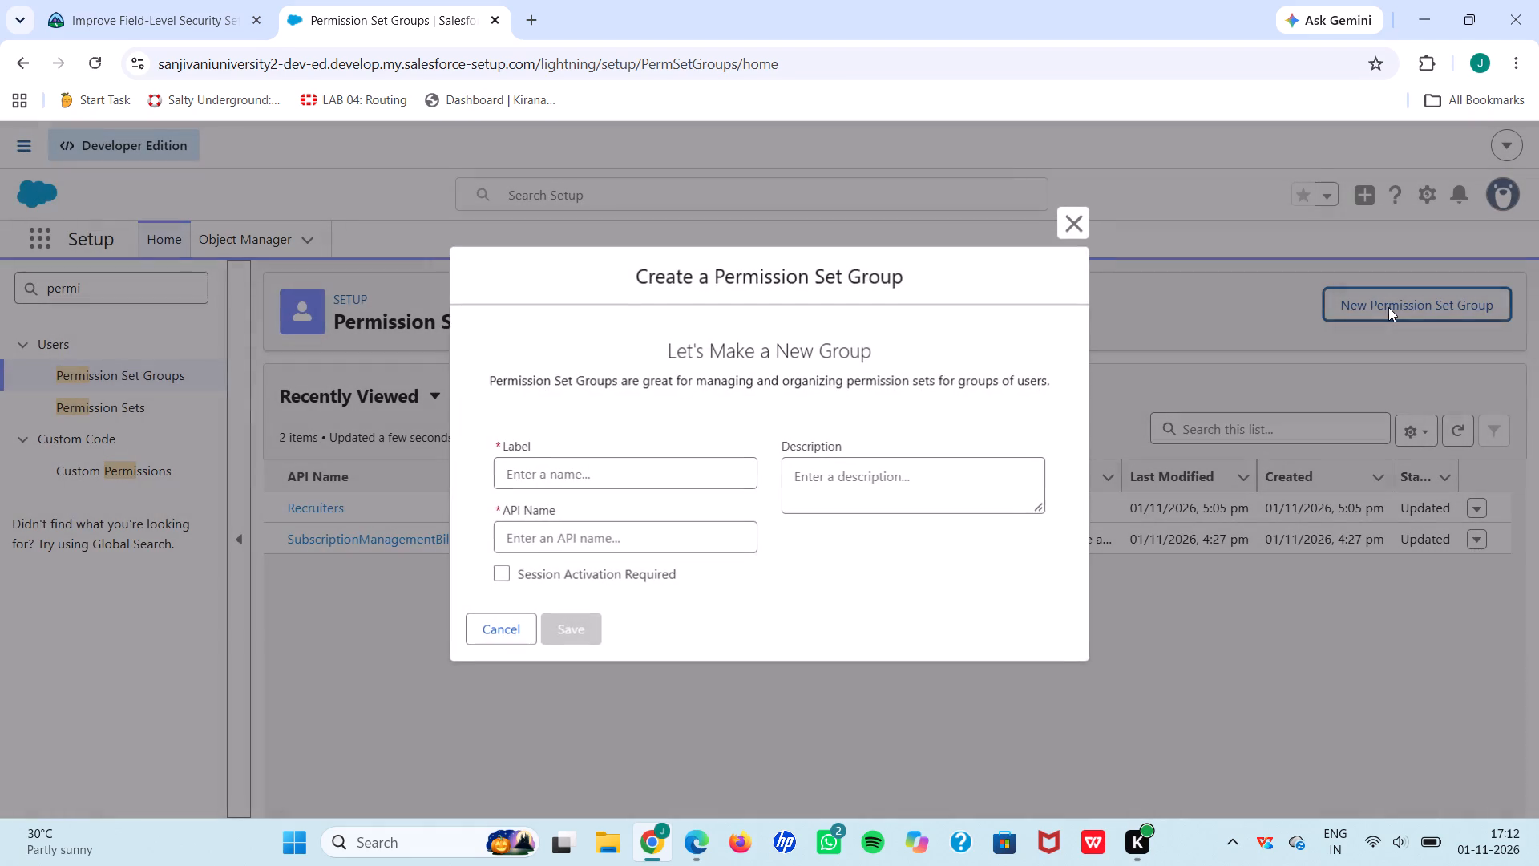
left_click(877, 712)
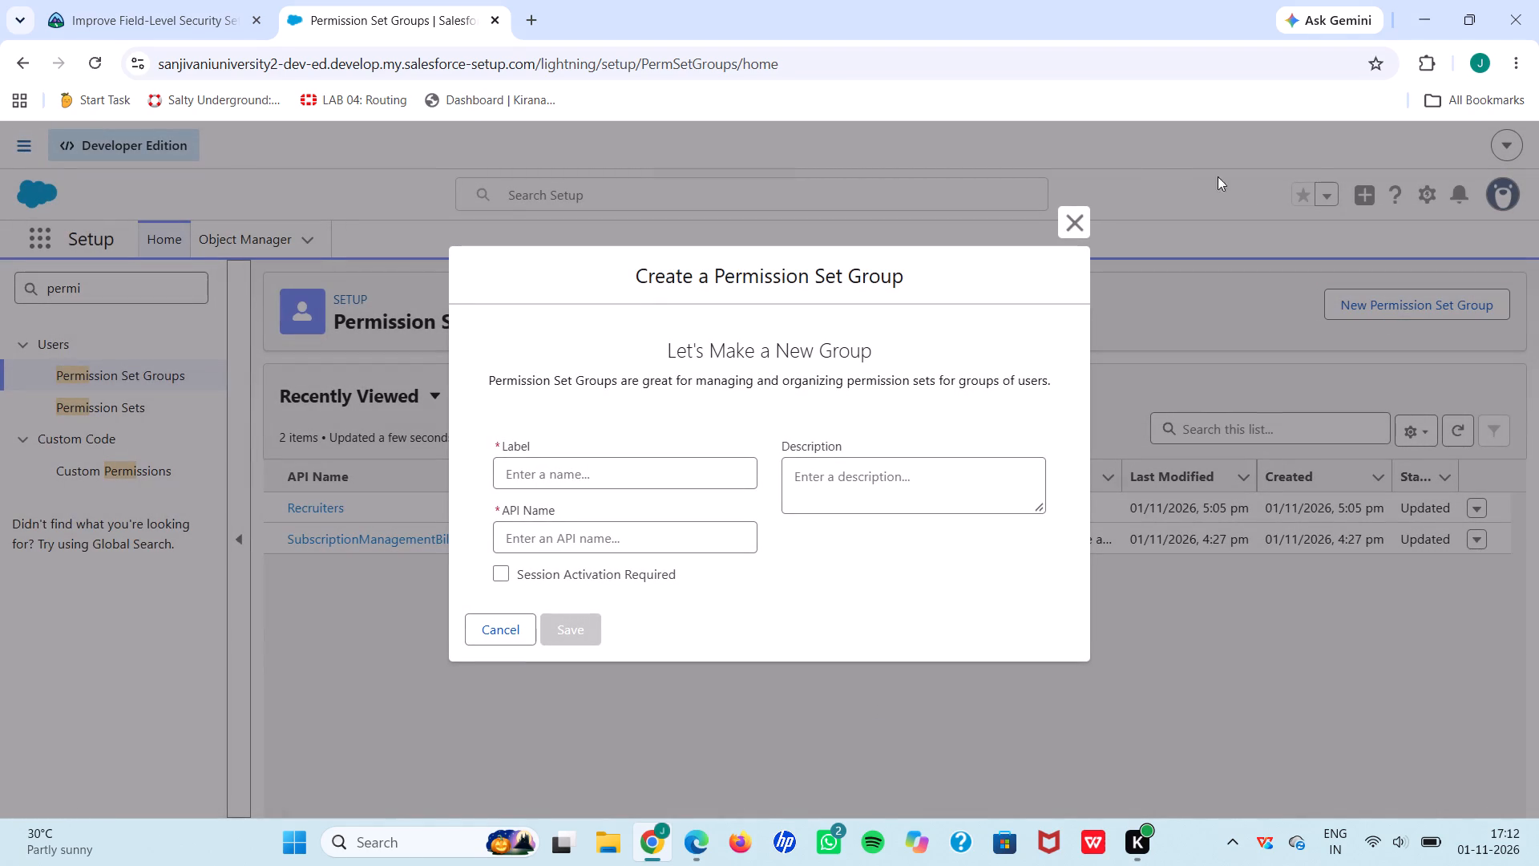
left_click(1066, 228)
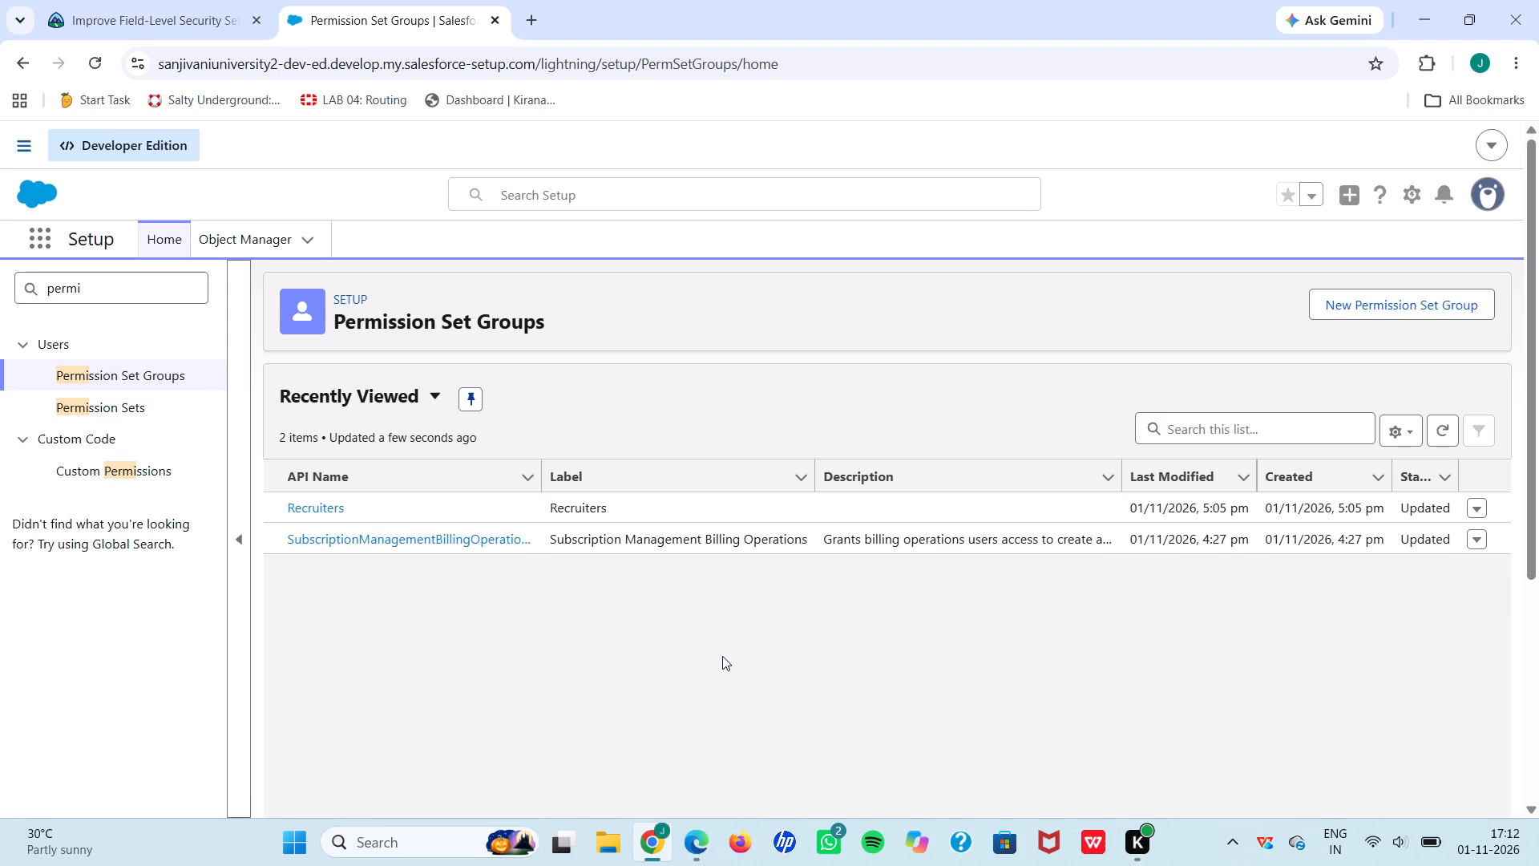
Find the Manage Job Applications permission set under M and open its Job Applications object settings by searching for job.
left_click(144, 411)
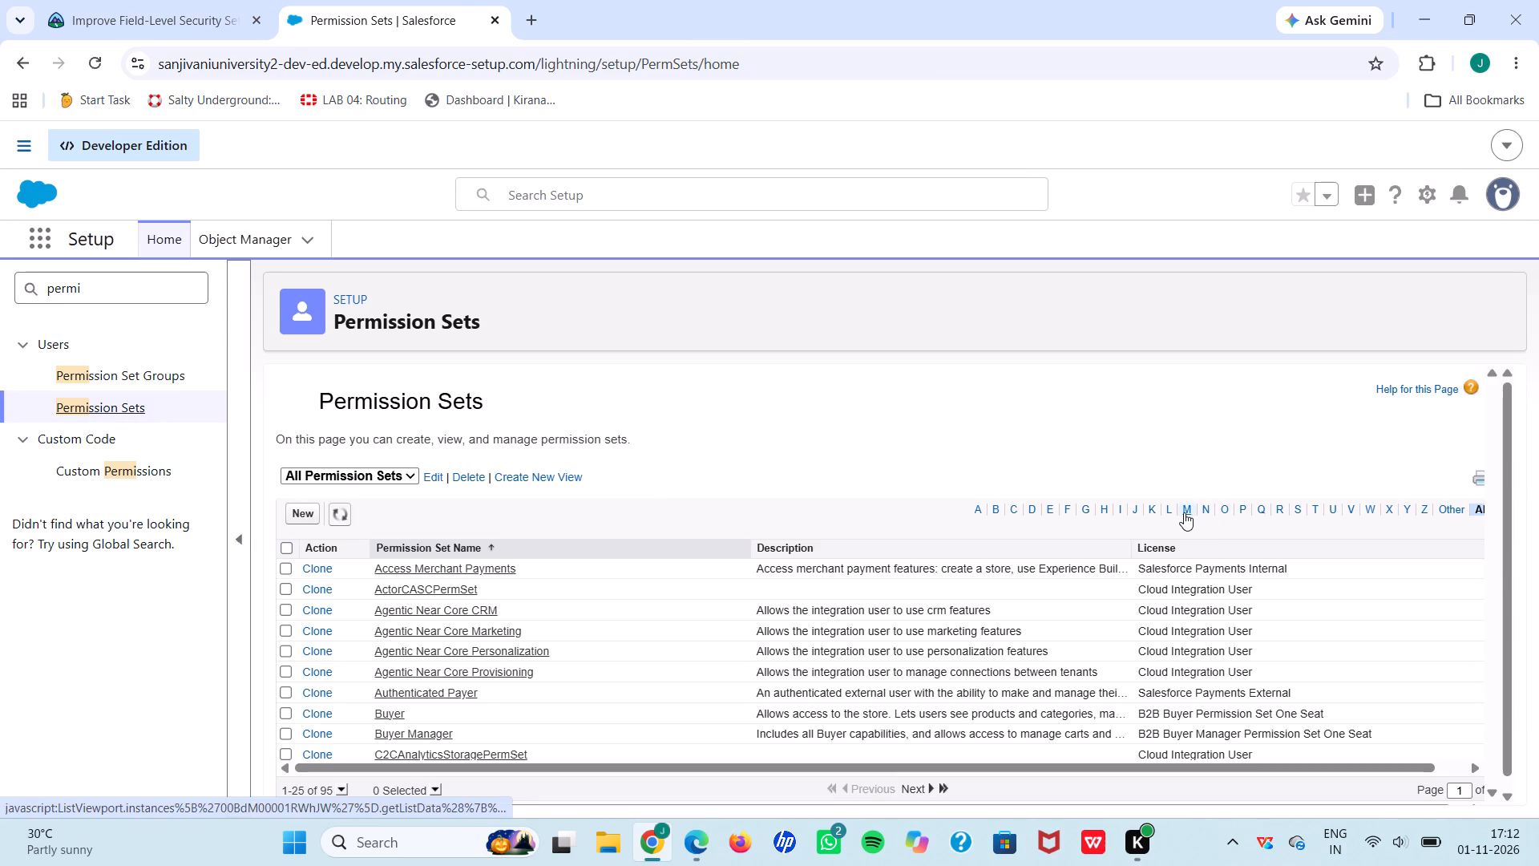
left_click(1184, 512)
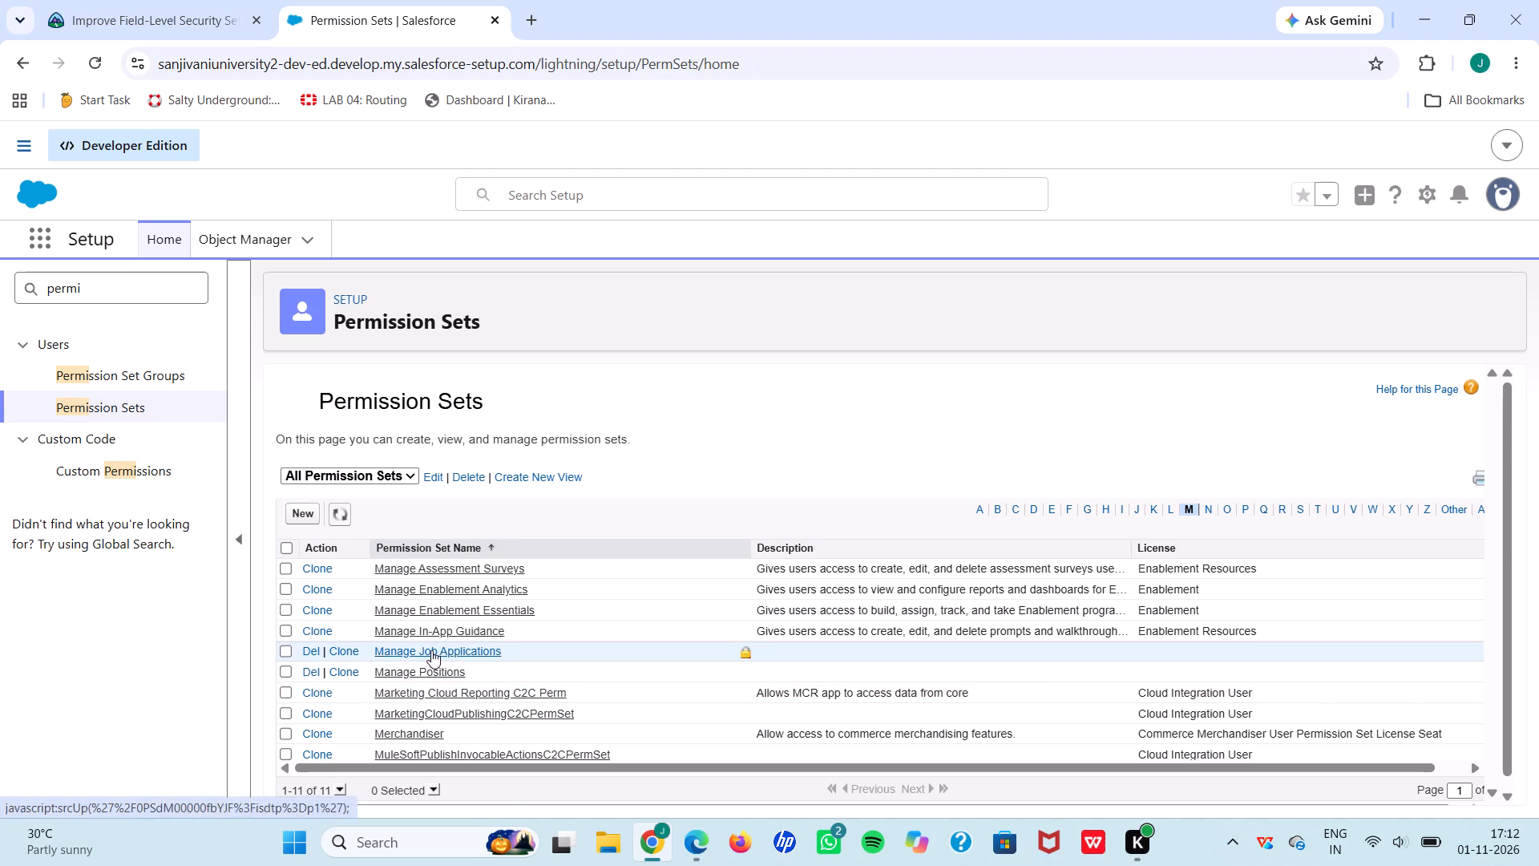
left_click(285, 649)
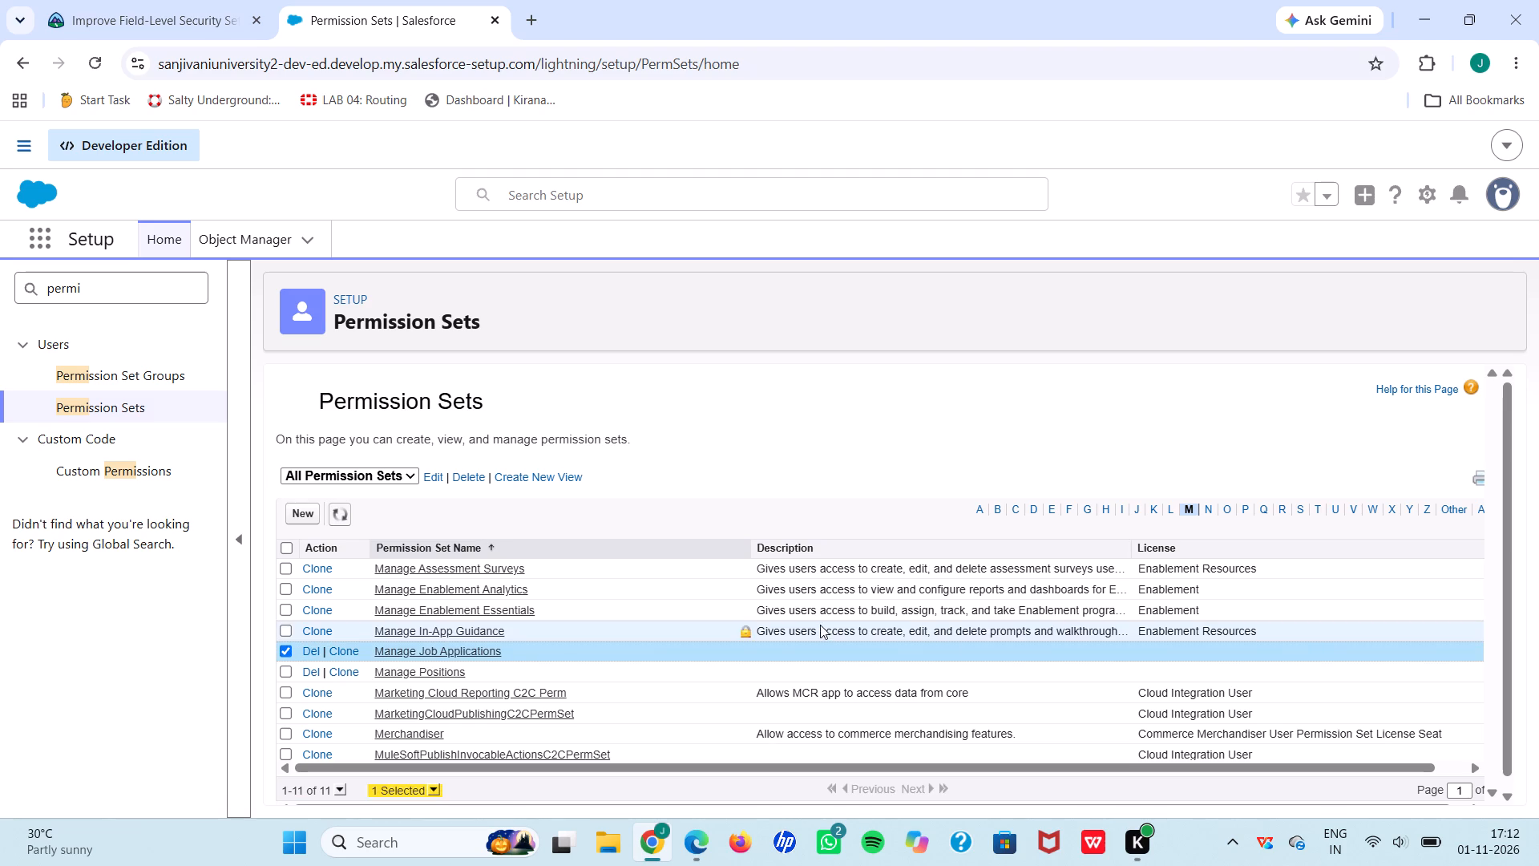
scroll(1198, 423, "down", 2)
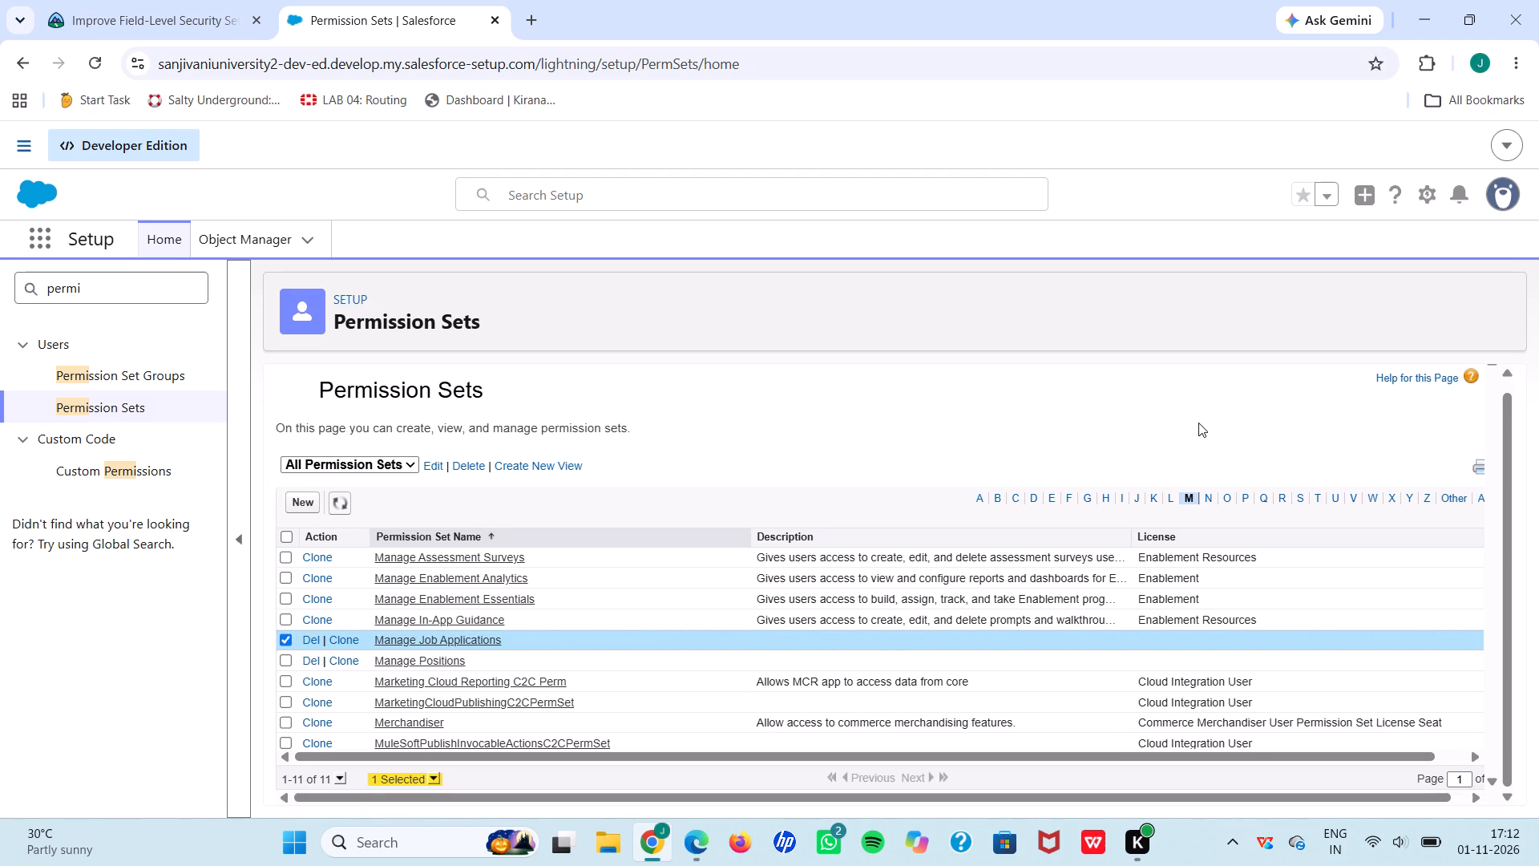
scroll(1198, 423, "down", 1)
scroll(1198, 423, "up", 3)
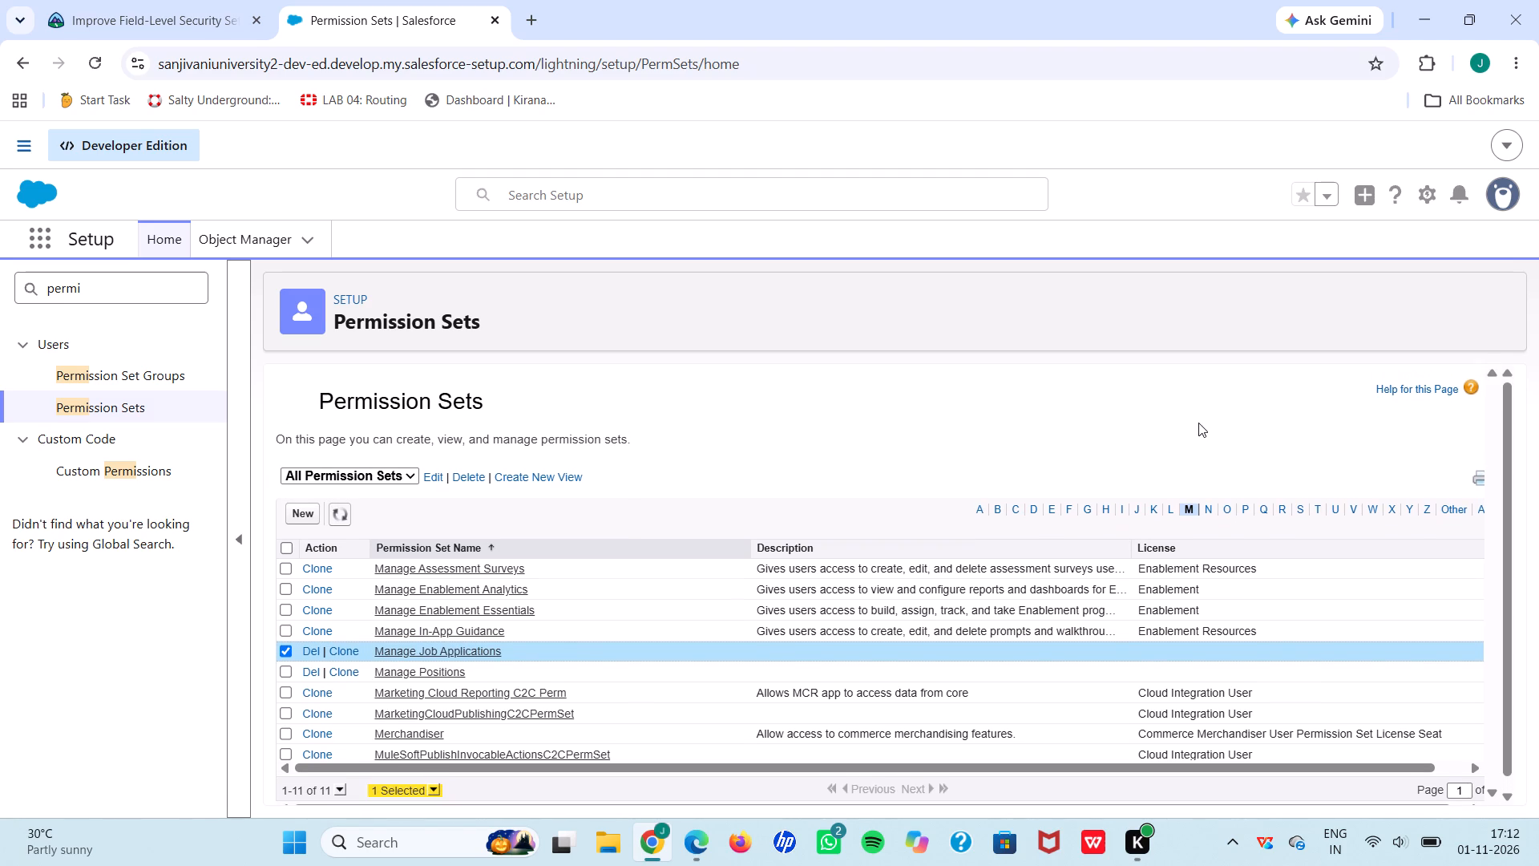
left_click(390, 655)
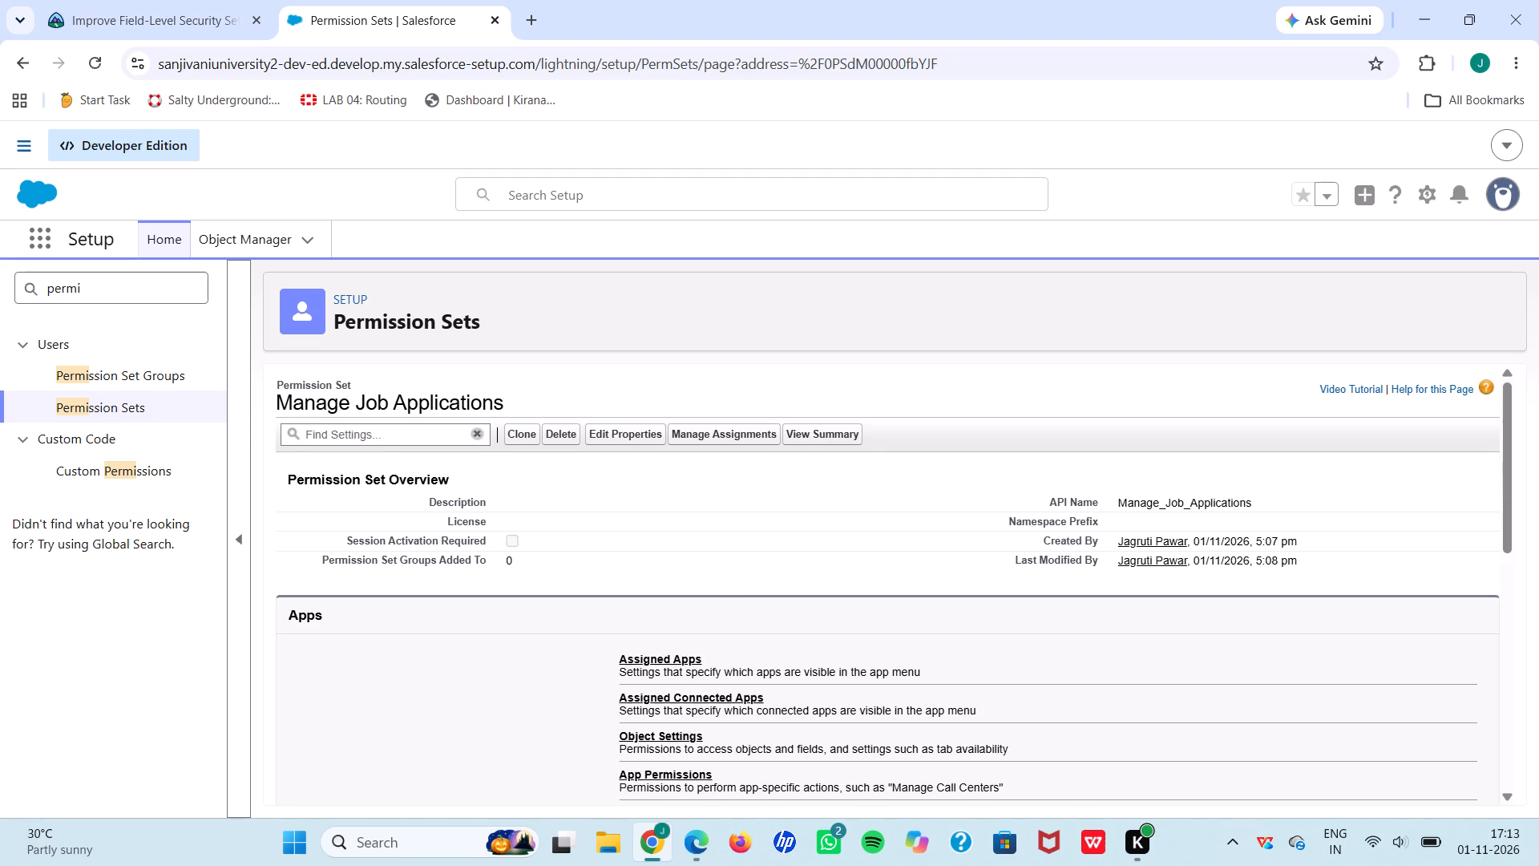
left_click(643, 735)
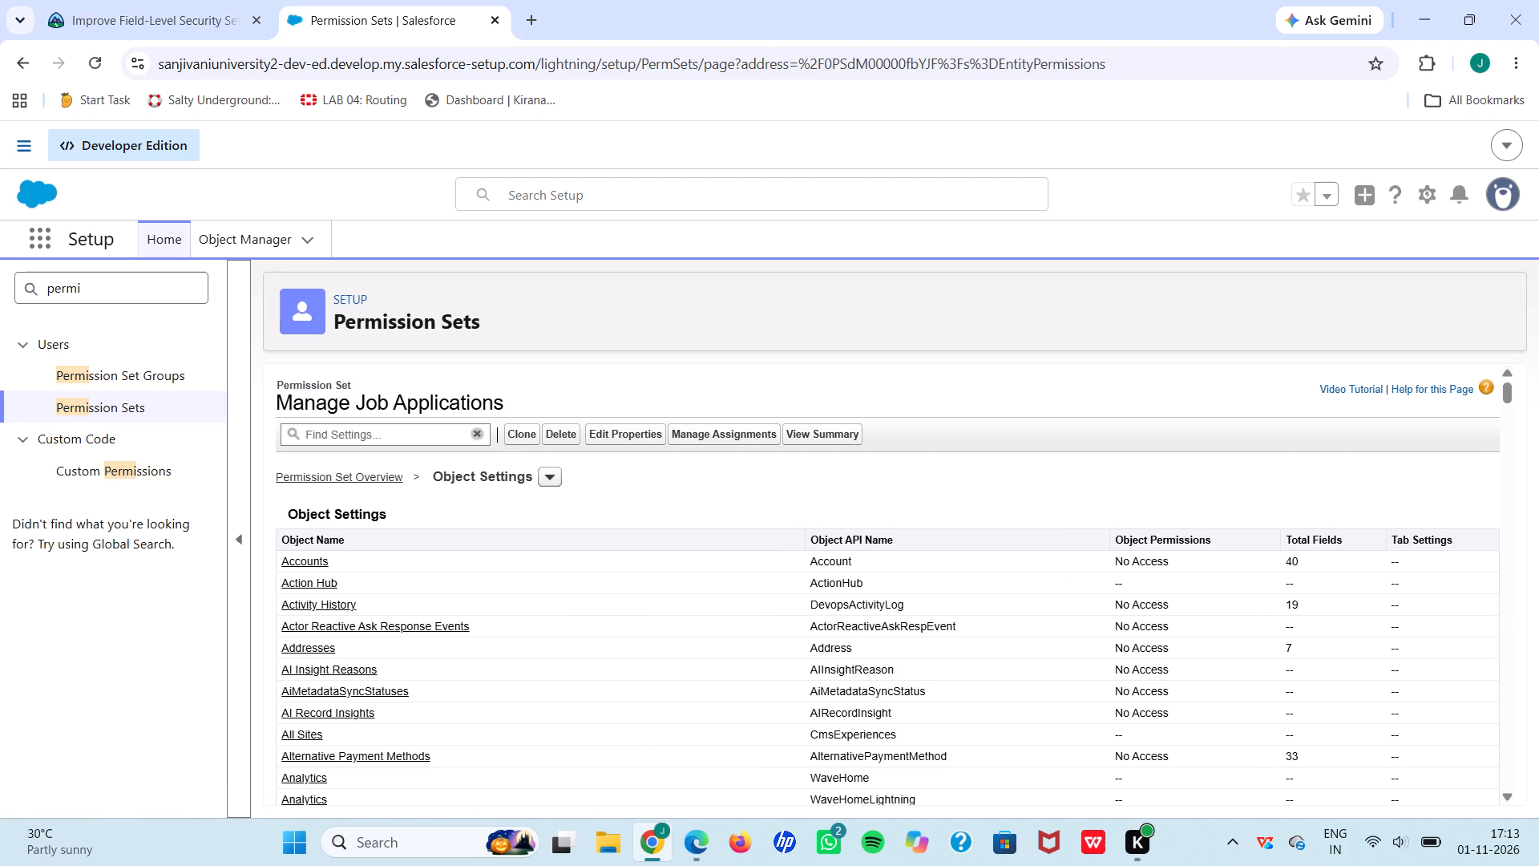
left_click(394, 428)
type("job")
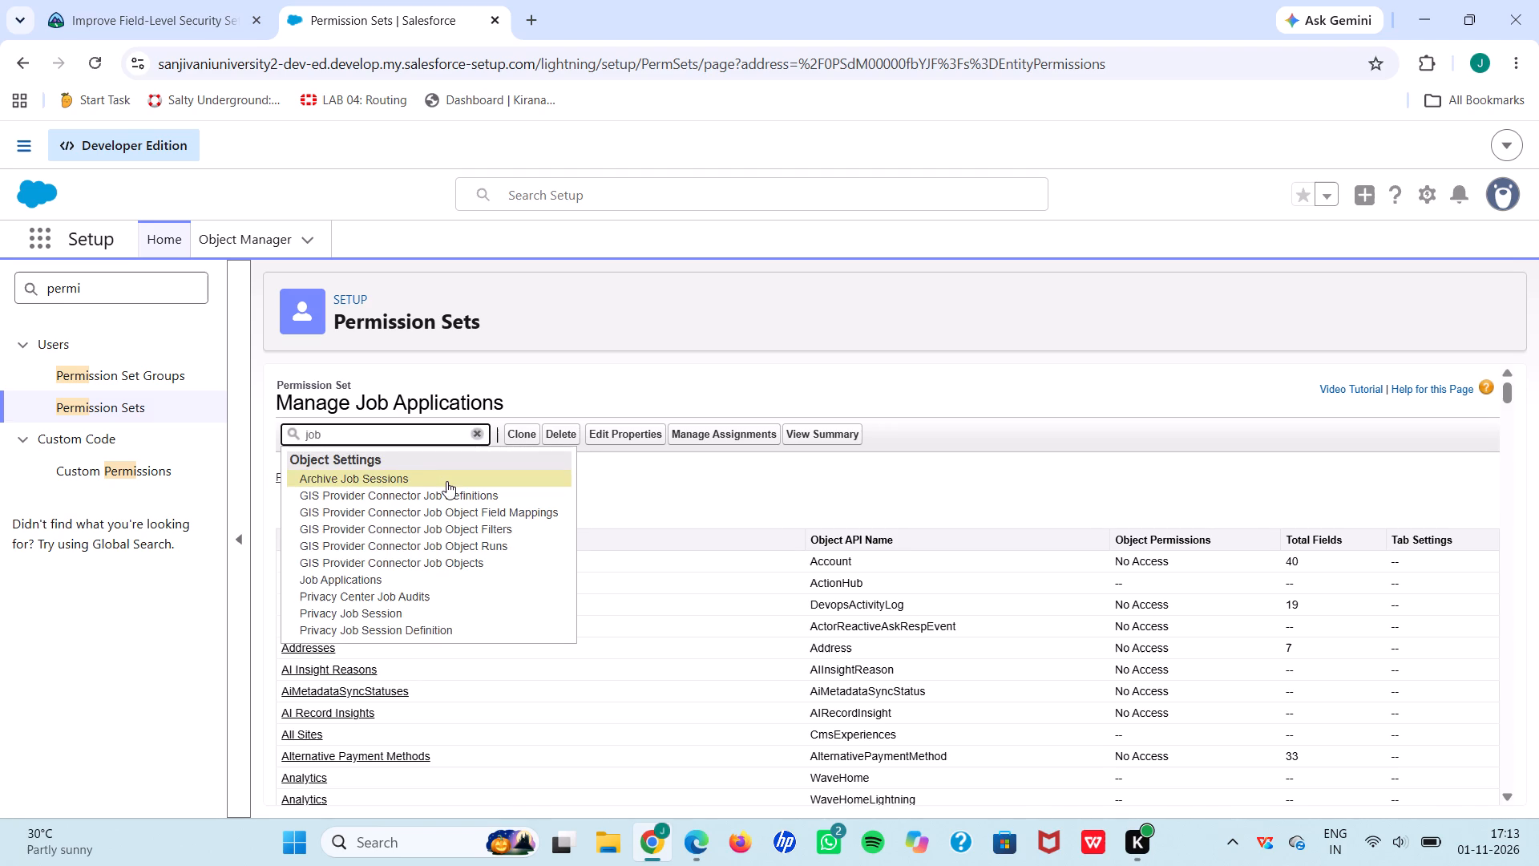
left_click(338, 576)
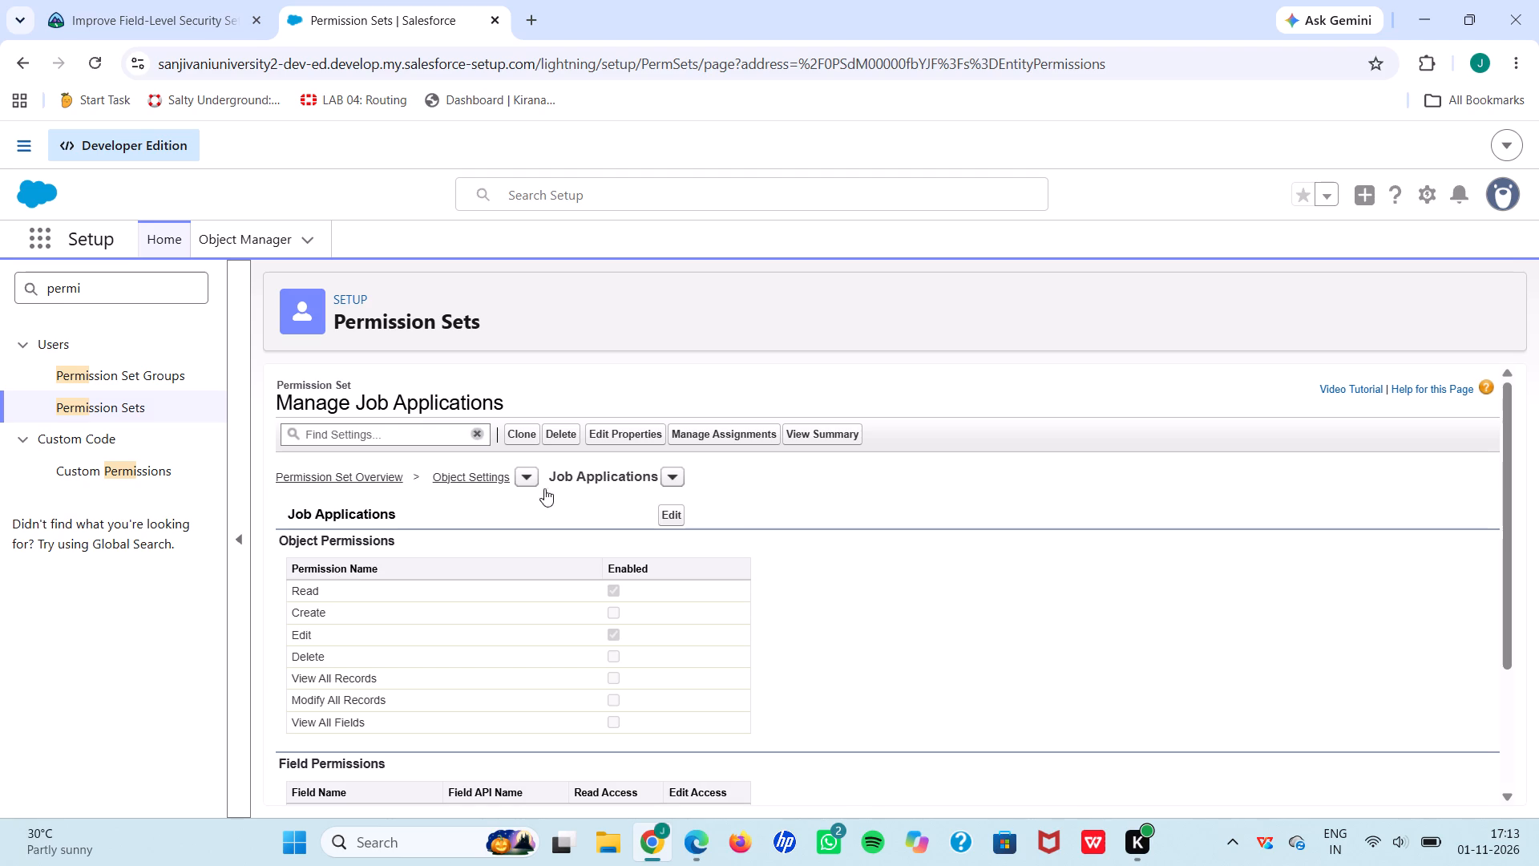
Grant Read Access to all Job Applications fields, including Candidate, Position and Stage, in the permission set and save.
left_click(668, 516)
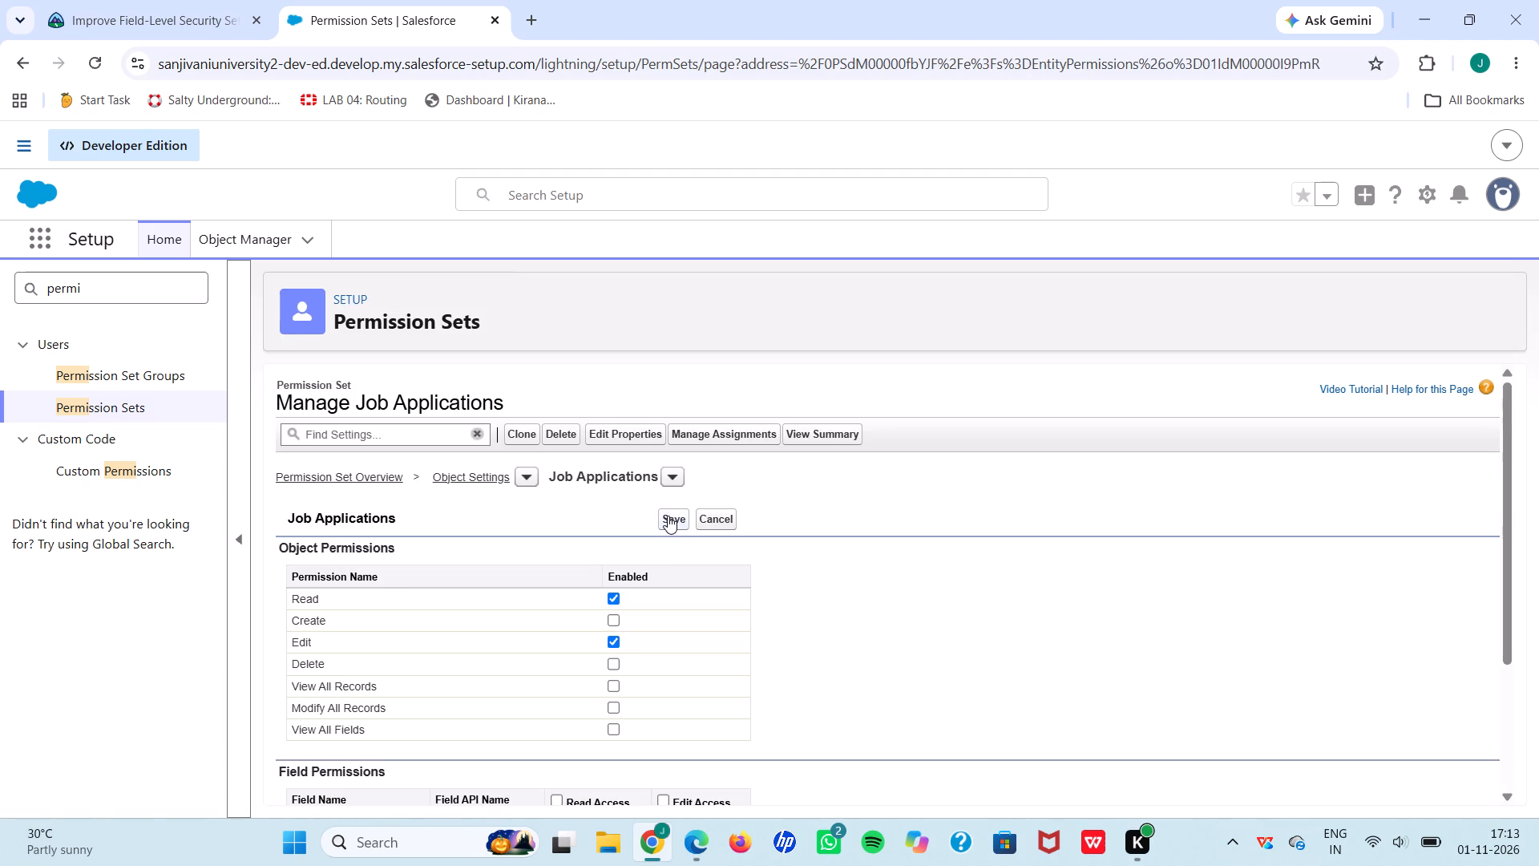
scroll(668, 516, "down", 1)
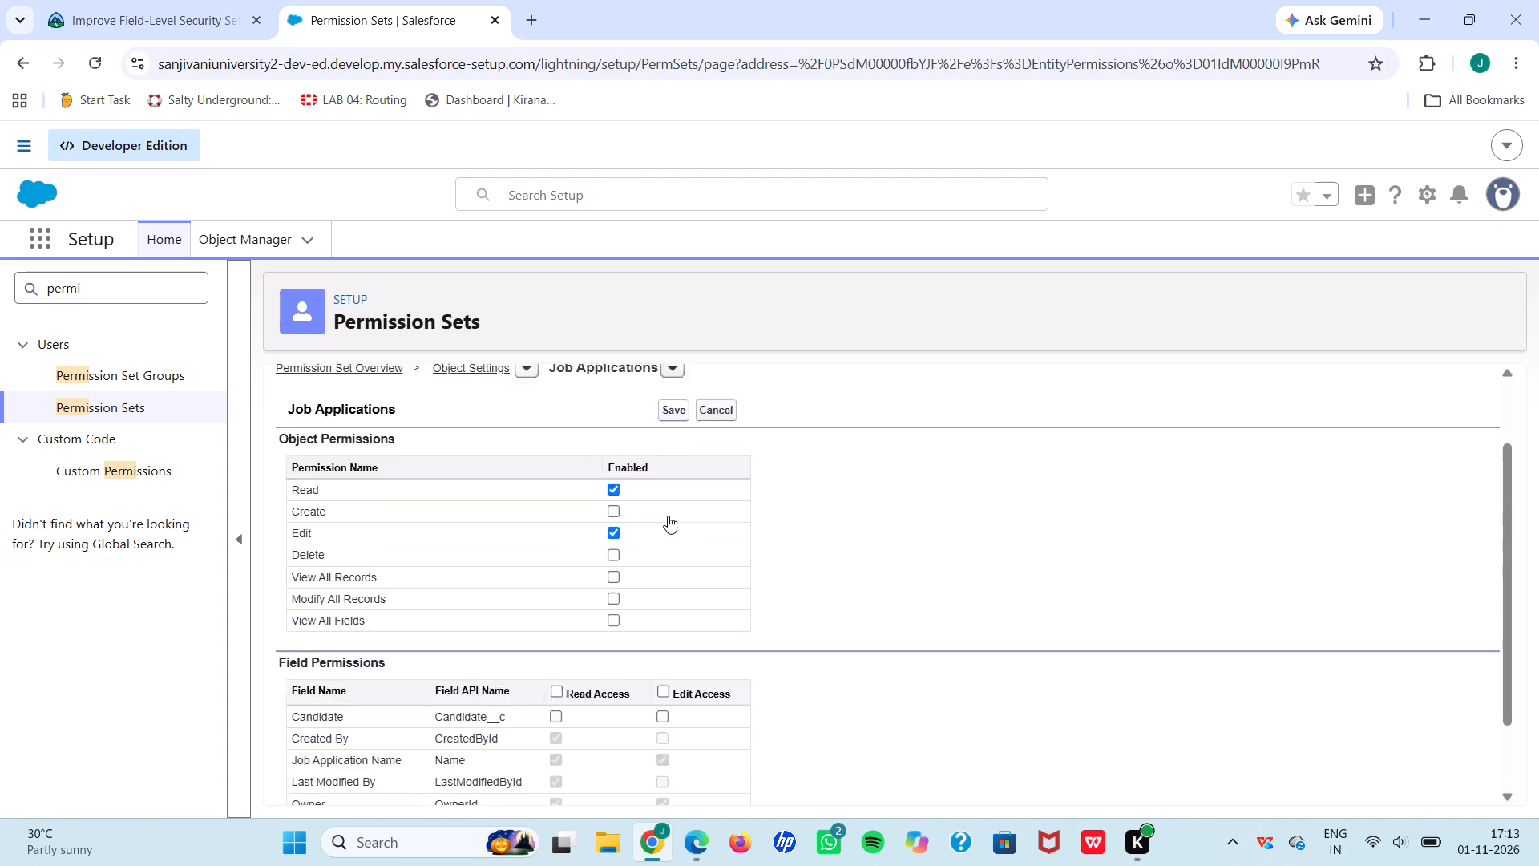
scroll(668, 516, "down", 2)
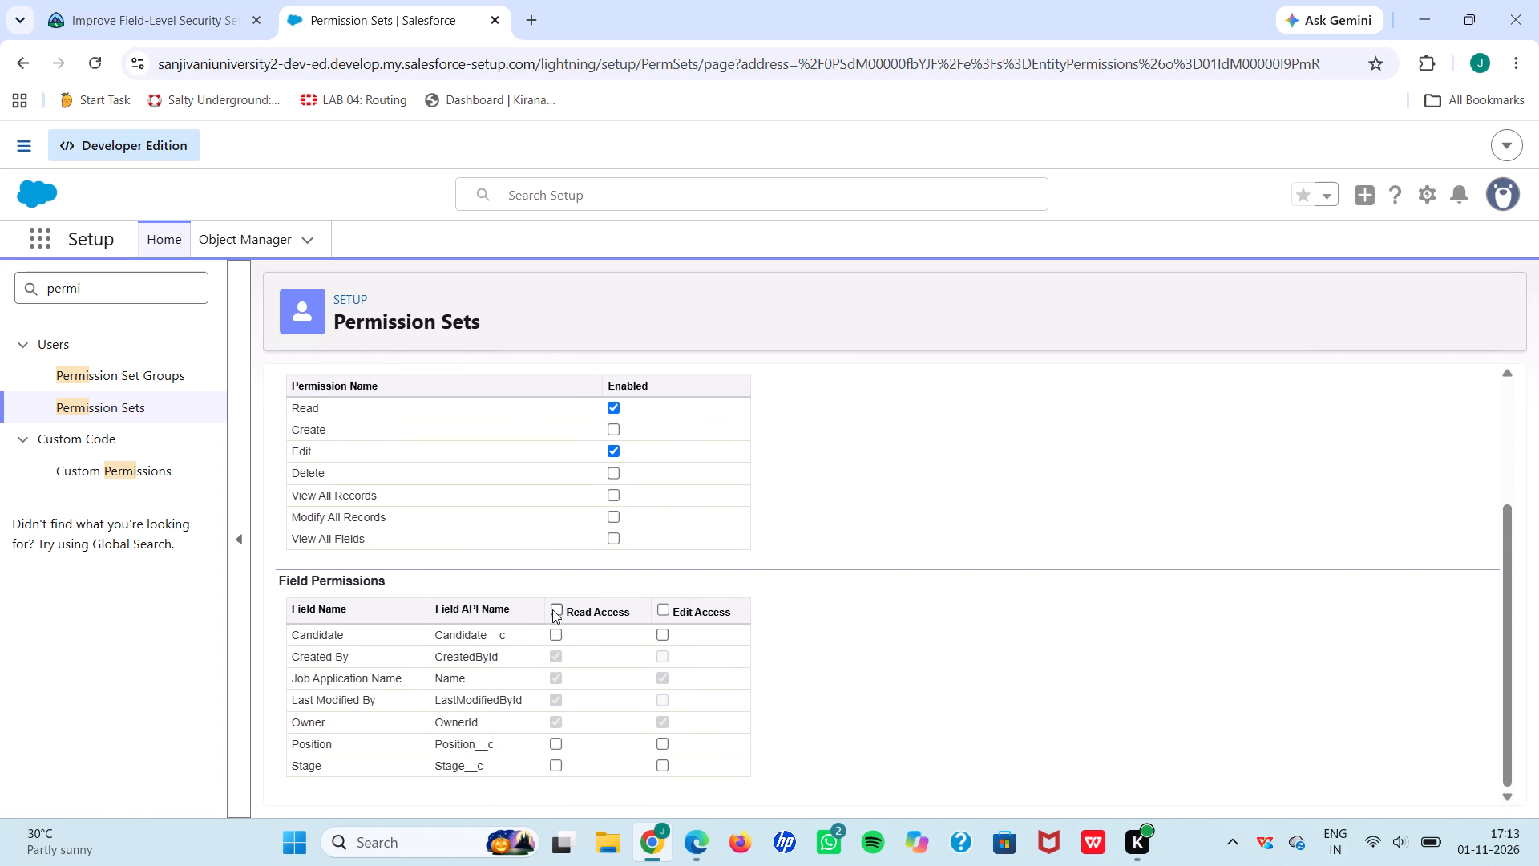
left_click(551, 605)
scroll(616, 512, "up", 1)
left_click(669, 475)
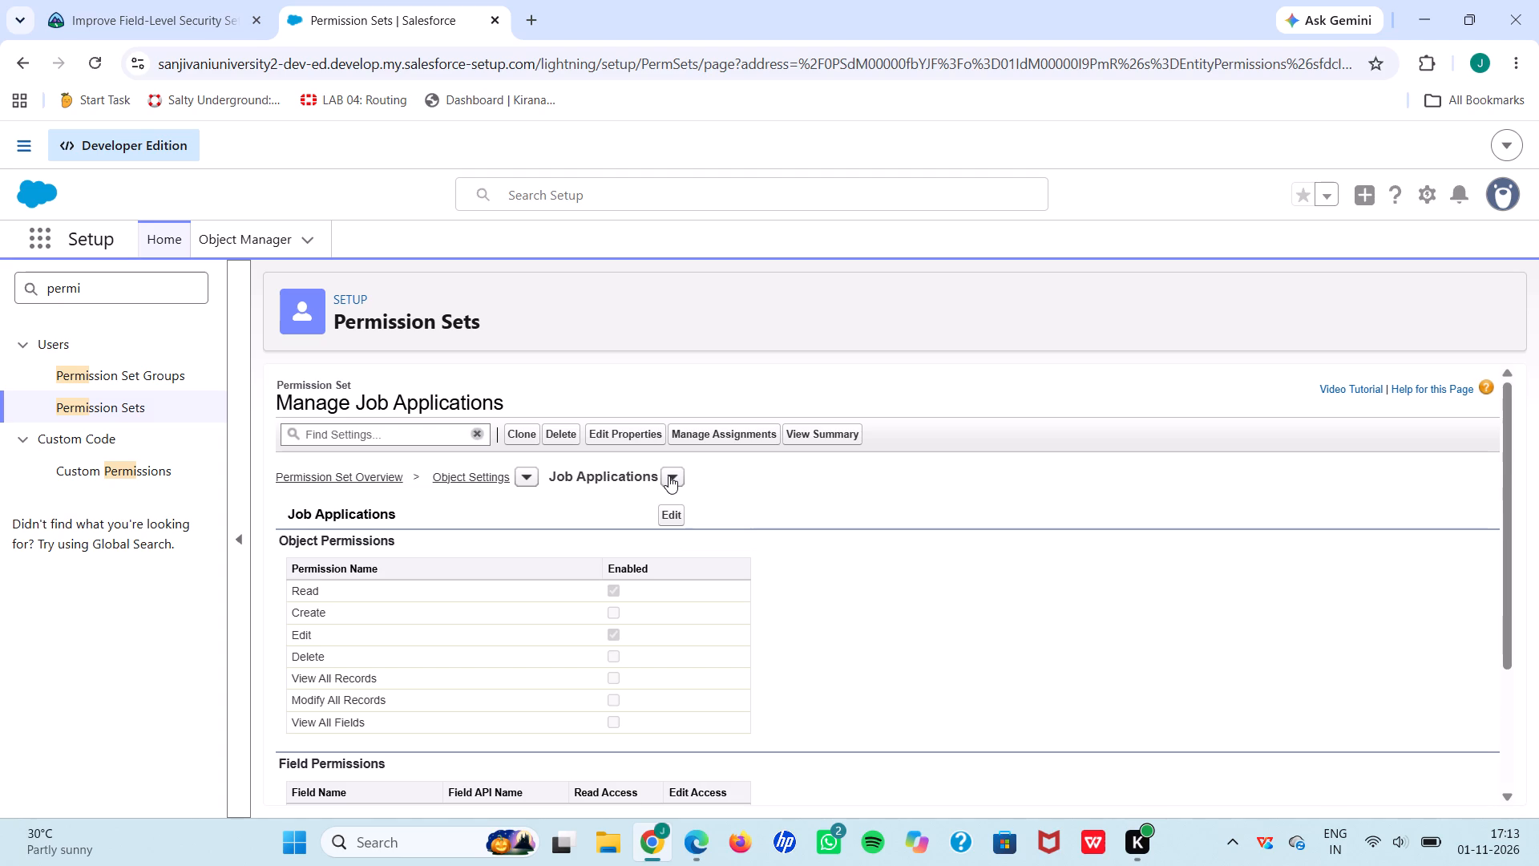
Switch back to the Trailhead unit and submit the field-level security challenge for checking.
left_click(101, 4)
left_click(327, 739)
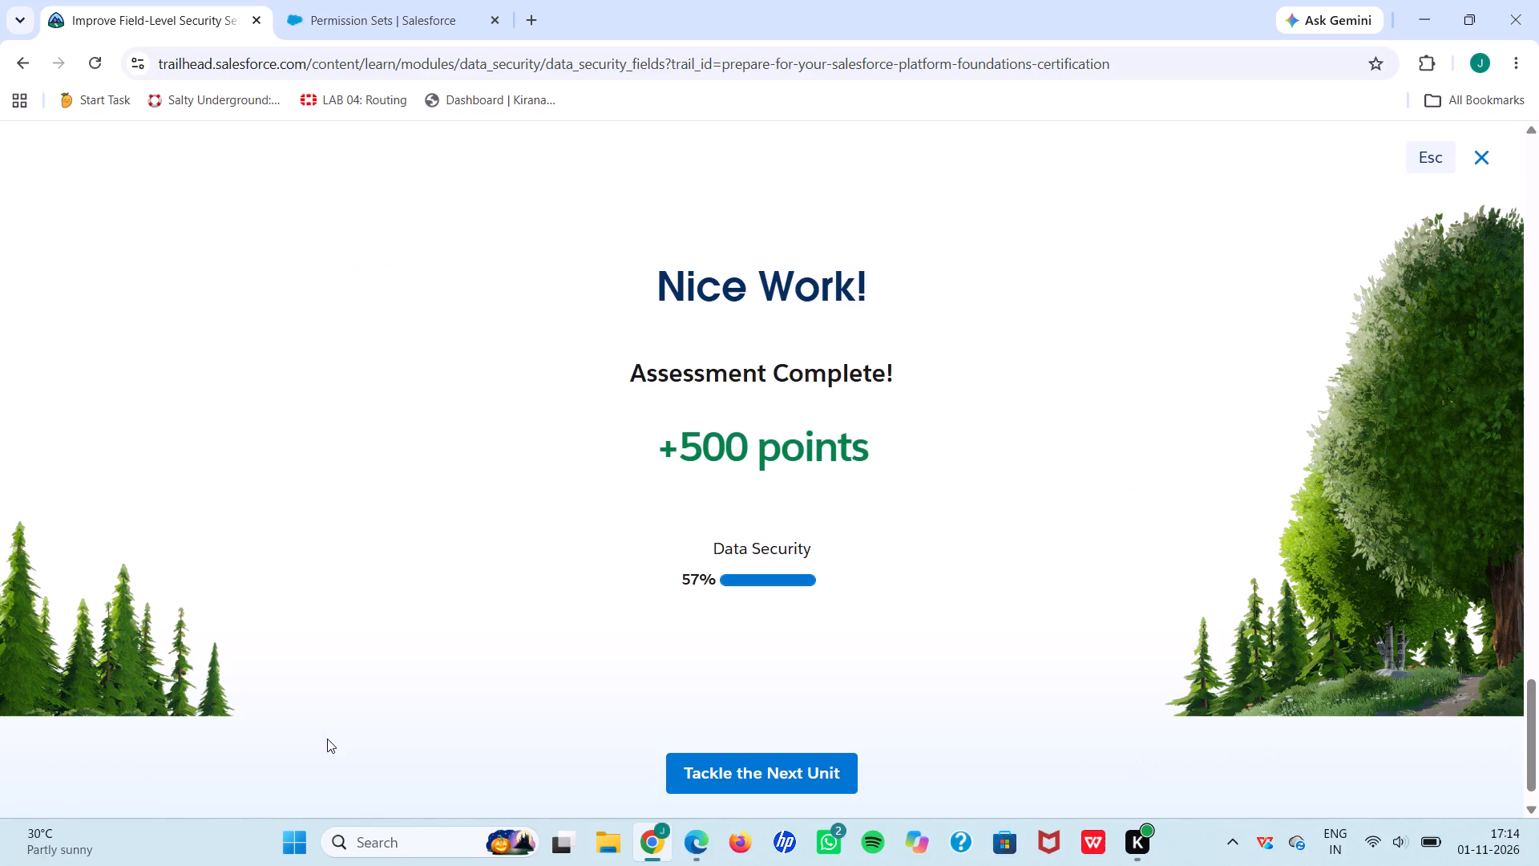
Continue to the next unit, Control Access to Records, and find its challenge requirements for the custom object and sharing settings.
left_click(726, 795)
left_click(772, 778)
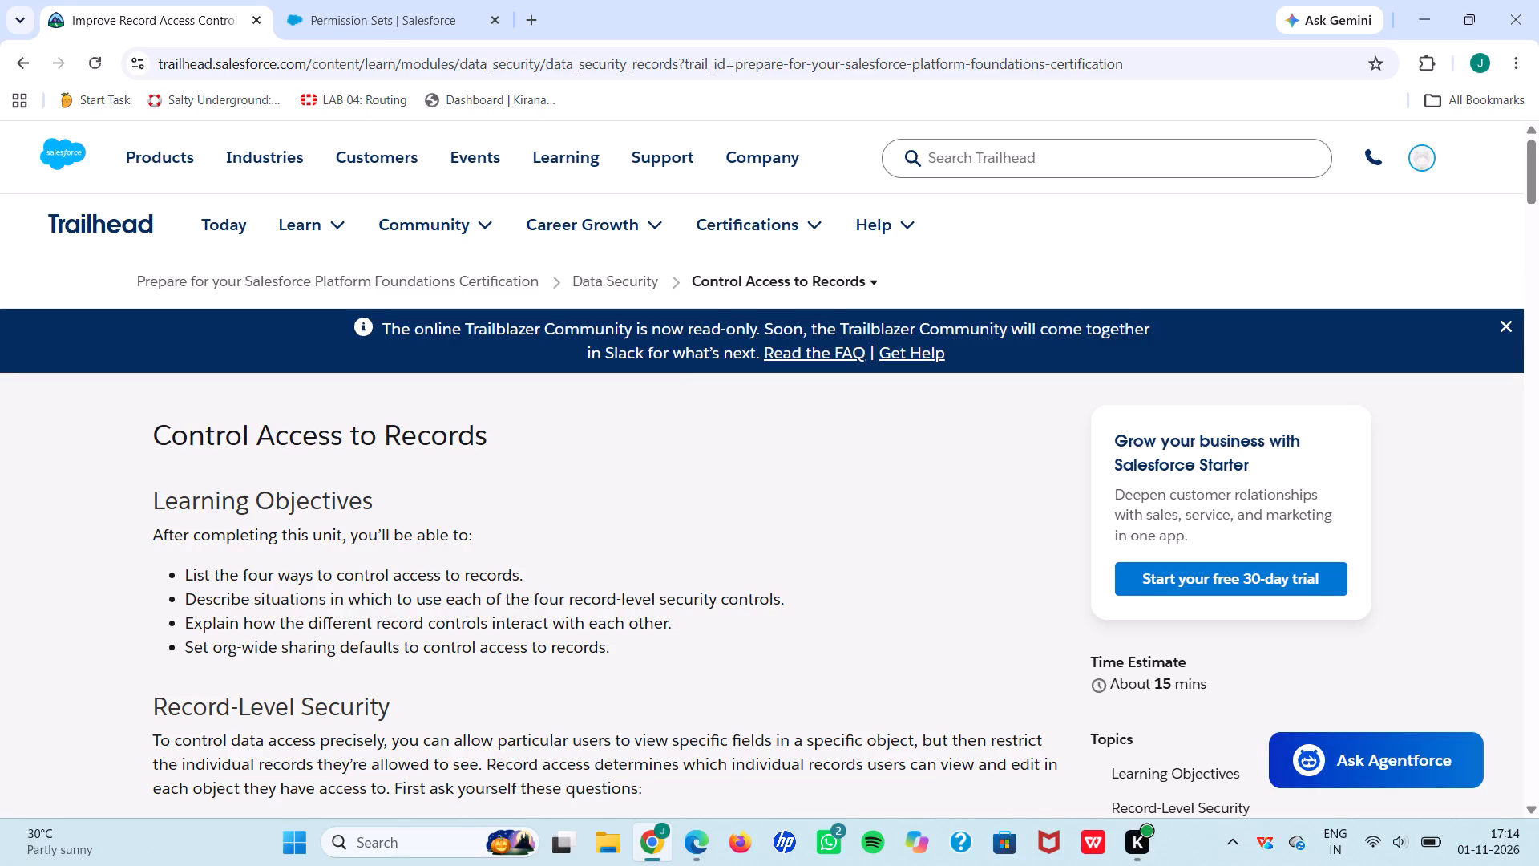
scroll(463, 653, "down", 17)
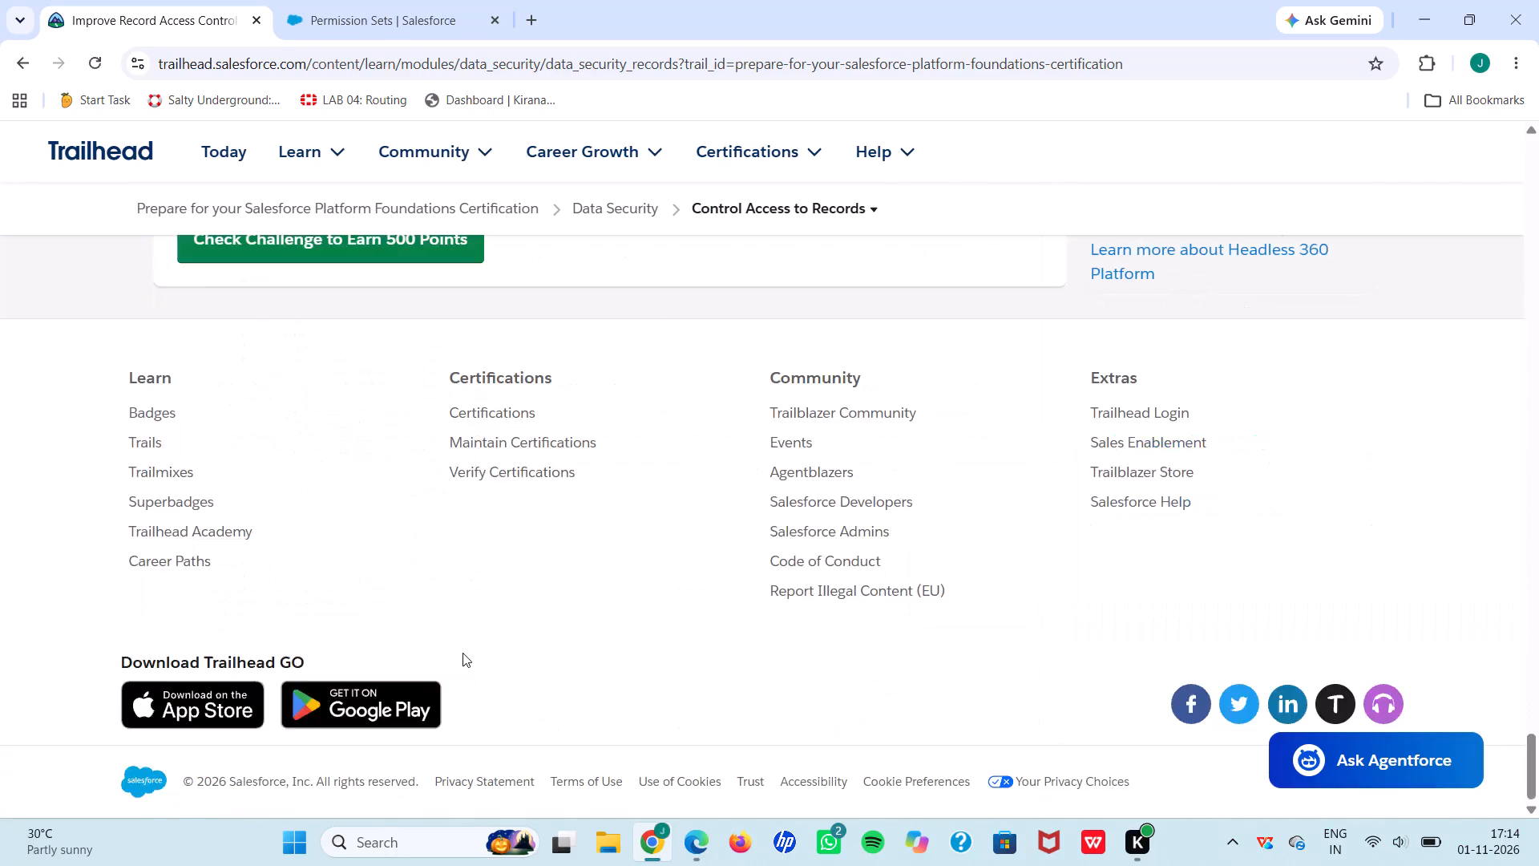
scroll(463, 653, "up", 3)
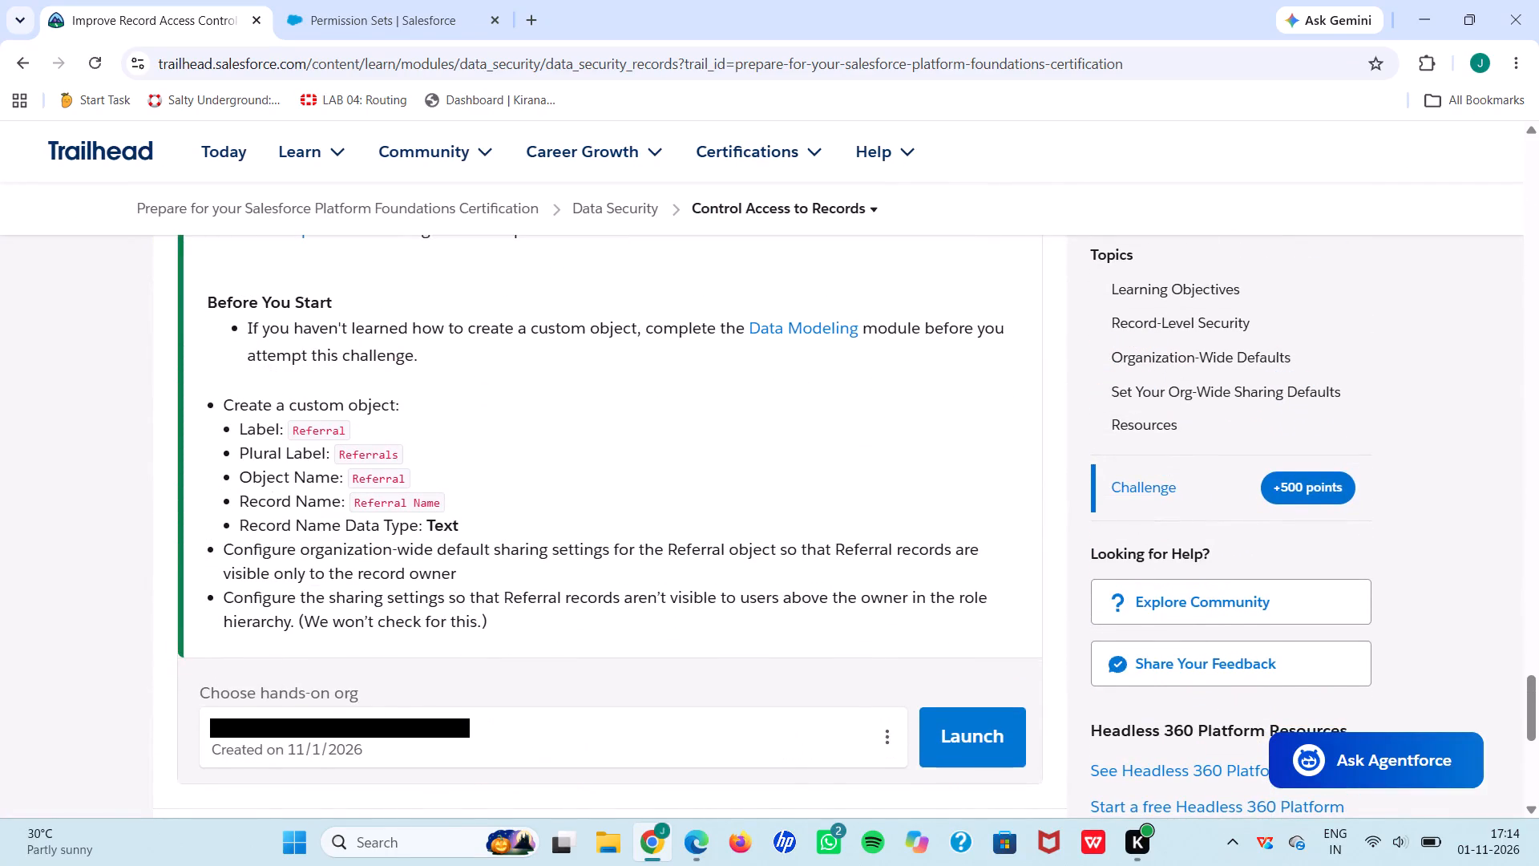
Copy the custom object label Referral from the challenge requirements.
left_click_drag(287, 430, 412, 427)
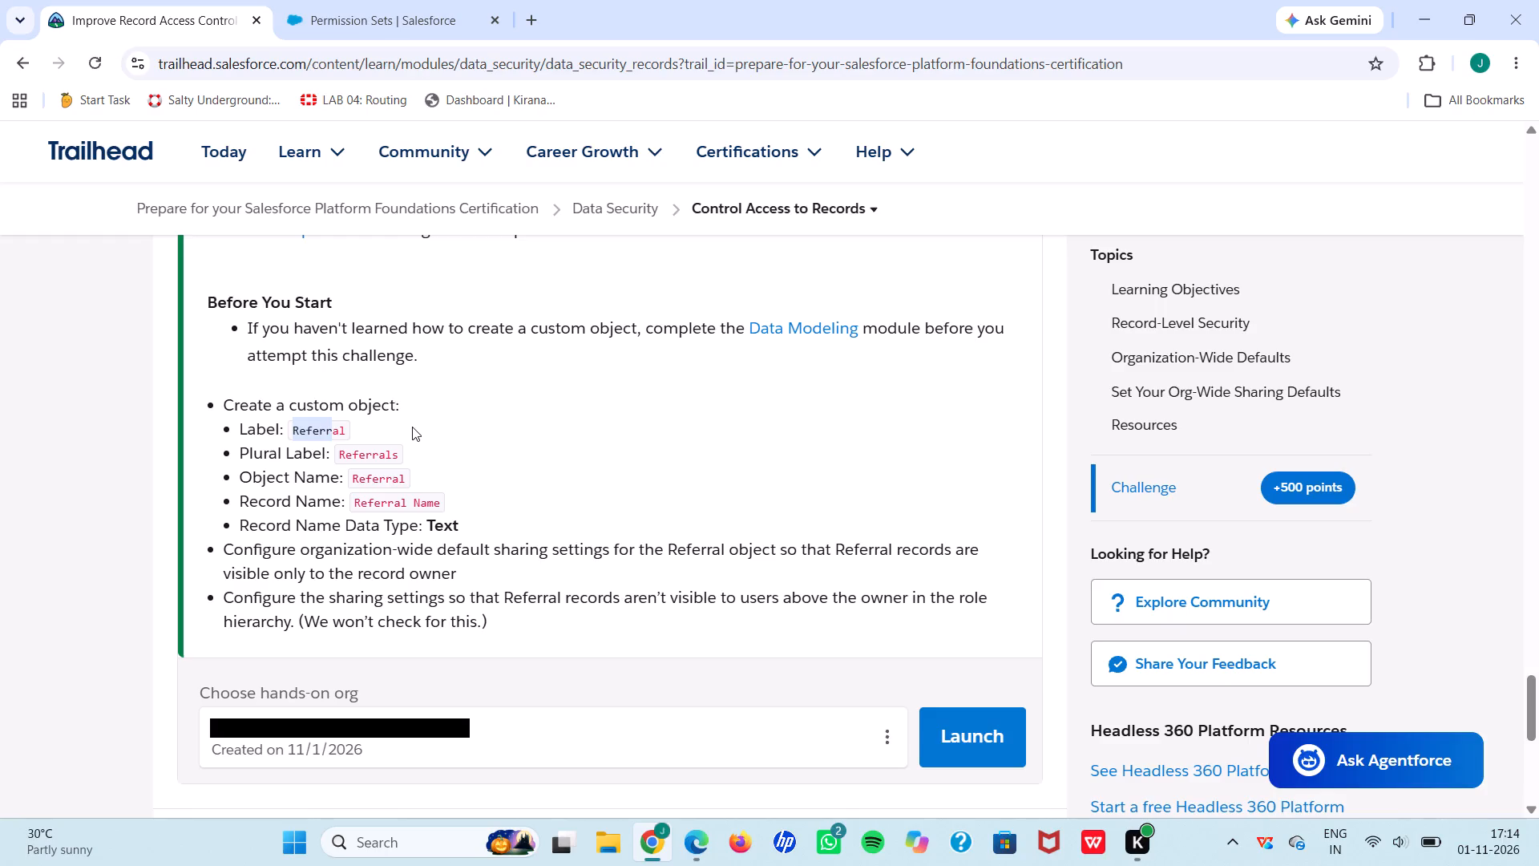
key("ctrl+c")
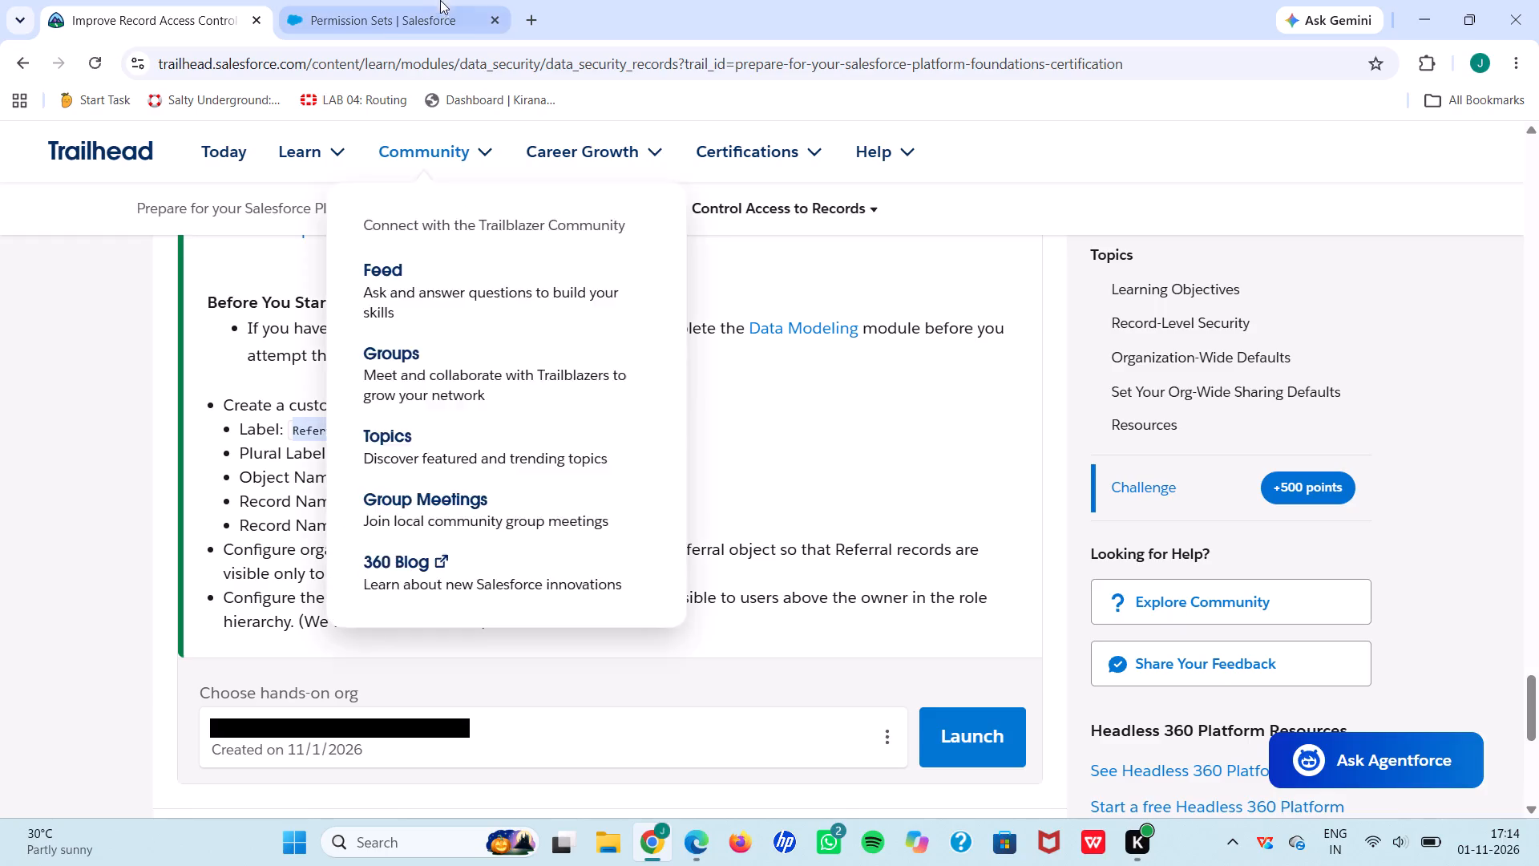
Close the browser tab showing the Permission Sets setup page.
left_click(496, 23)
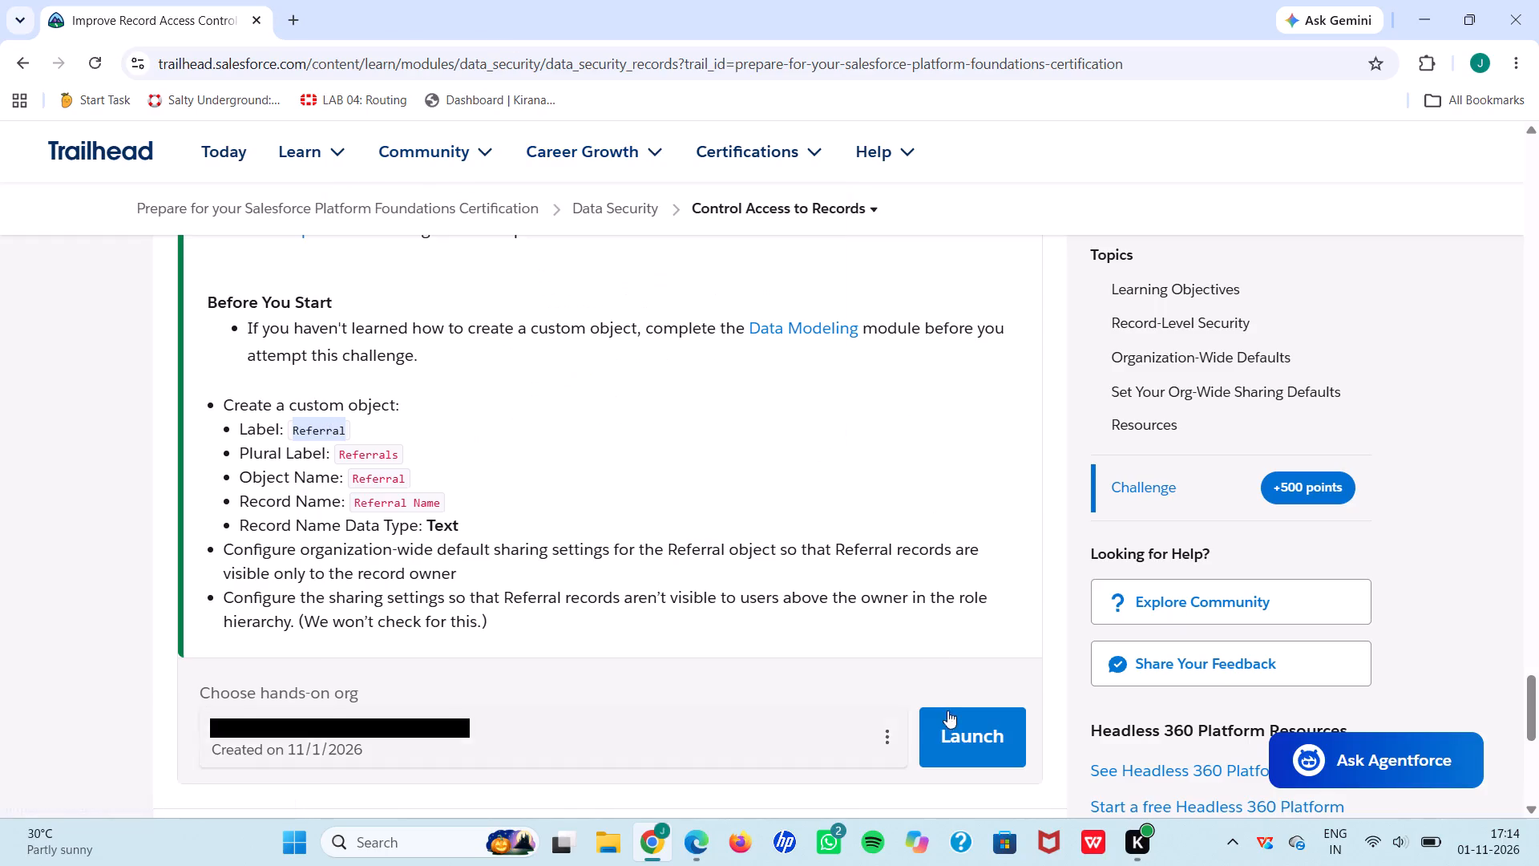
Launch the hands-on org and create a custom object with label Referral, plural label Referrals and object name Referral.
left_click(958, 745)
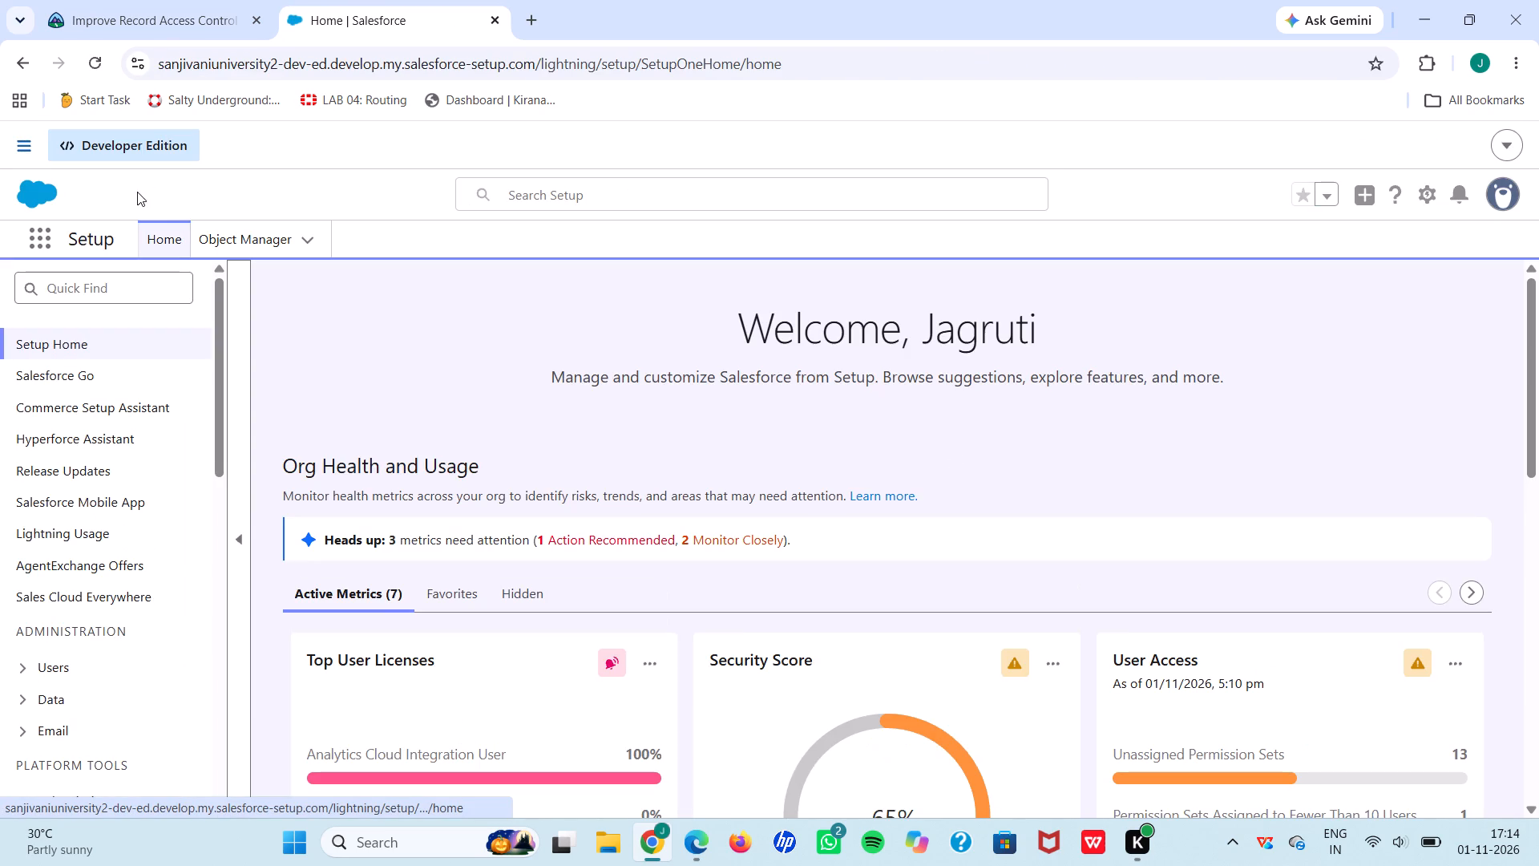
left_click(244, 235)
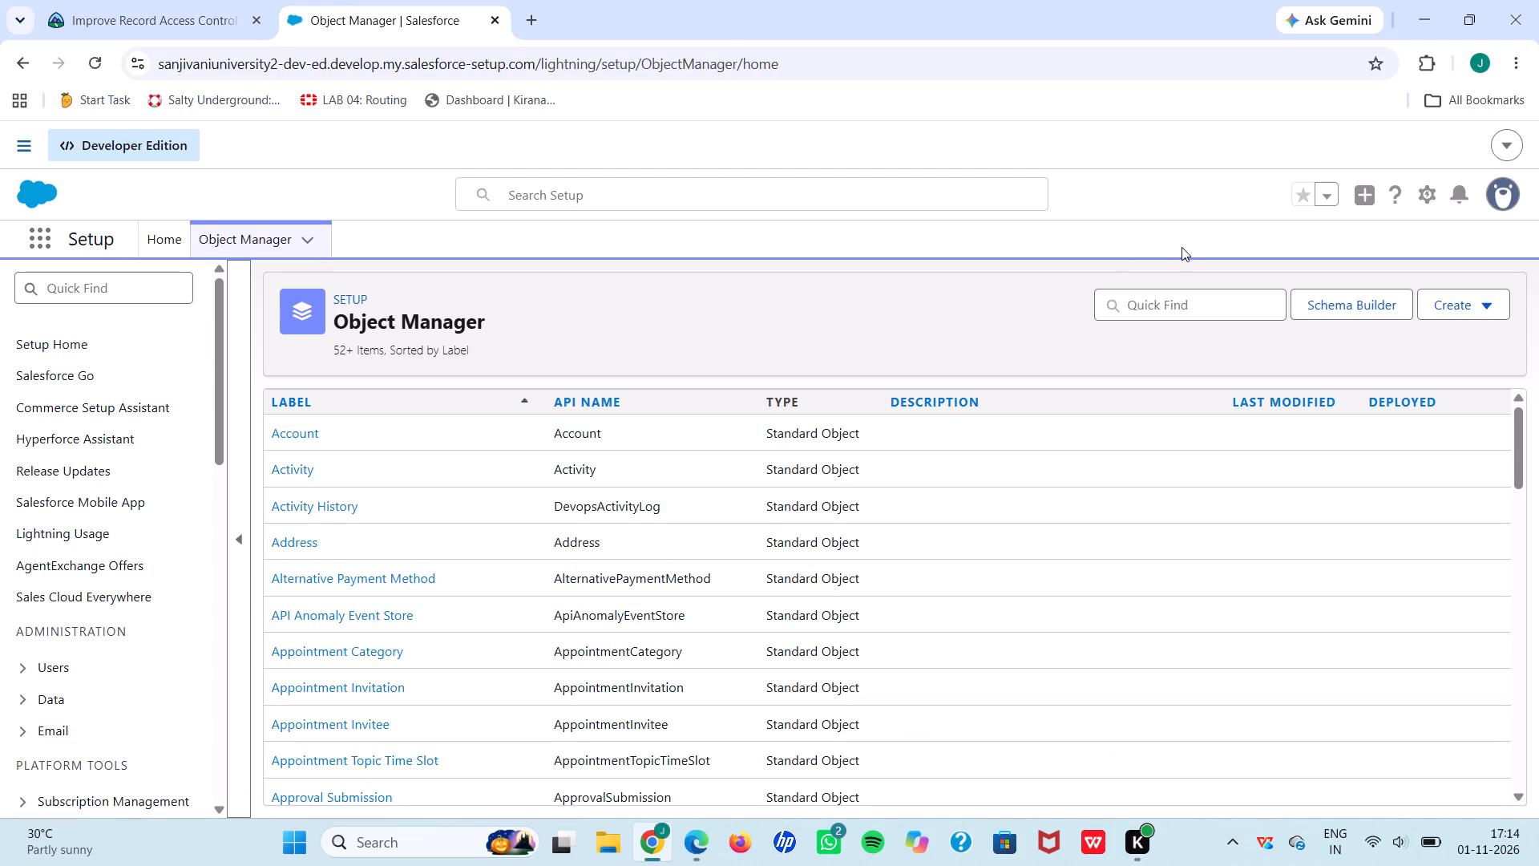
left_click(1493, 307)
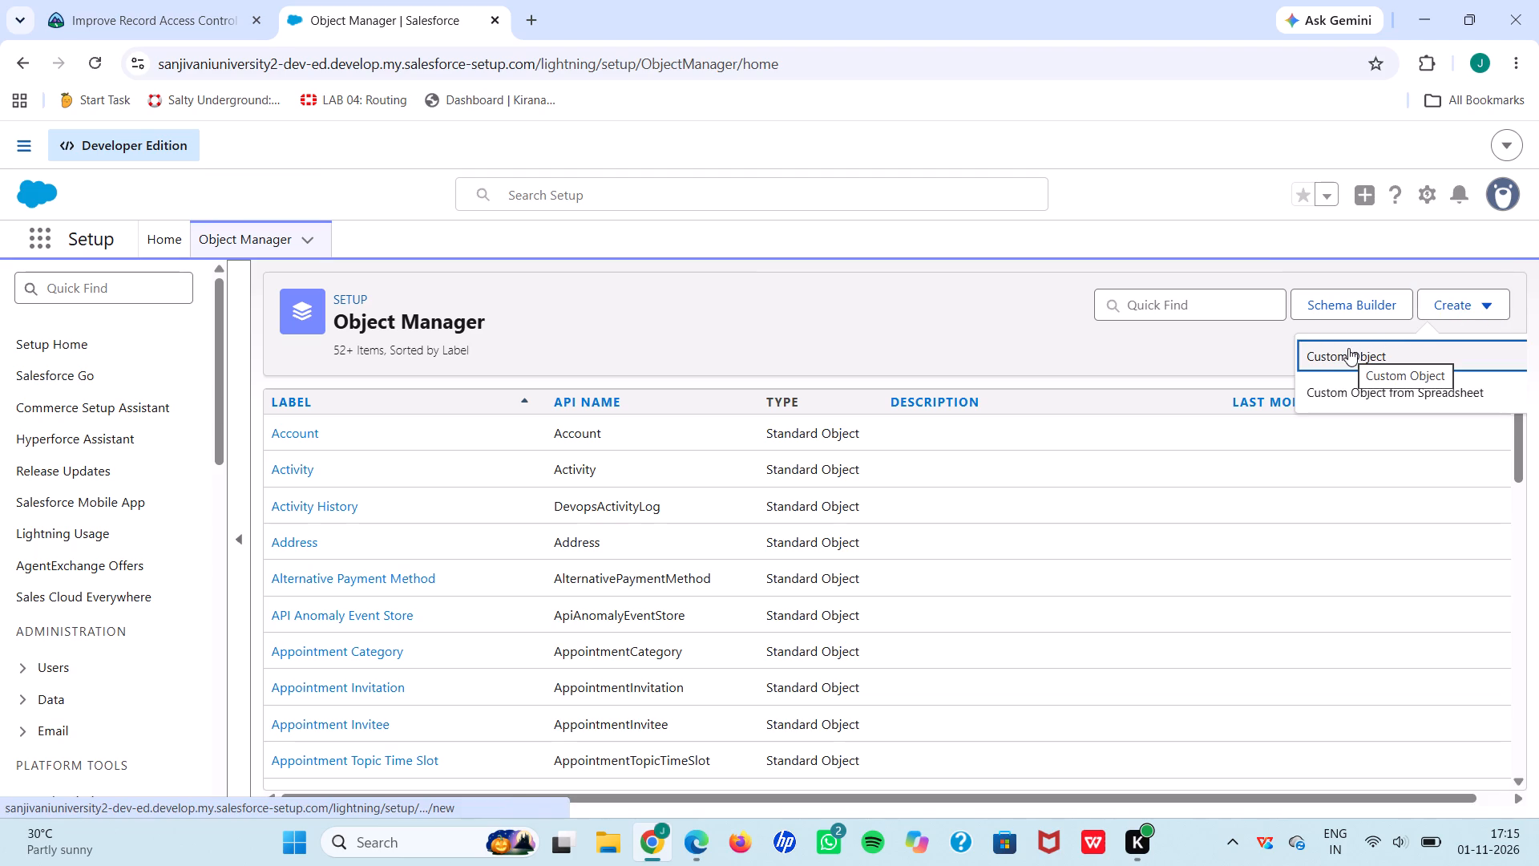
left_click(1348, 348)
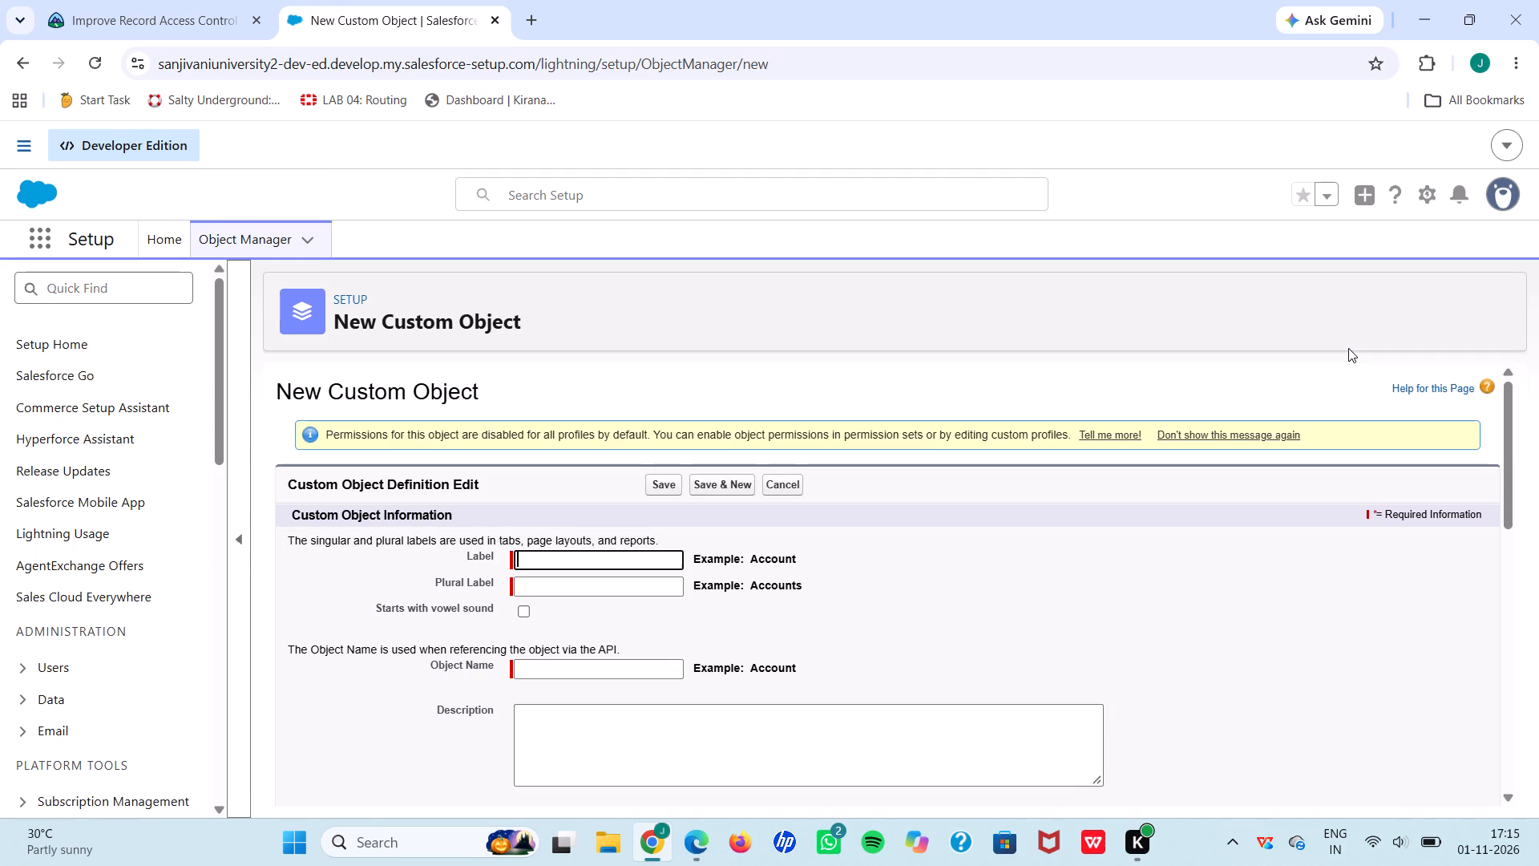
left_click(538, 560)
key("ctrl+v")
left_click(545, 585)
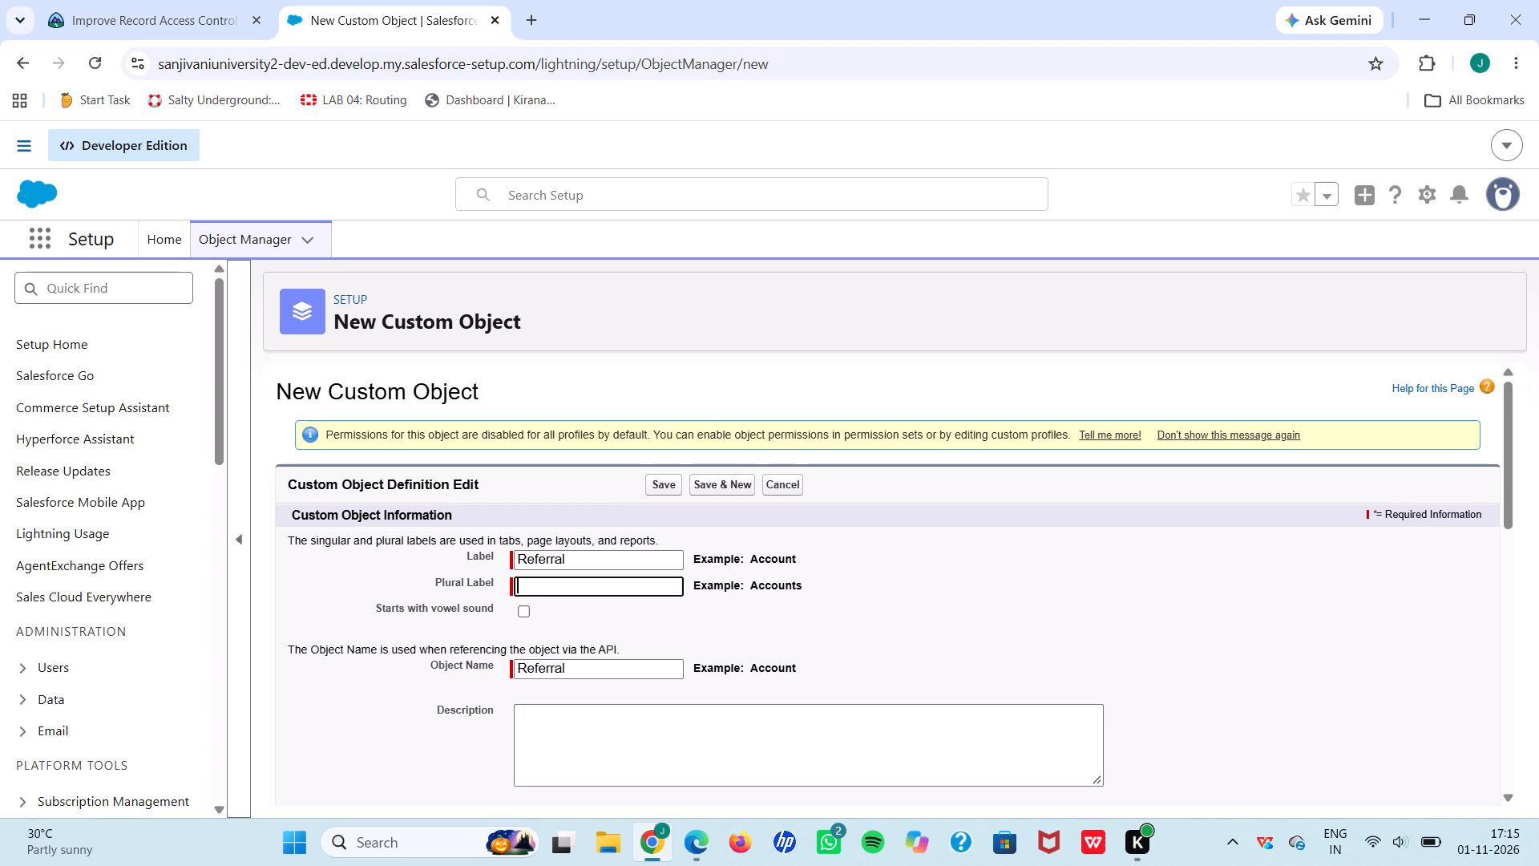
key("ctrl+v")
key("s")
left_click(667, 483)
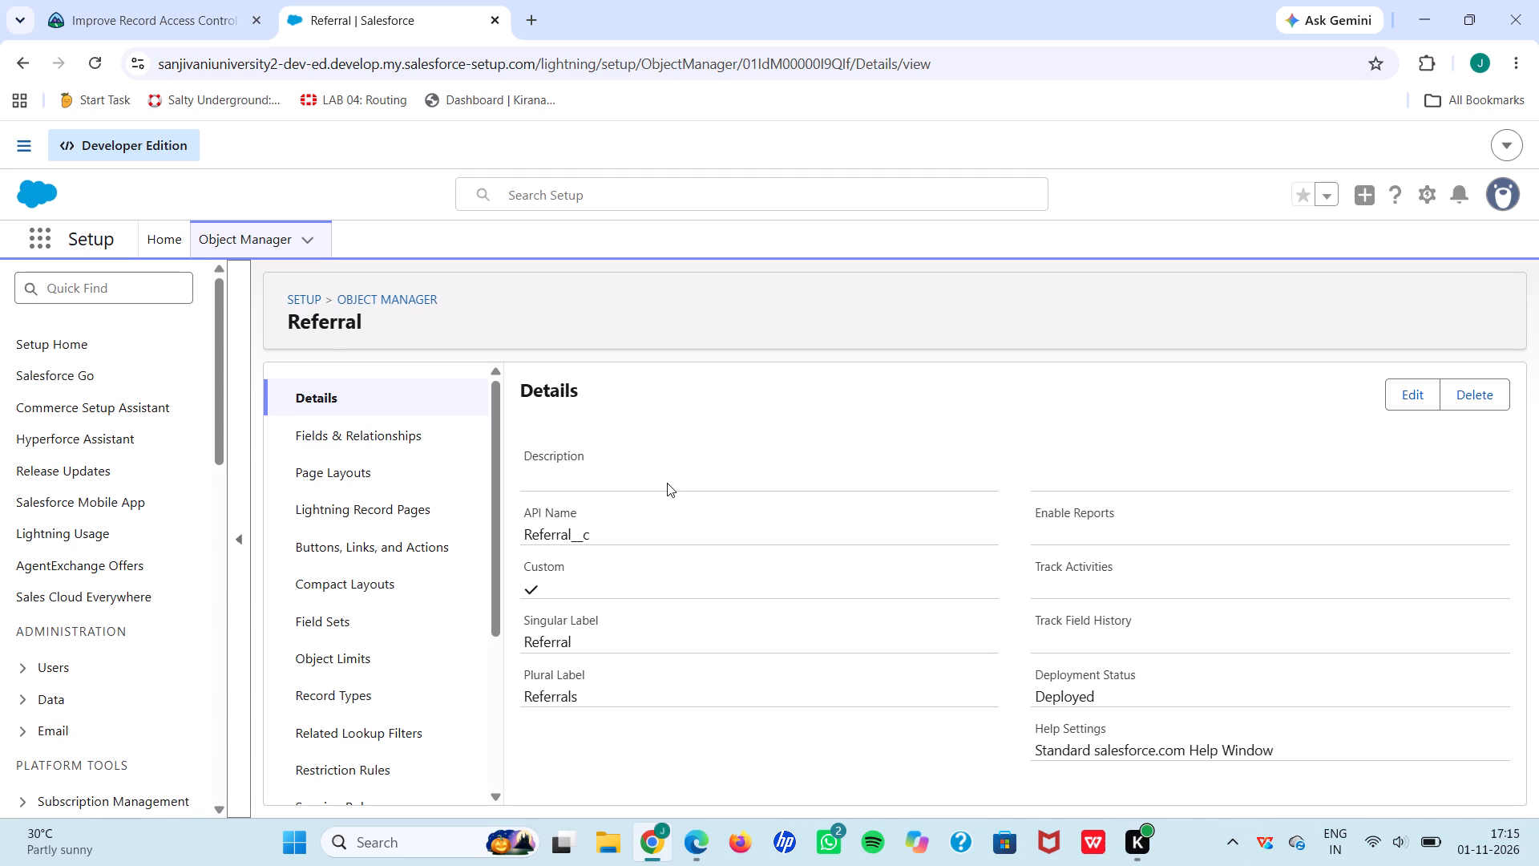
In Sharing Settings, set the Referral object's default internal access to Private in the organization-wide defaults and save.
left_click(172, 237)
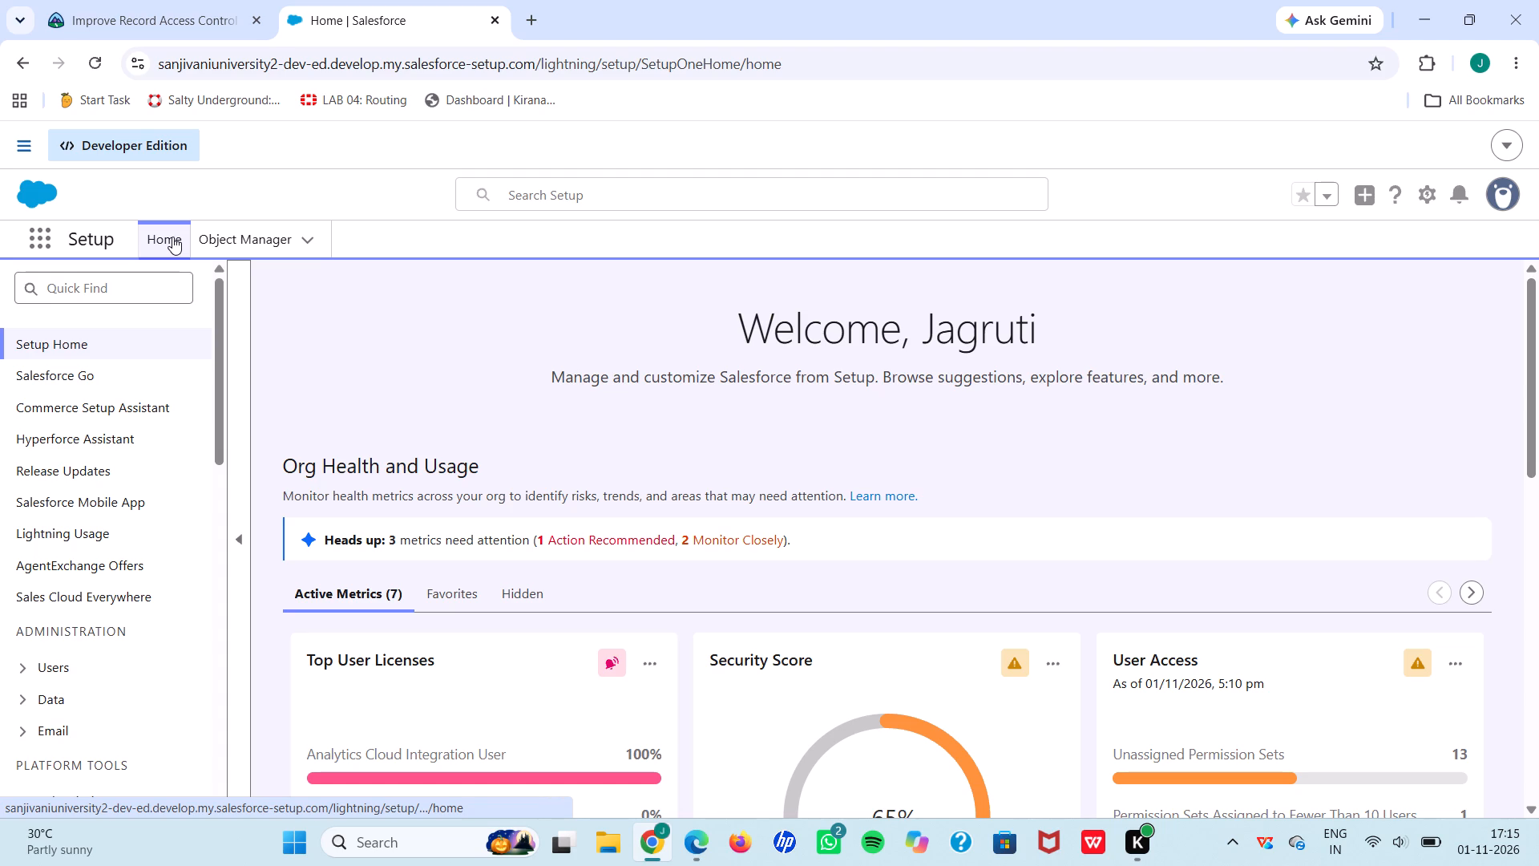
left_click(81, 299)
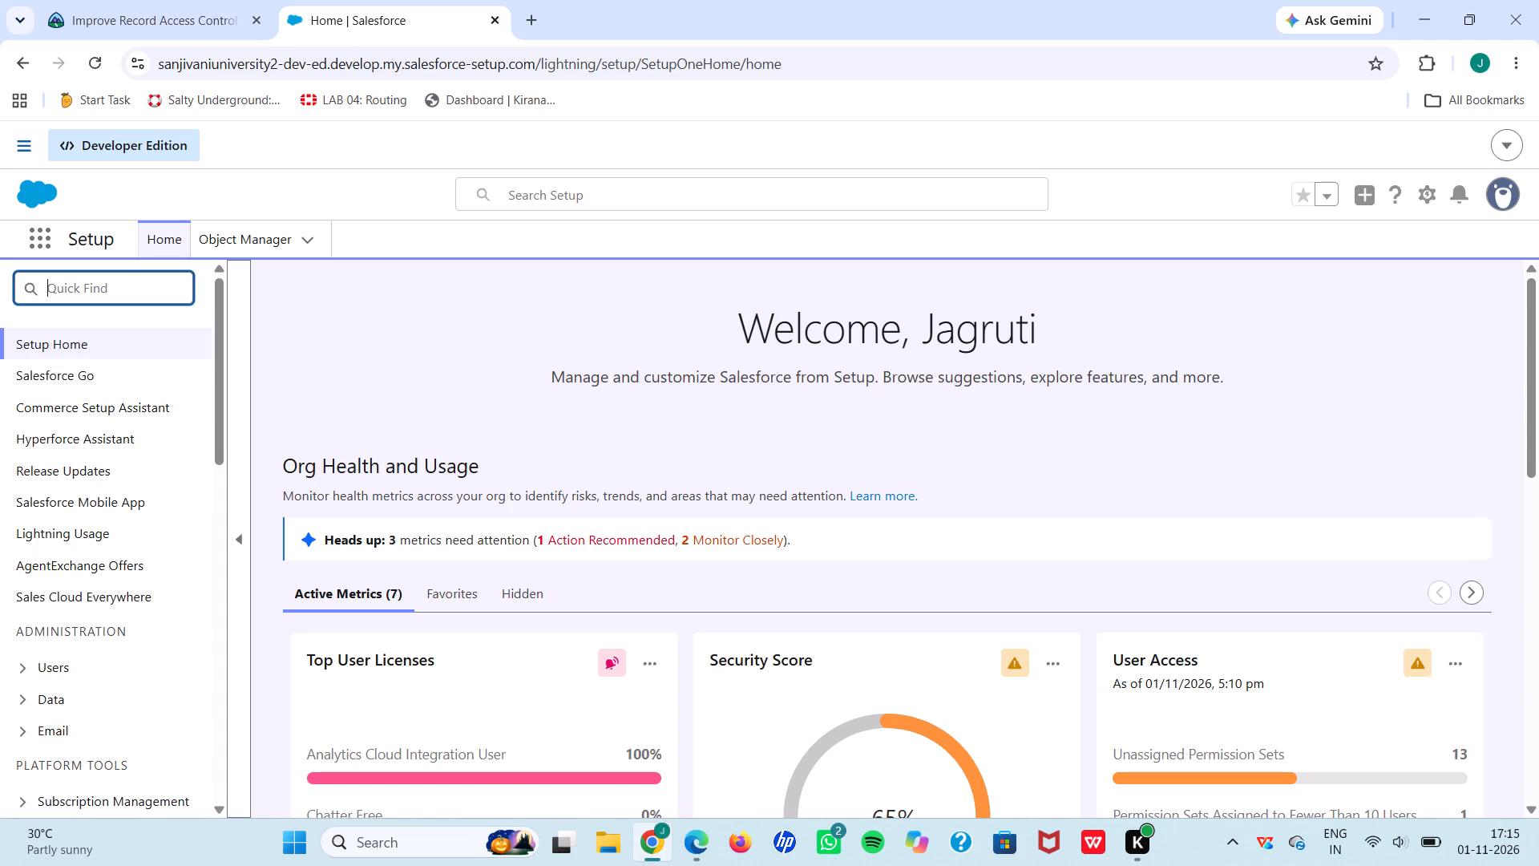
type("shari")
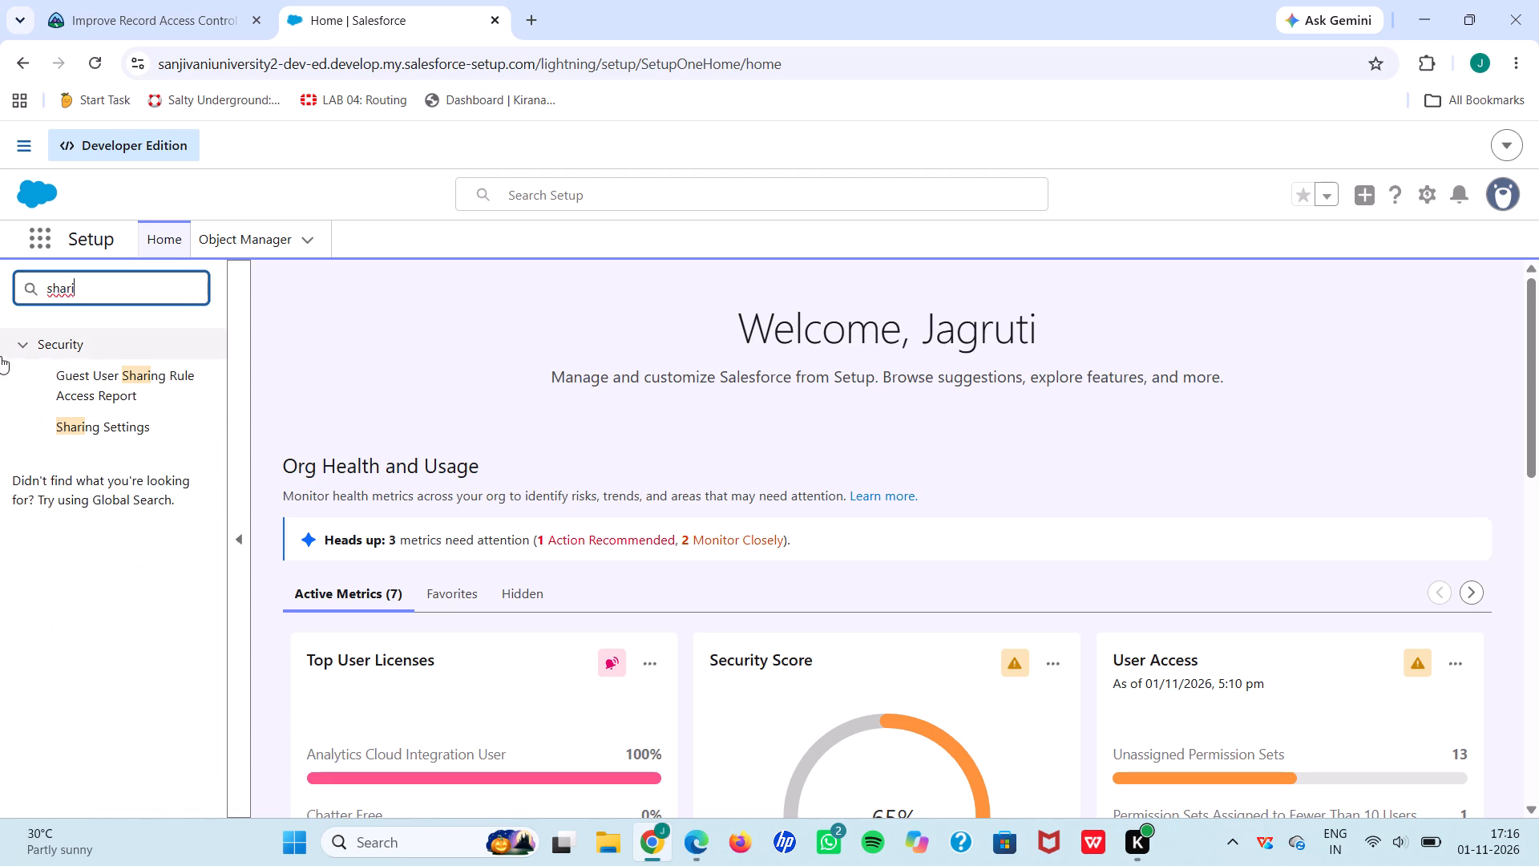
left_click(104, 430)
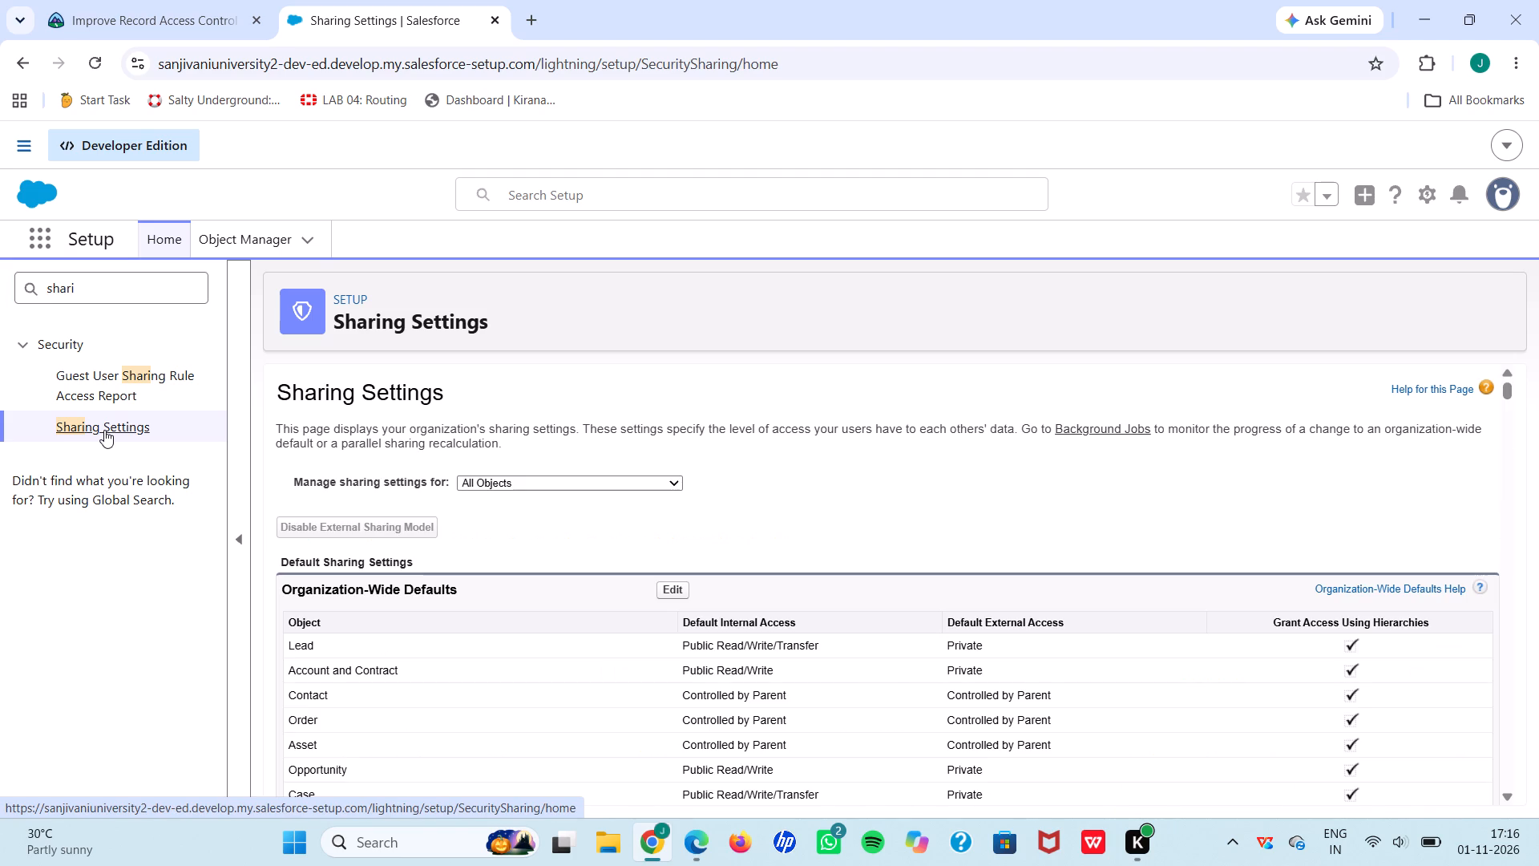
left_click(676, 589)
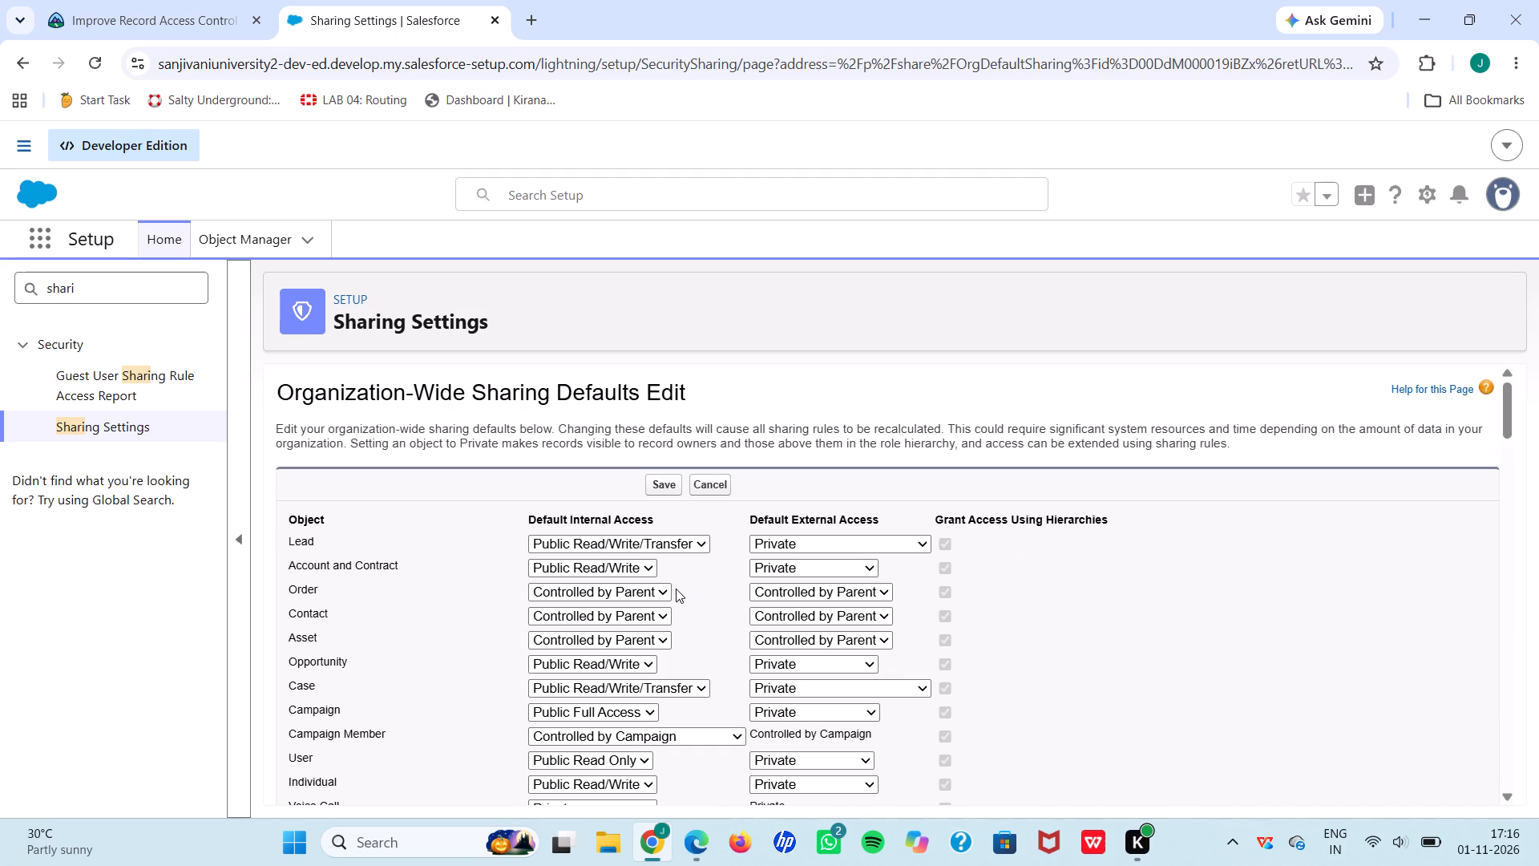
scroll(584, 552, "down", 15)
scroll(584, 552, "up", 1)
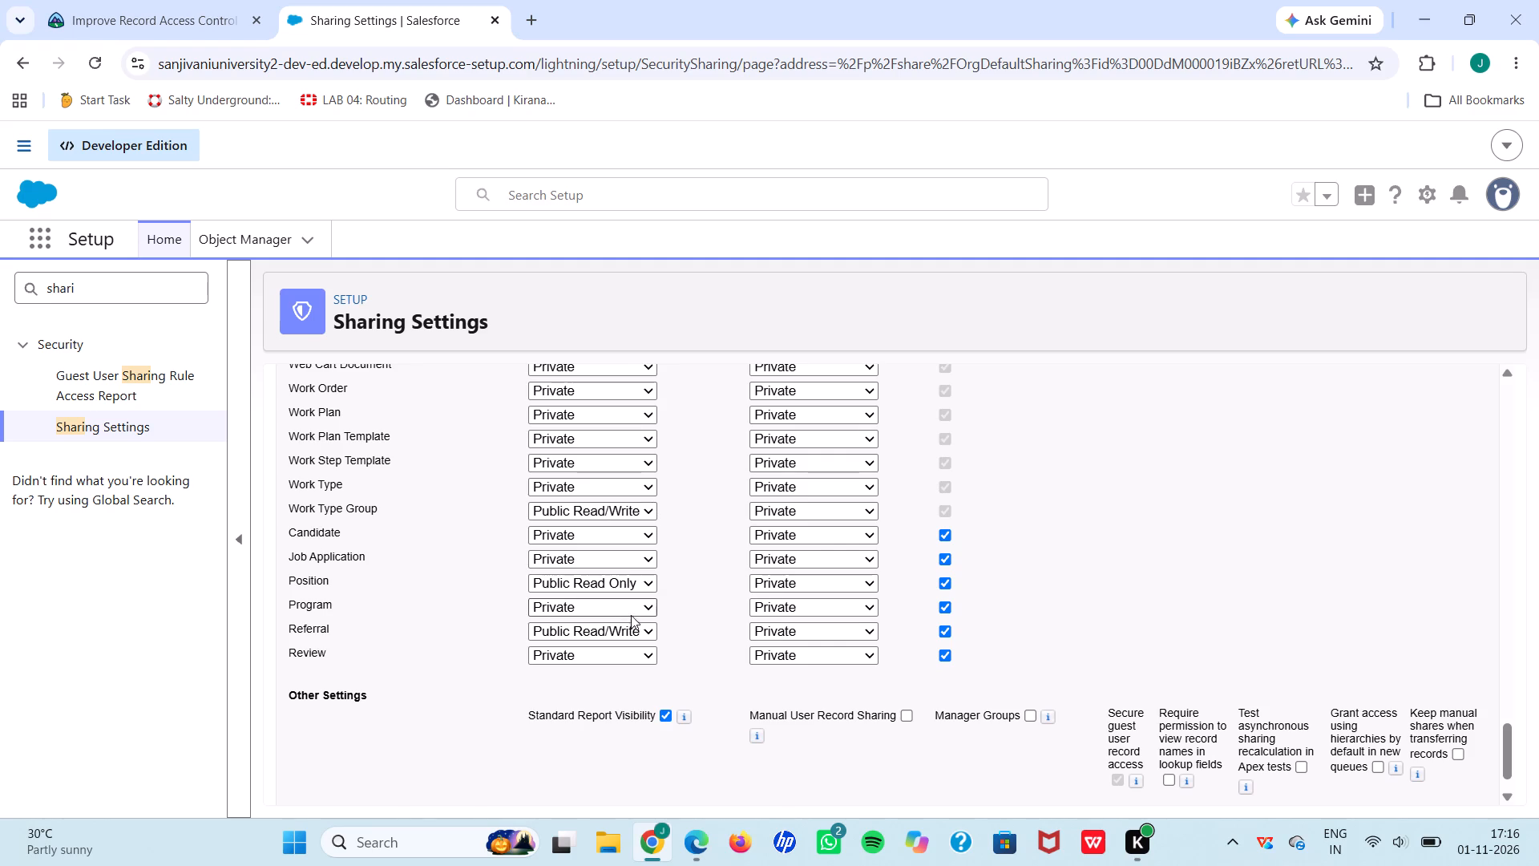
left_click(646, 631)
left_click(577, 663)
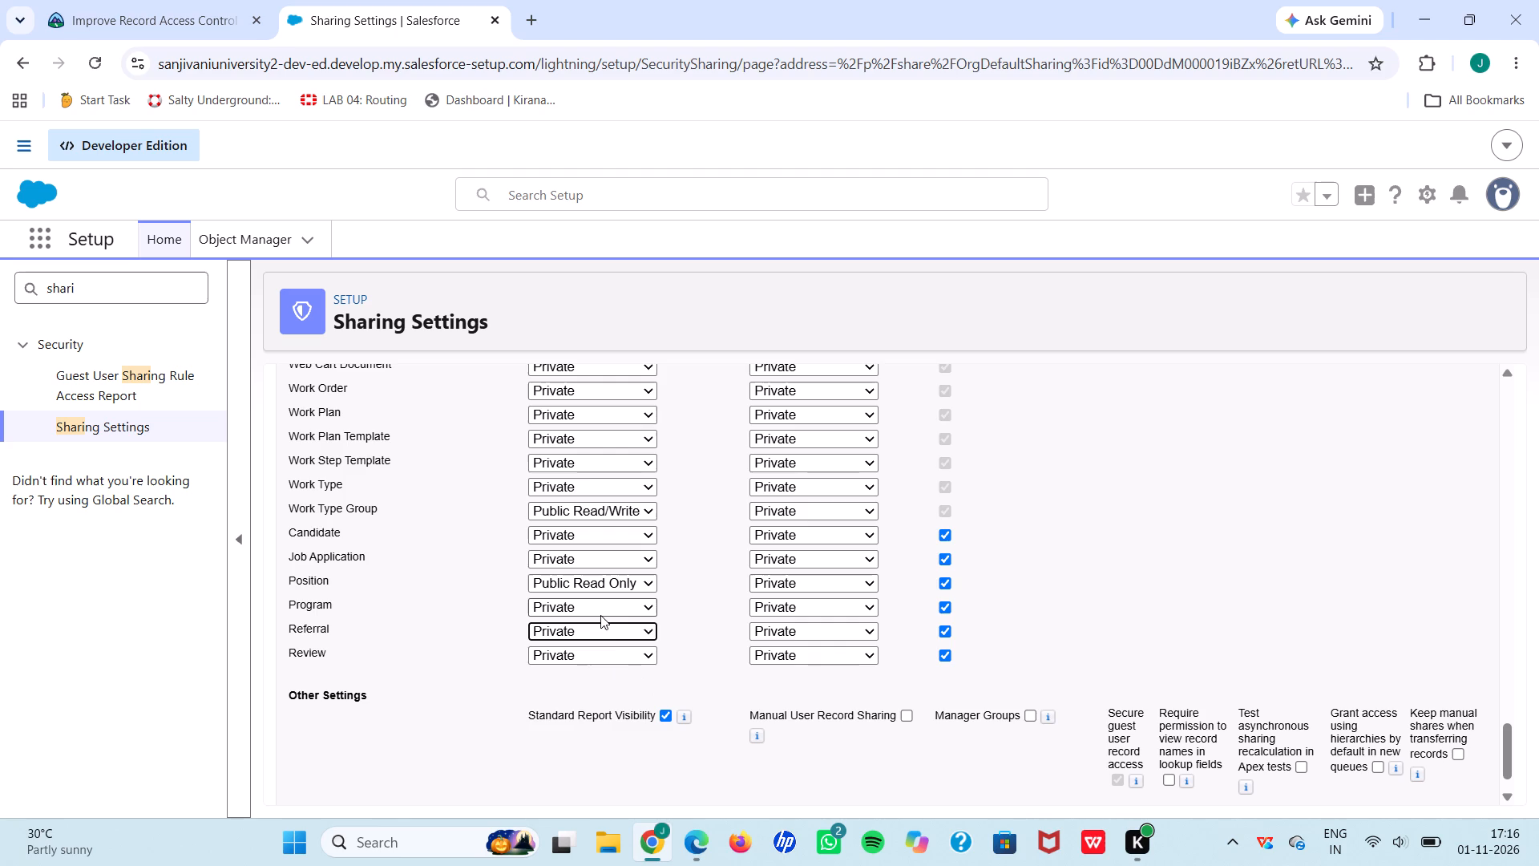
scroll(600, 615, "up", 7)
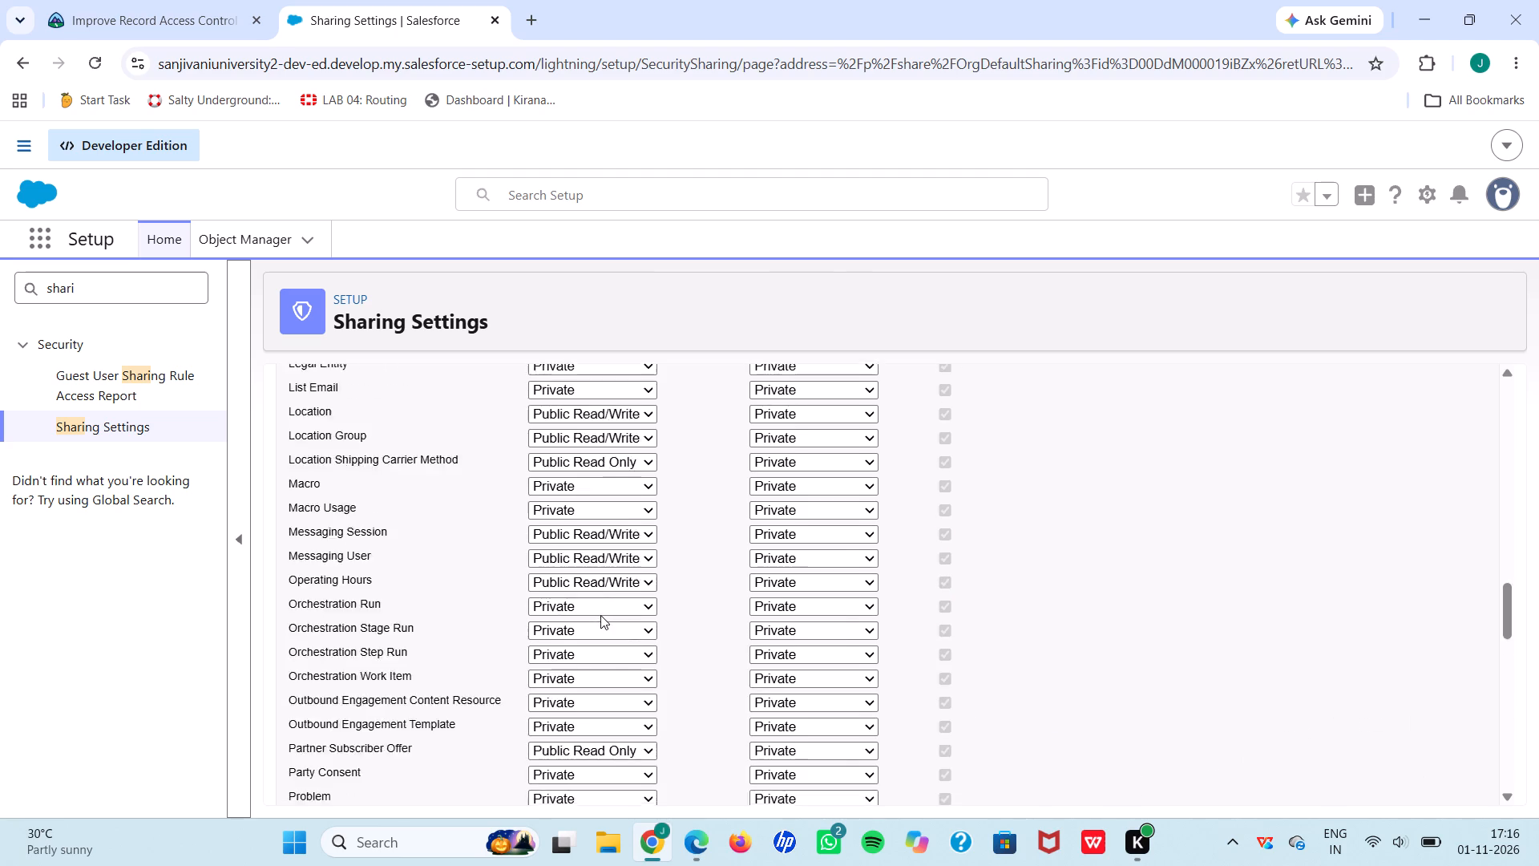
scroll(600, 615, "up", 4)
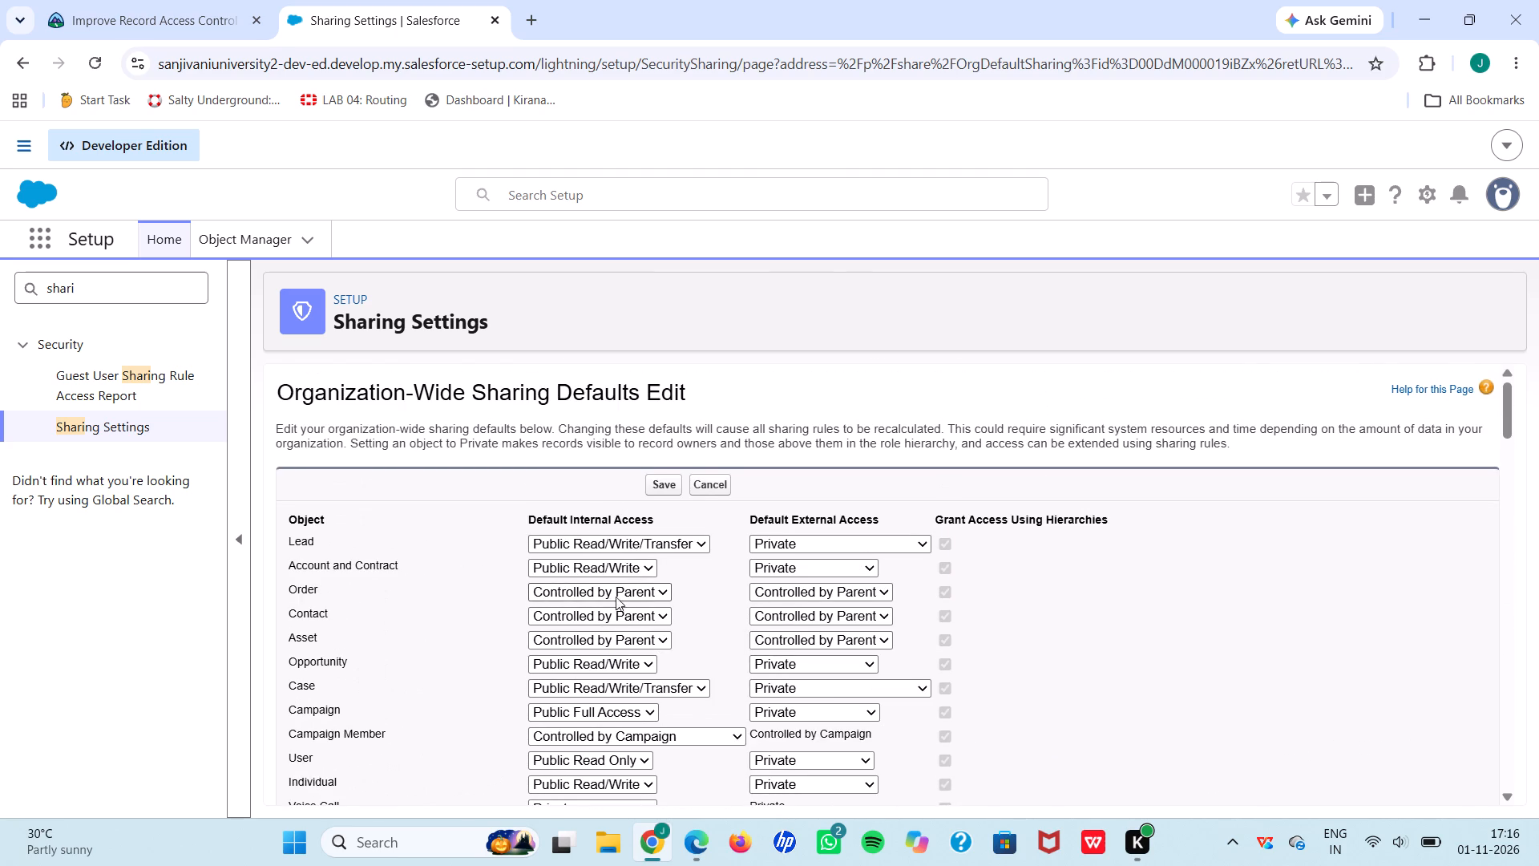
left_click(657, 492)
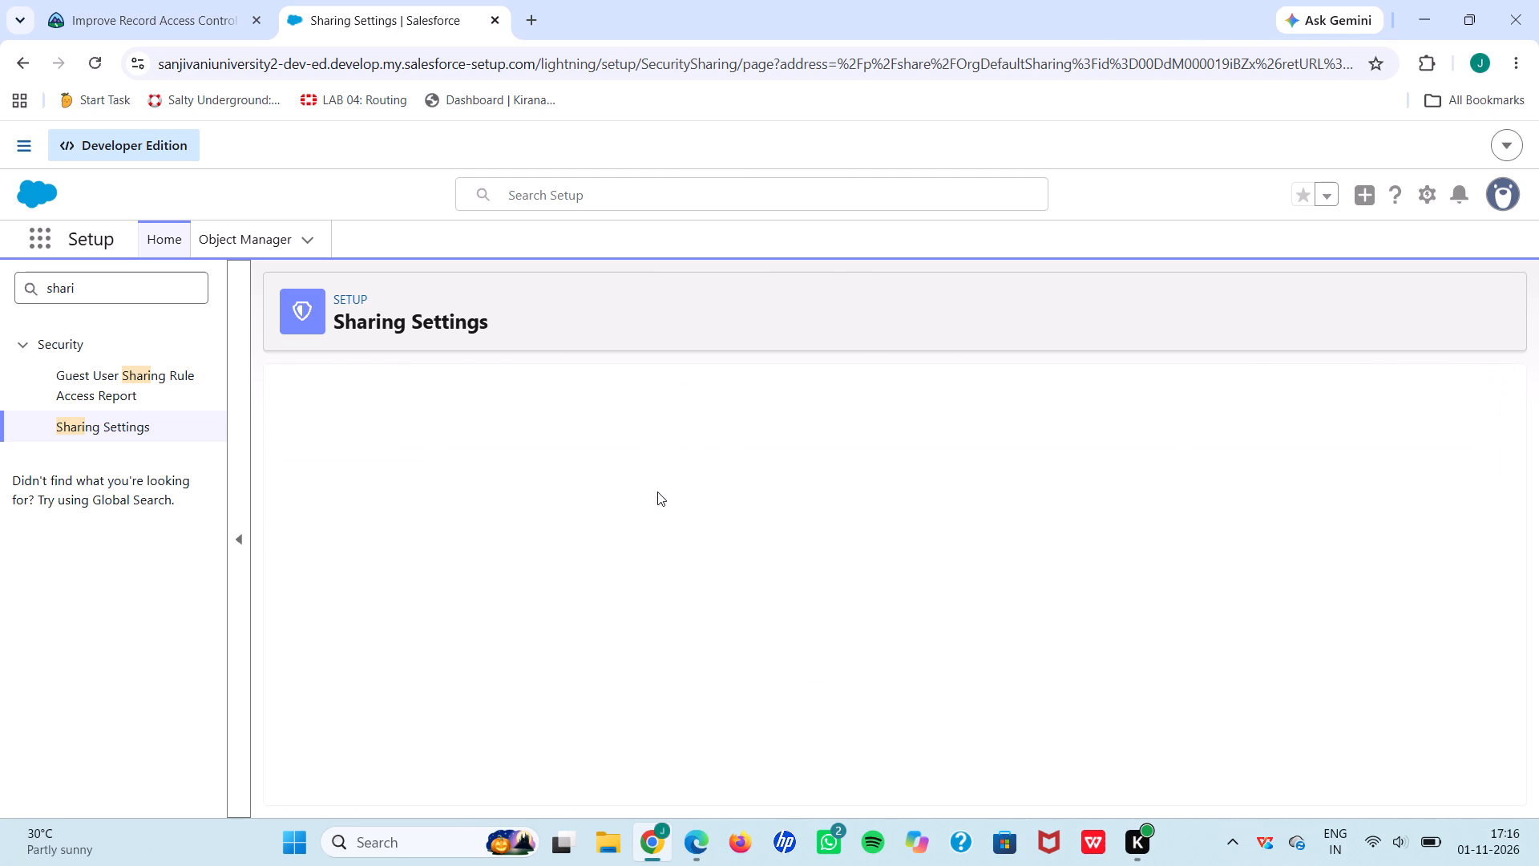
Examine the Referral row in the organization-wide defaults list to check its access levels.
scroll(450, 672, "down", 1)
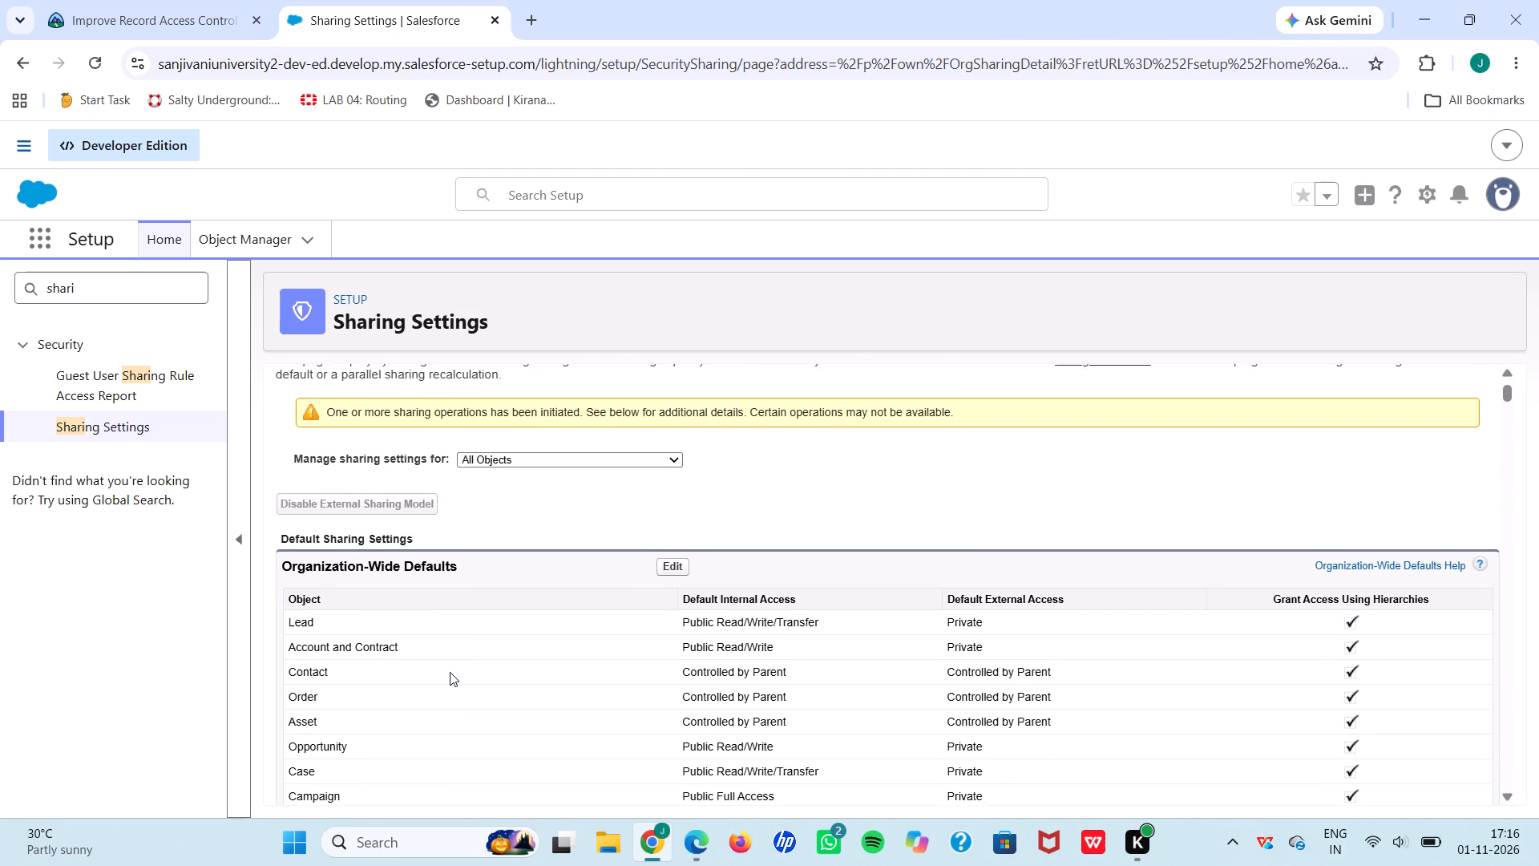
scroll(450, 672, "down", 1)
scroll(450, 672, "up", 1)
scroll(450, 672, "down", 9)
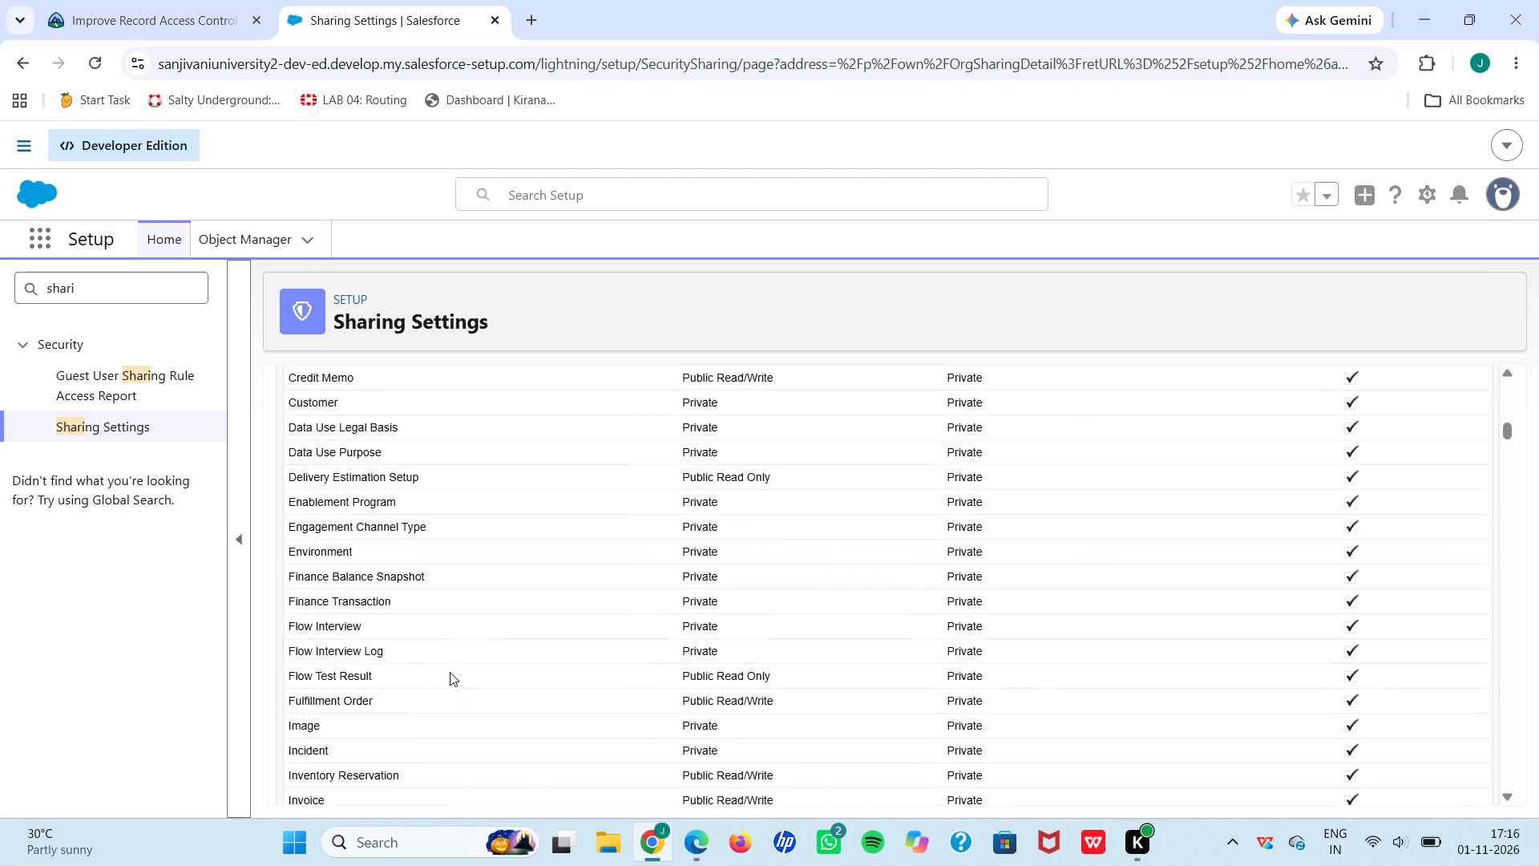
scroll(450, 672, "down", 5)
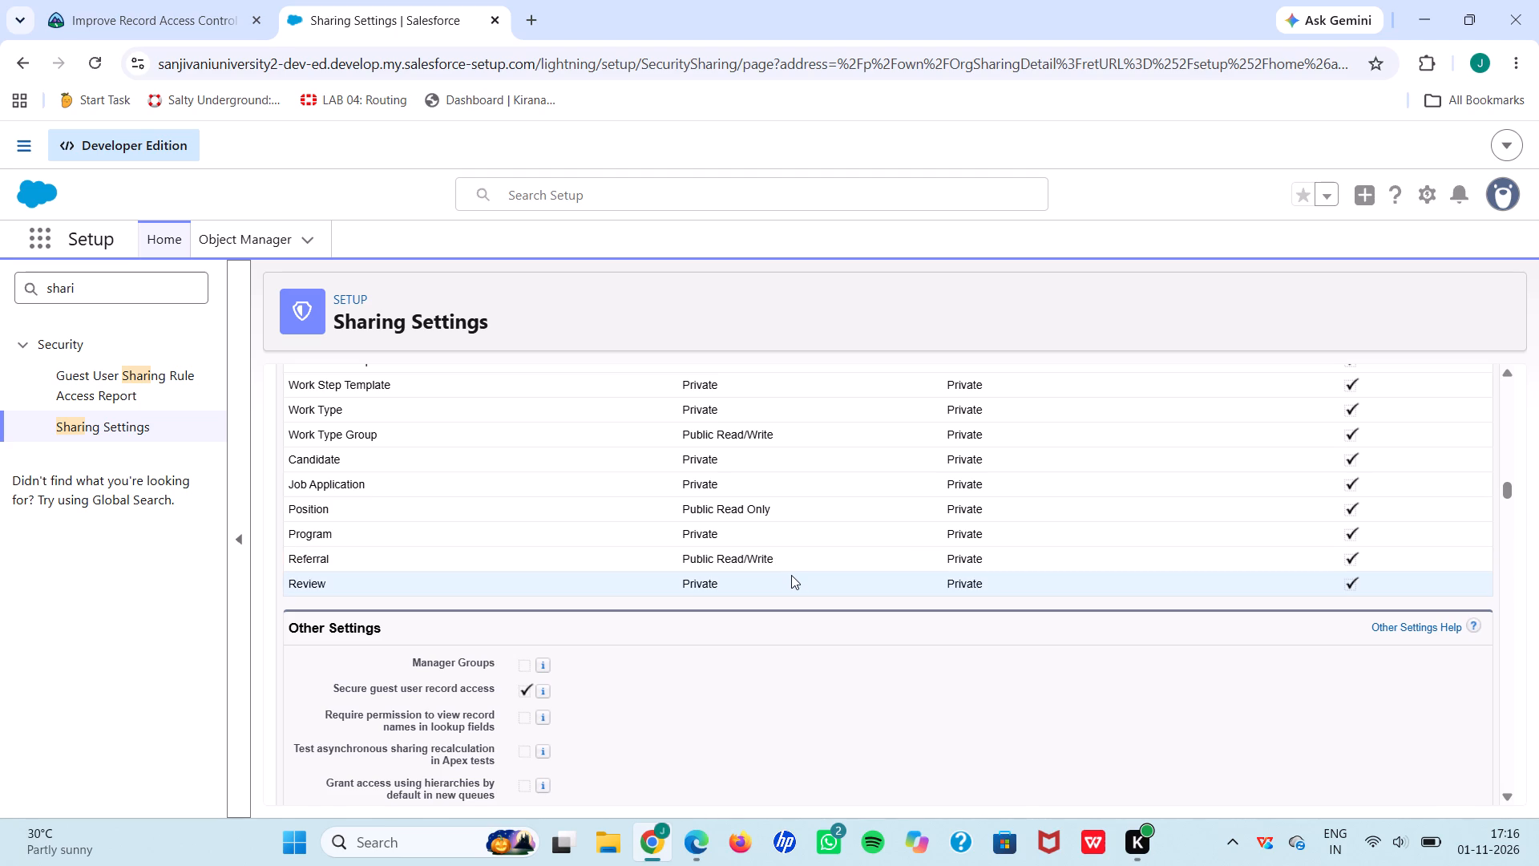
scroll(791, 575, "up", 14)
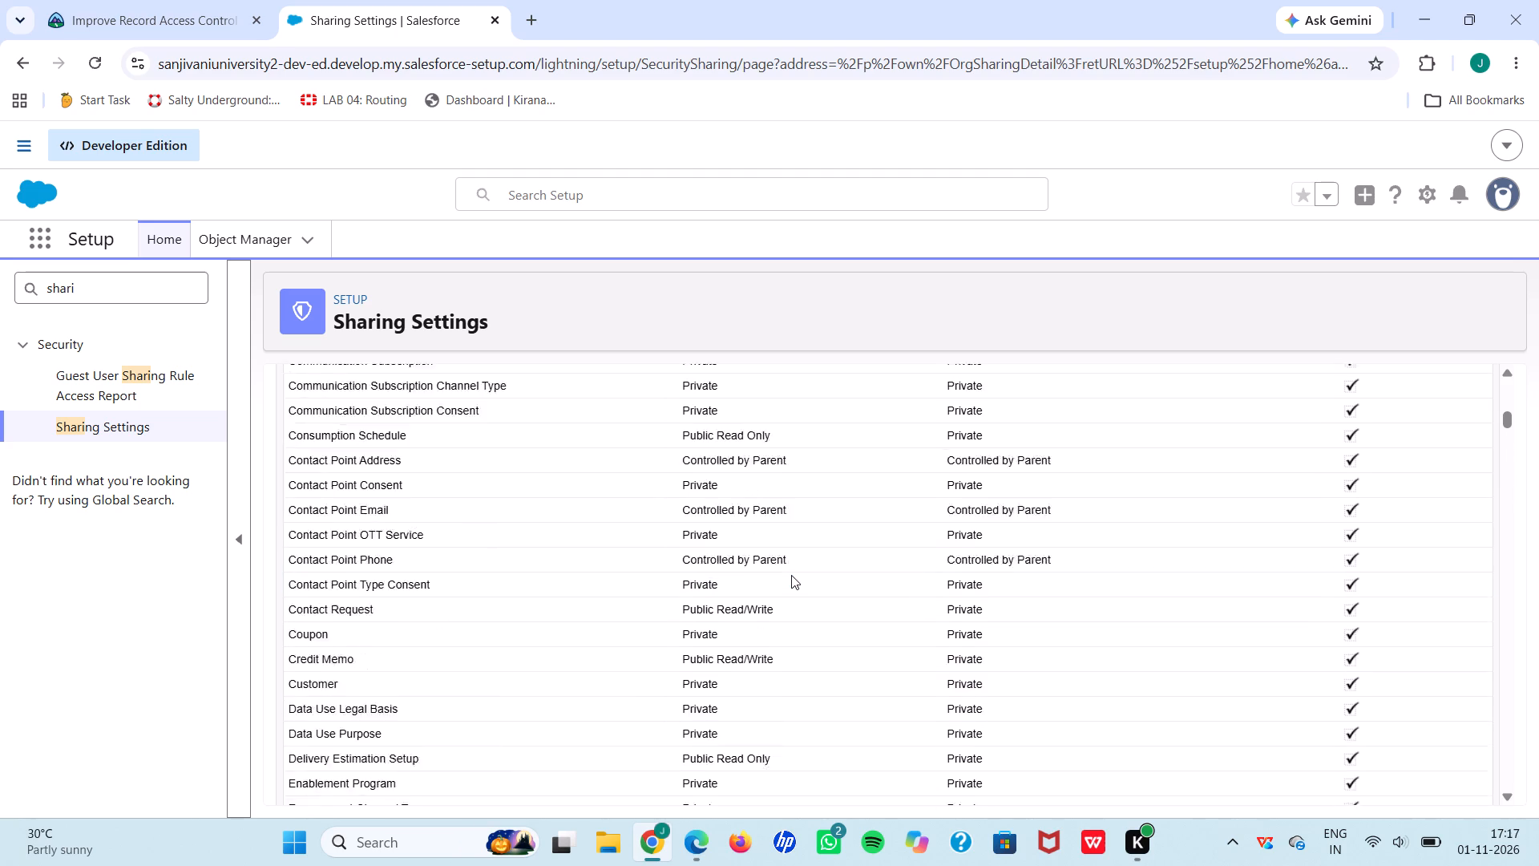
scroll(791, 575, "up", 6)
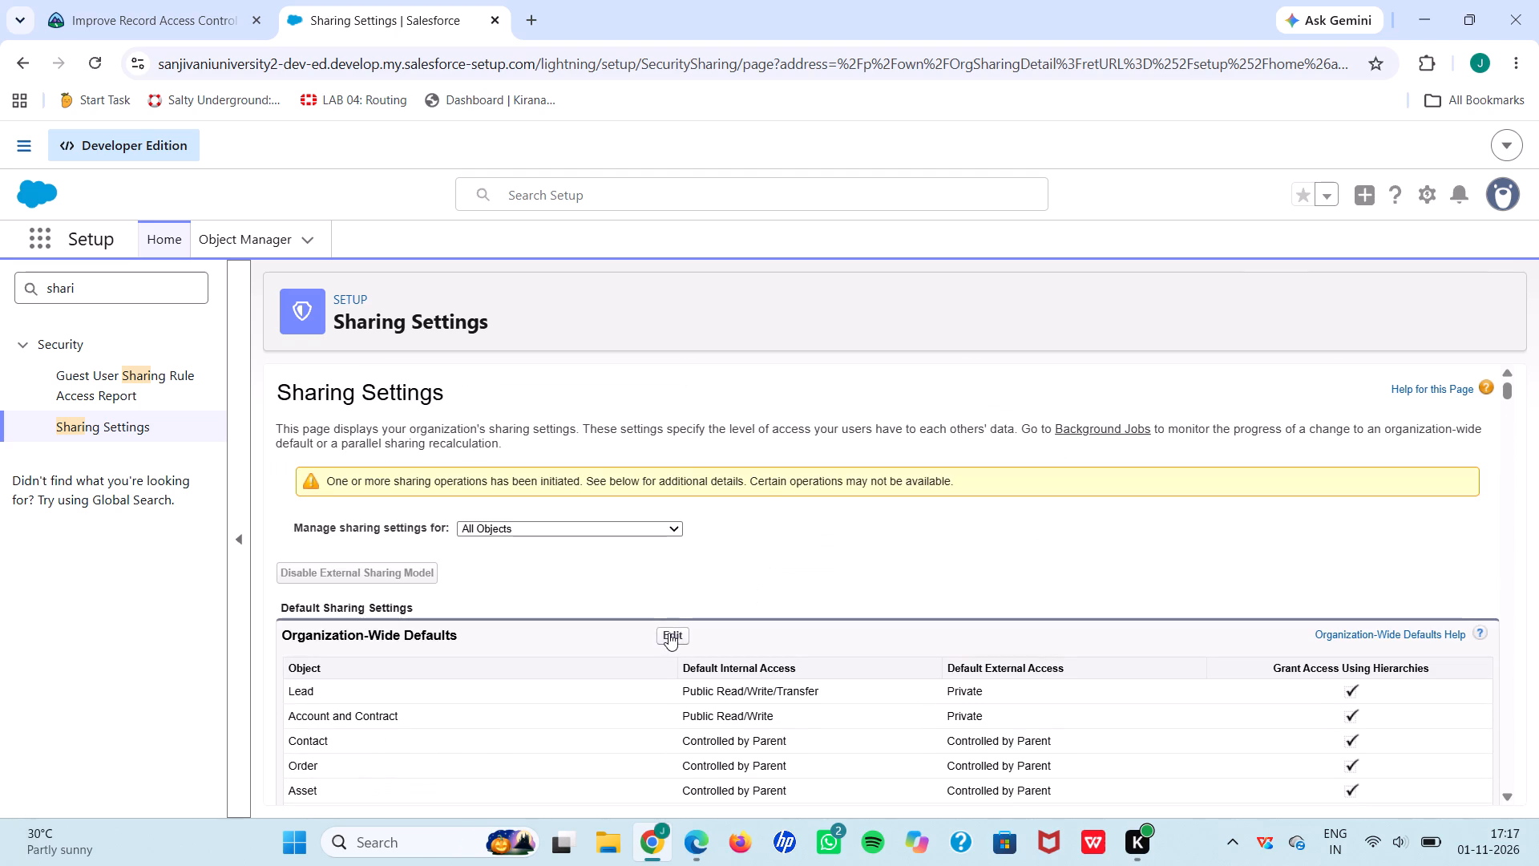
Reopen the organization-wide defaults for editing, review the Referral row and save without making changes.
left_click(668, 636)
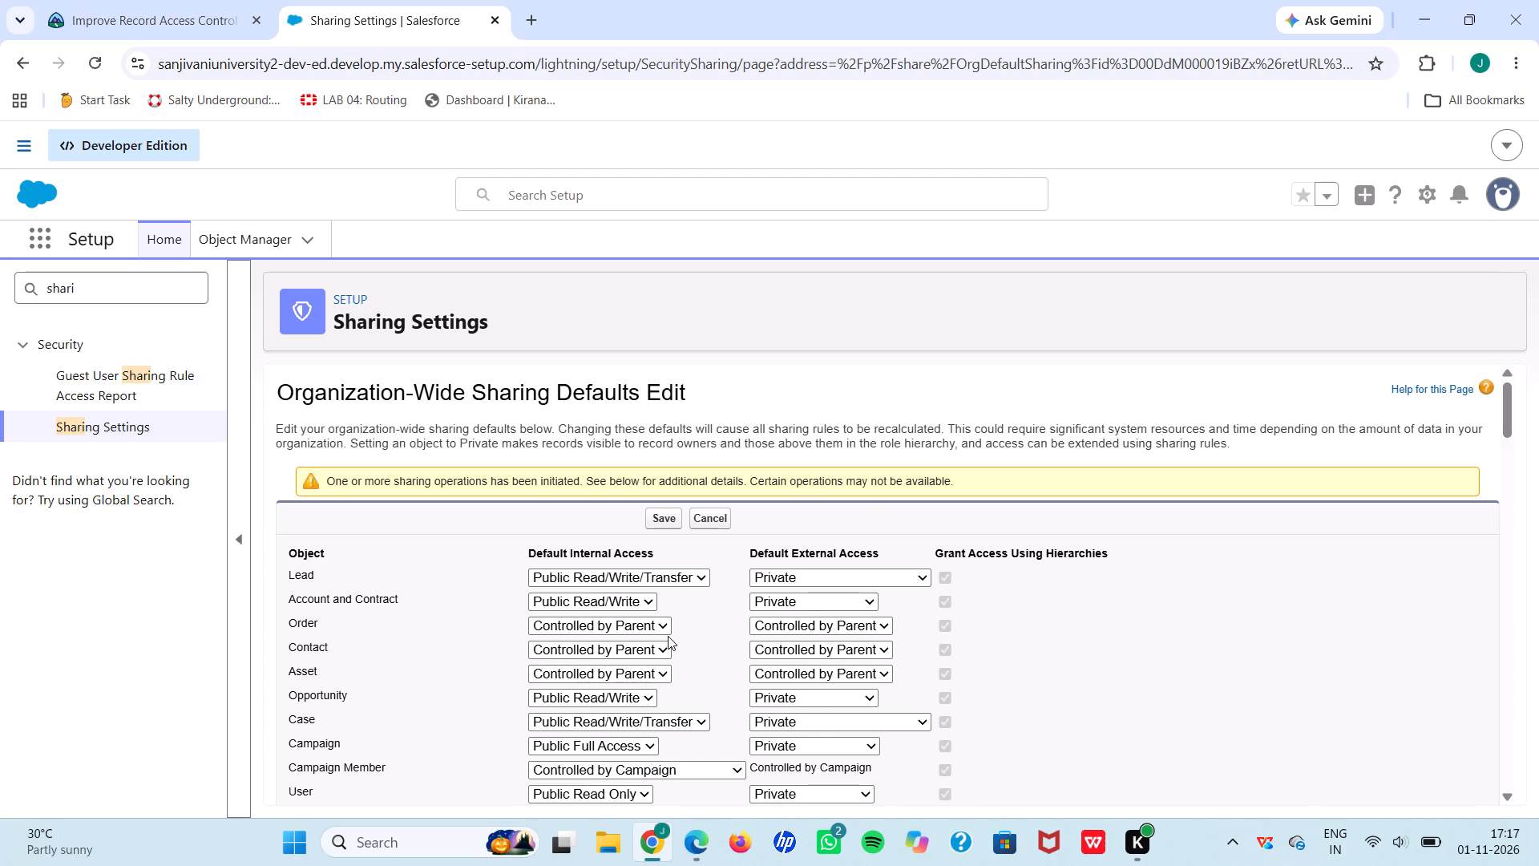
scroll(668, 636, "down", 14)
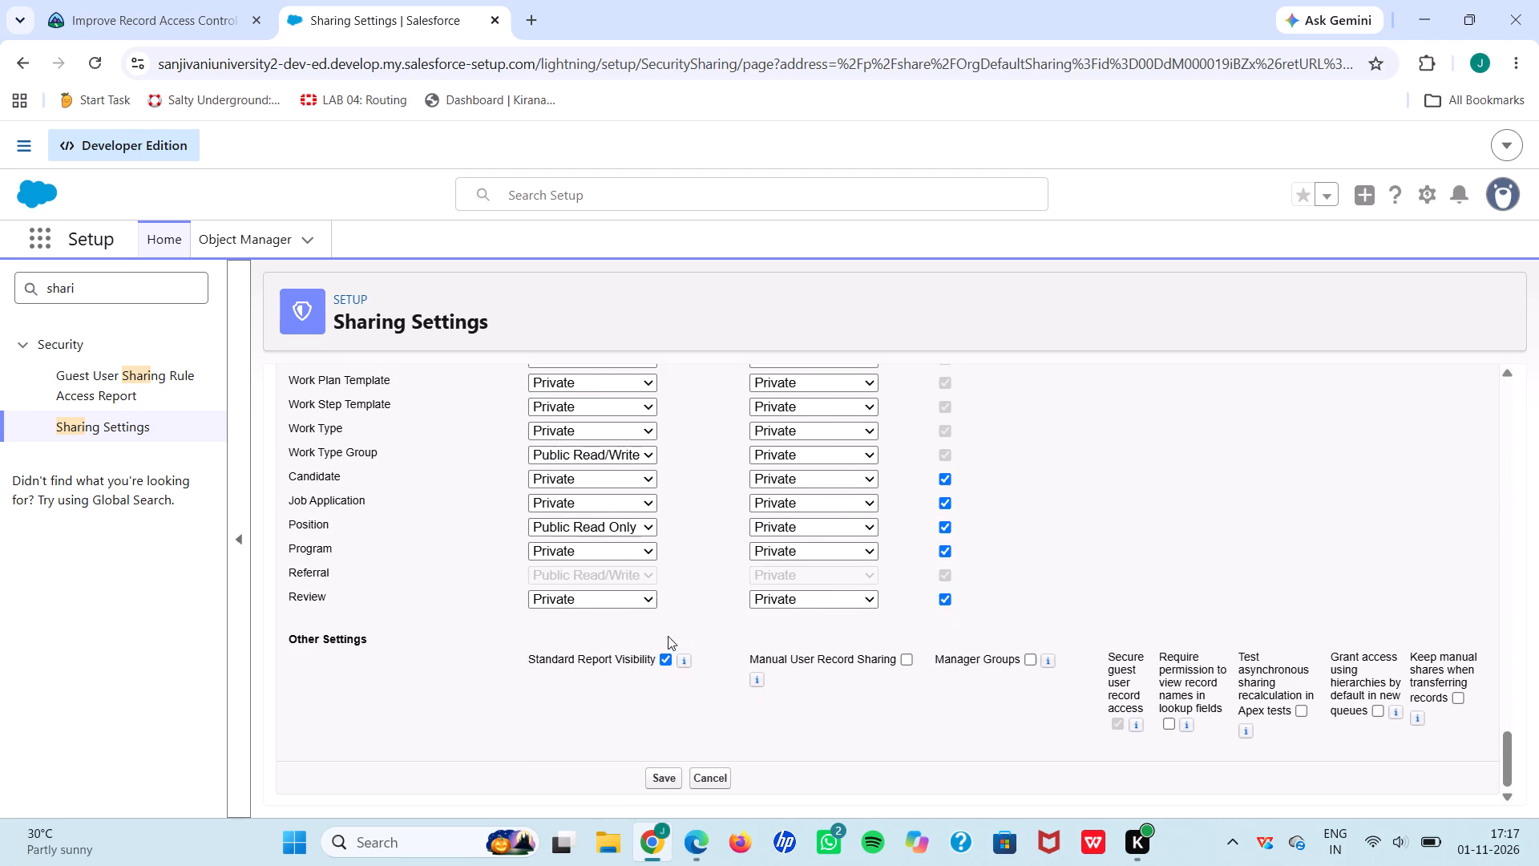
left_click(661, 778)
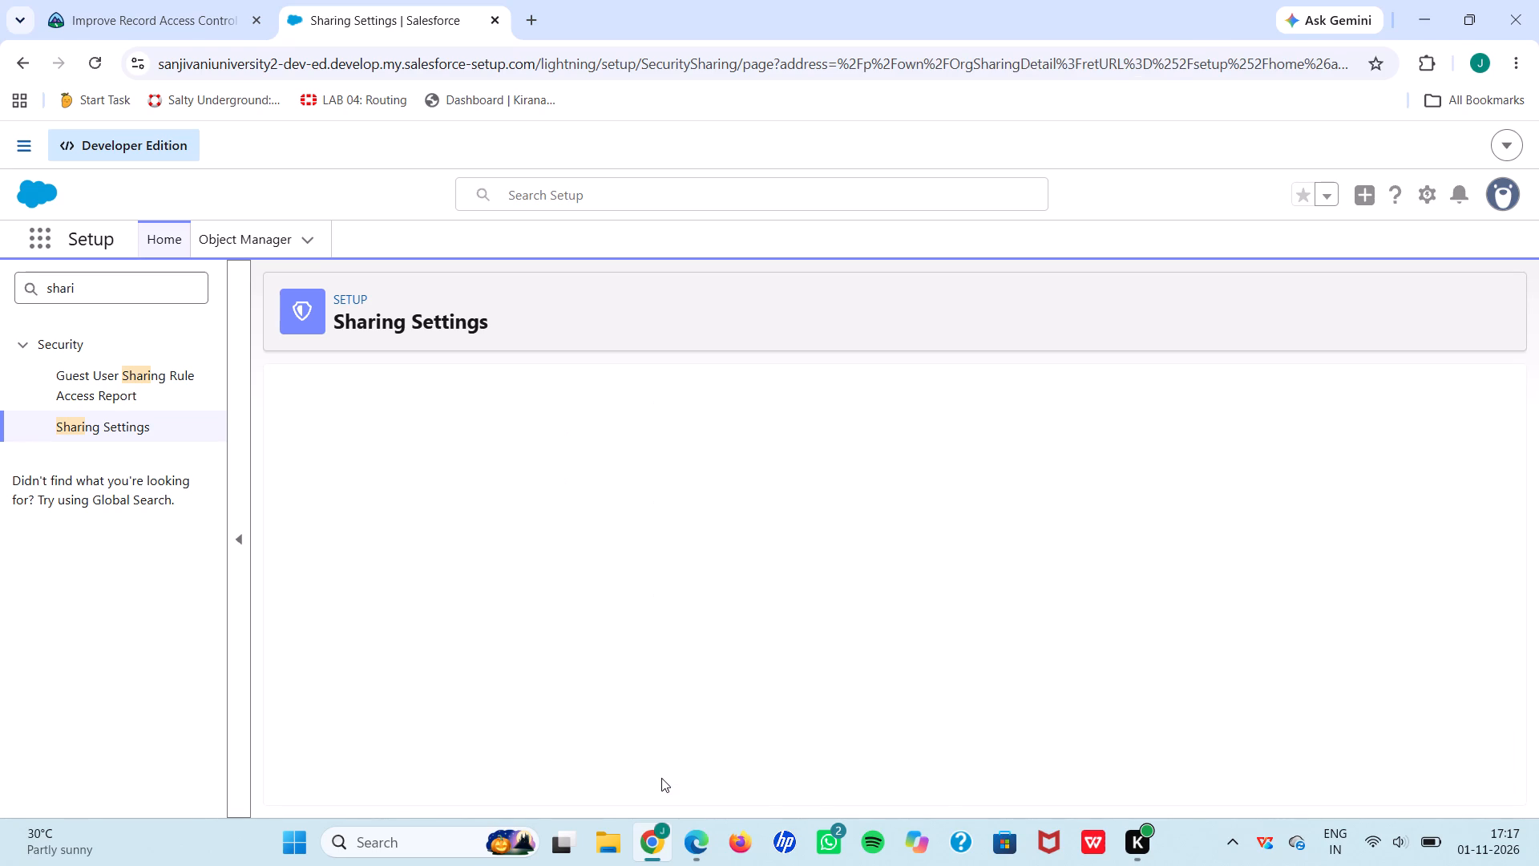
Reload the Sharing Settings page and check the Referral object's internal, external and hierarchy access in the organization-wide defaults.
scroll(539, 483, "right", 1)
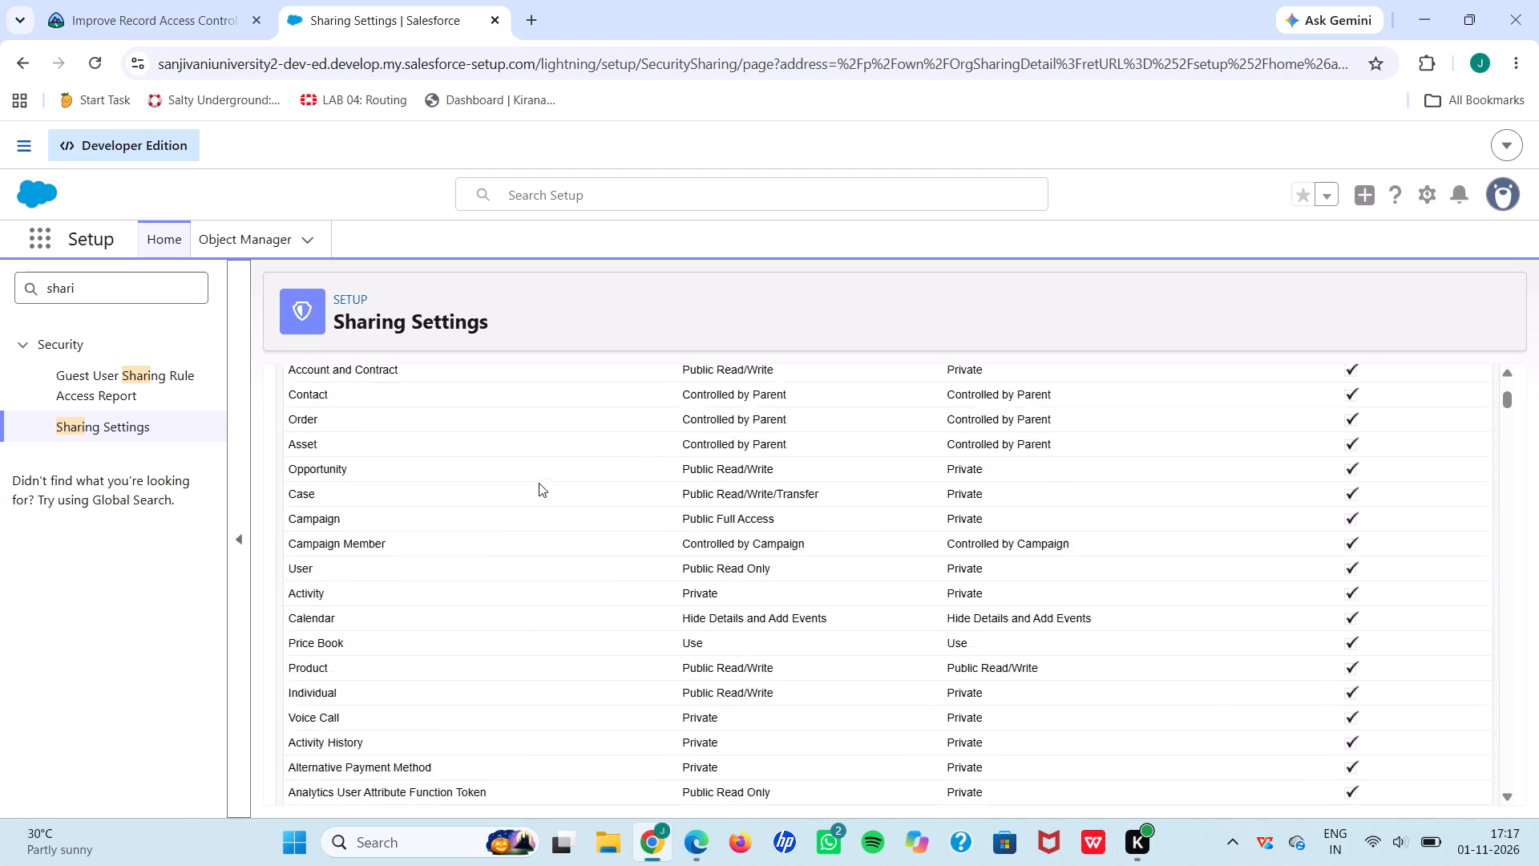
scroll(539, 483, "right", 1)
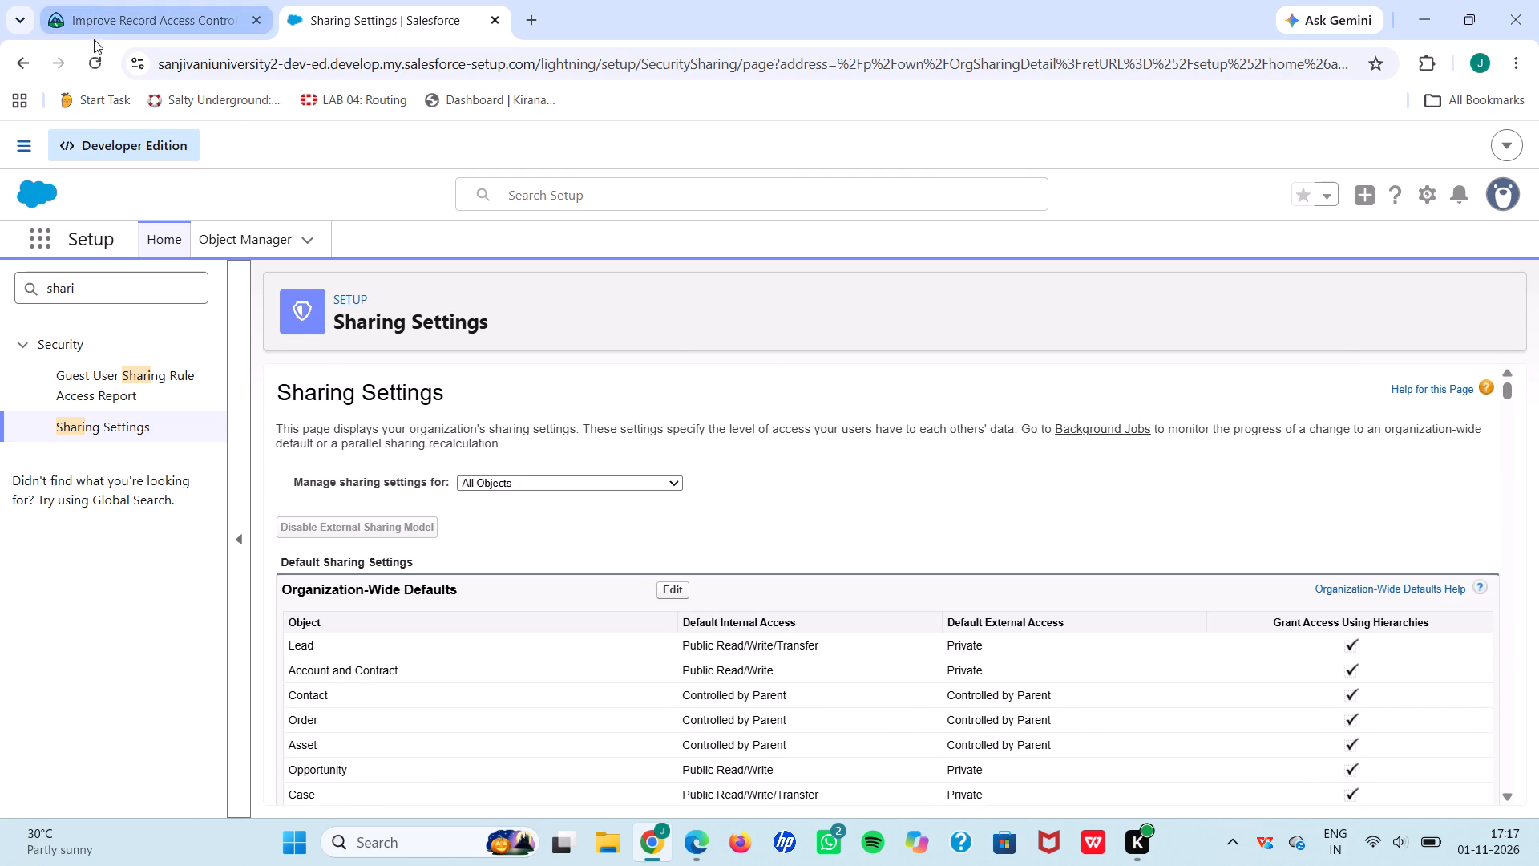
left_click(91, 59)
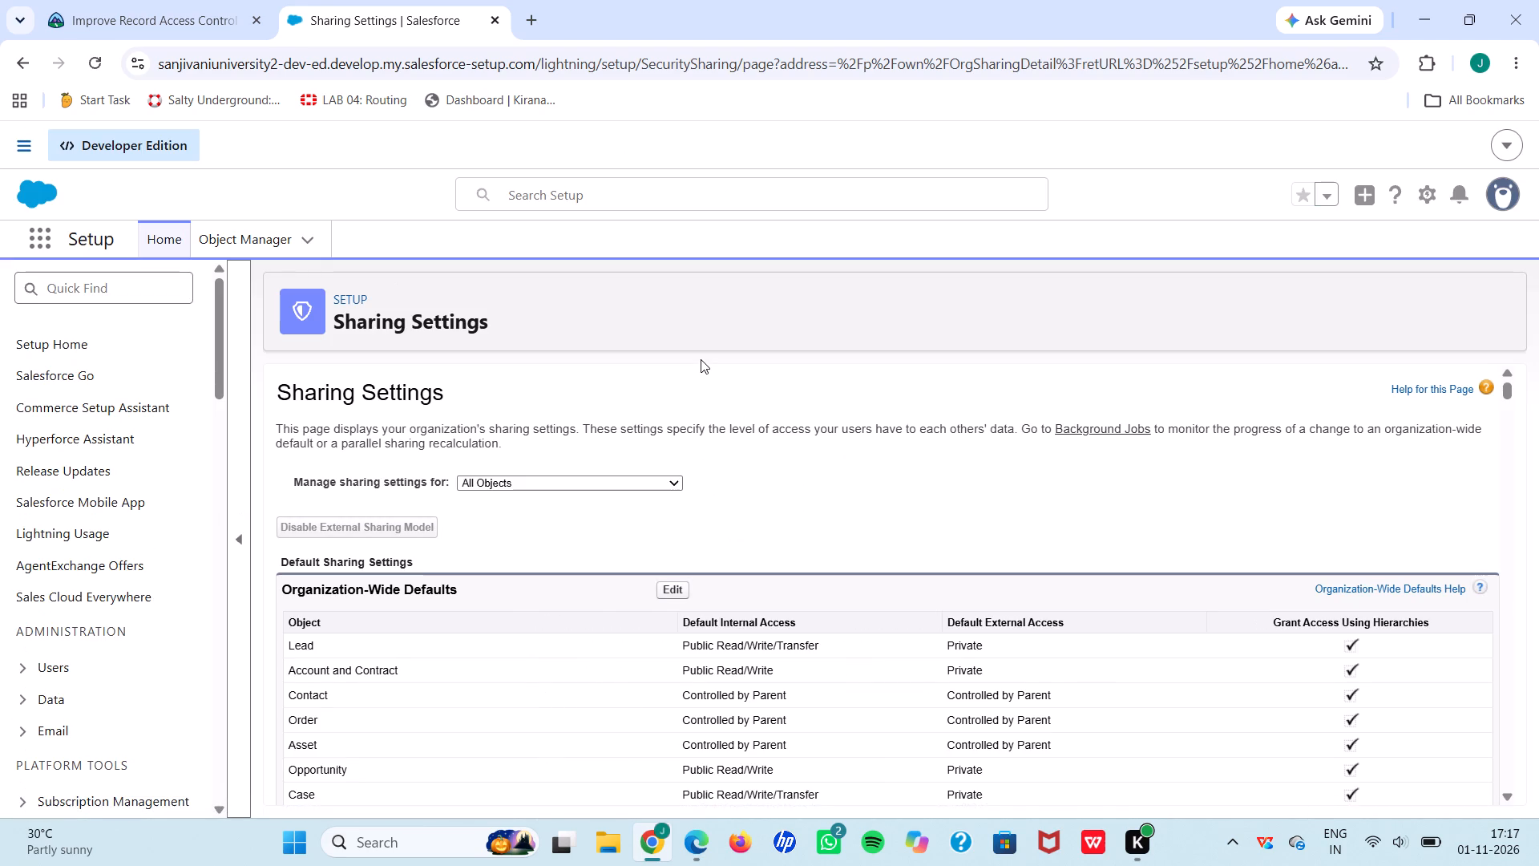
scroll(604, 521, "down", 13)
scroll(604, 521, "up", 3)
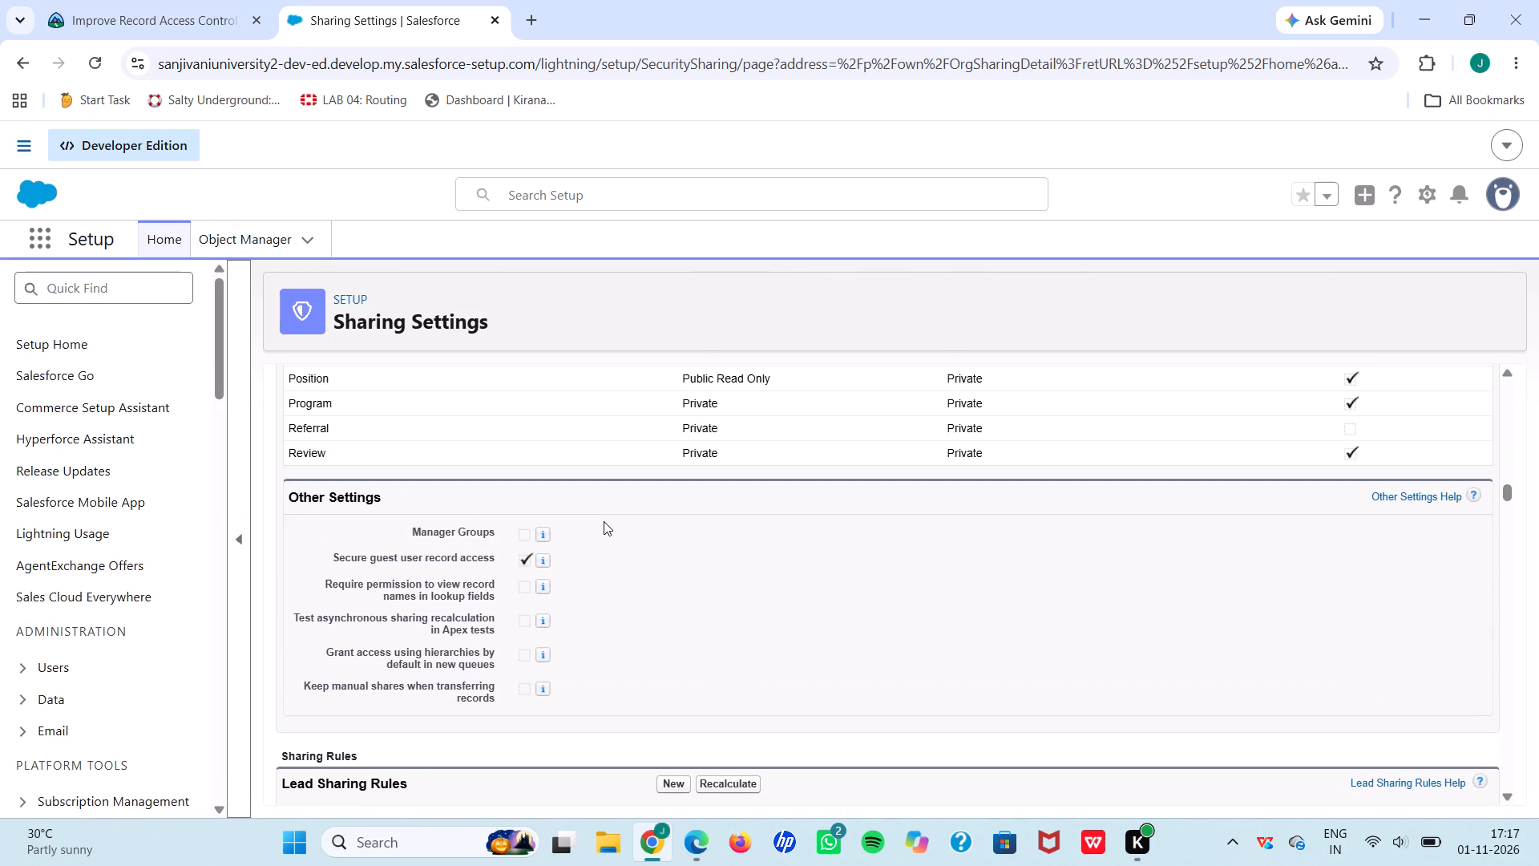
scroll(604, 521, "up", 1)
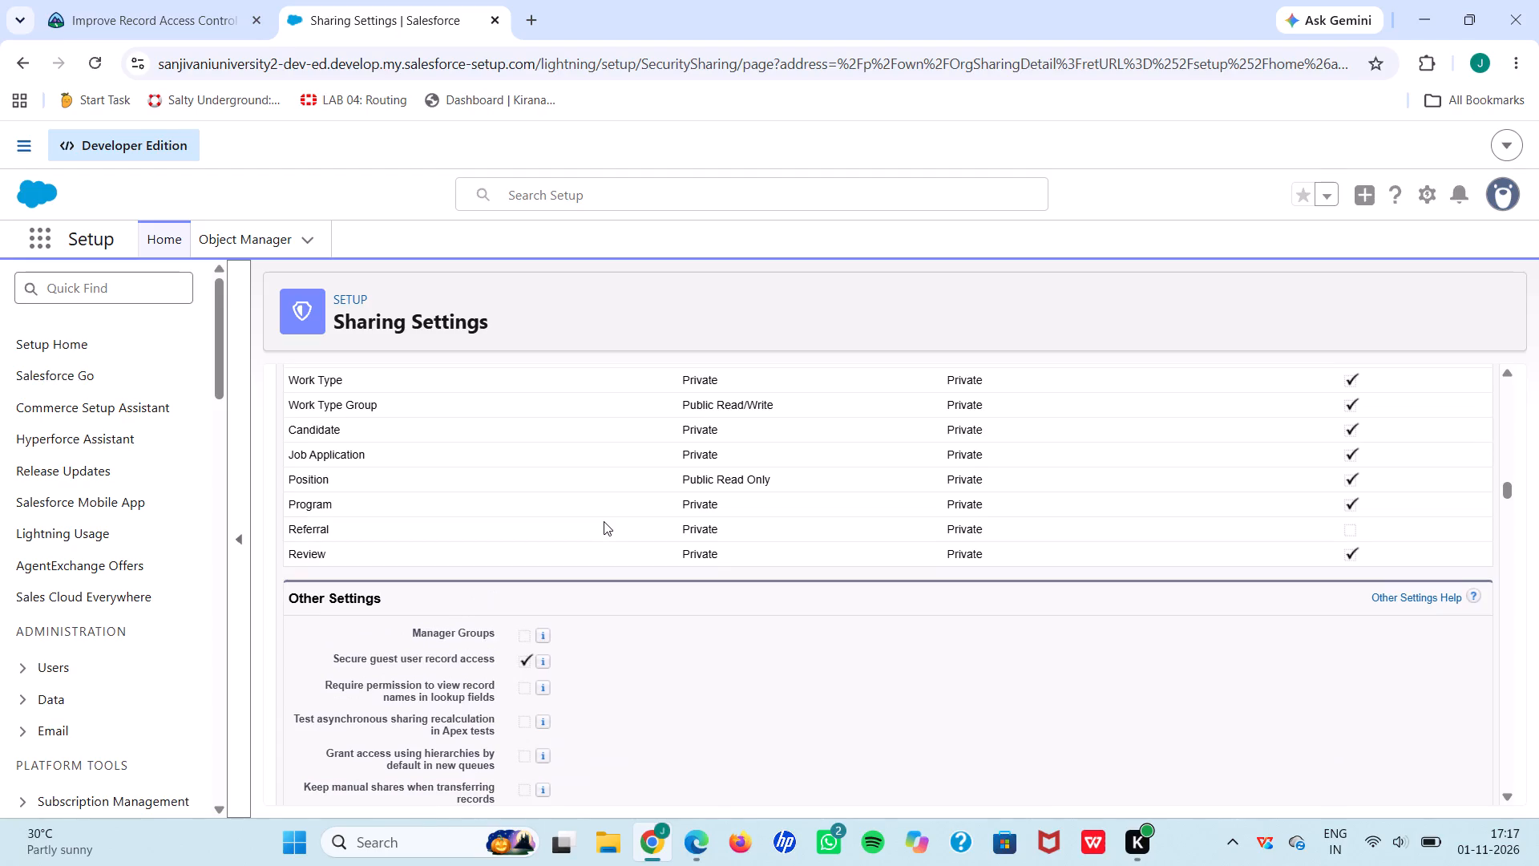
Return to the Trailhead Control Access to Records unit and submit its challenge for checking.
left_click(232, 0)
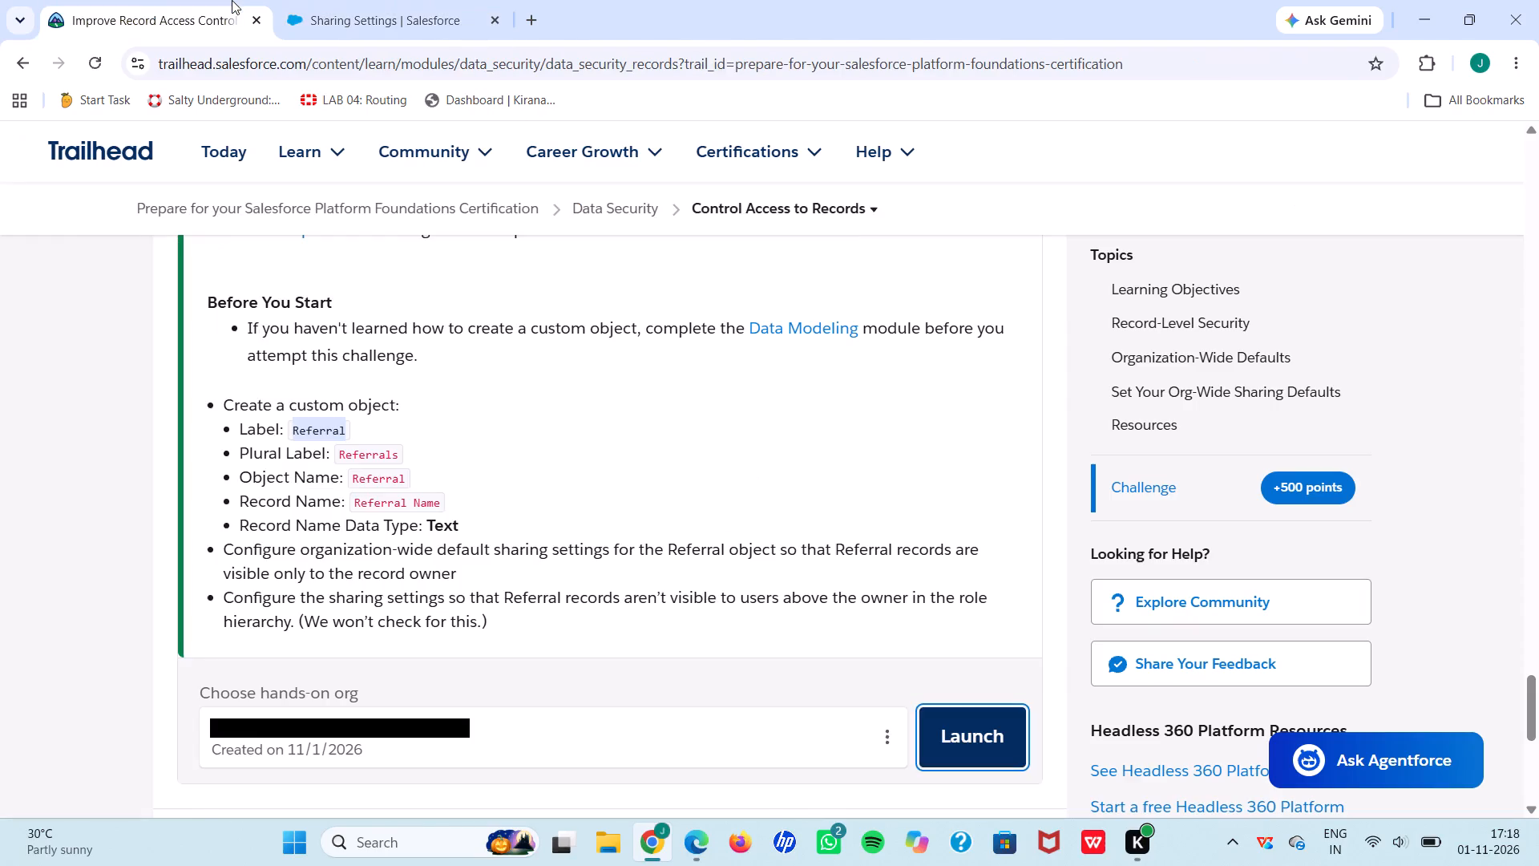
scroll(467, 734, "down", 2)
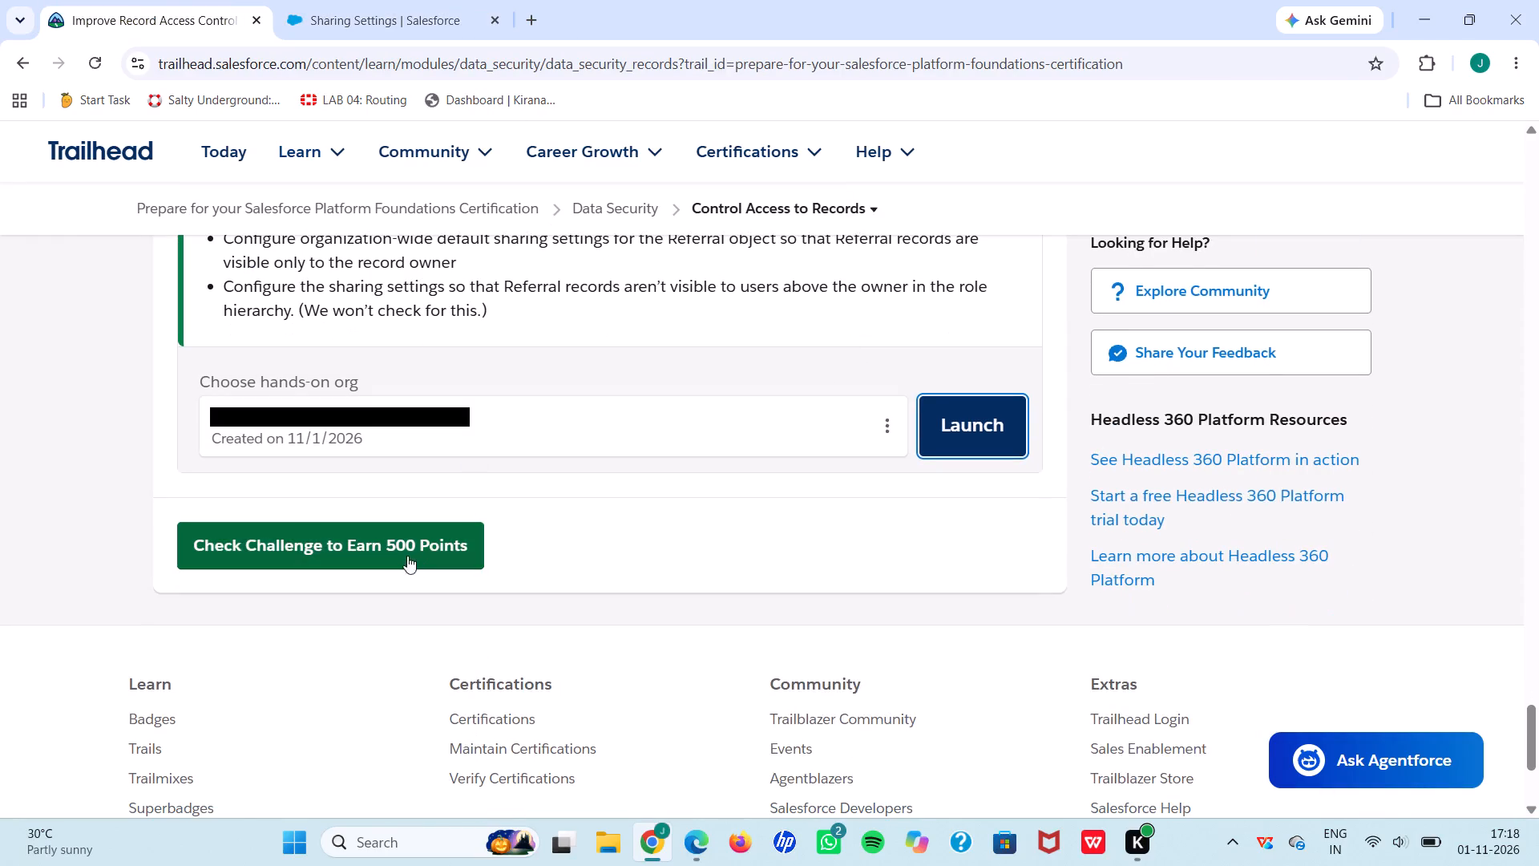
left_click(395, 552)
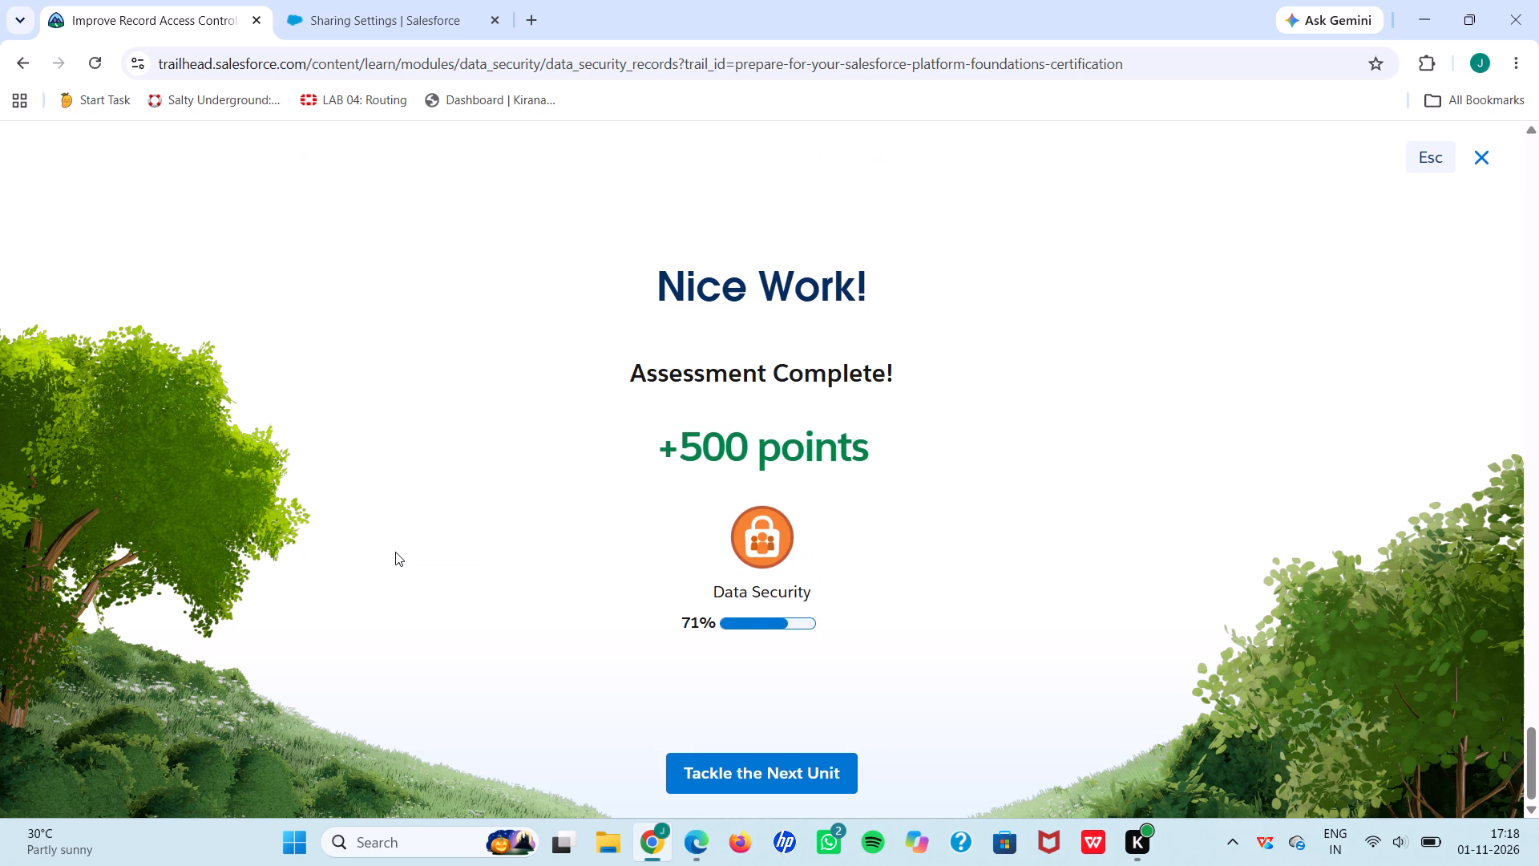
Proceed to the next unit, Create a Role Hierarchy, and find the role requirements in its hands-on challenge.
left_click(697, 779)
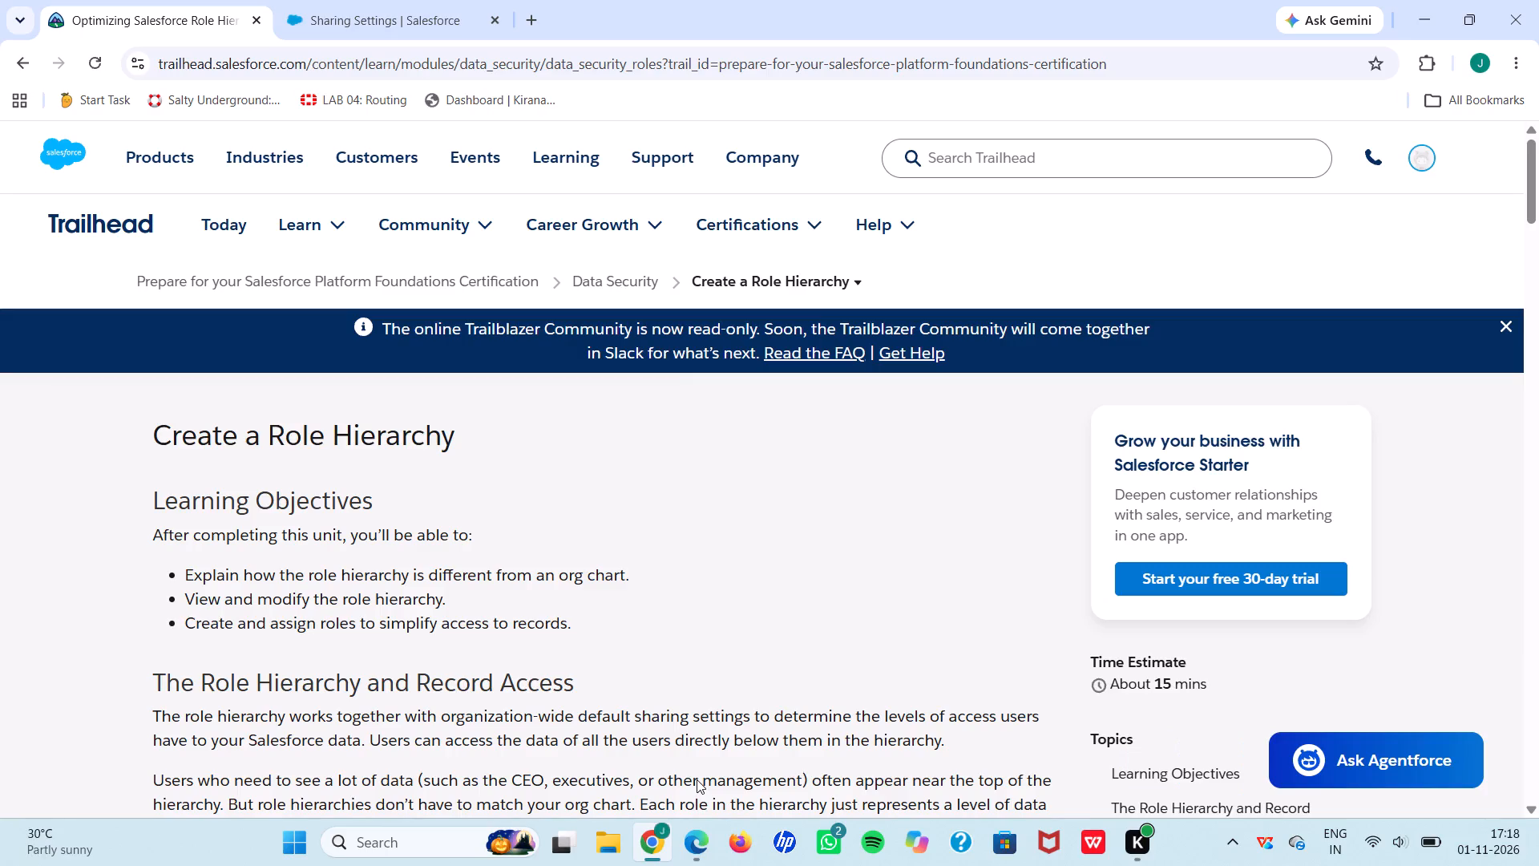
scroll(644, 865, "down", 3)
scroll(353, 720, "down", 18)
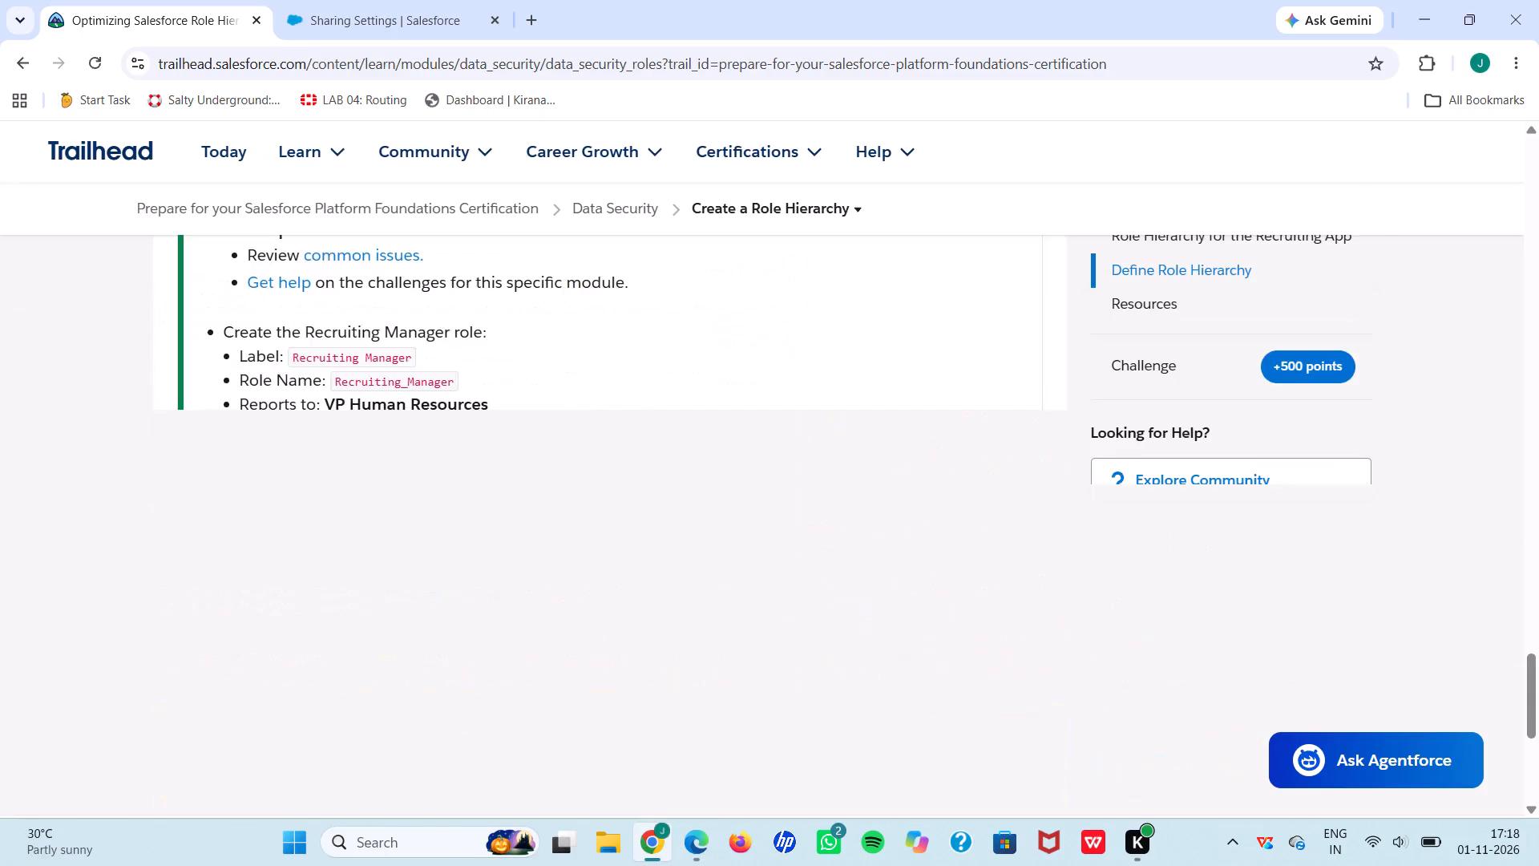
scroll(353, 720, "down", 6)
scroll(353, 720, "up", 3)
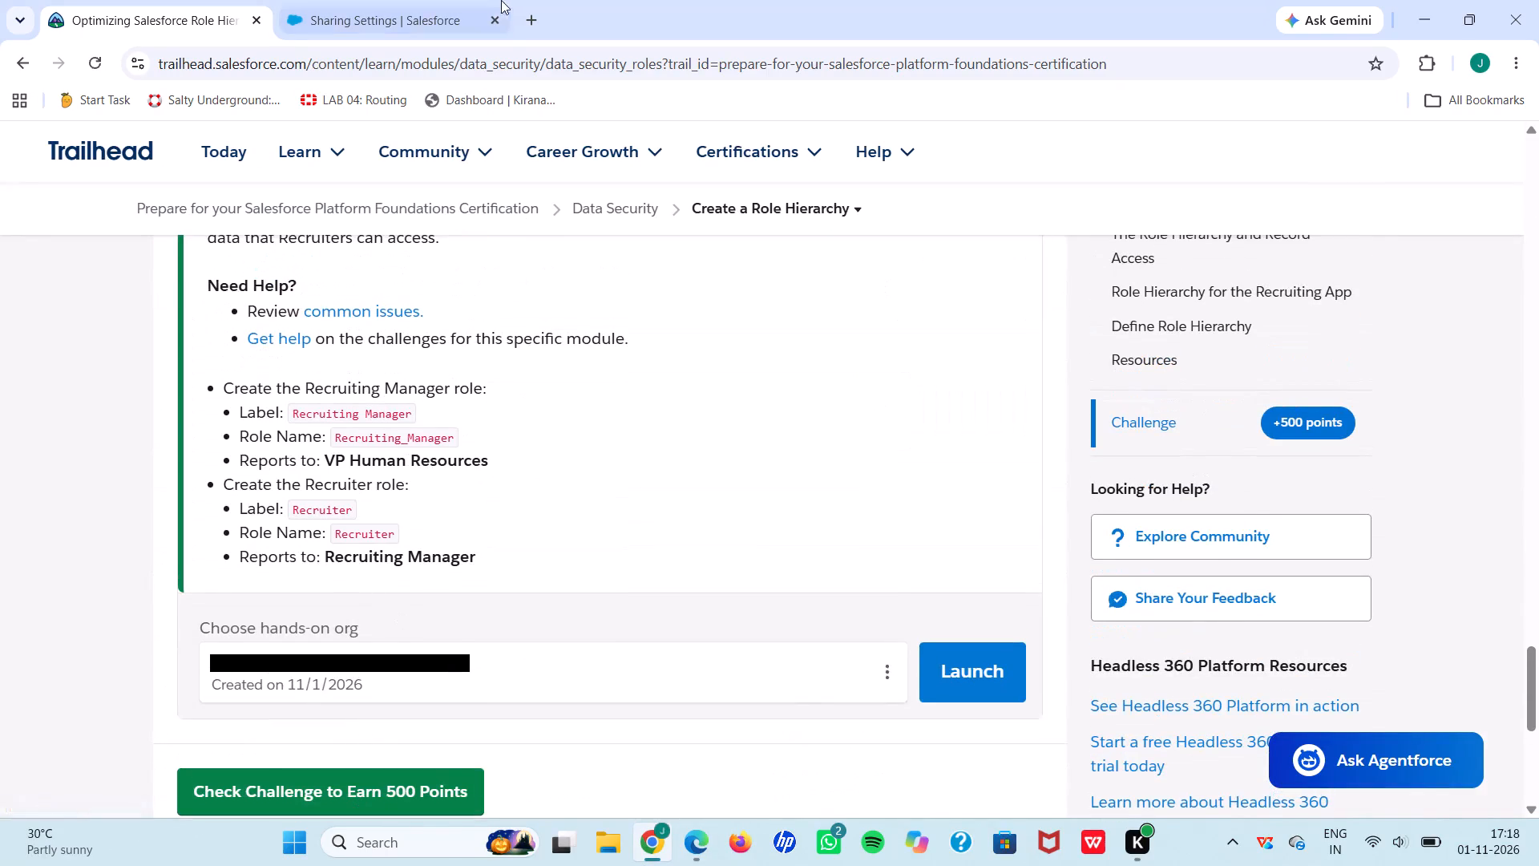
Close the old Sharing Settings page, copy the Recruiting Manager label from the challenge and launch the hands-on org.
left_click(496, 22)
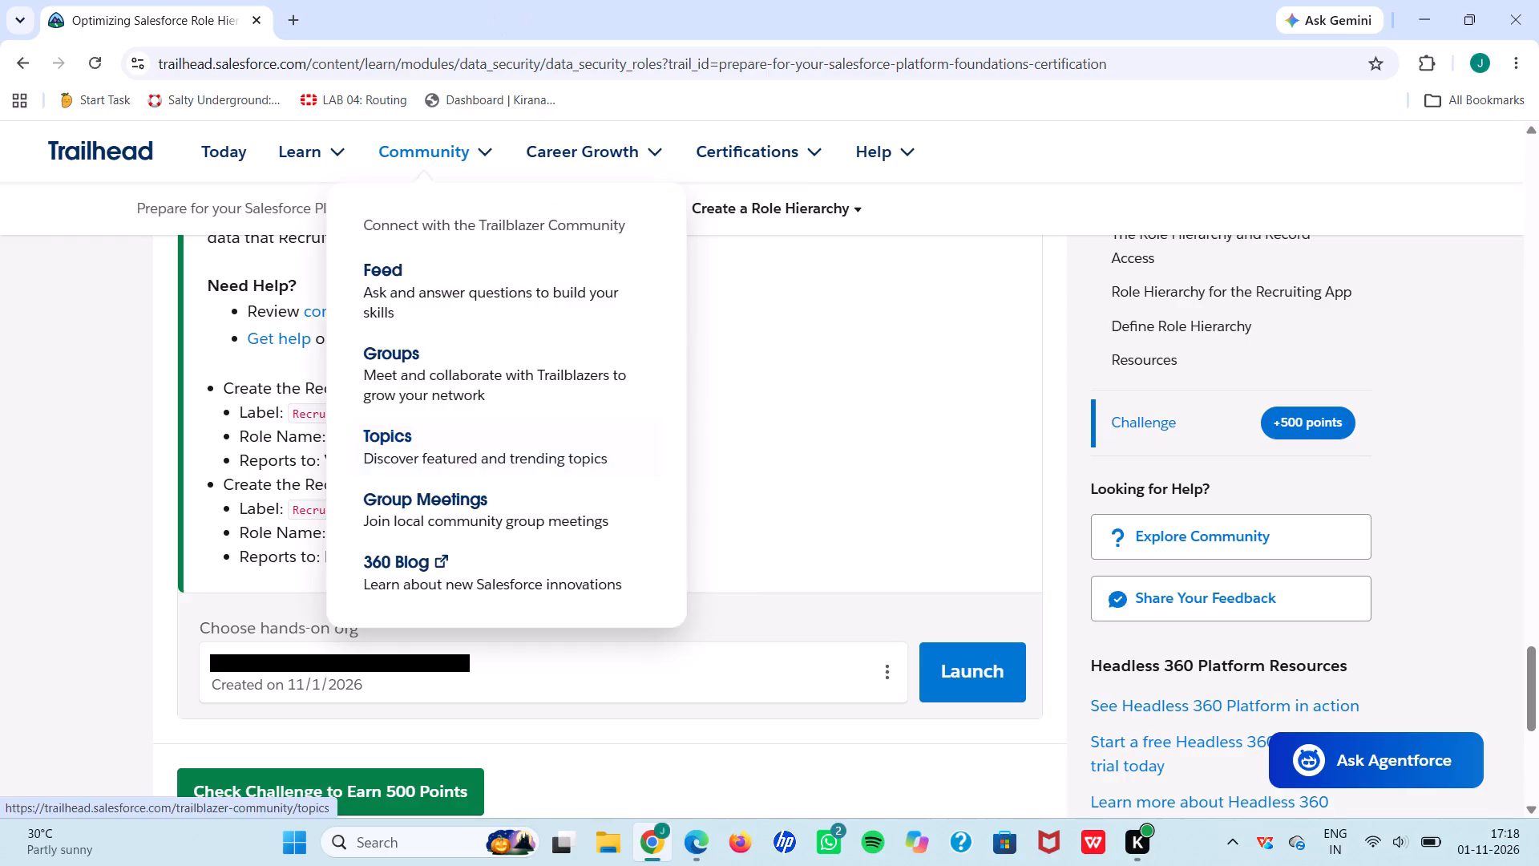
left_click_drag(292, 416, 479, 410)
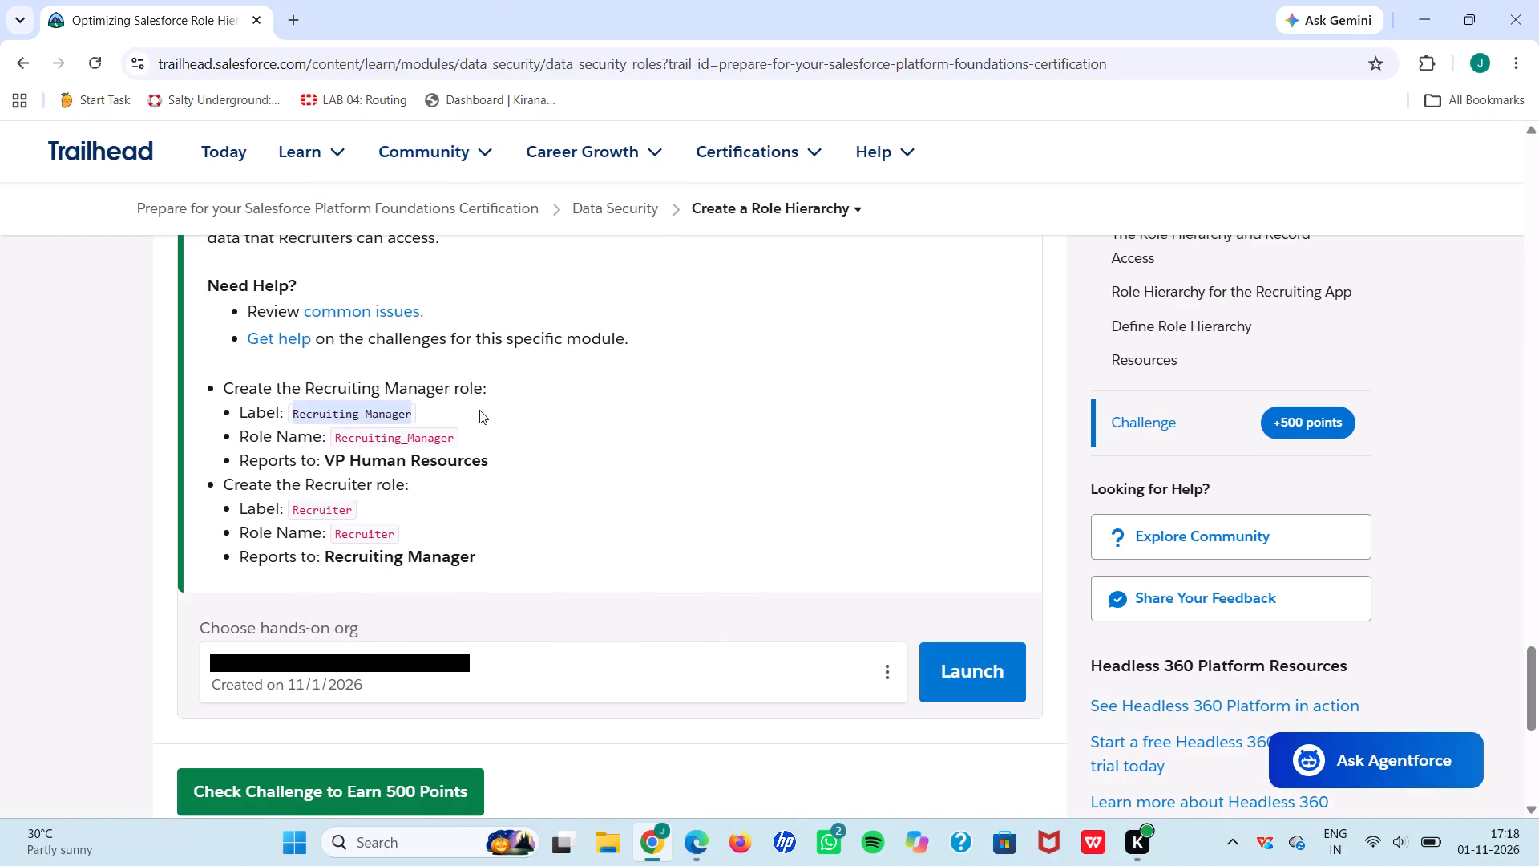
left_click_drag(479, 410, 470, 405)
key("ctrl+c")
left_click(962, 650)
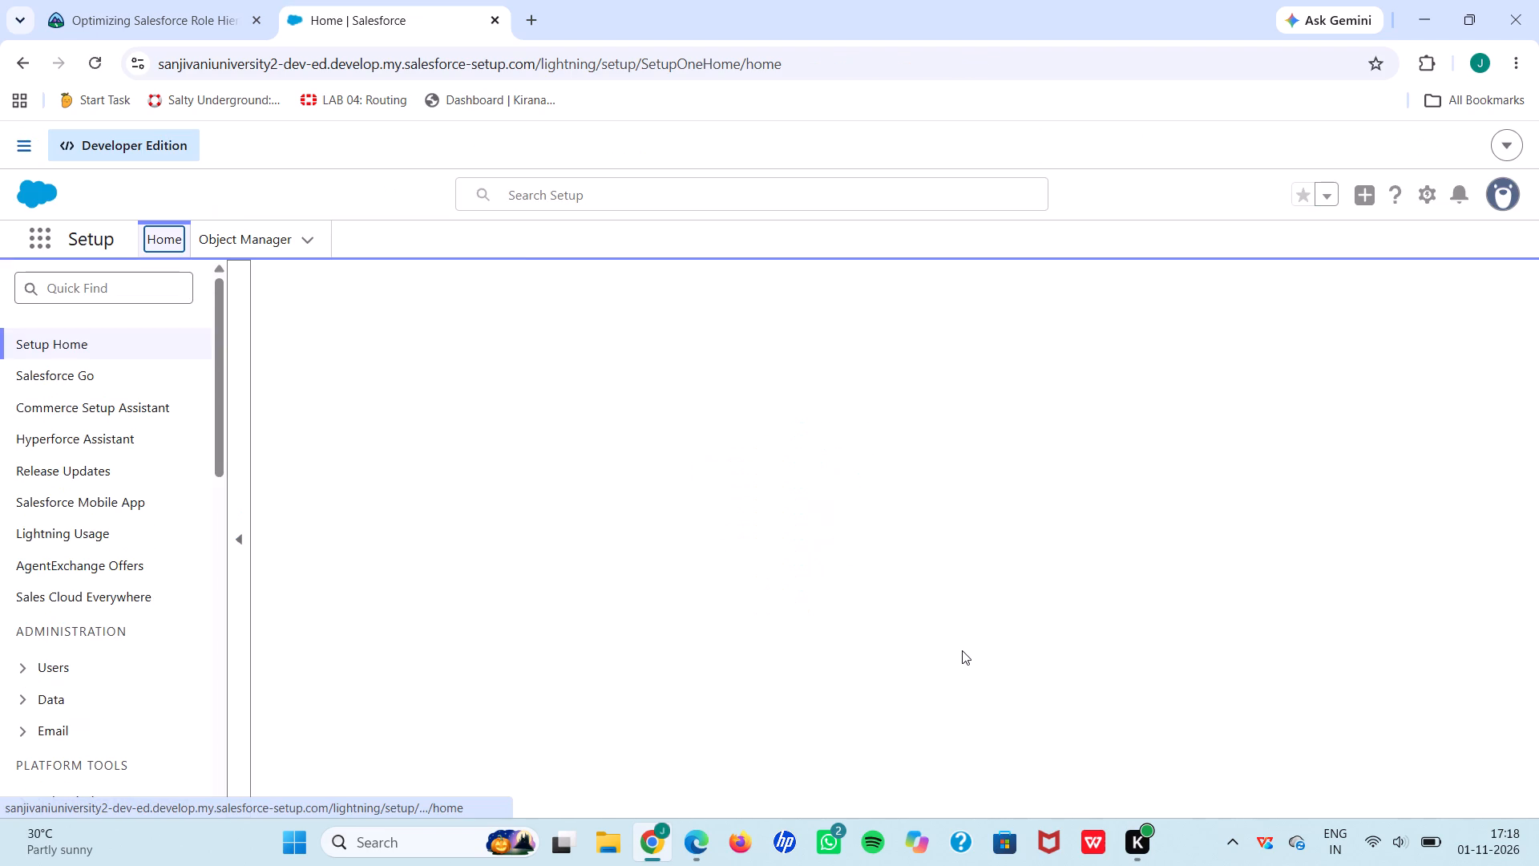
Find Roles in Setup, start setting up roles and expand the organization's entire role hierarchy.
left_click(101, 279)
type("lps")
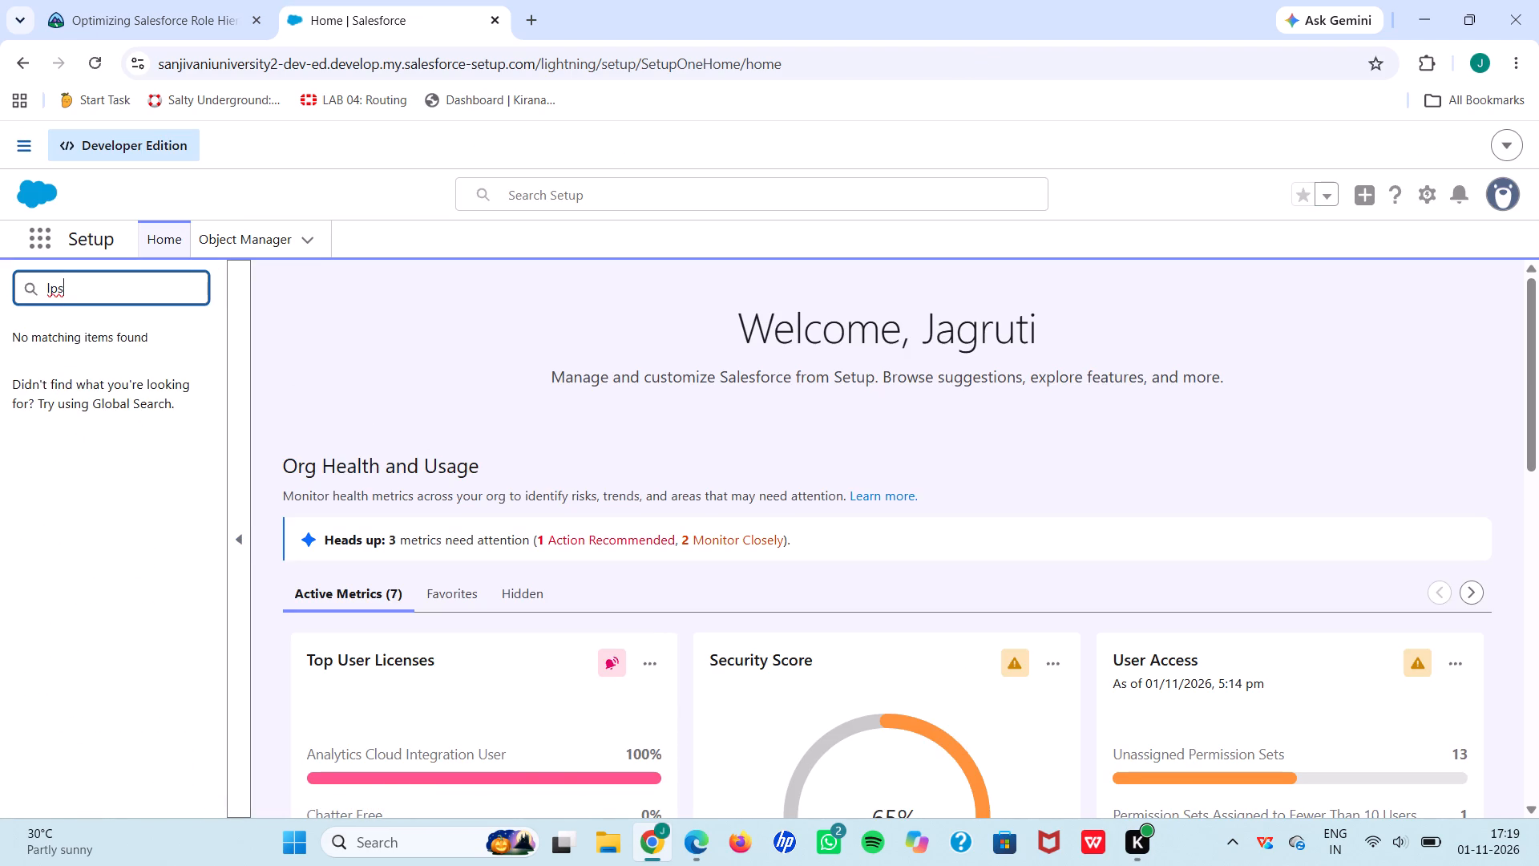
key("BackSpace")
key("BackSpace")
key("BackSpace")
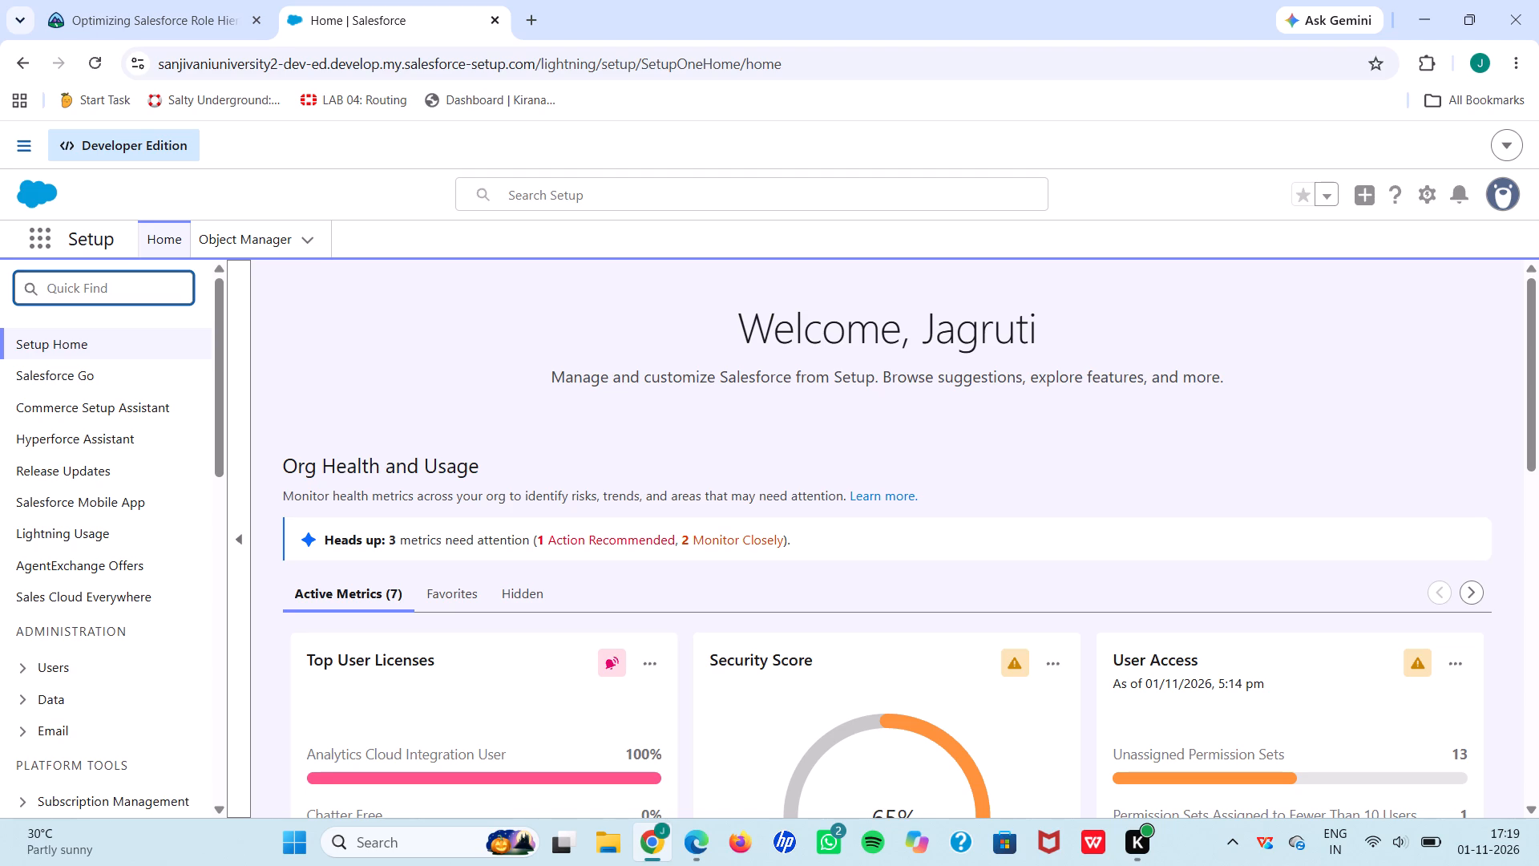
type("roles")
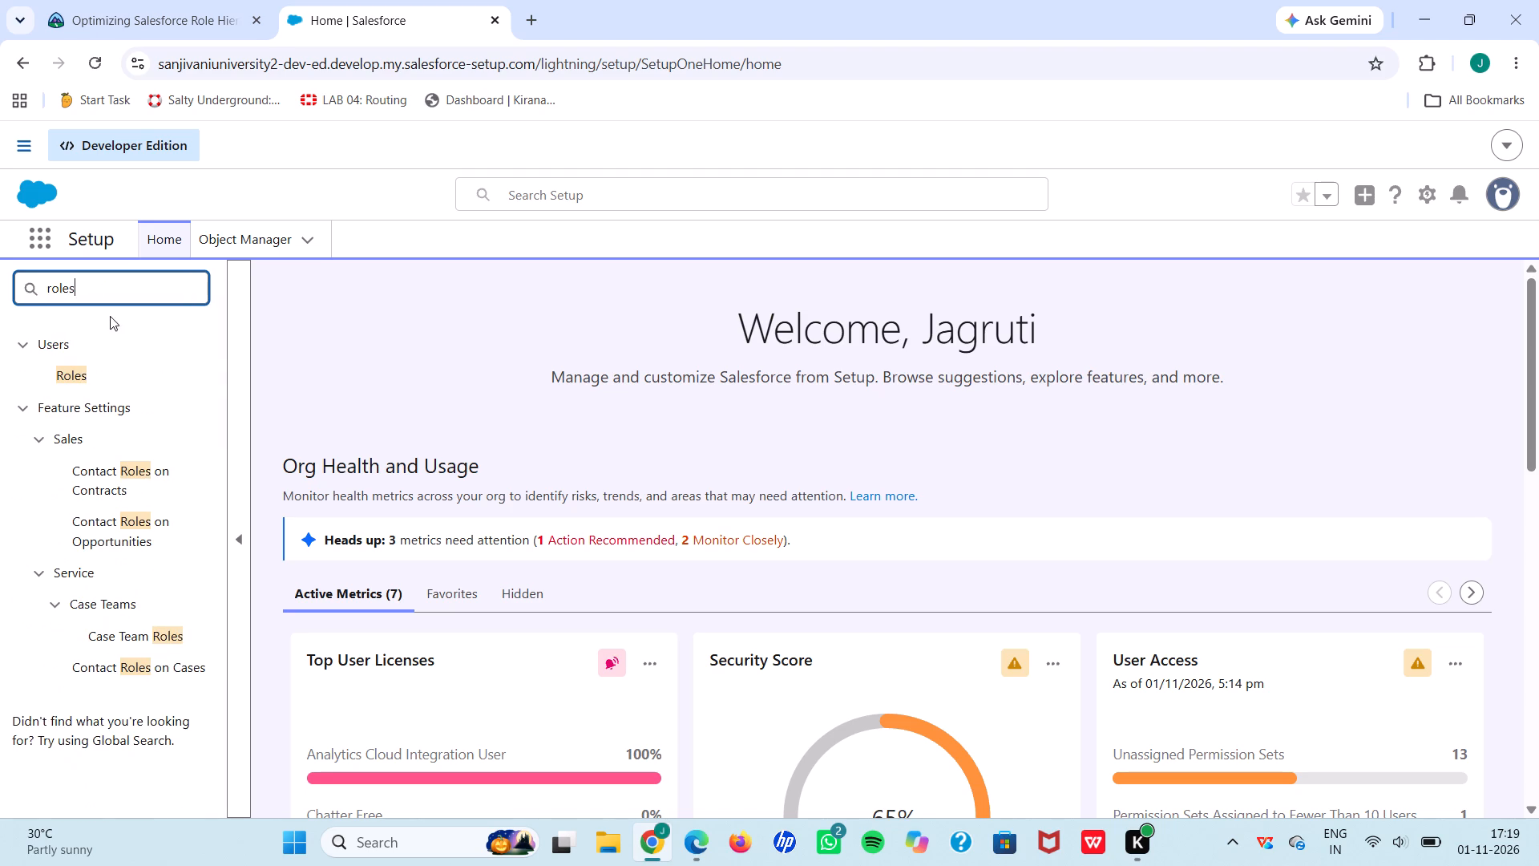
left_click(75, 374)
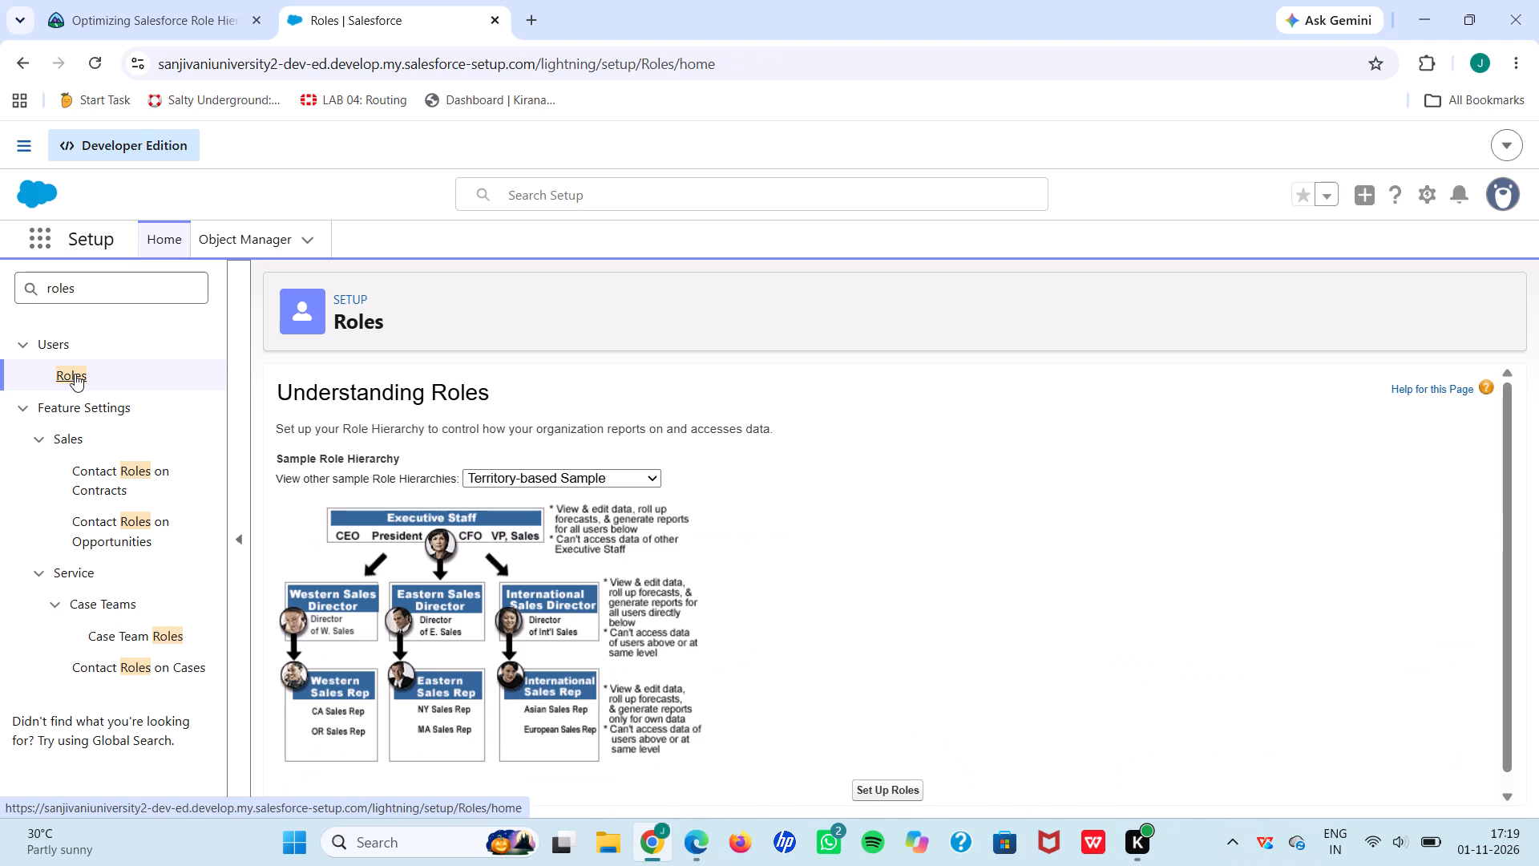
left_click(887, 791)
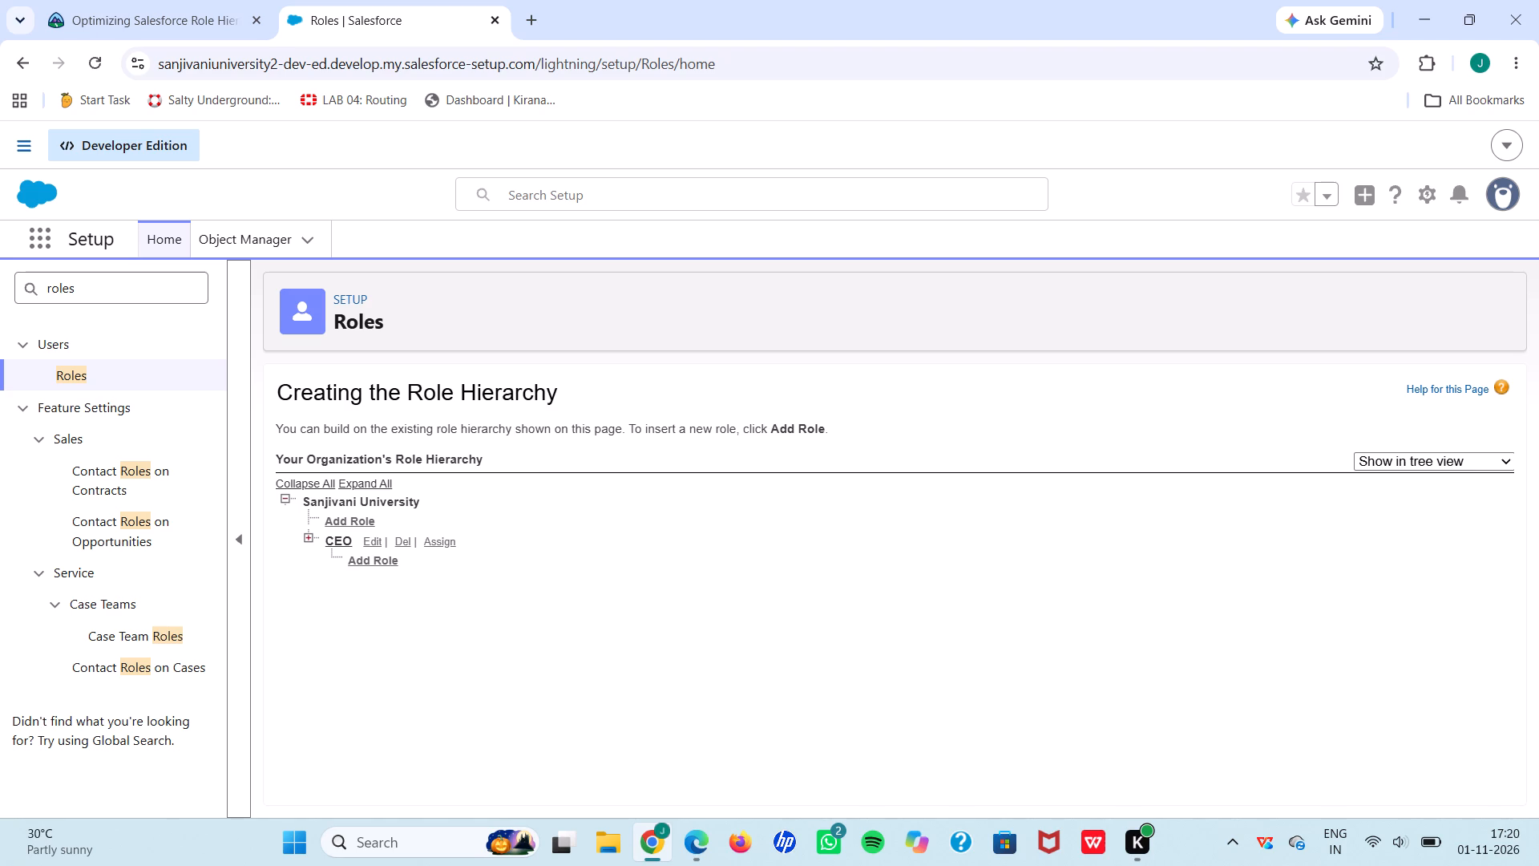
left_click(373, 480)
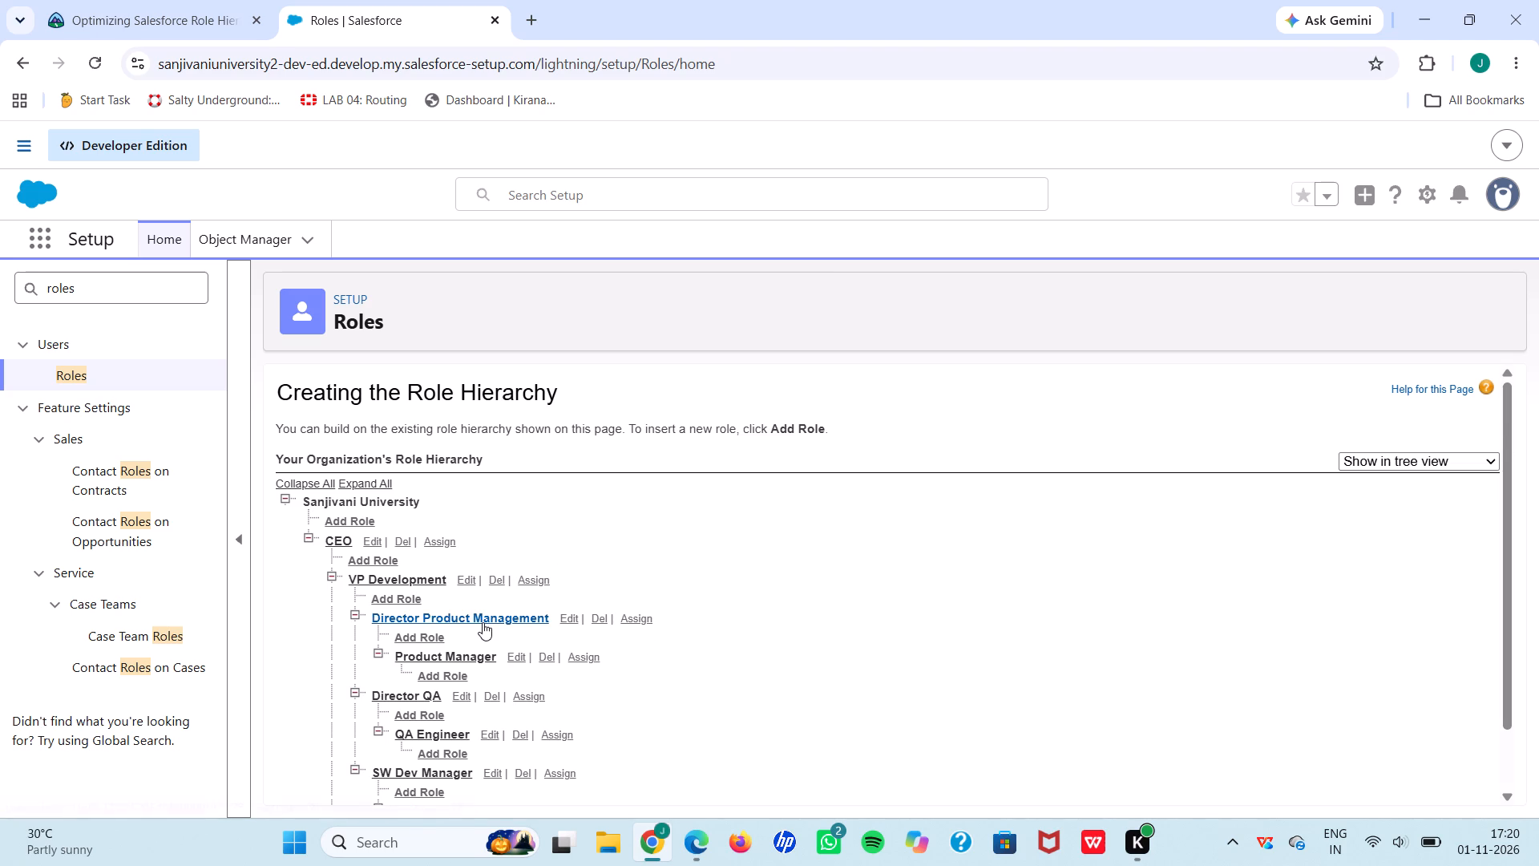
Add and save a role under VP Human Resources with label Recruiting Manager and role name Recruiting_Manager.
scroll(483, 622, "down", 7)
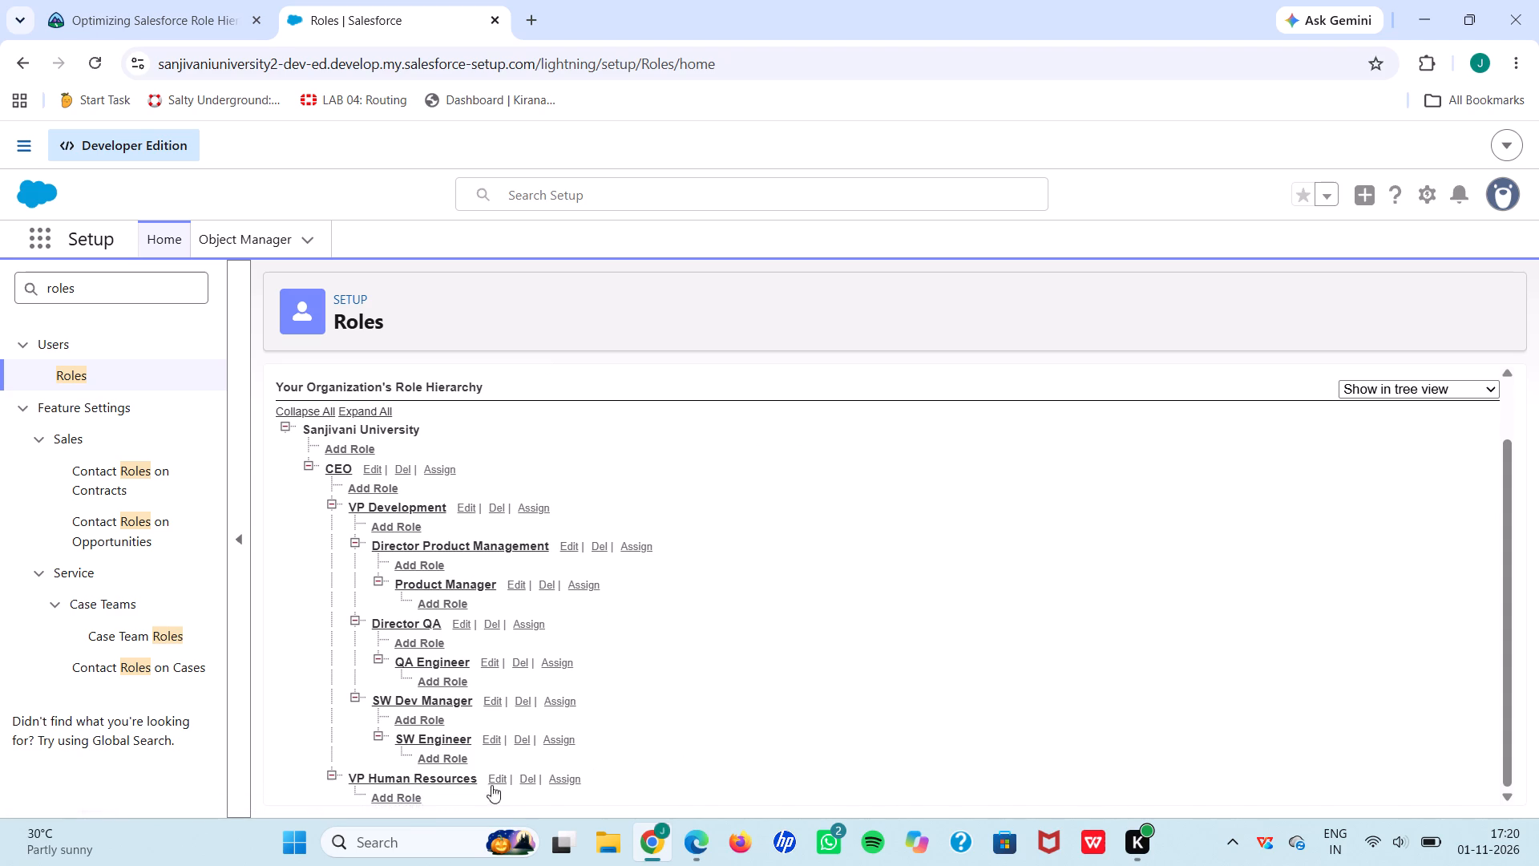
left_click(391, 798)
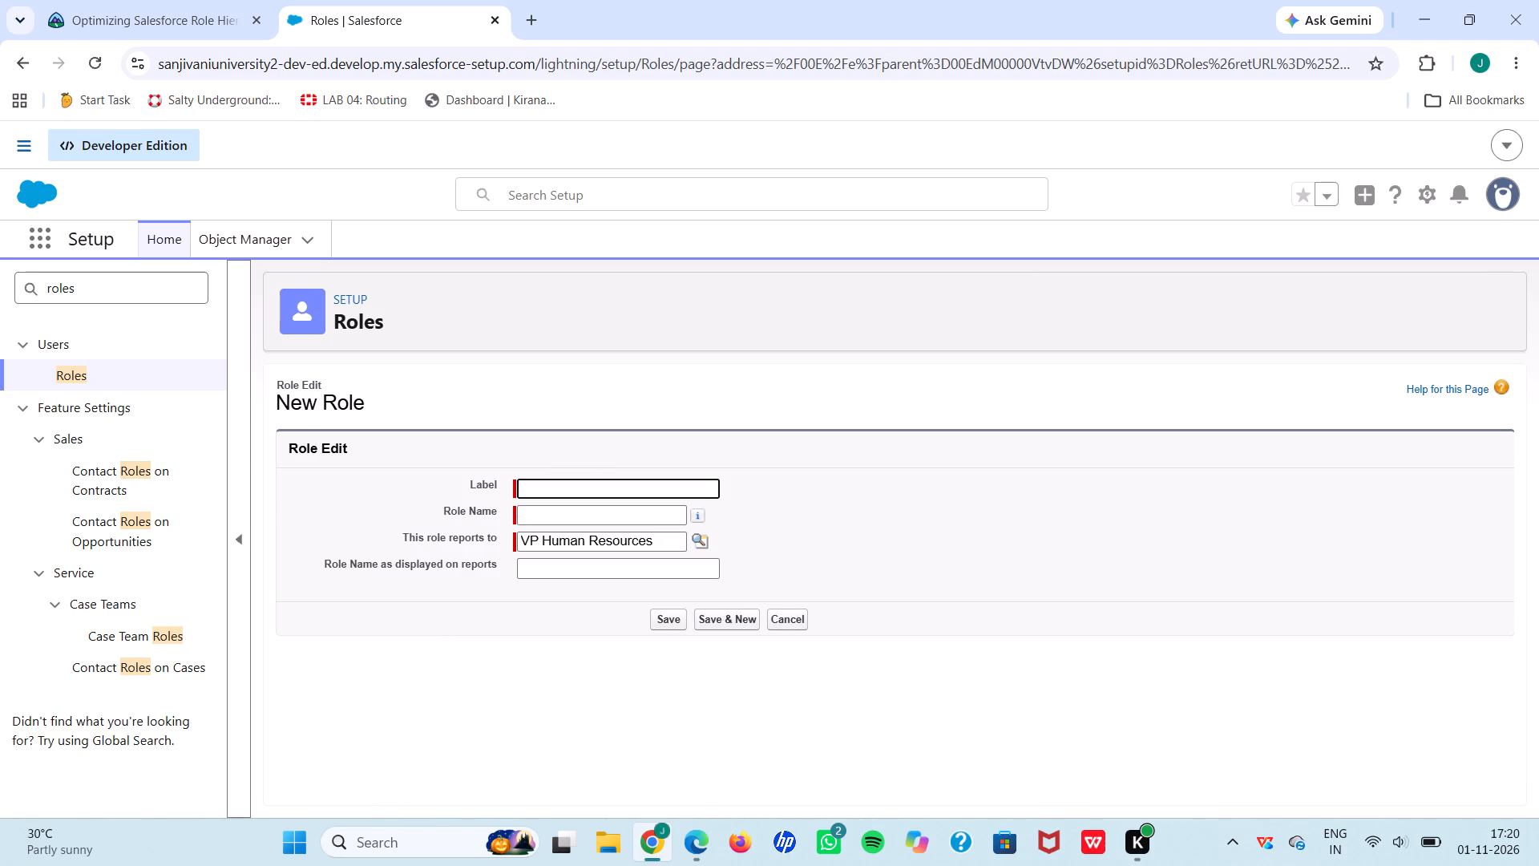
left_click(558, 496)
key("ctrl+v")
left_click(850, 581)
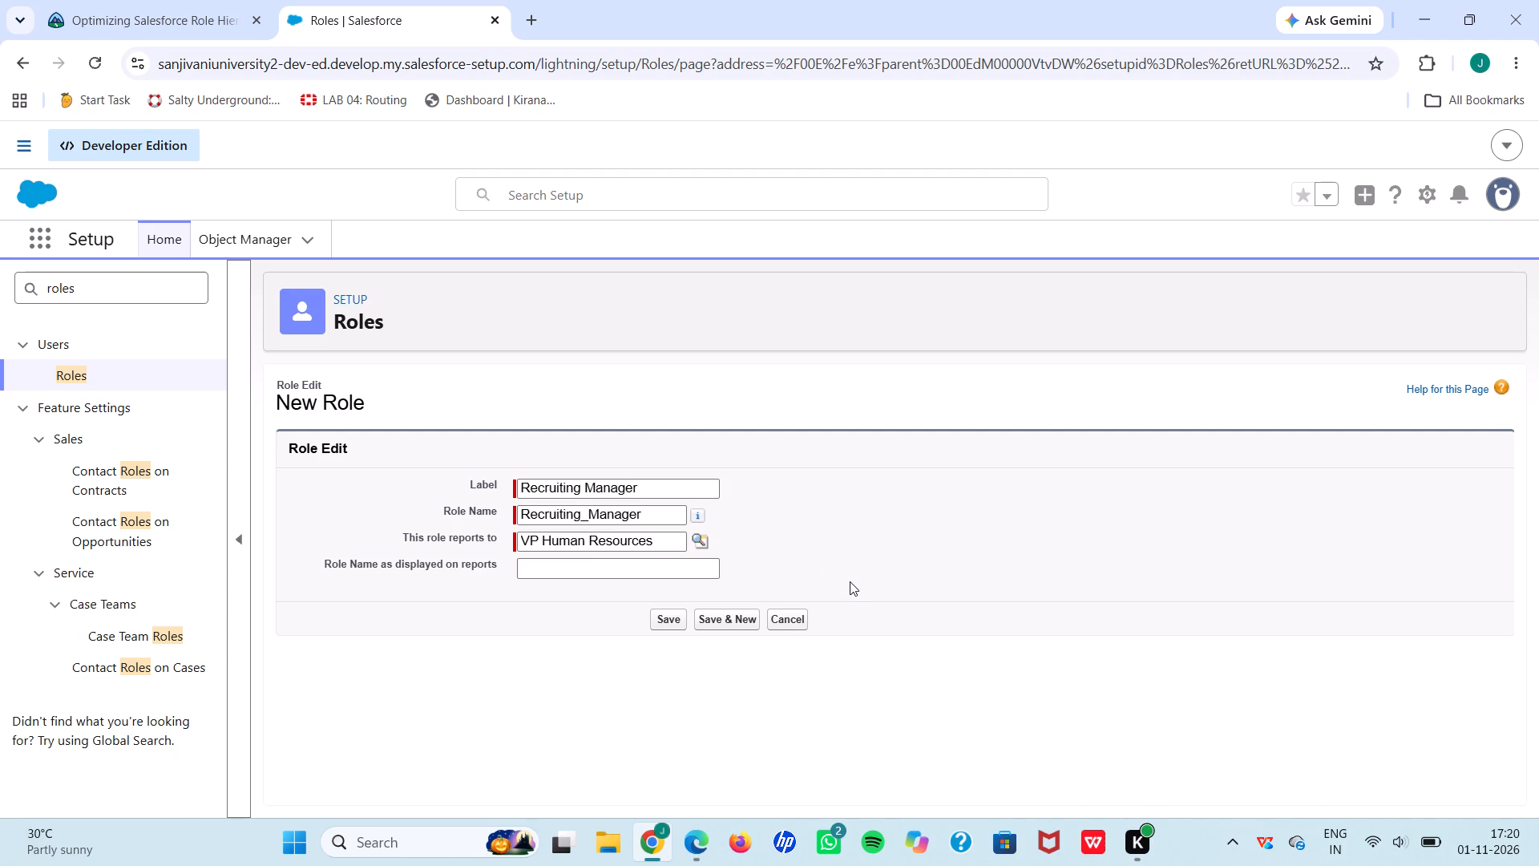
left_click(662, 617)
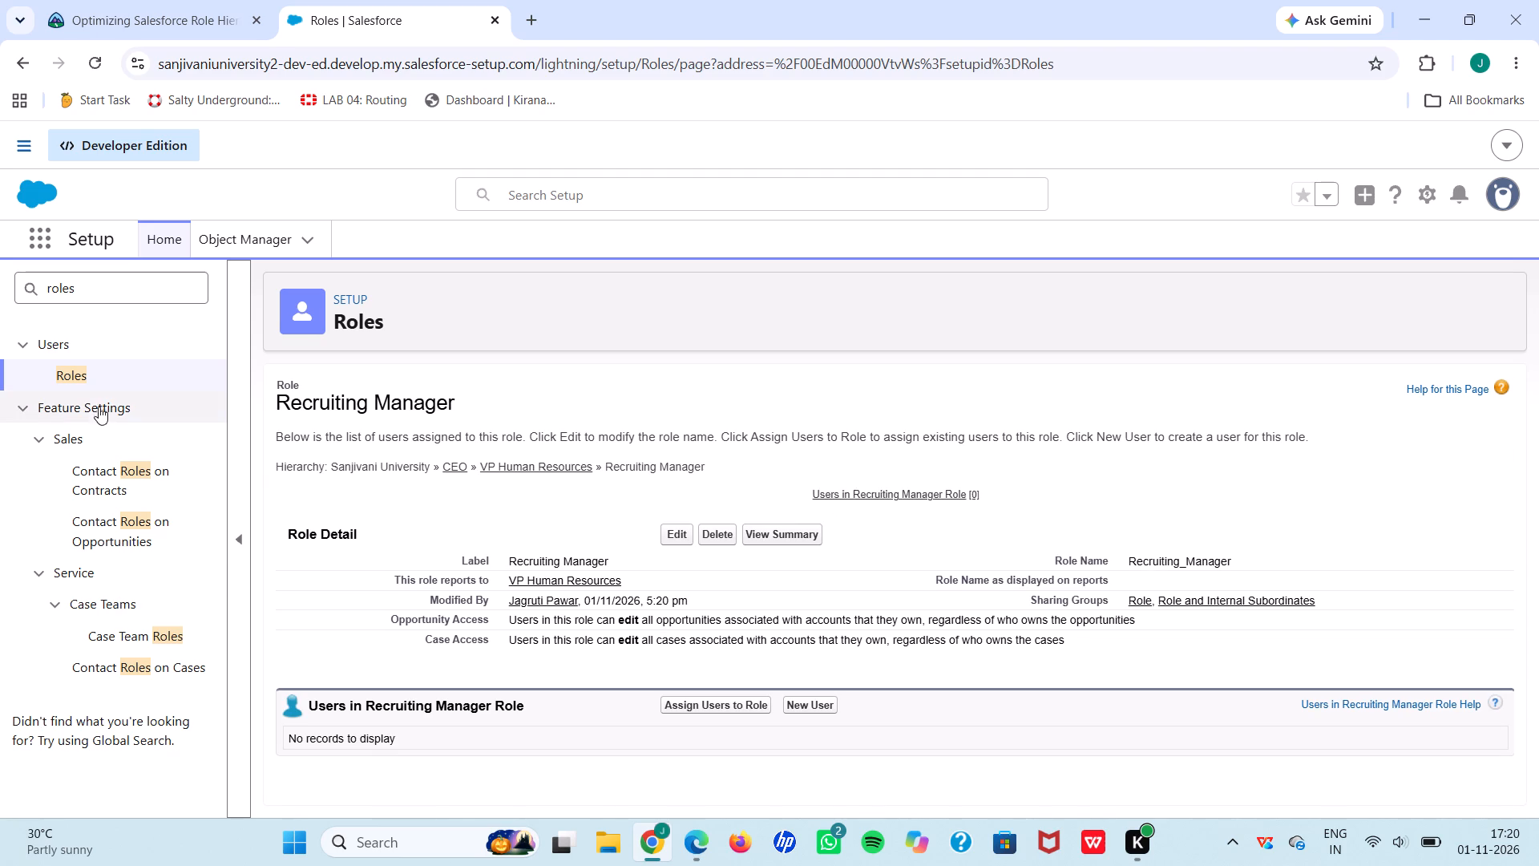
Add and save a role under Recruiting Manager with label and role name Recruiter, copying the label from the challenge.
left_click(68, 372)
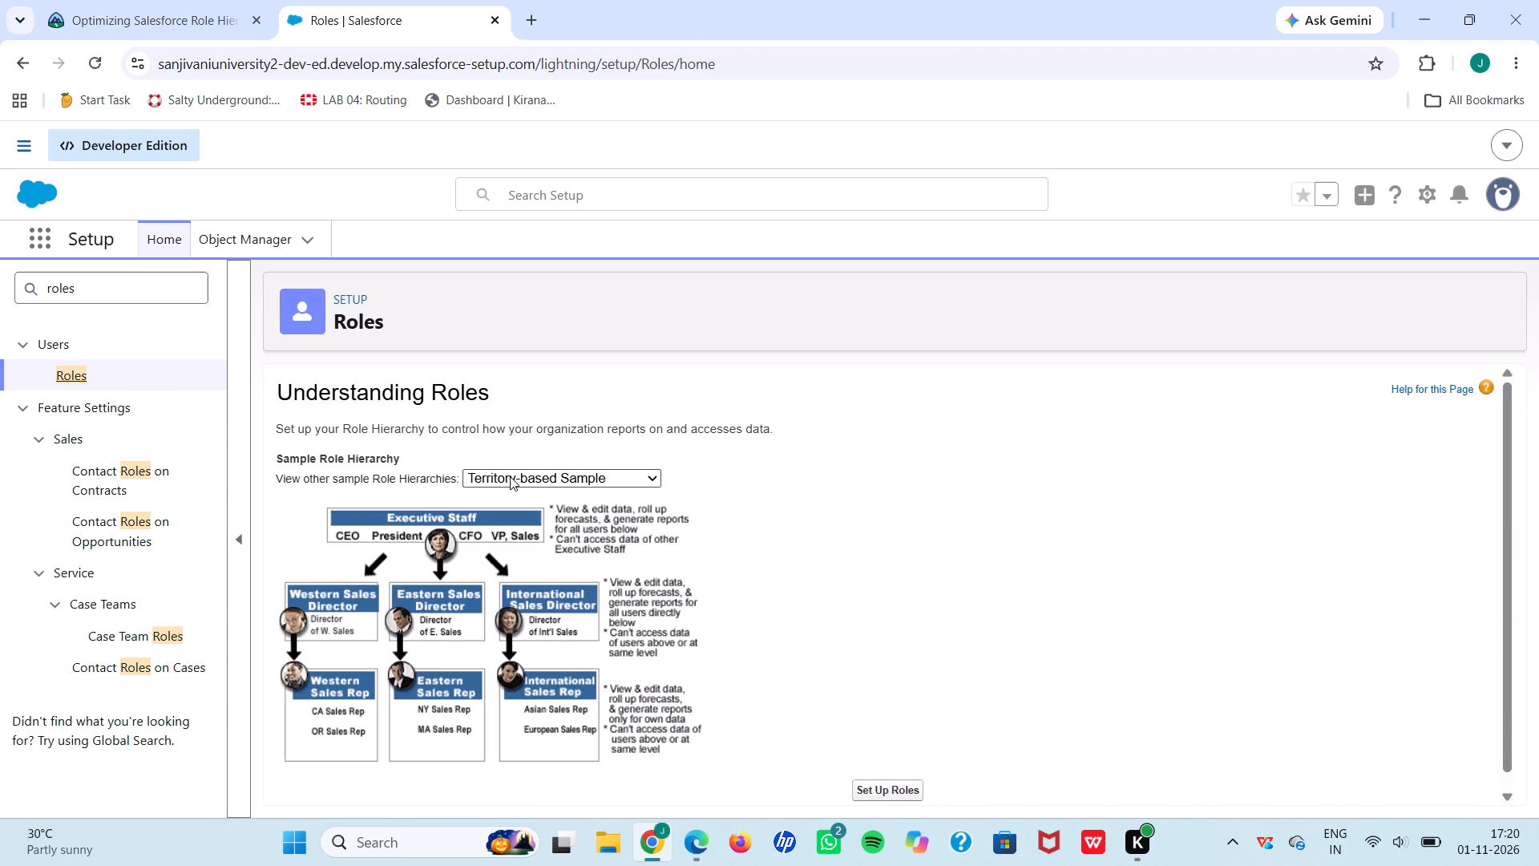
left_click(868, 792)
scroll(540, 744, "down", 5)
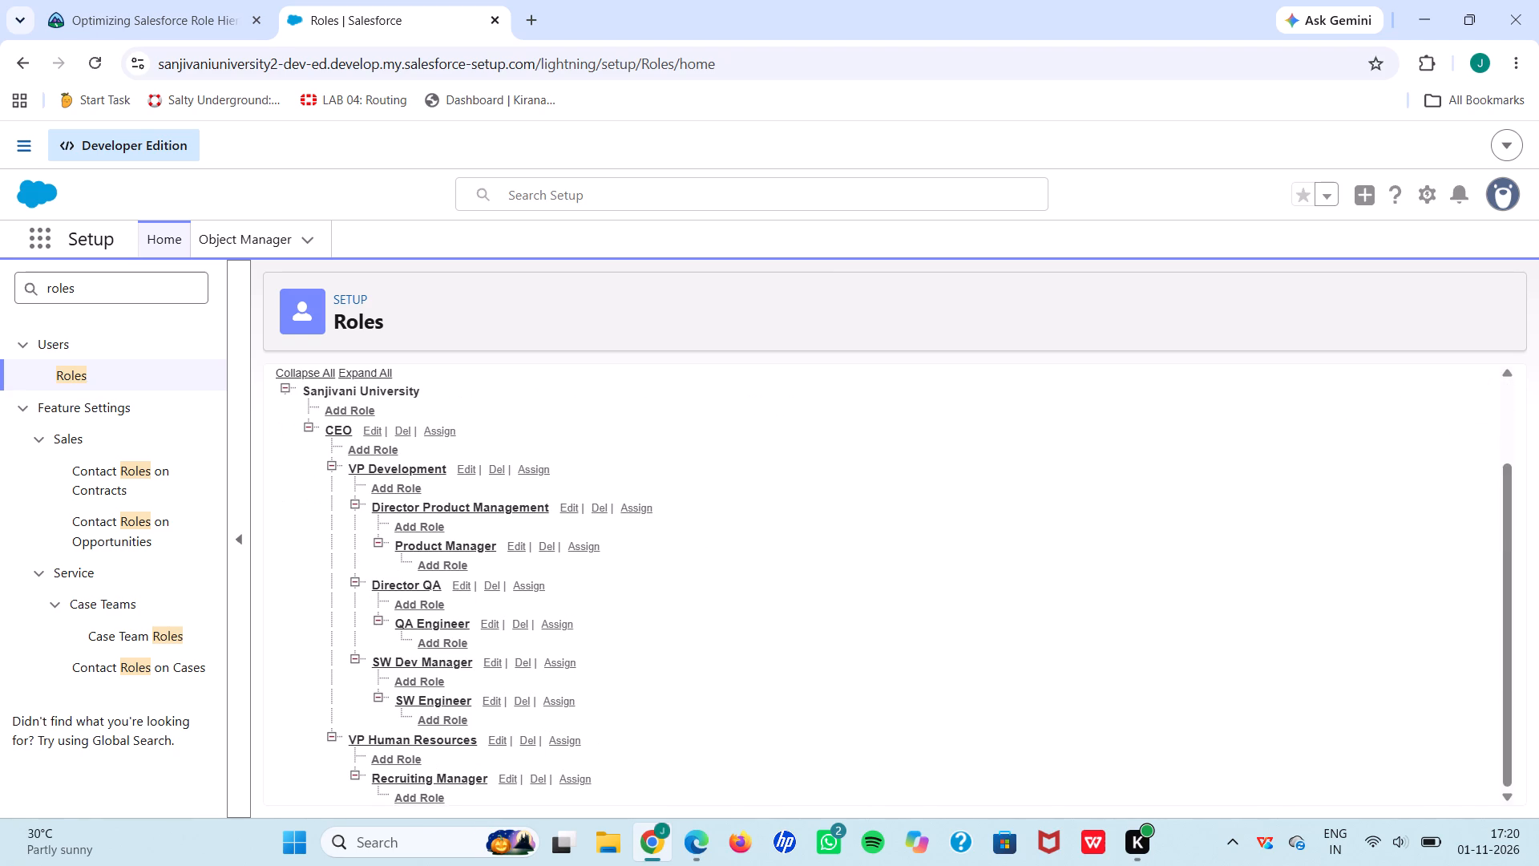
left_click(418, 793)
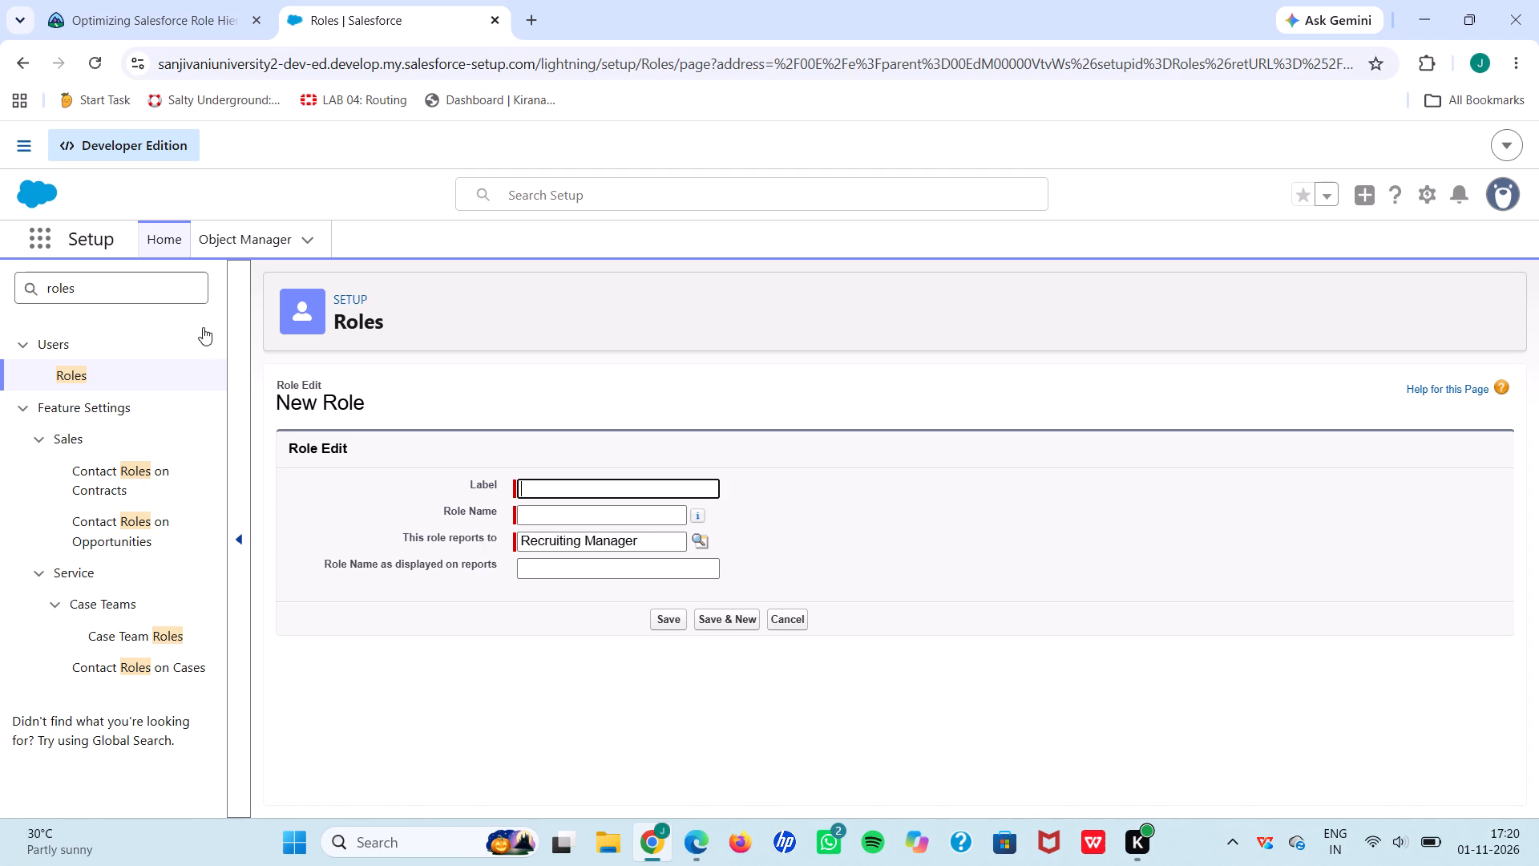
left_click(208, 0)
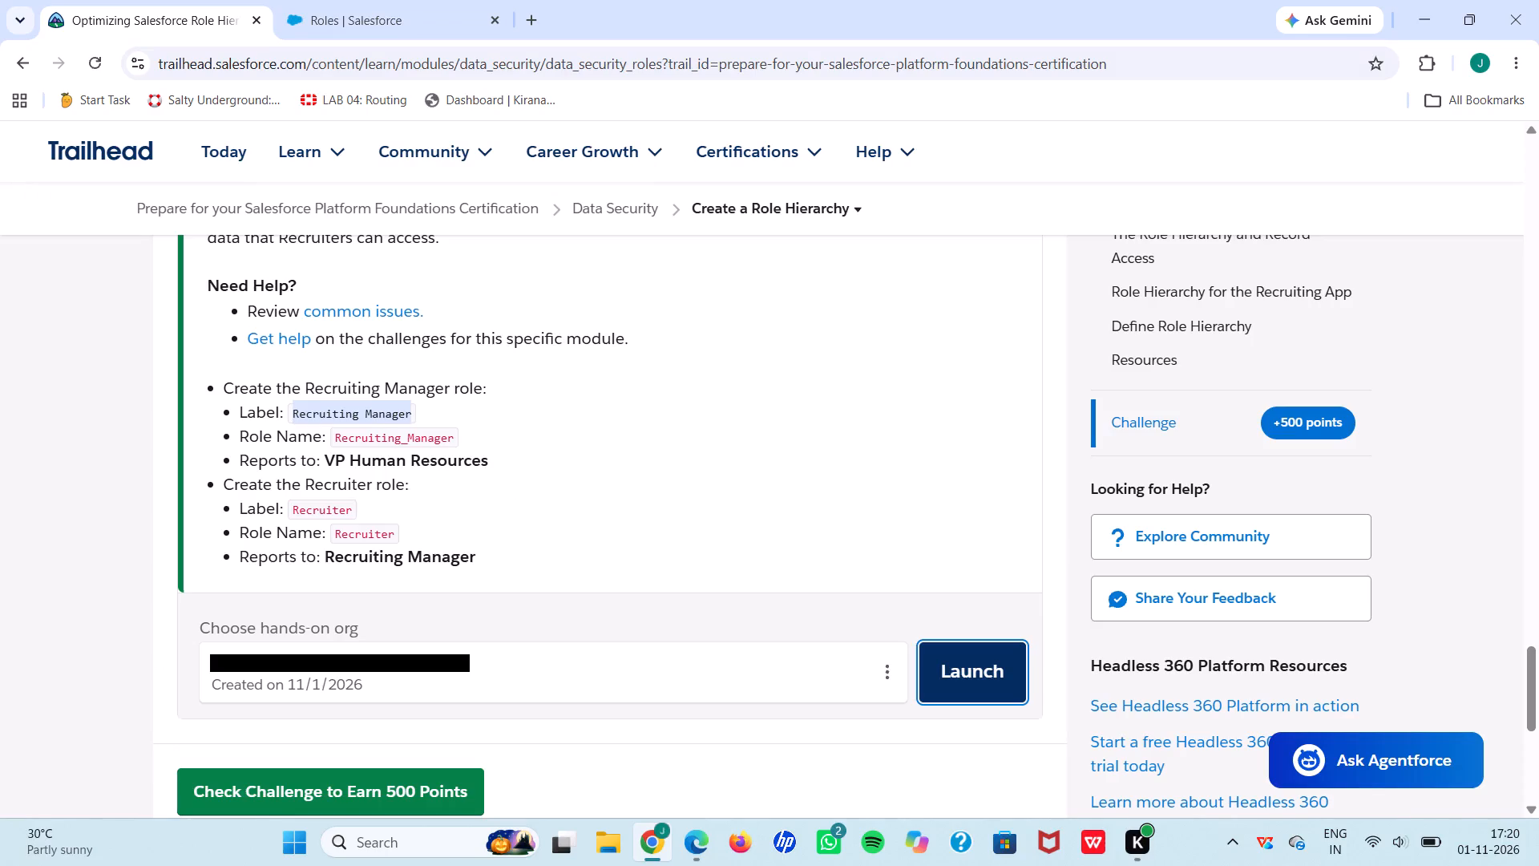
left_click_drag(288, 507, 386, 506)
key("ctrl+c")
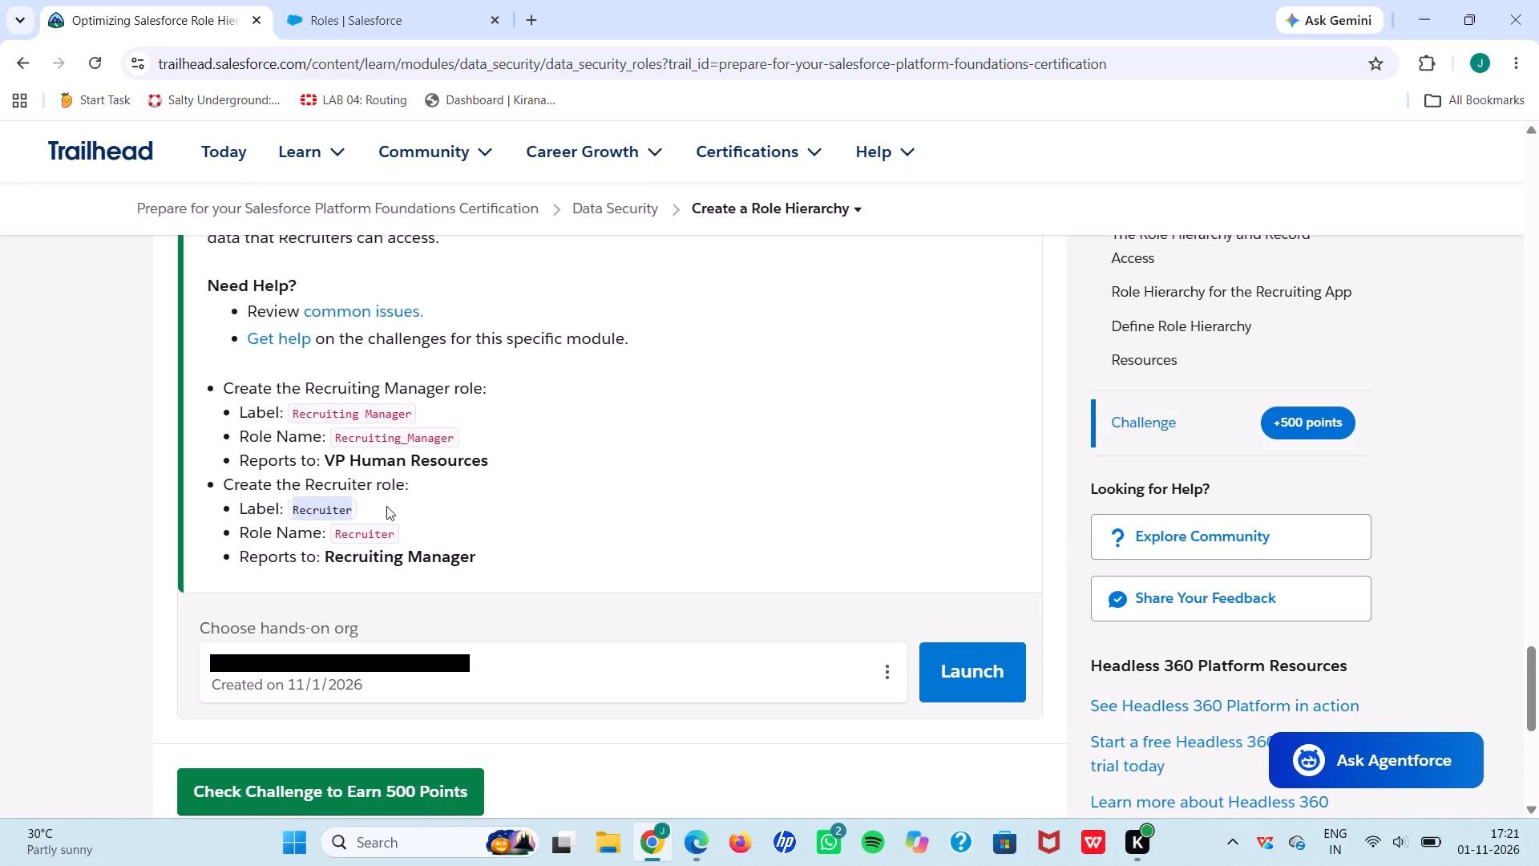
left_click(404, 0)
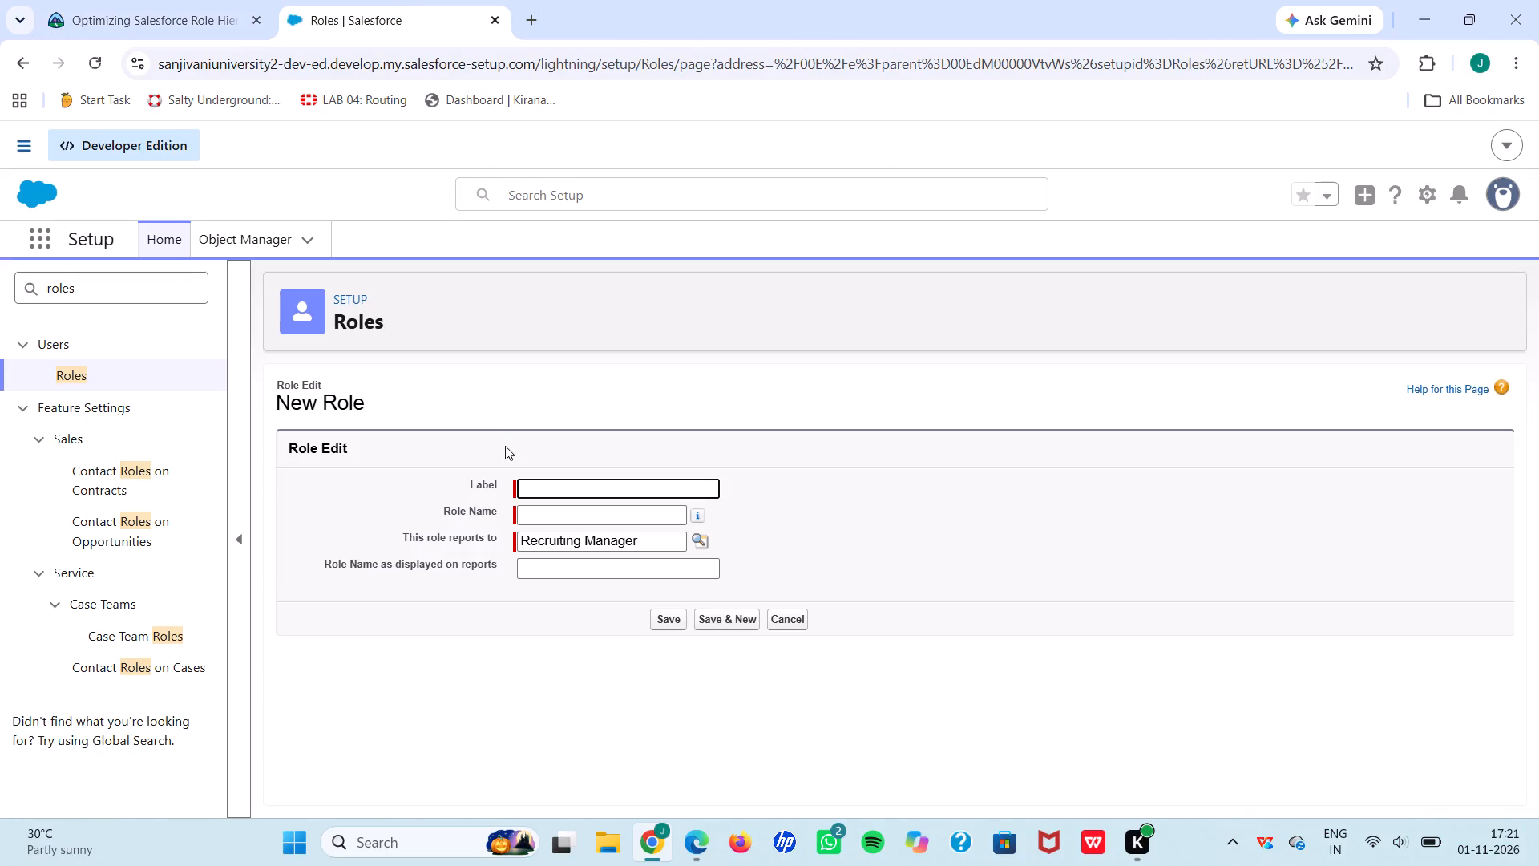
left_click(547, 483)
key("ctrl+v")
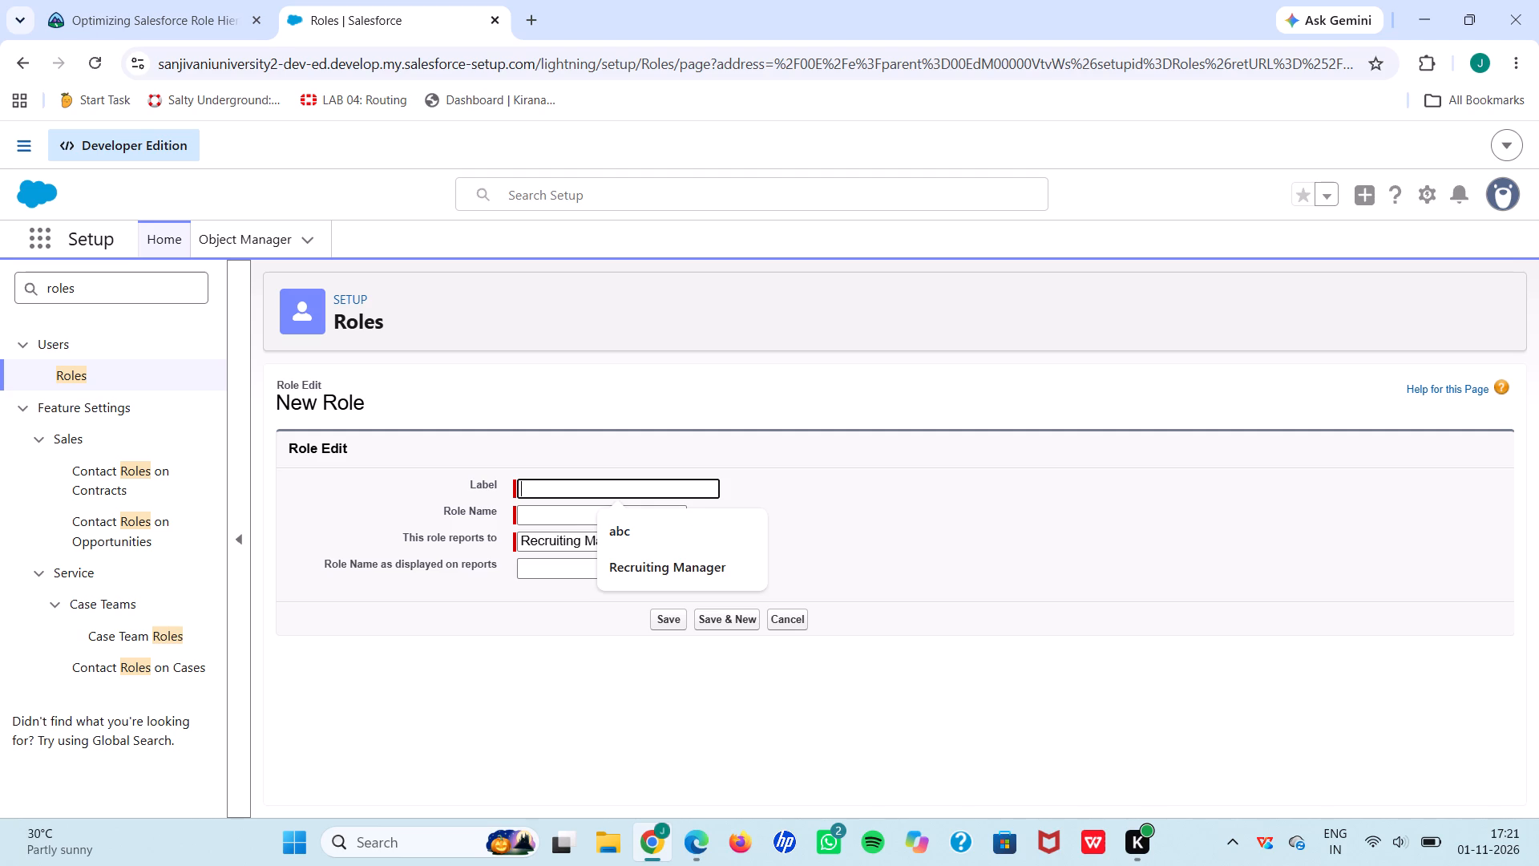
left_click(753, 525)
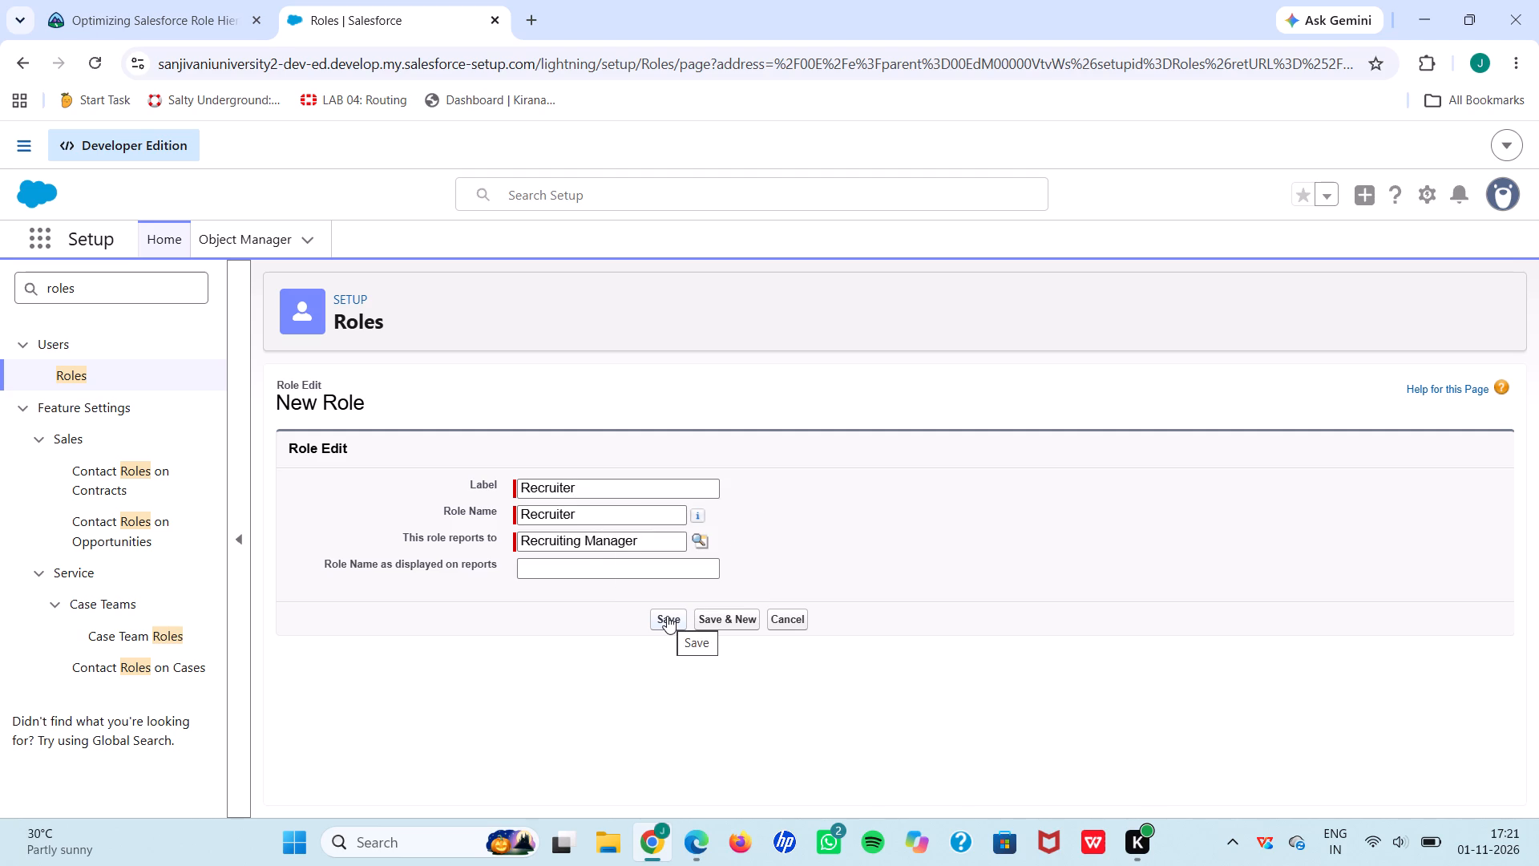
left_click(667, 616)
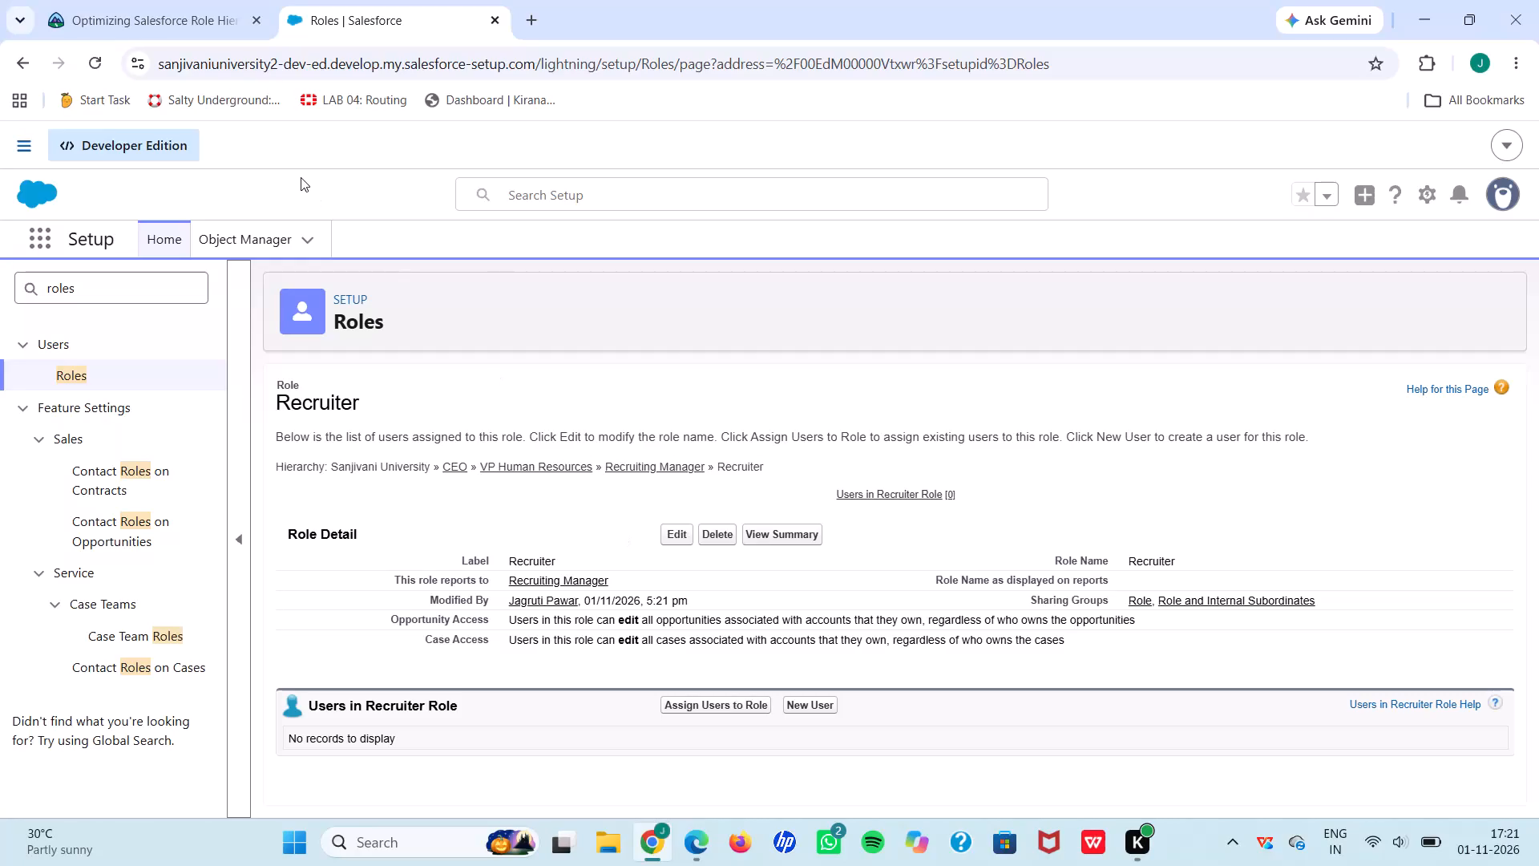
Return to the Create a Role Hierarchy unit and submit its challenge for checking.
left_click(175, 0)
left_click(375, 787)
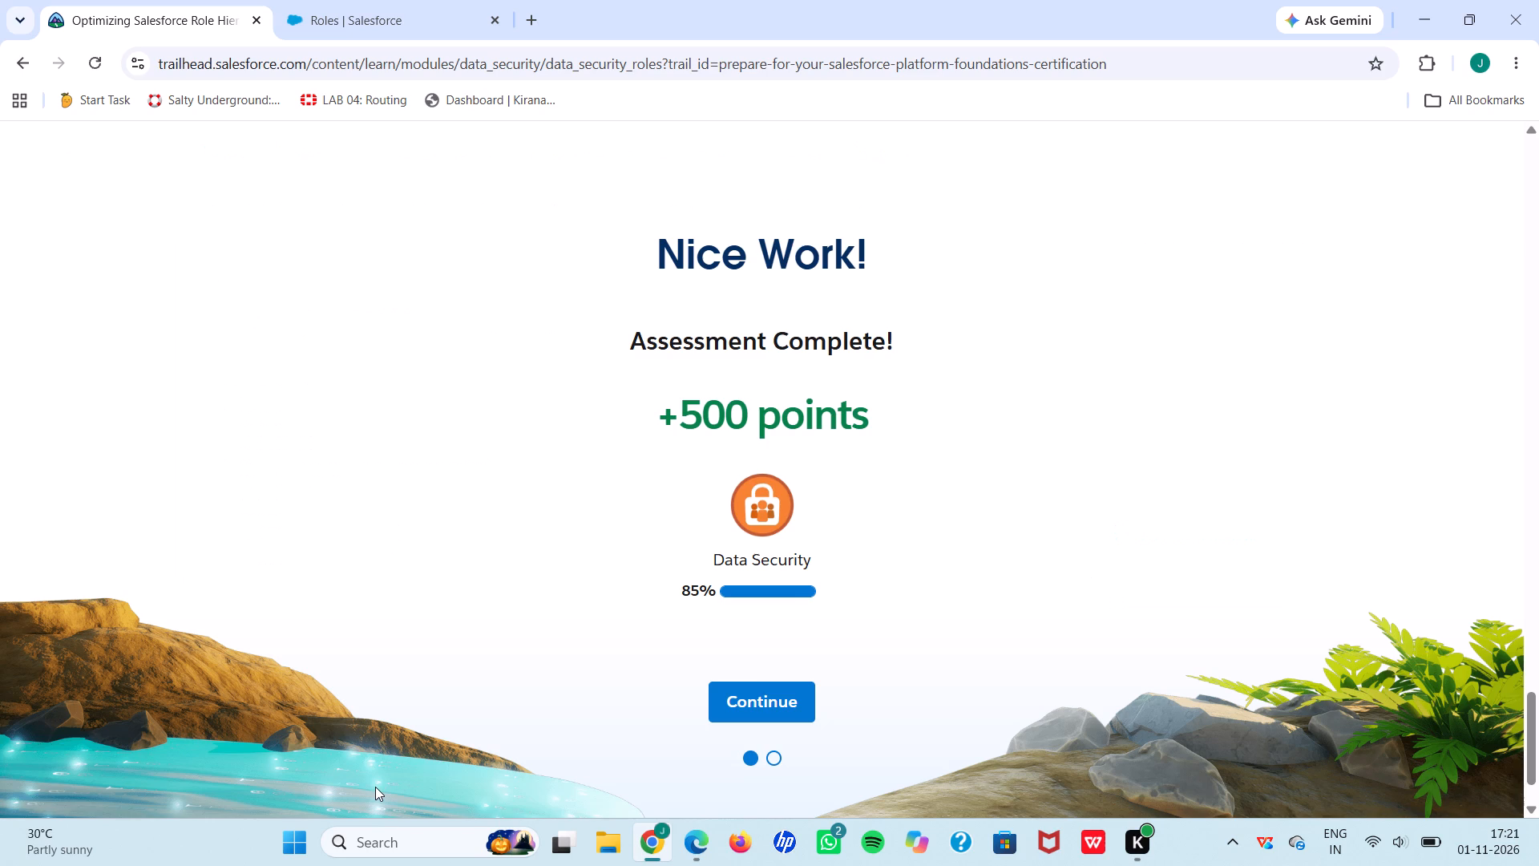
Continue from the completed assessment to the next unit, Define Sharing Rules.
left_click(769, 706)
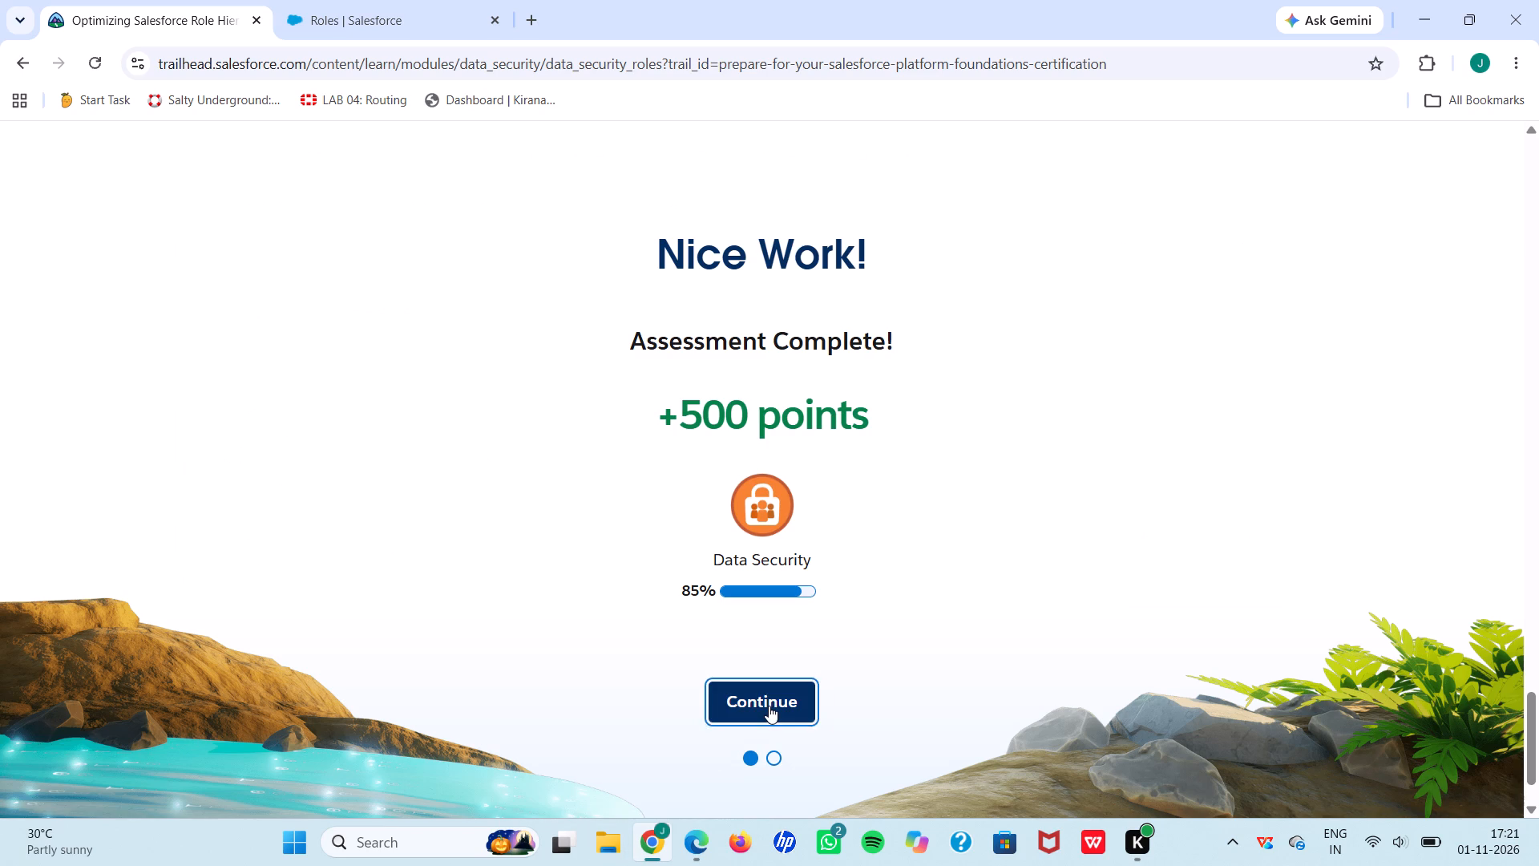
left_click(769, 706)
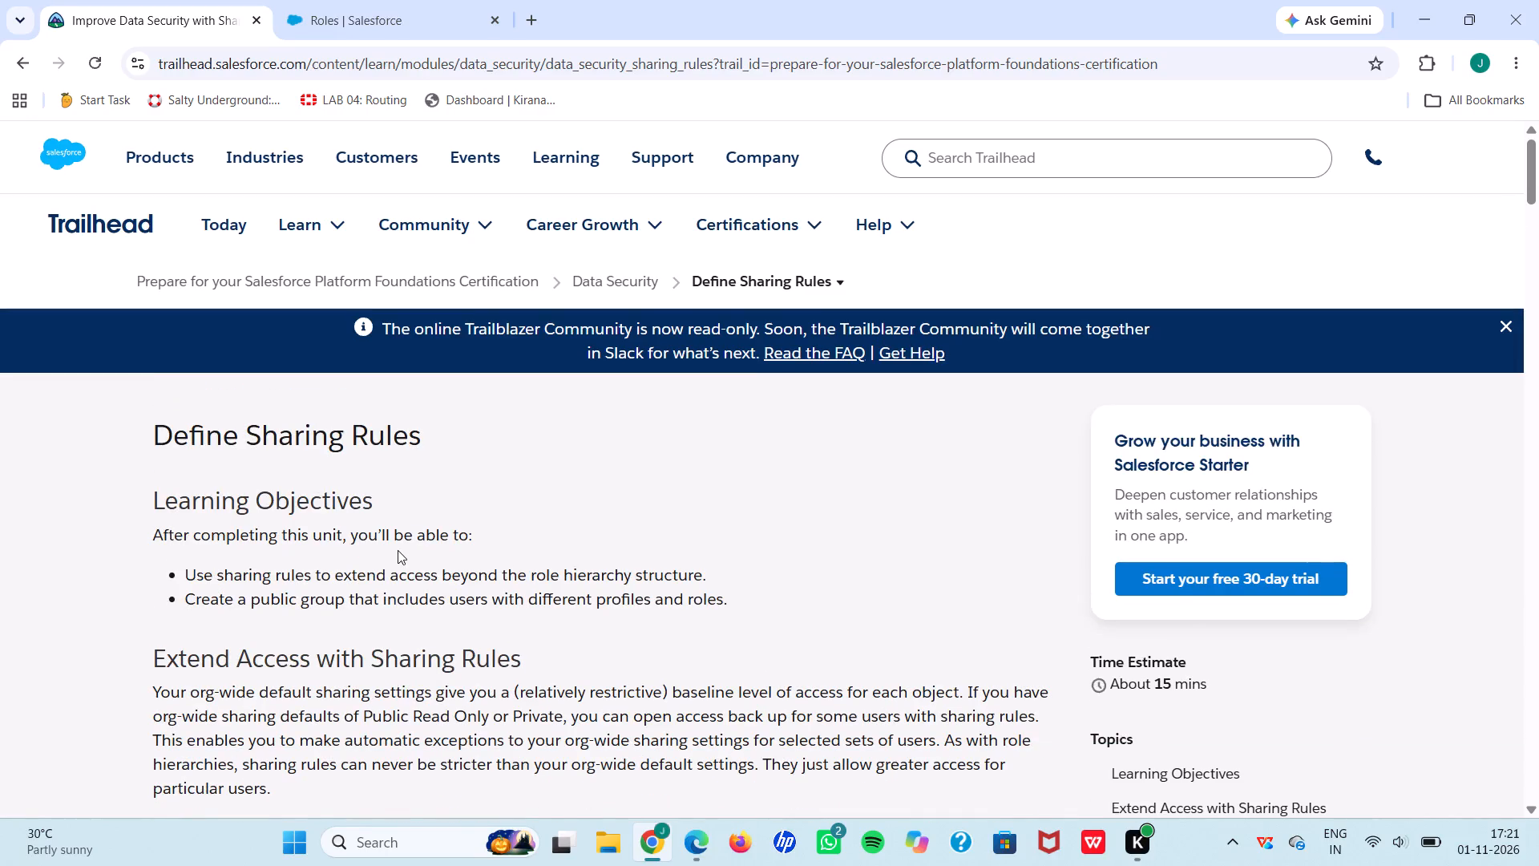
Examine the Define Sharing Rules challenge requirements for the Program object's custom field and sharing rule.
scroll(398, 550, "down", 9)
scroll(466, 314, "down", 8)
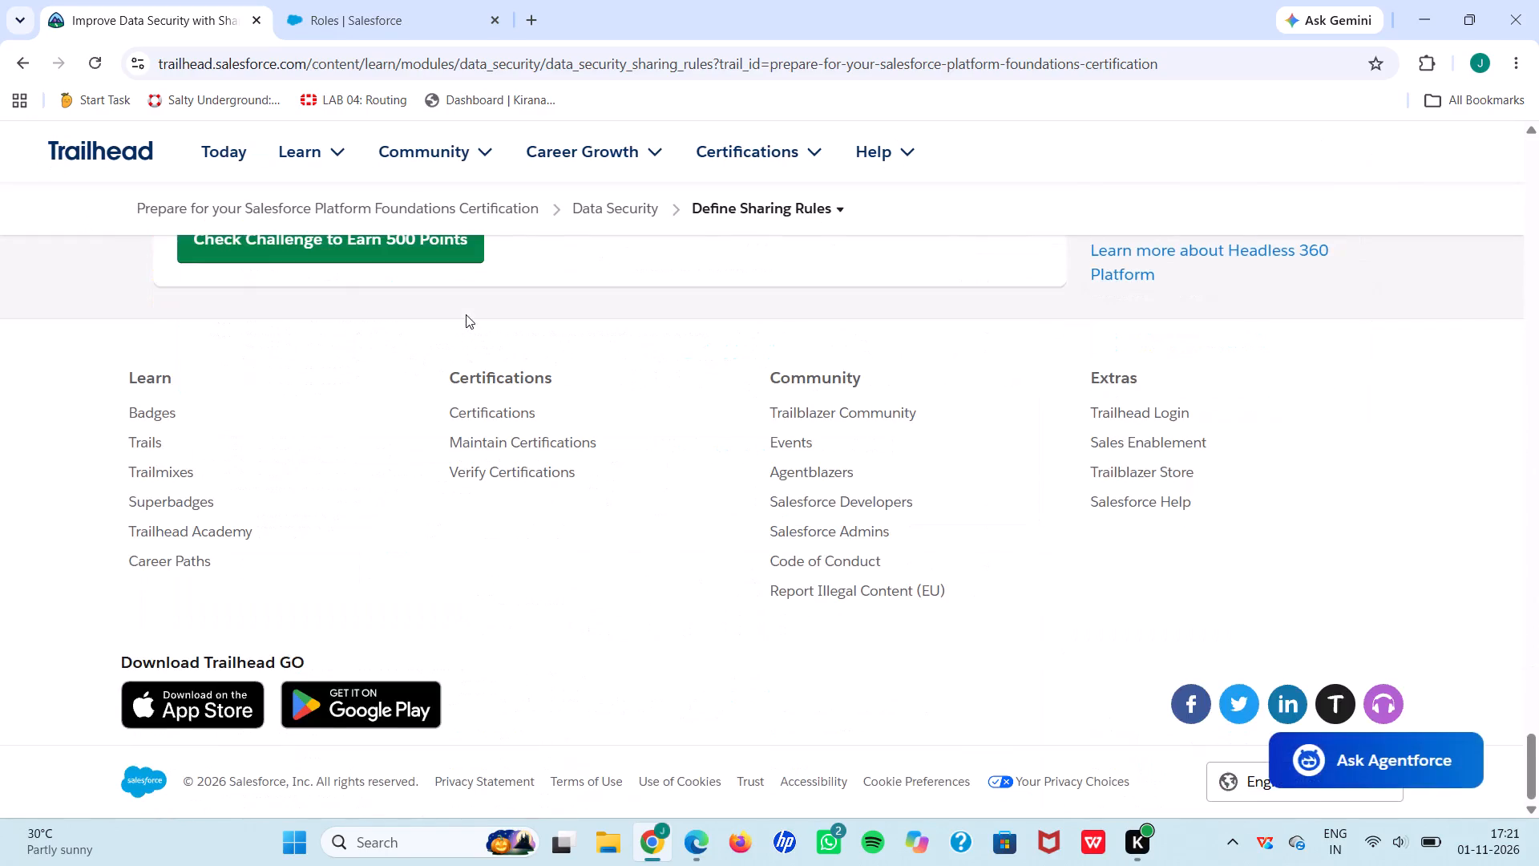
scroll(466, 314, "up", 6)
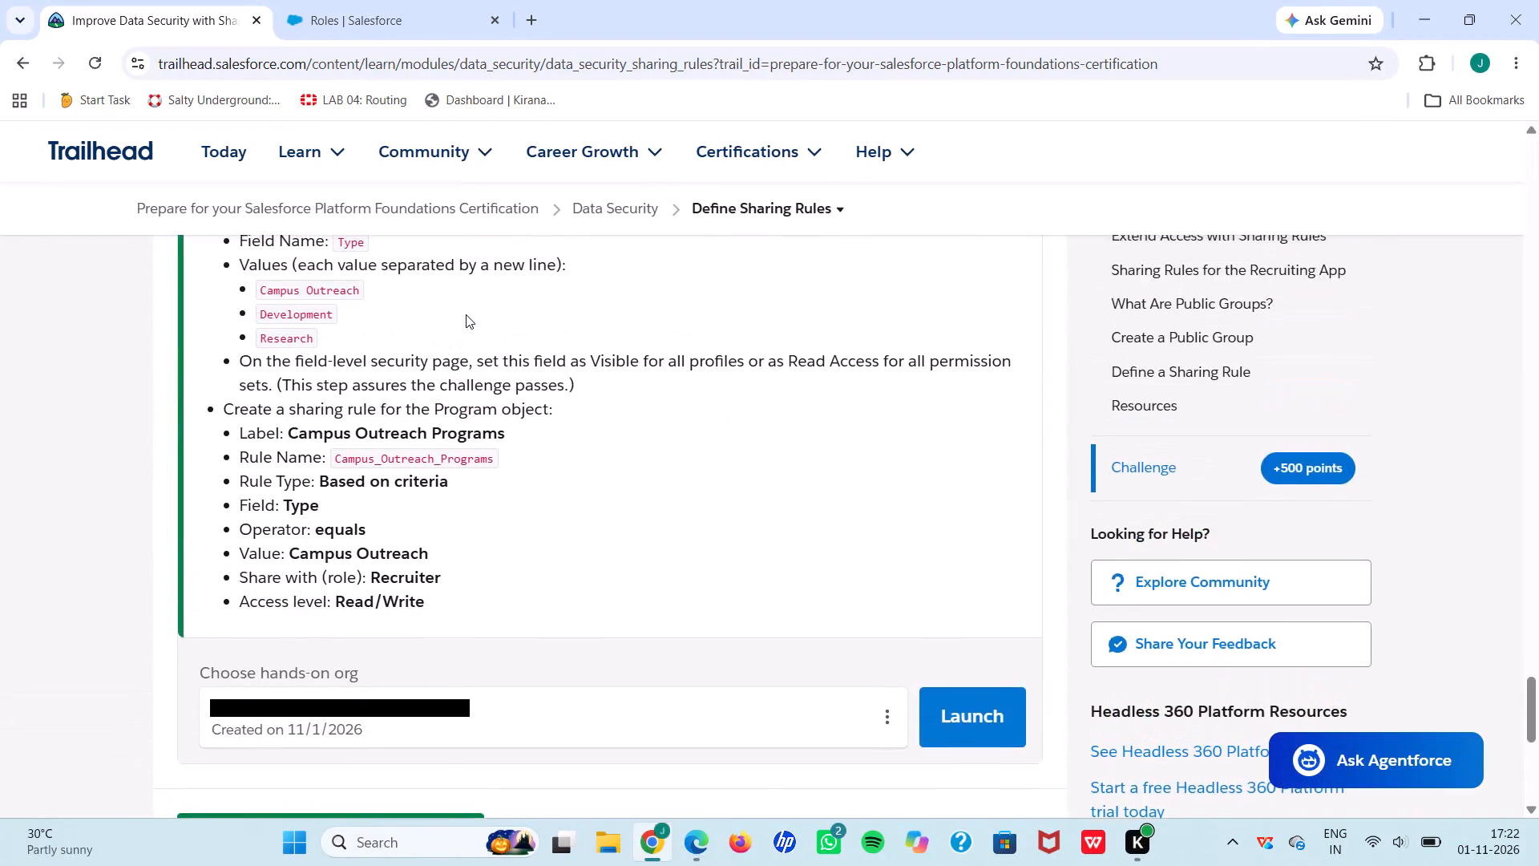
scroll(466, 314, "up", 2)
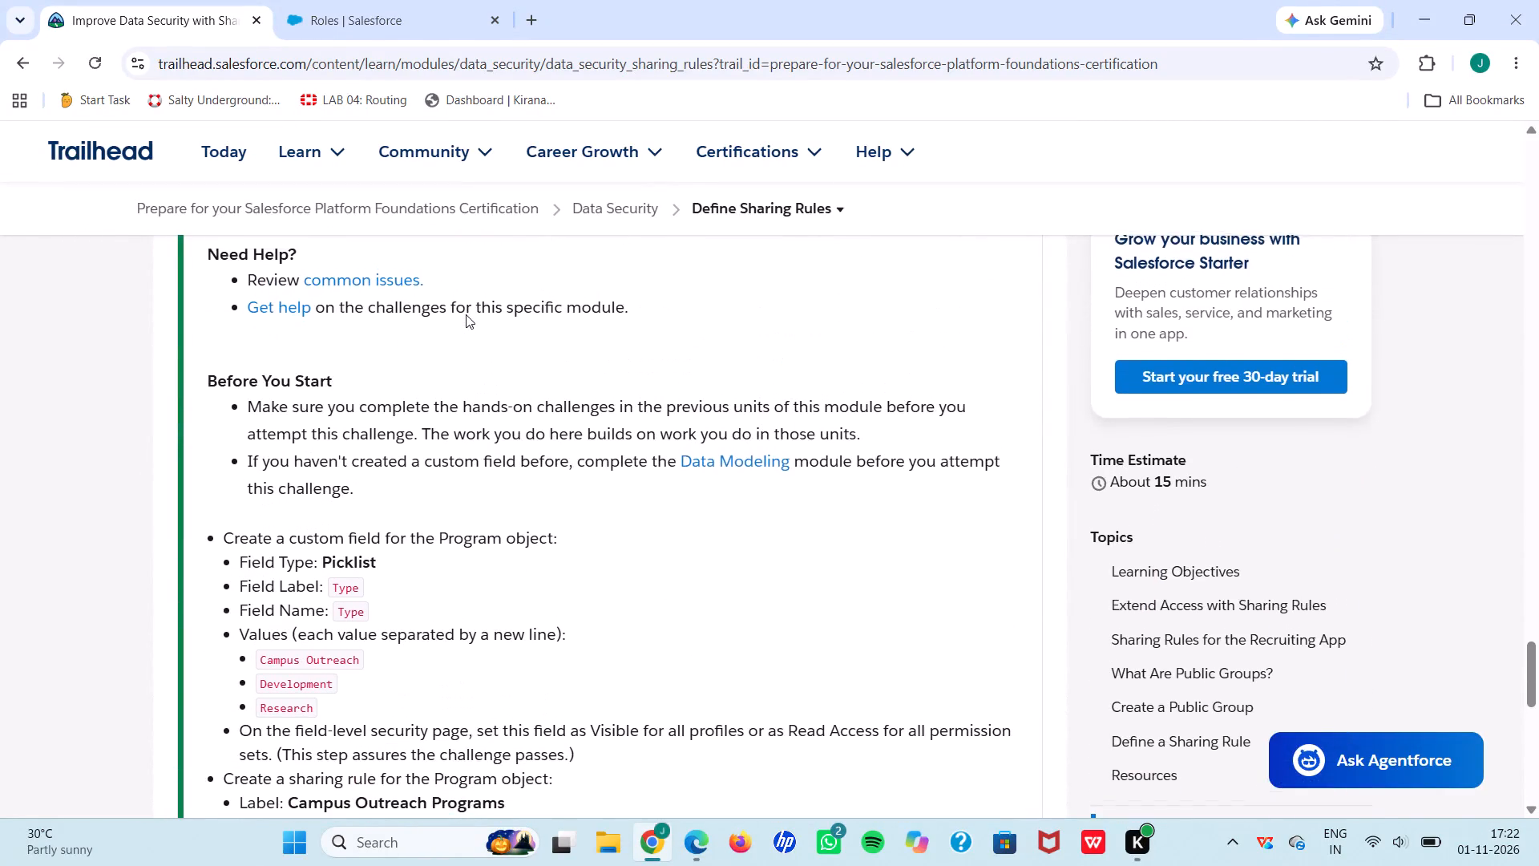
Copy the field label Type from the challenge requirements and launch the hands-on org.
scroll(466, 314, "up", 1)
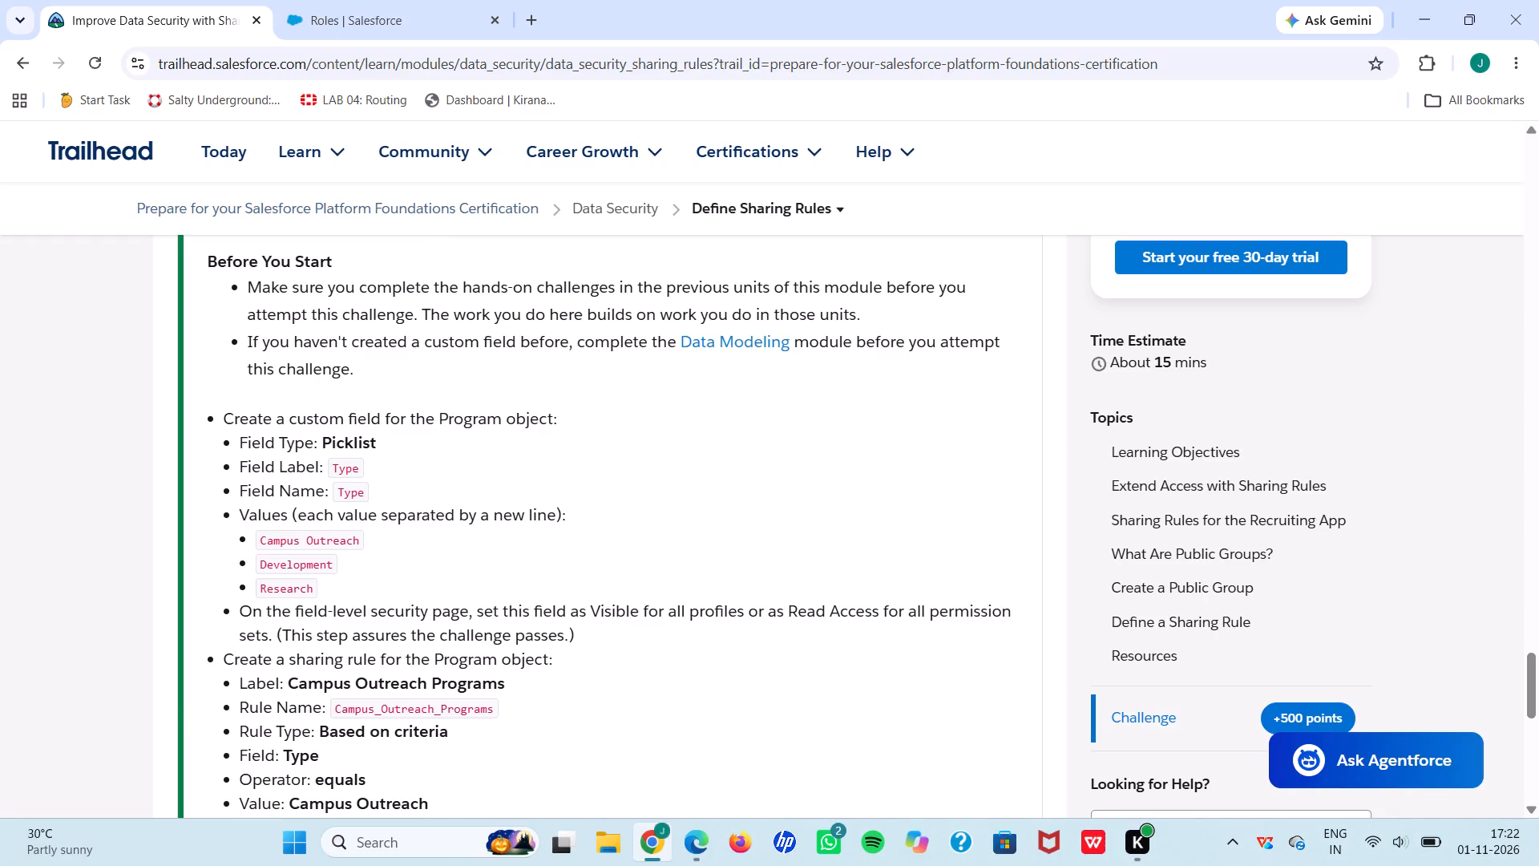
left_click_drag(328, 469, 398, 467)
key("ctrl+c")
scroll(684, 484, "down", 3)
left_click(924, 497)
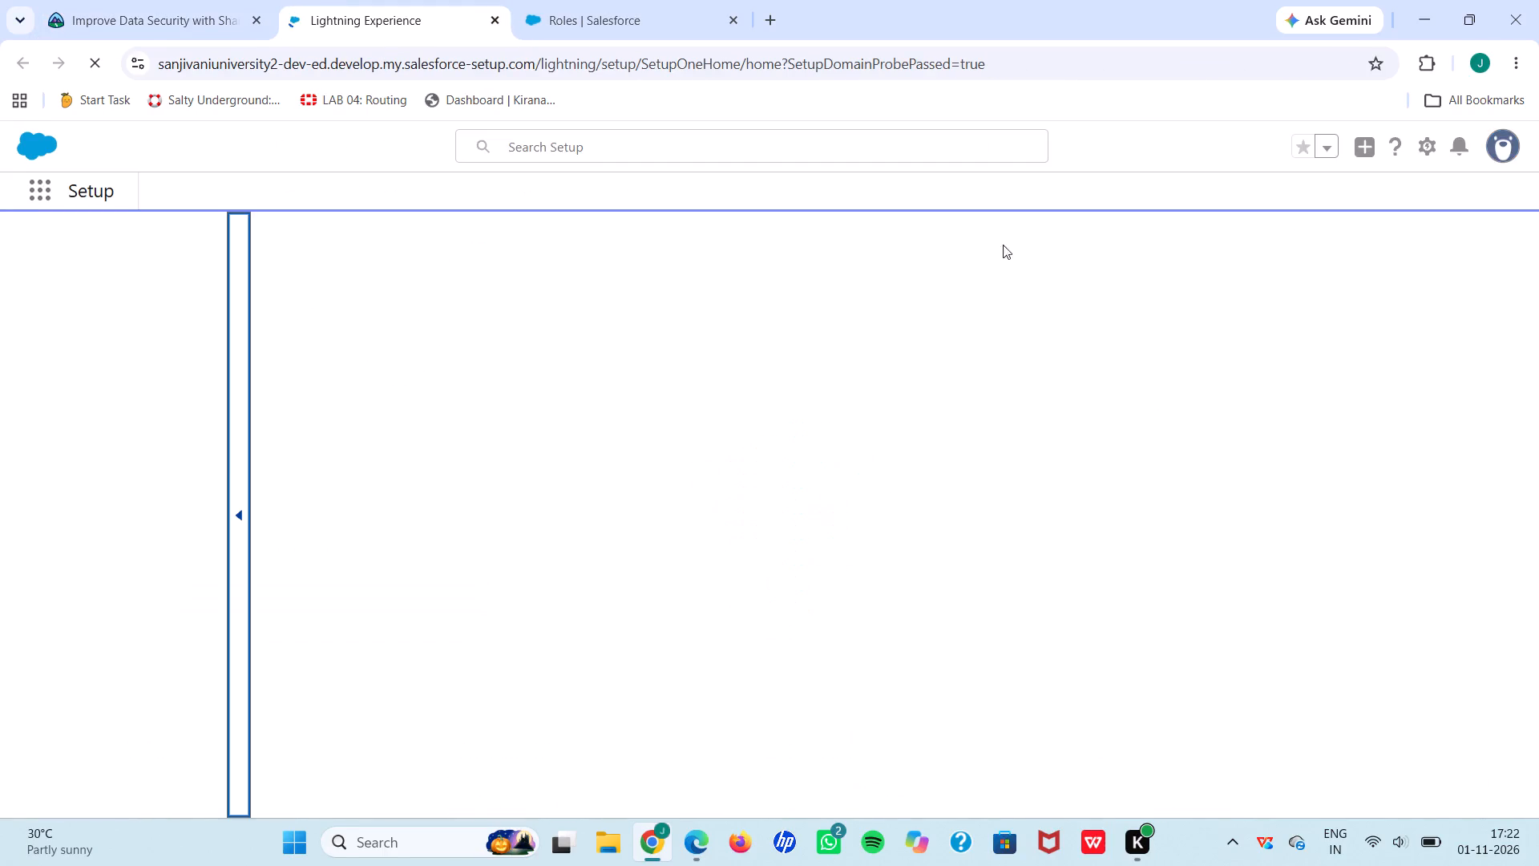
Find the Program object in Object Manager by searching for program and open its Fields & Relationships.
left_click(247, 238)
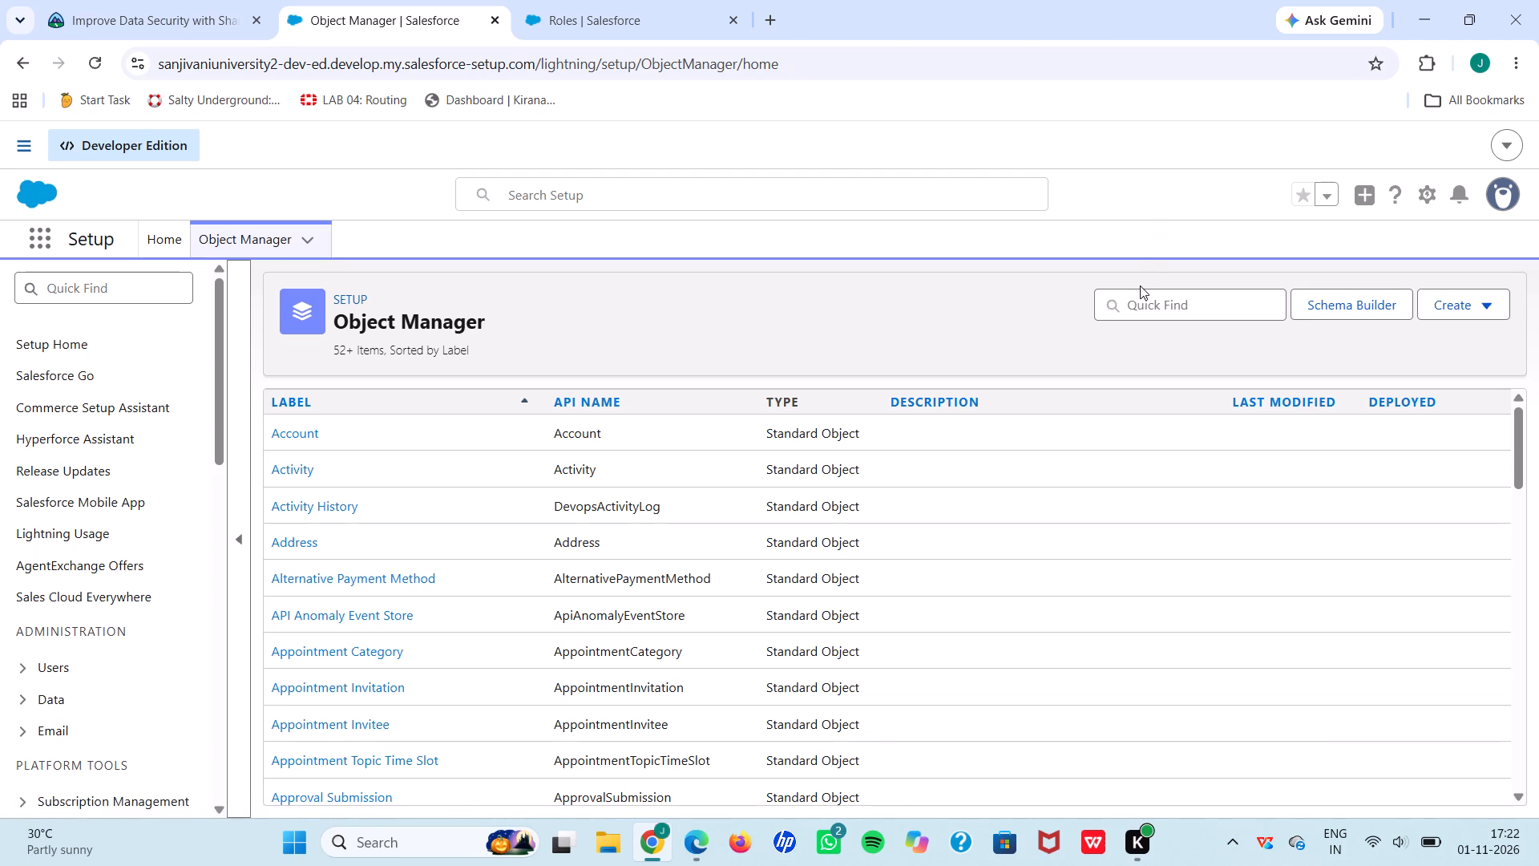
left_click(1148, 304)
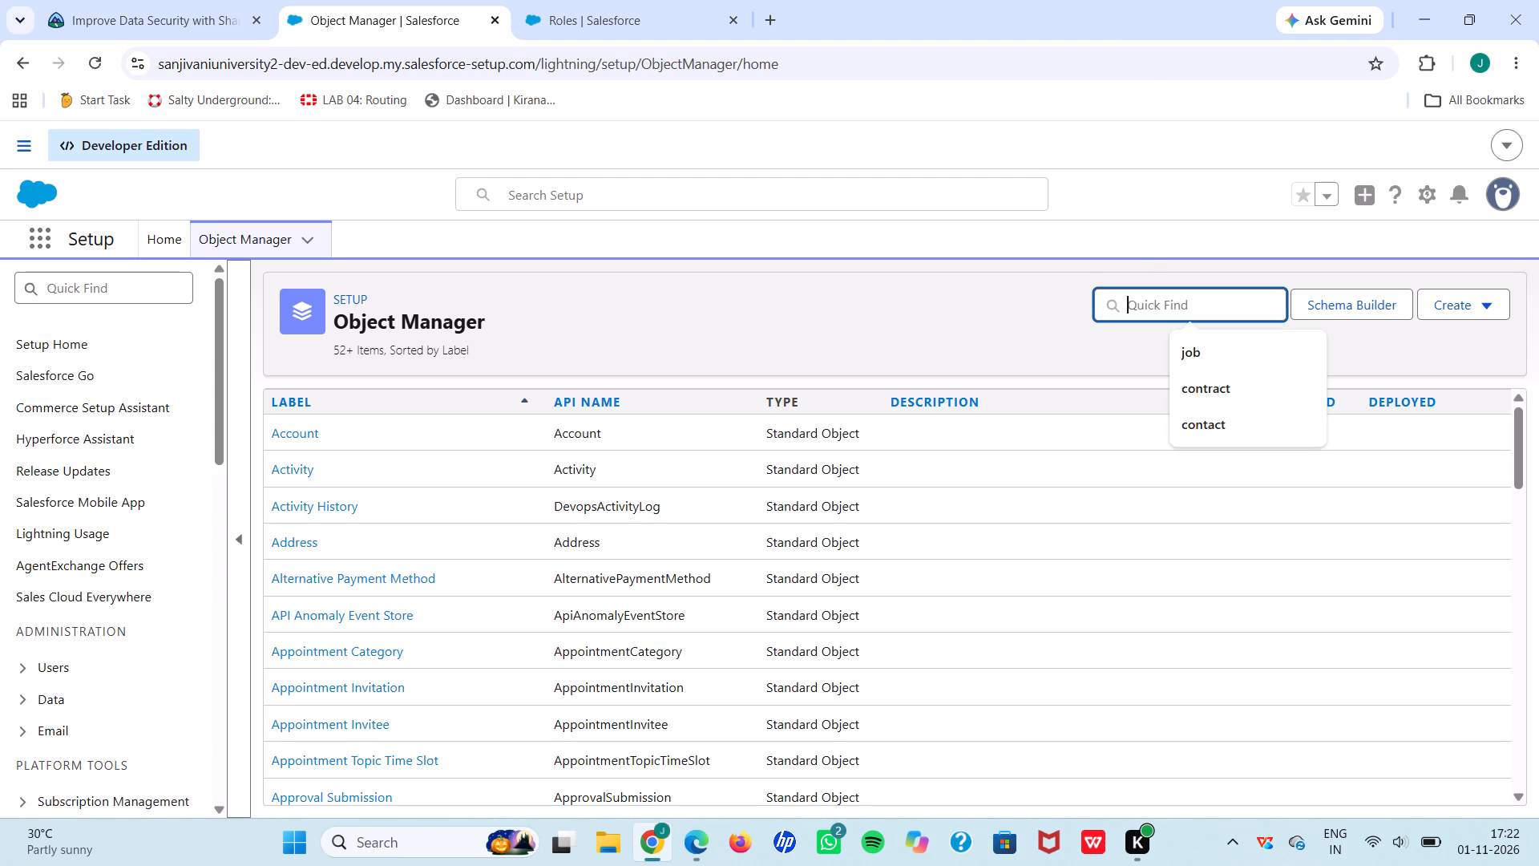
type("program")
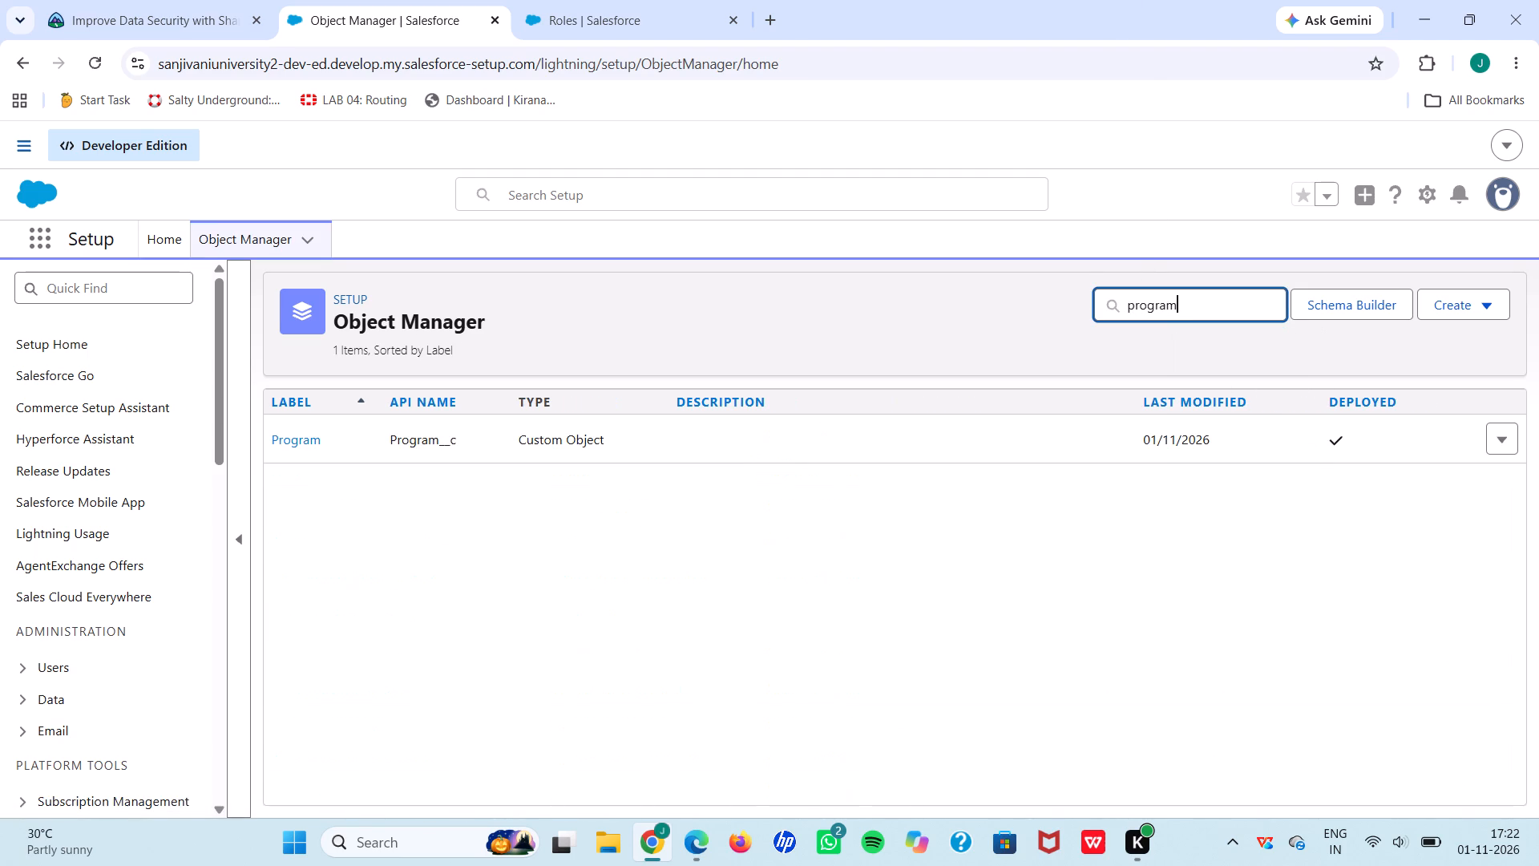
left_click(284, 443)
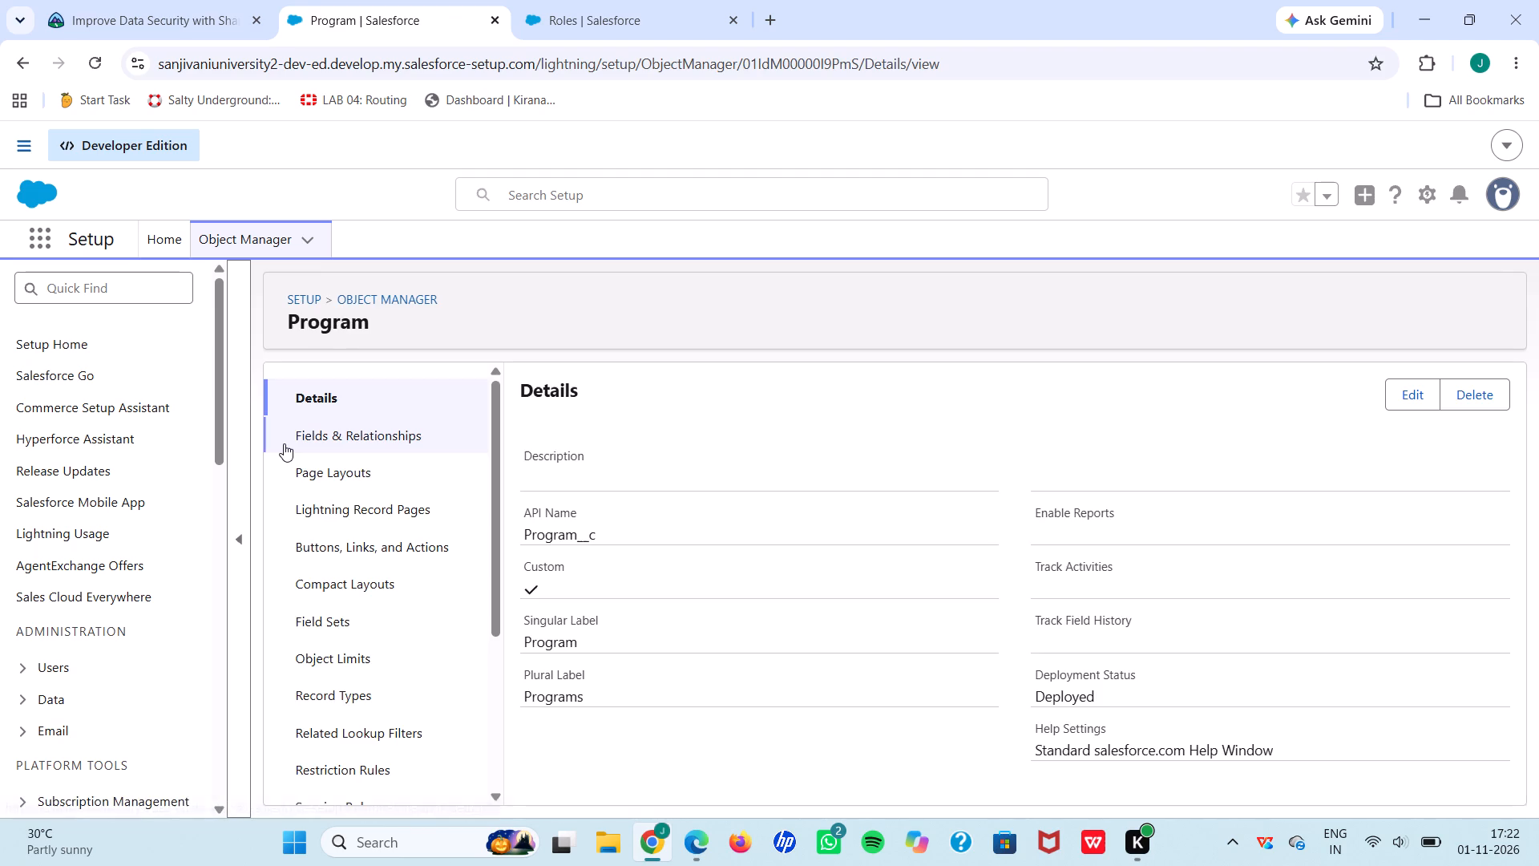
left_click(328, 445)
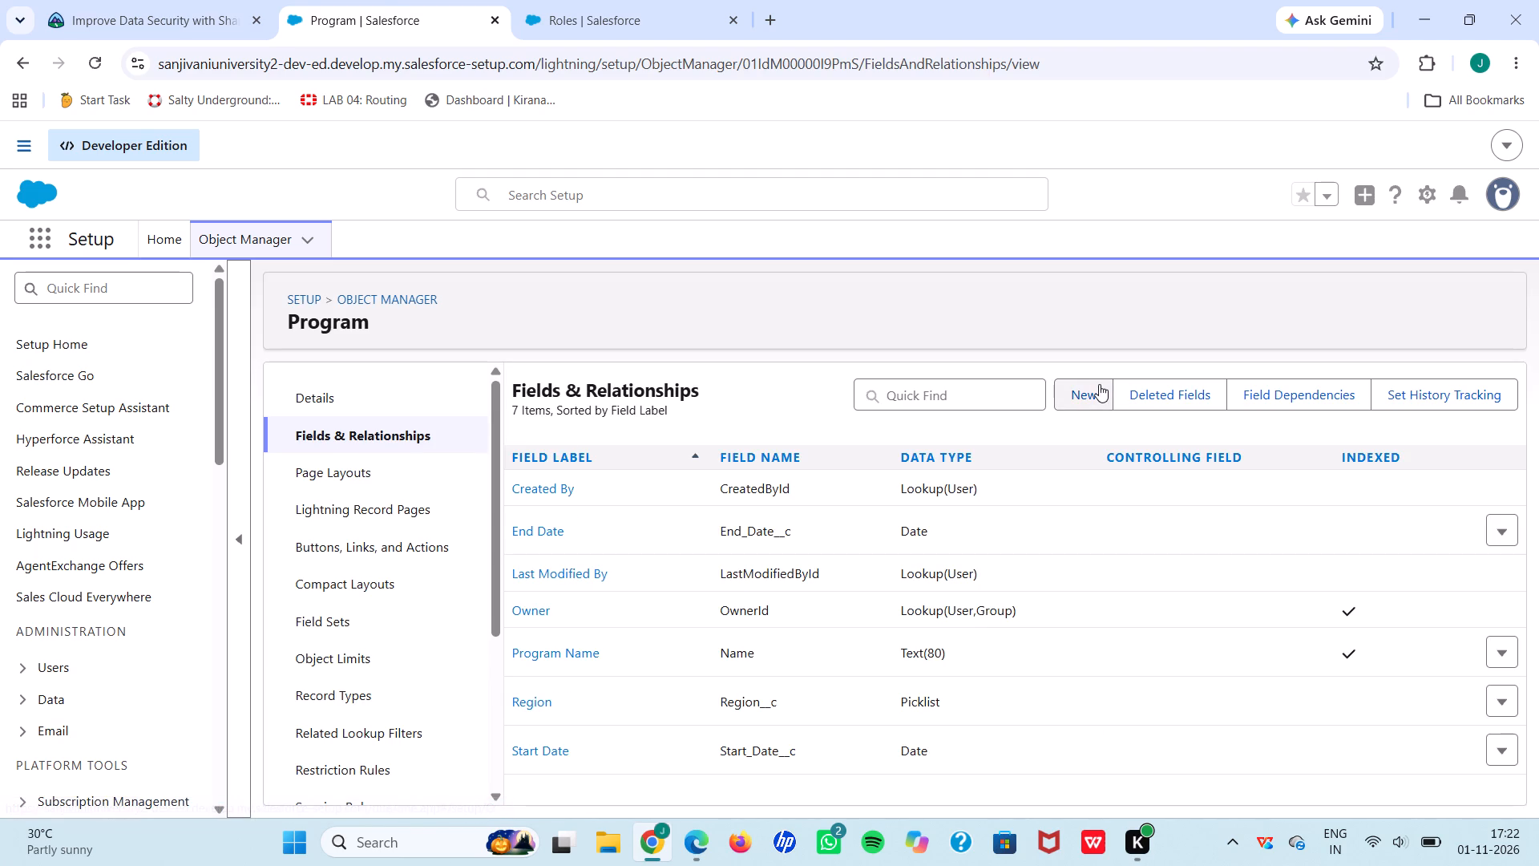
Start a new custom field on the Program object with Picklist as its data type.
left_click(1083, 387)
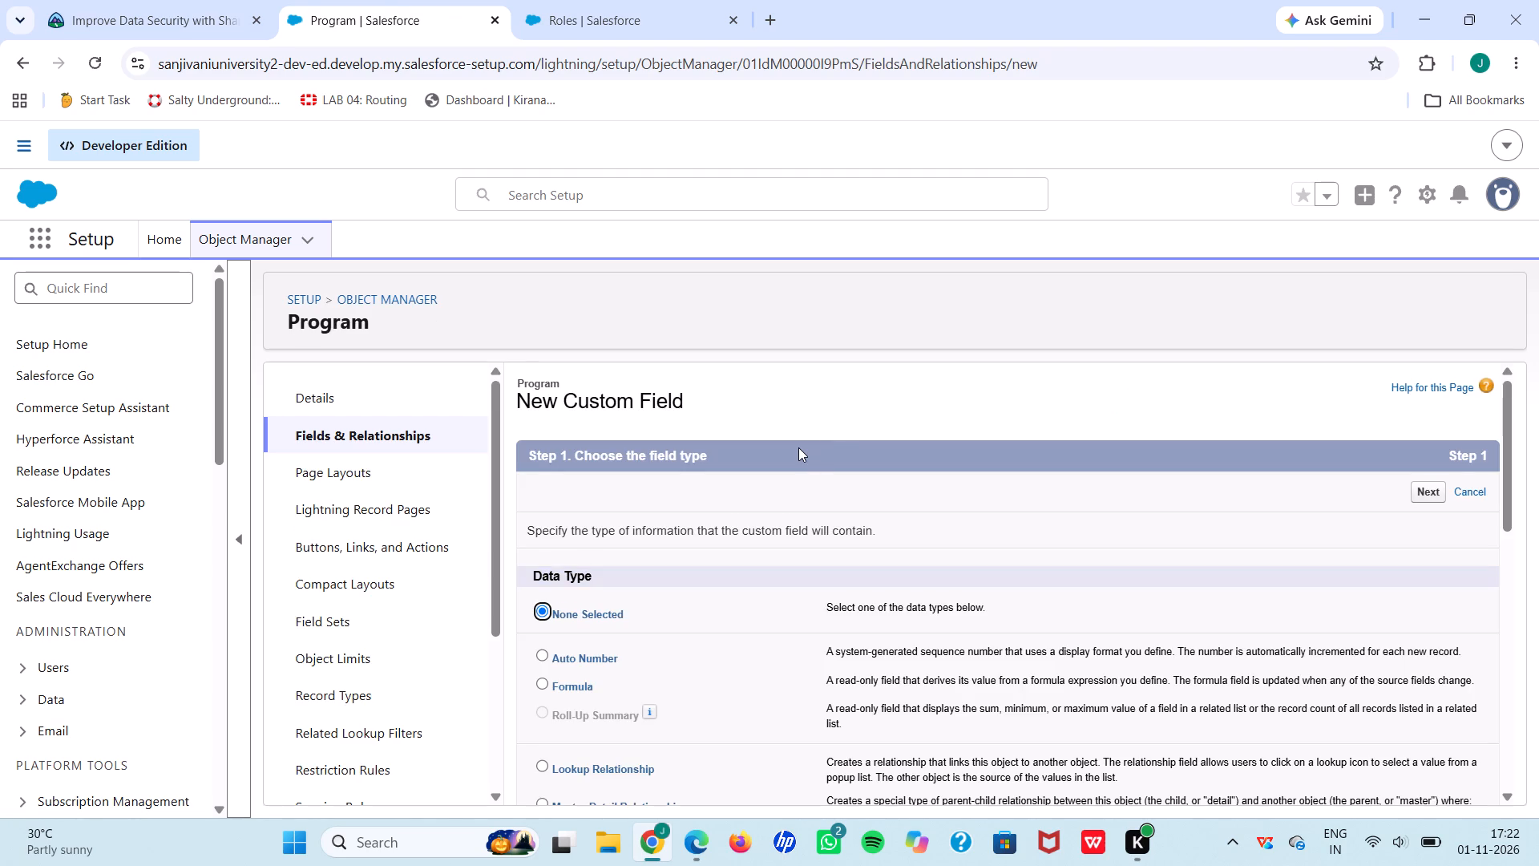
scroll(755, 574, "down", 13)
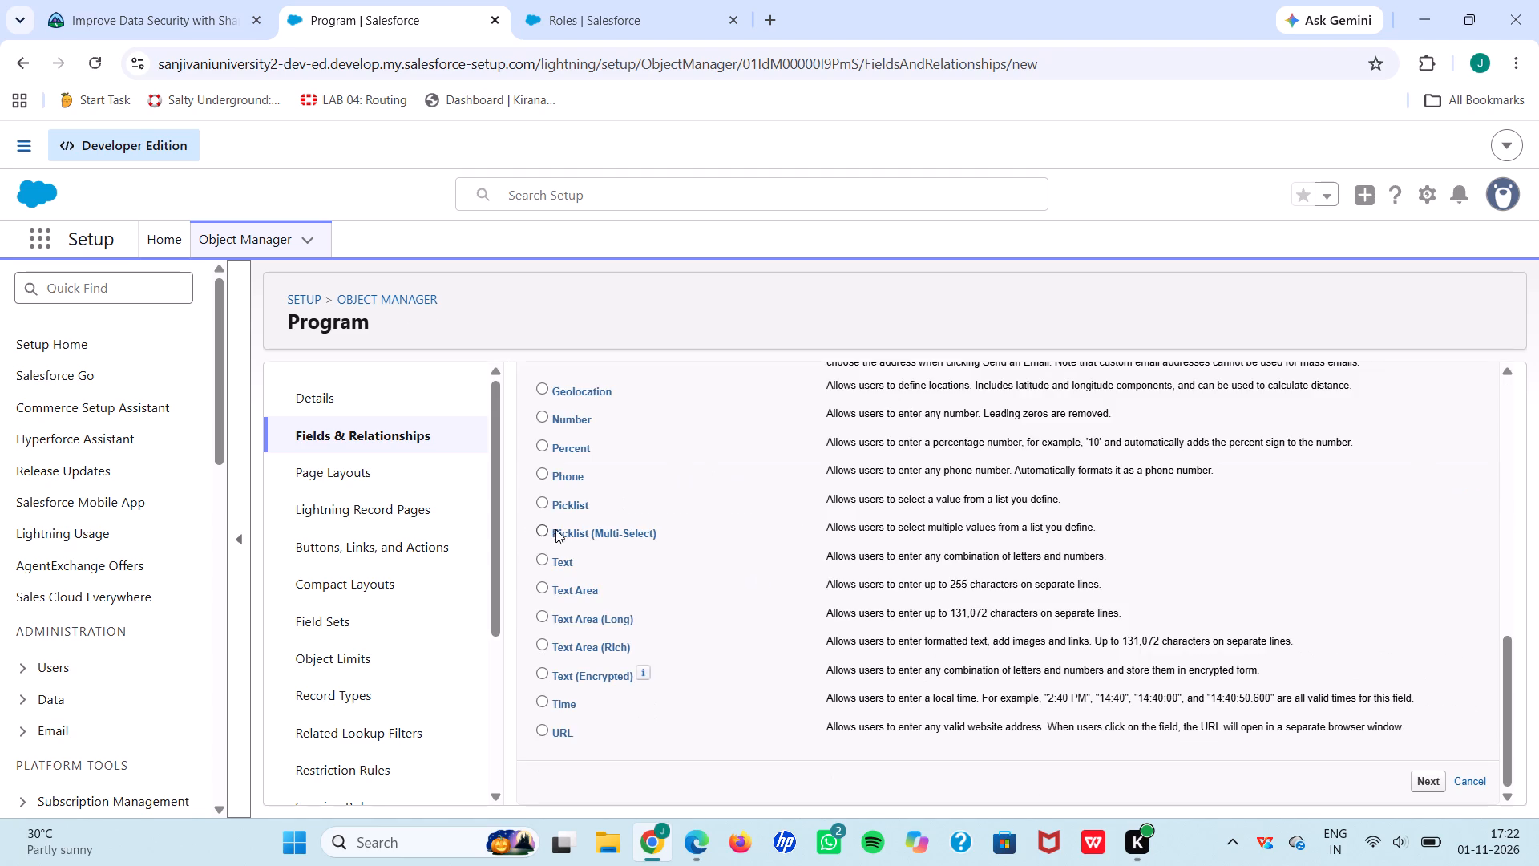
left_click(539, 505)
scroll(539, 505, "up", 10)
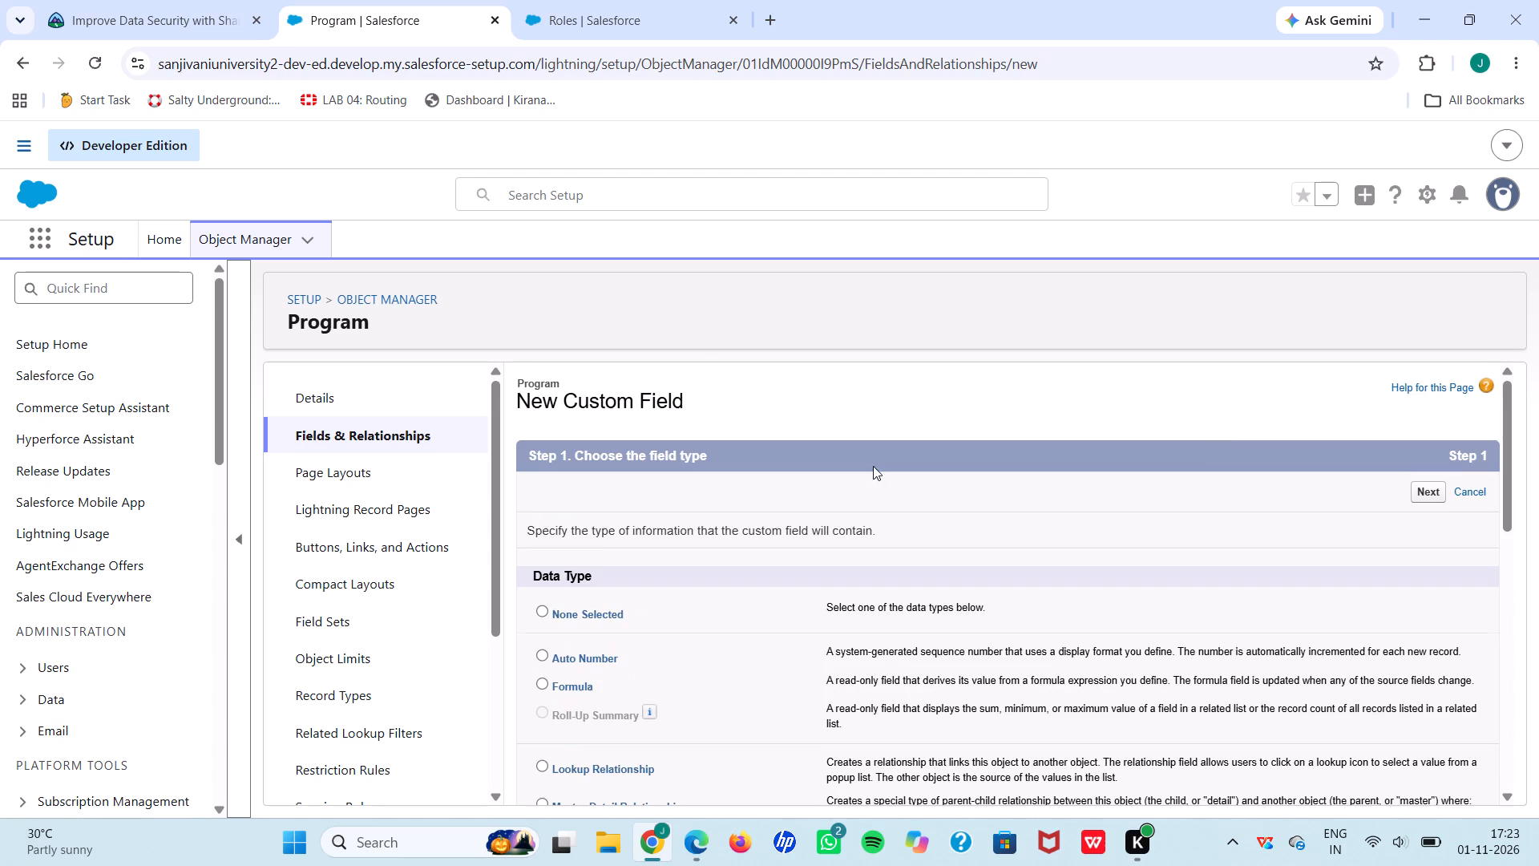
left_click(1424, 493)
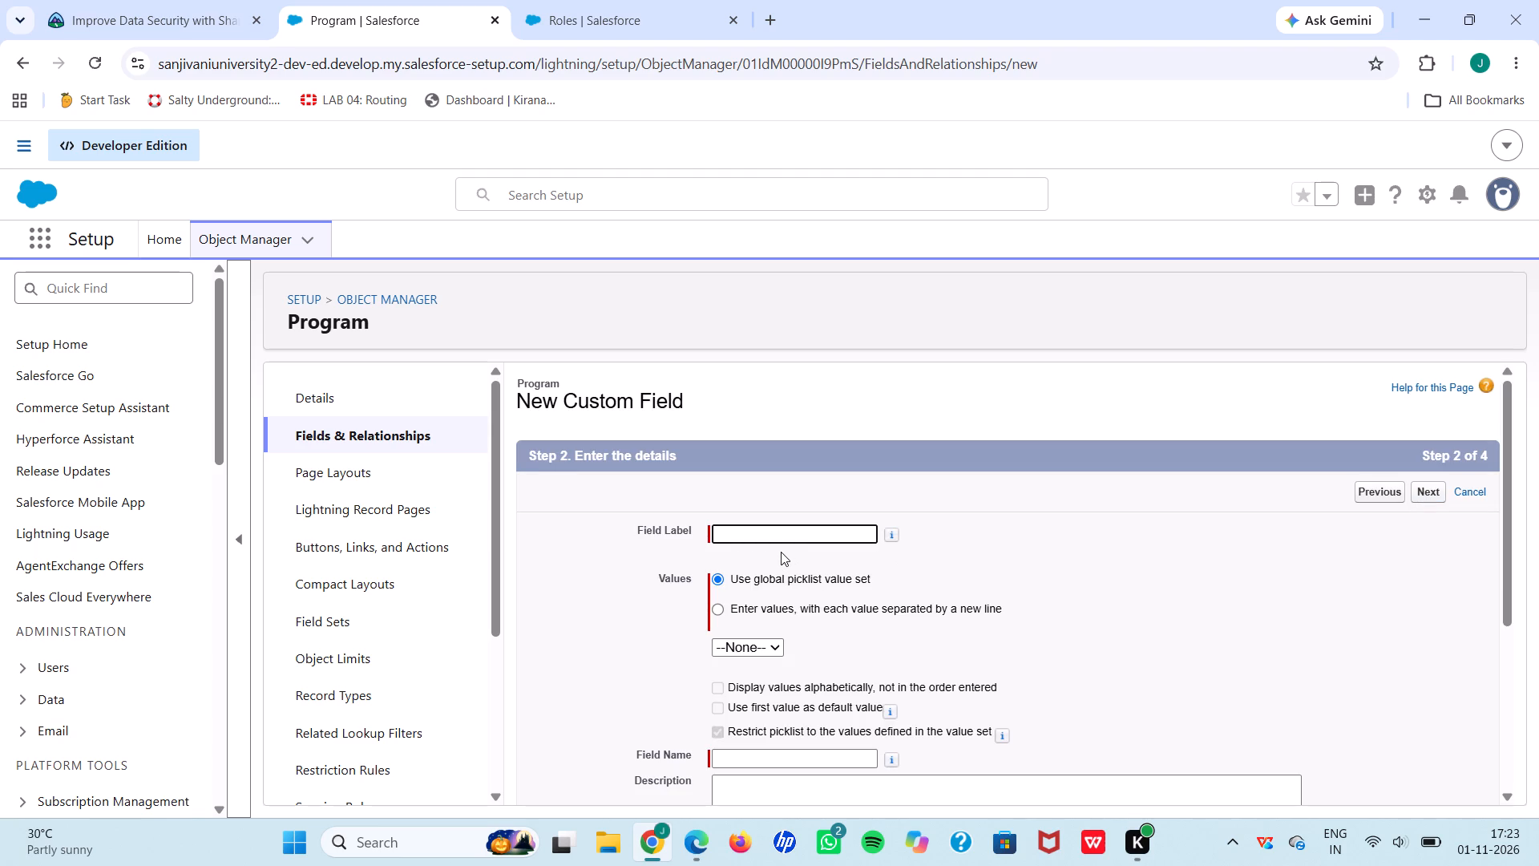
Label the field Type and give it the values Campus Outreach, Development and Research, copied from the challenge, one per line.
key("ctrl+v")
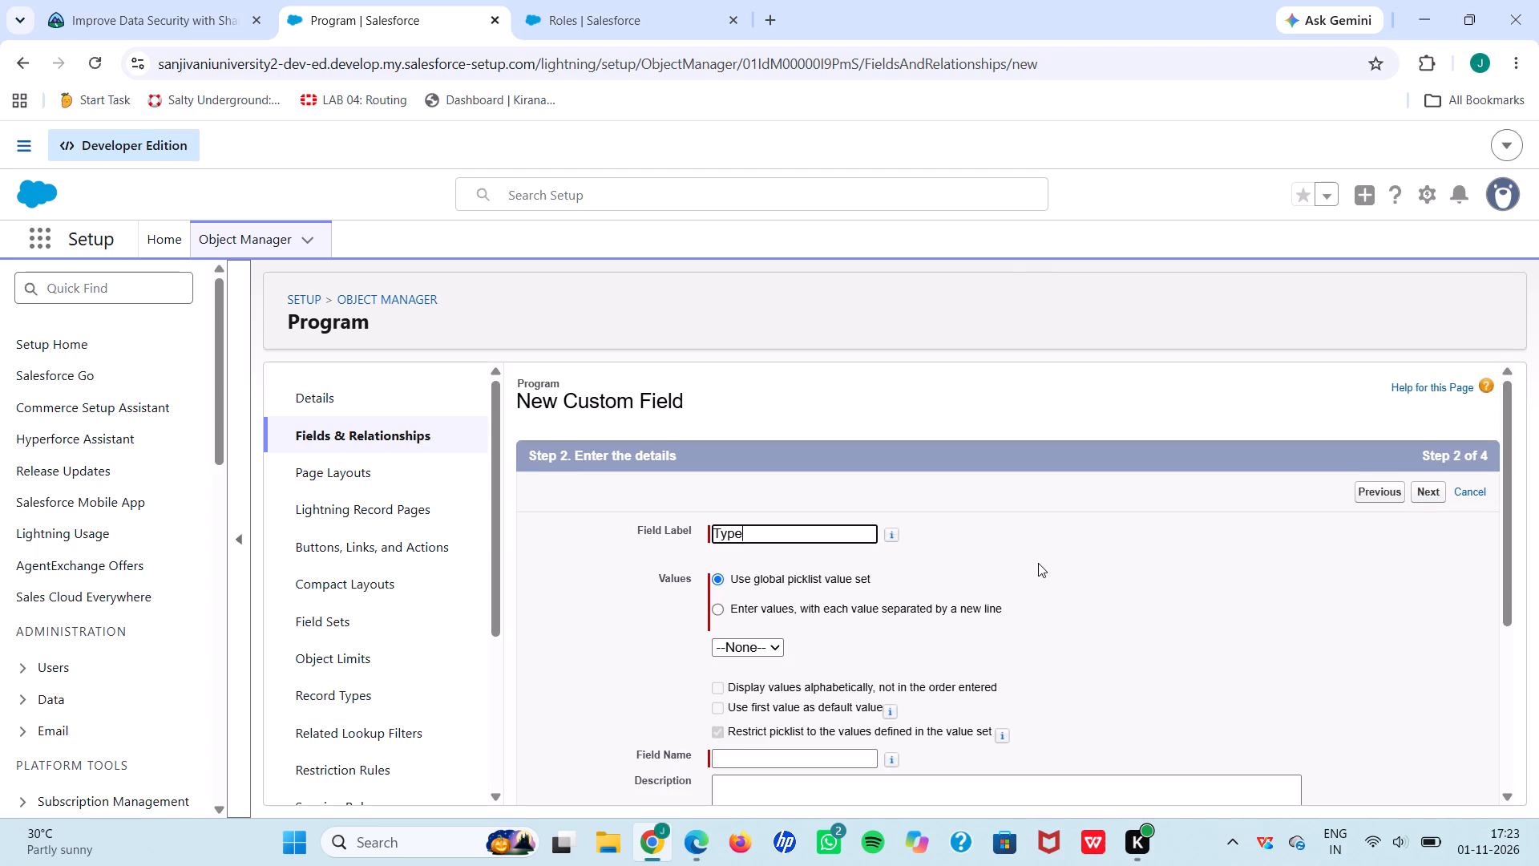
left_click(1038, 563)
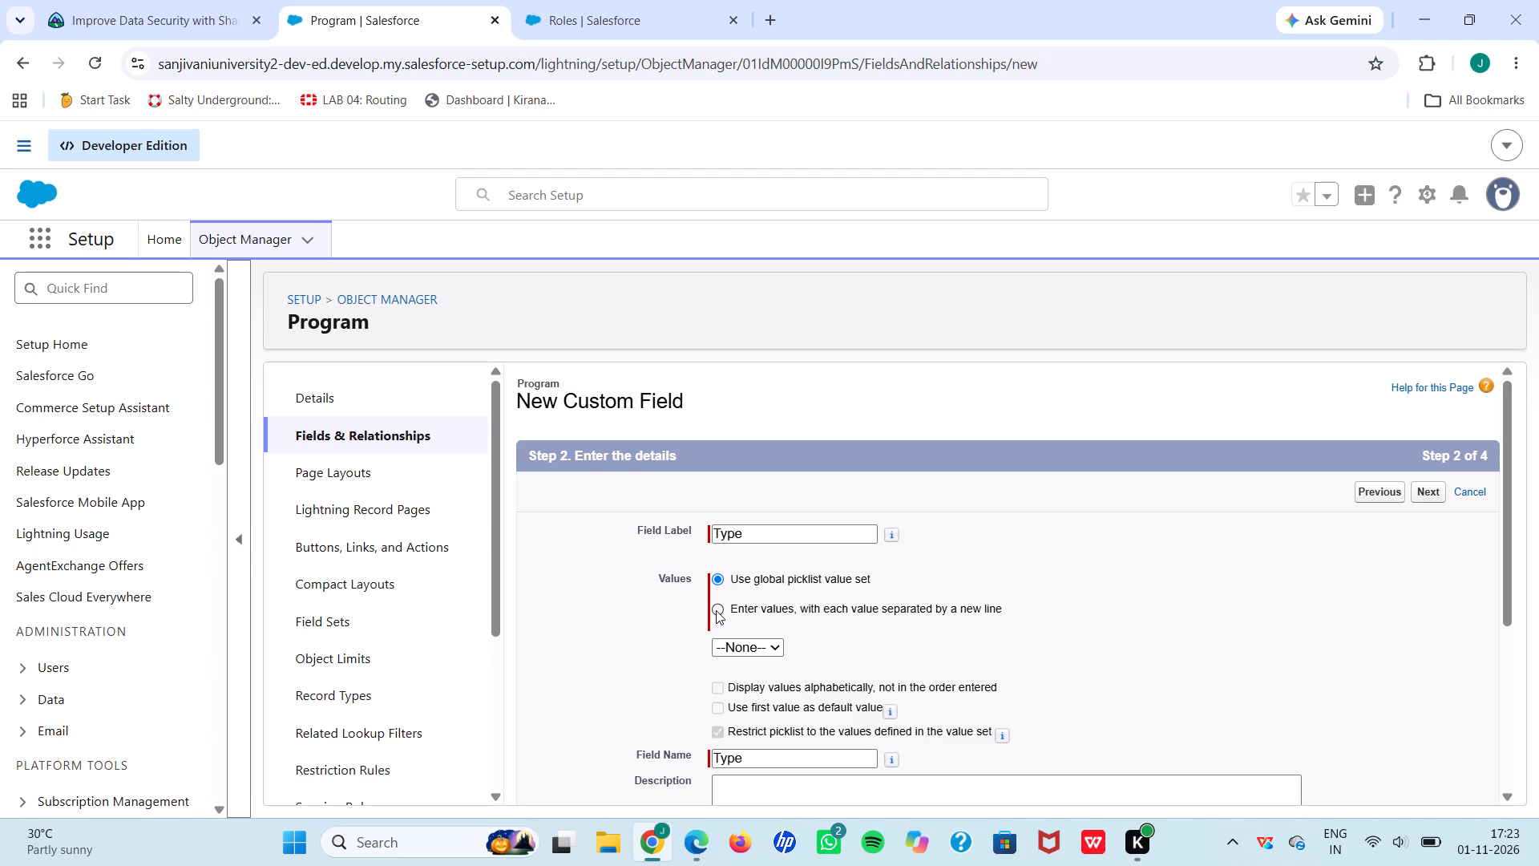
left_click(713, 613)
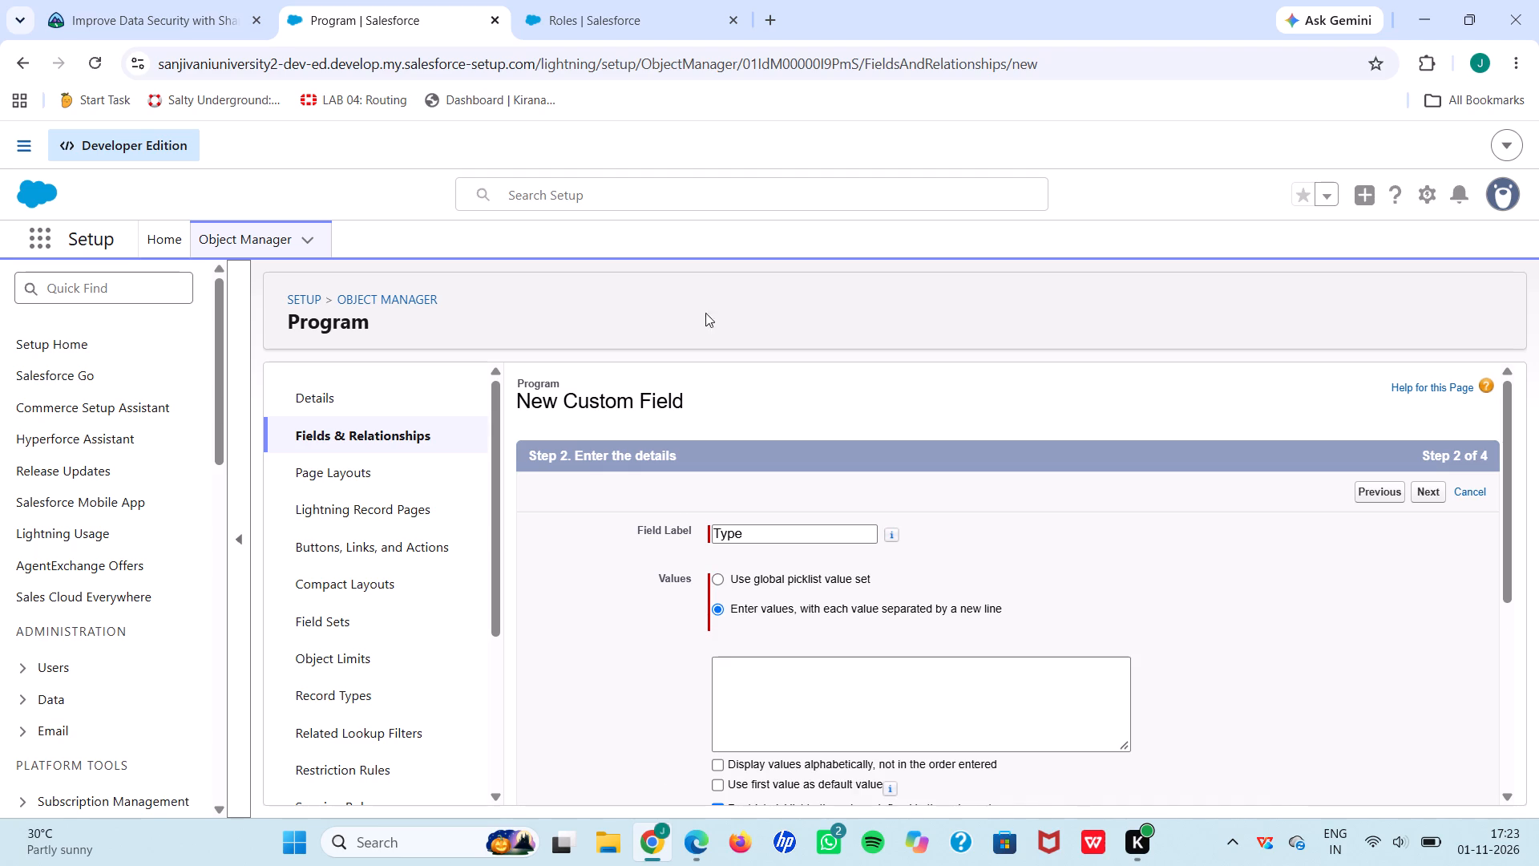
left_click(181, 15)
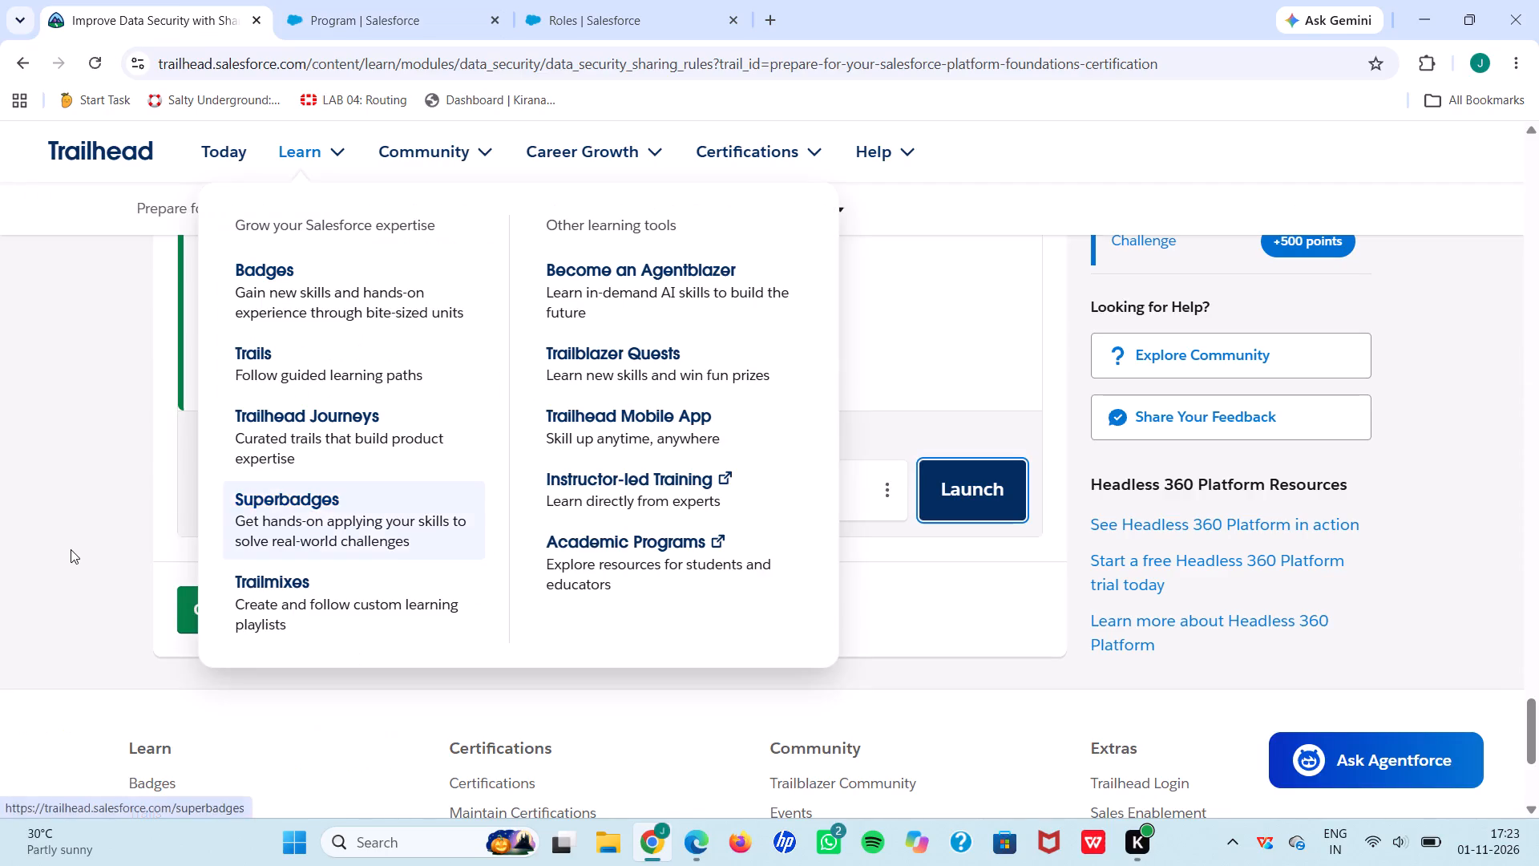
scroll(67, 550, "up", 6)
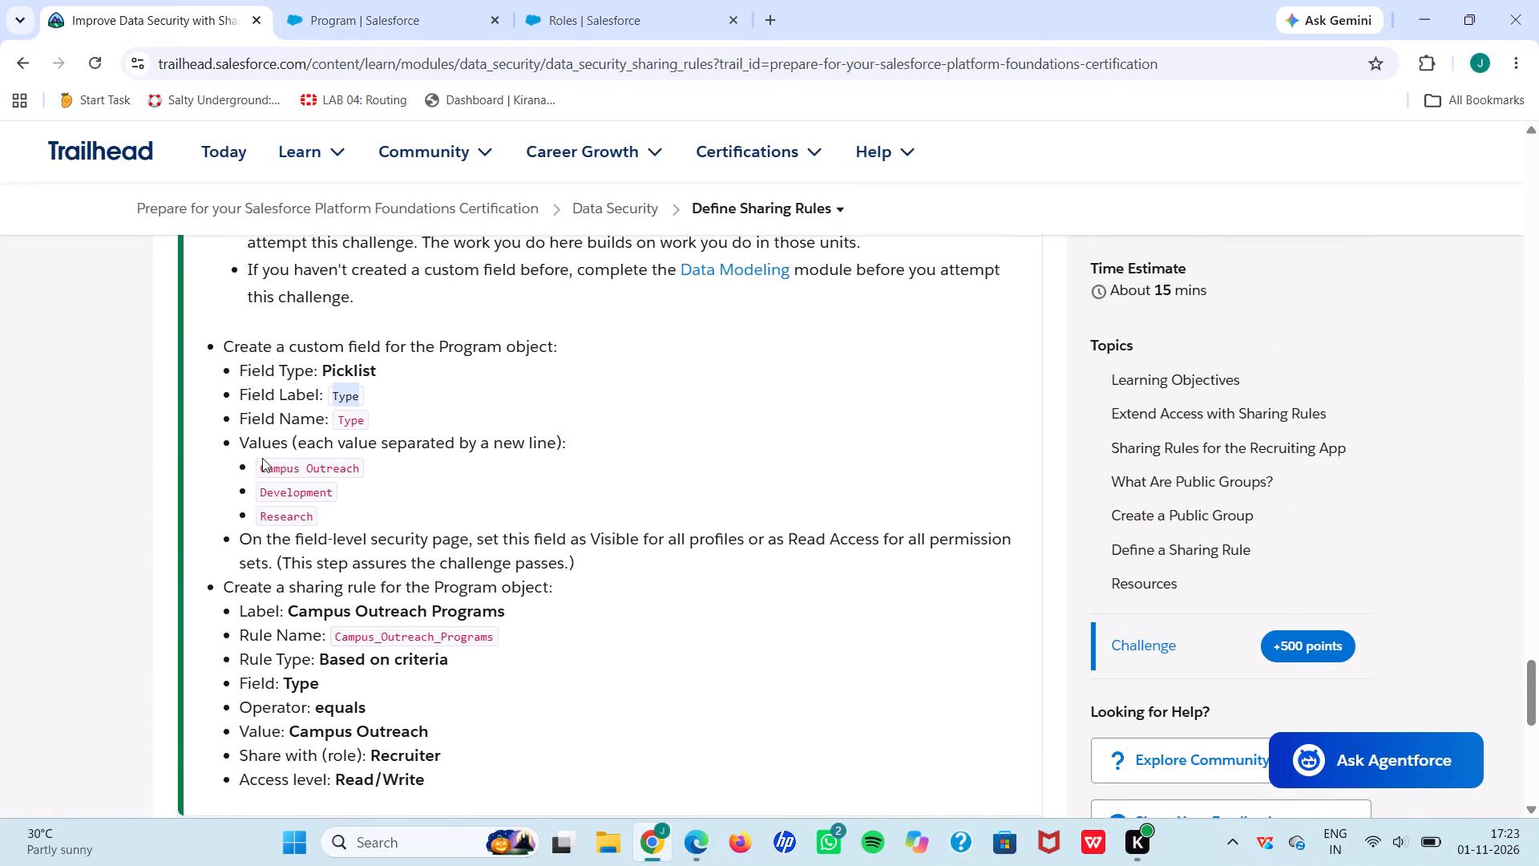
left_click_drag(247, 462, 352, 518)
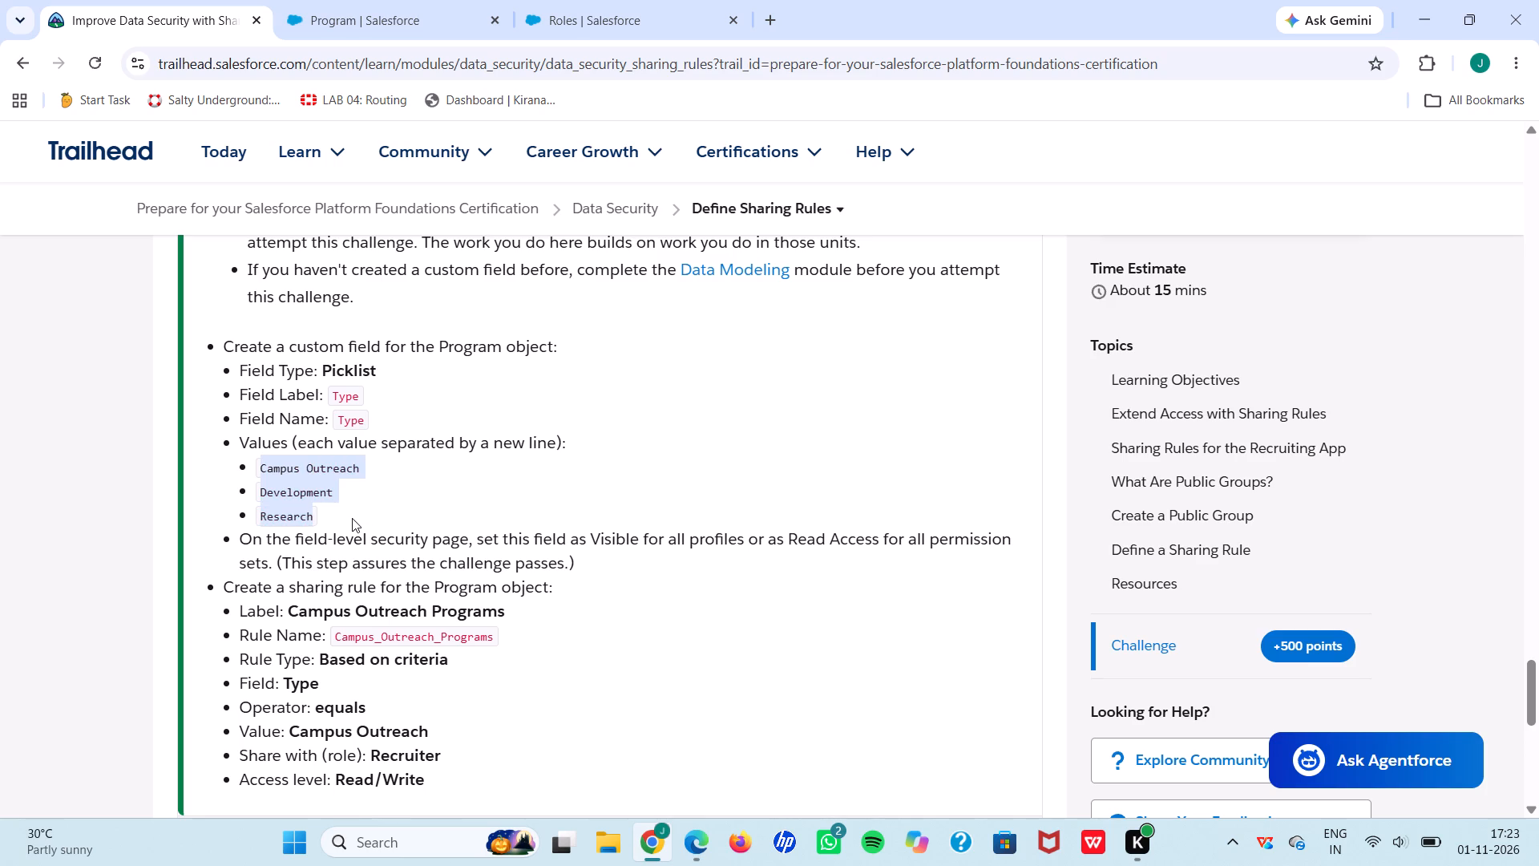
key("ctrl+c")
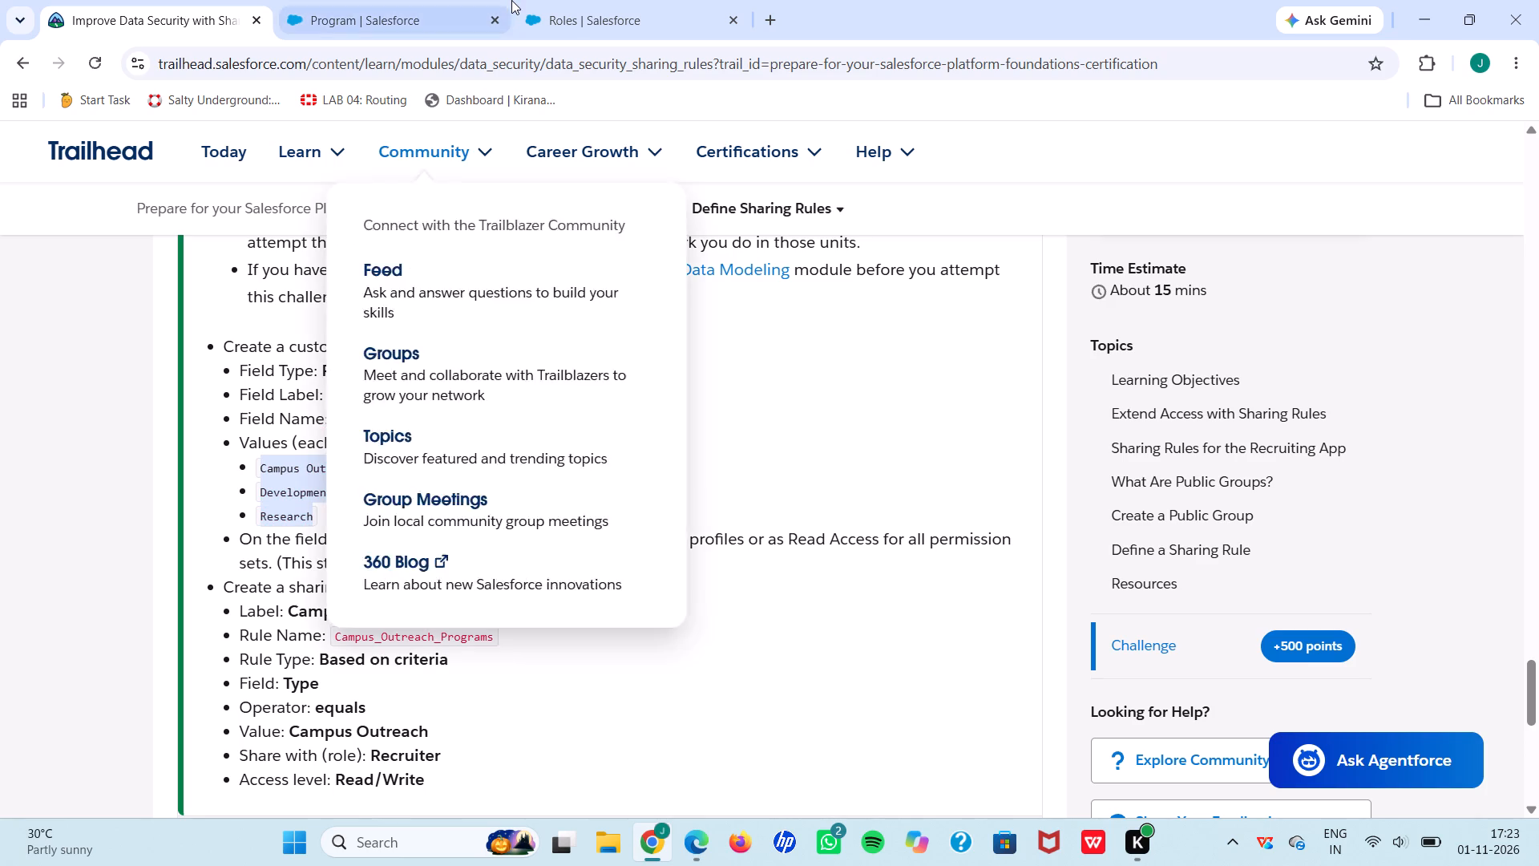
left_click(555, 0)
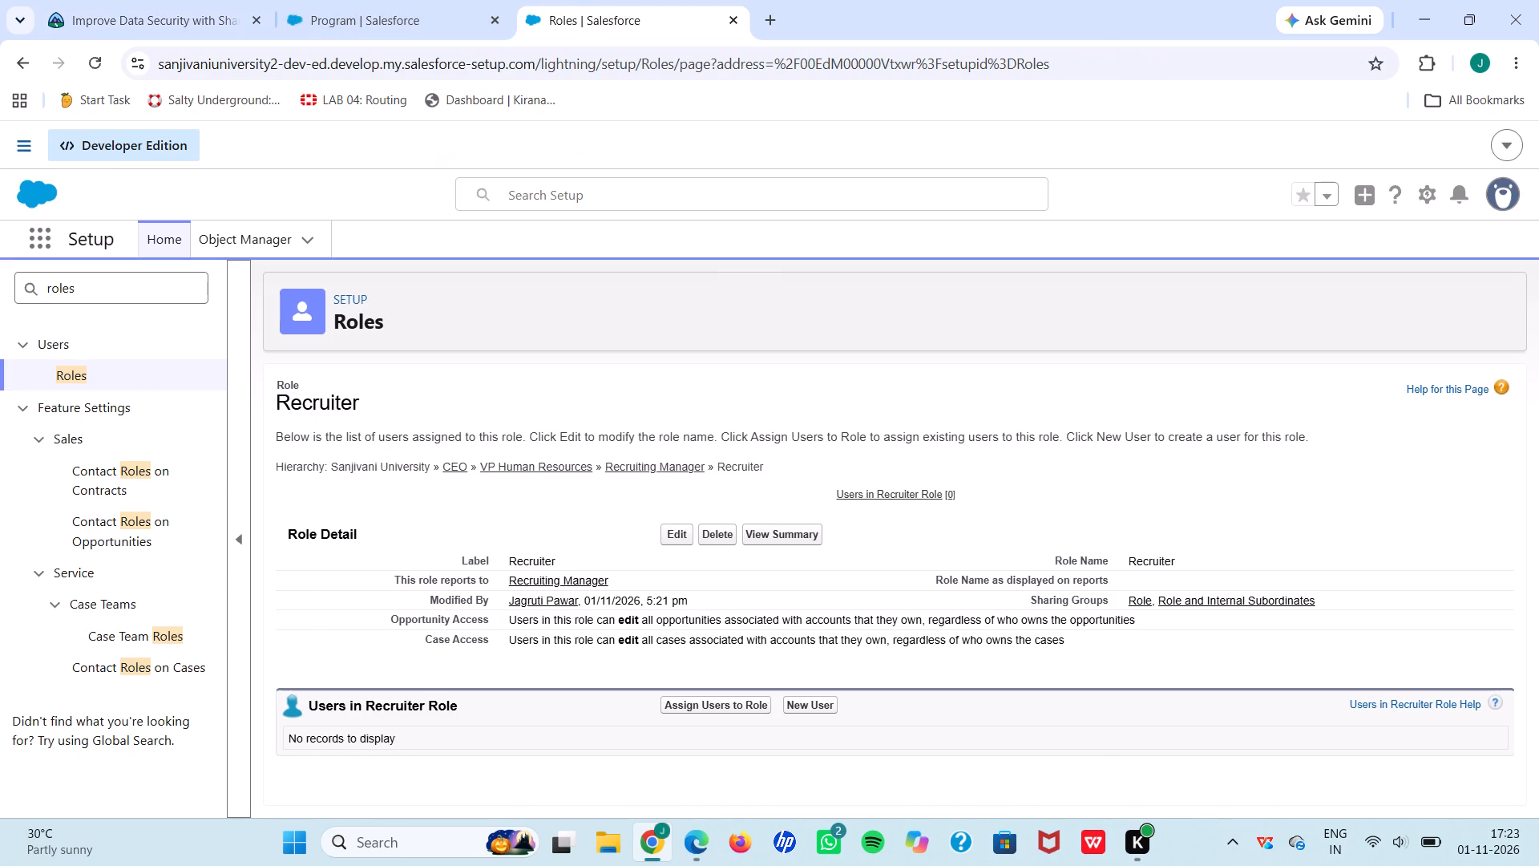
left_click(338, 10)
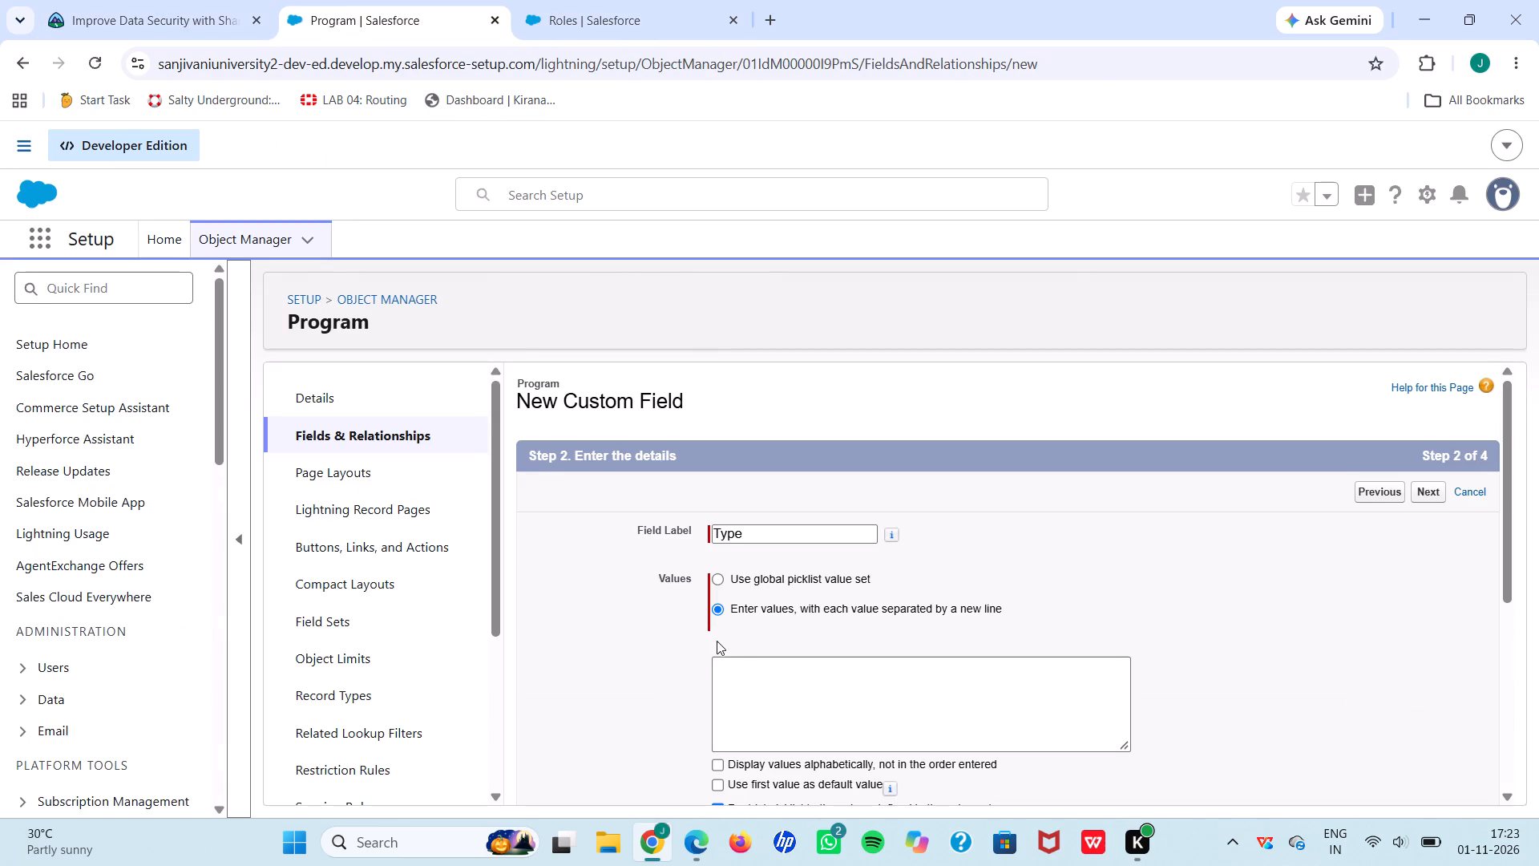
left_click(742, 671)
key("ctrl+v")
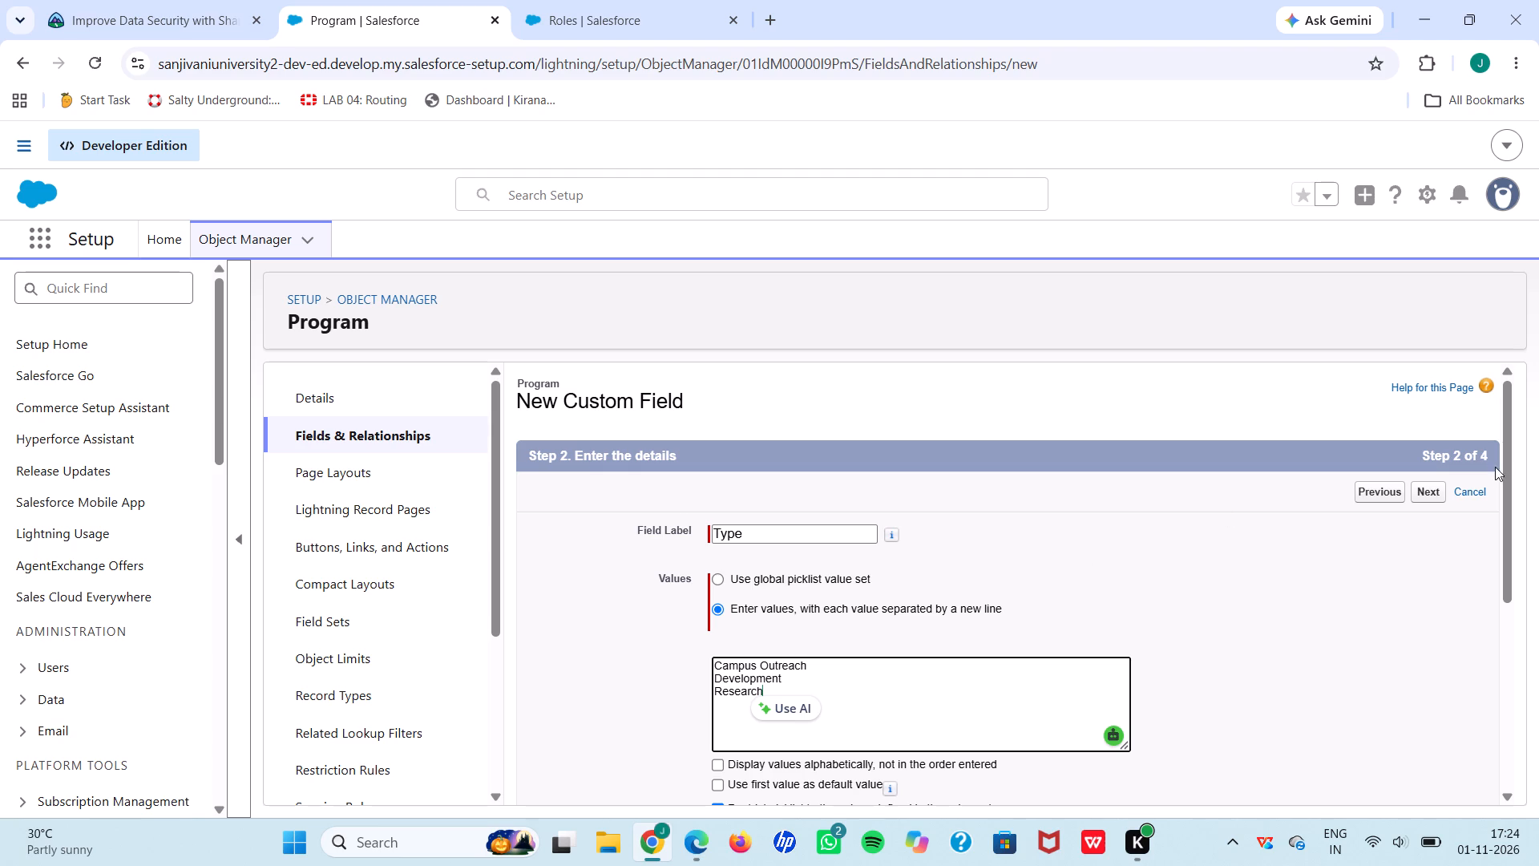
left_click(1428, 488)
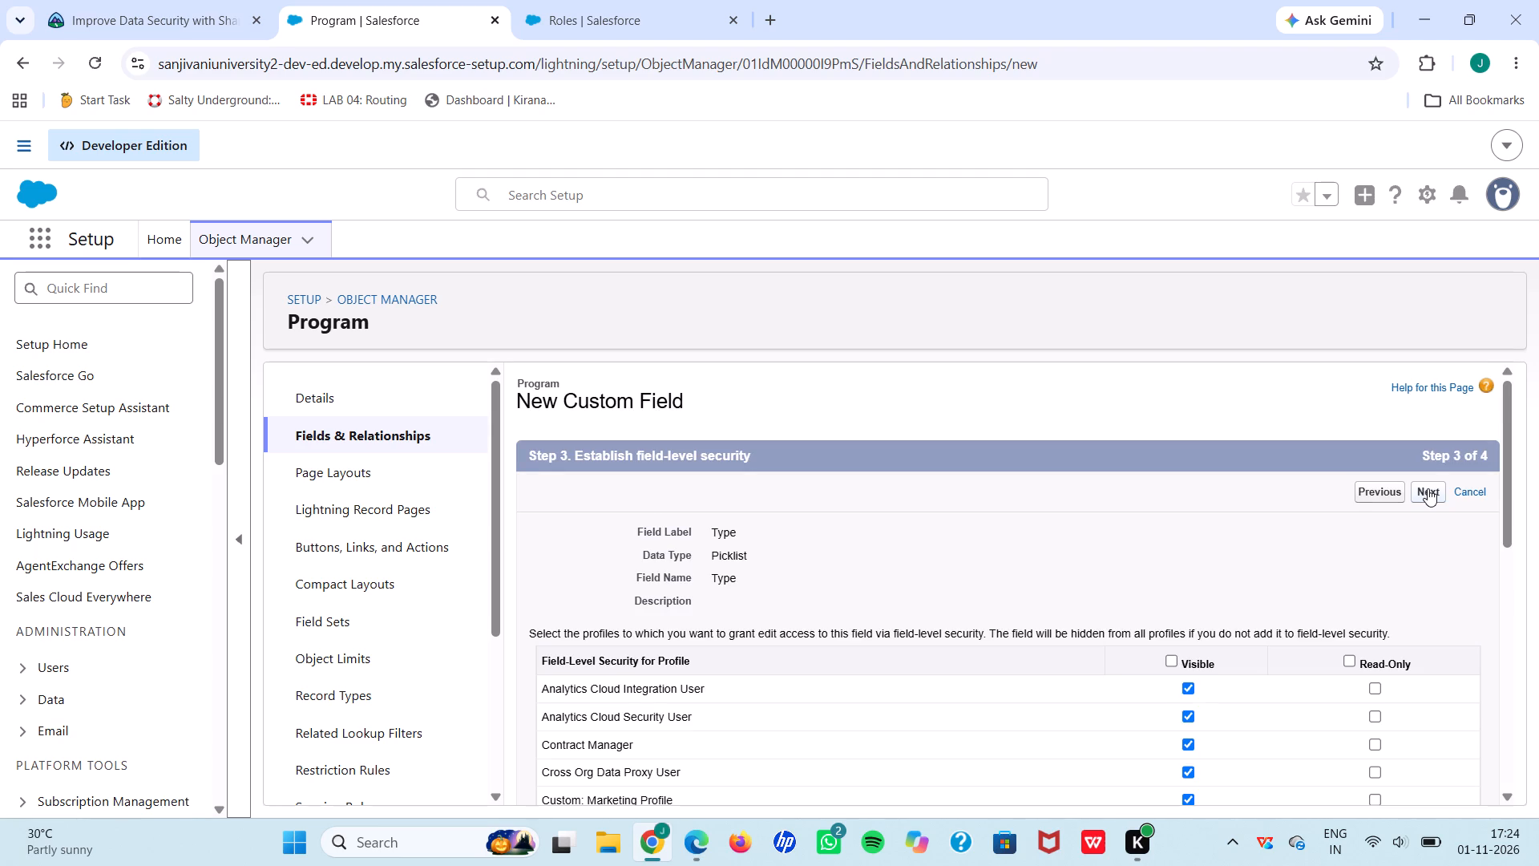
Make the Type field visible for all profiles, keep it on the Program Layout, and save it.
left_click(1169, 662)
left_click(1430, 489)
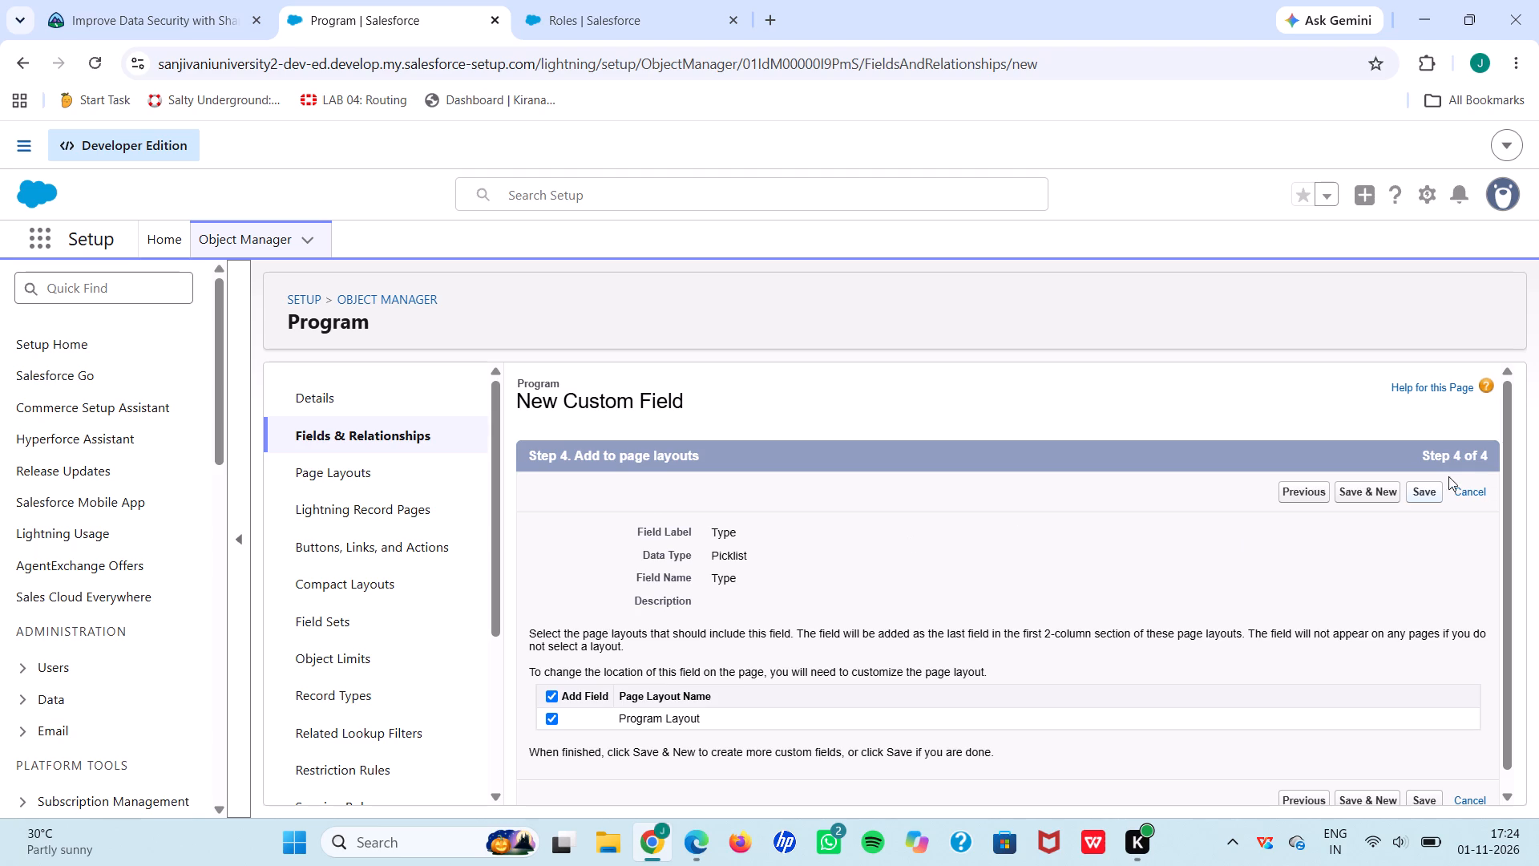
left_click(1424, 492)
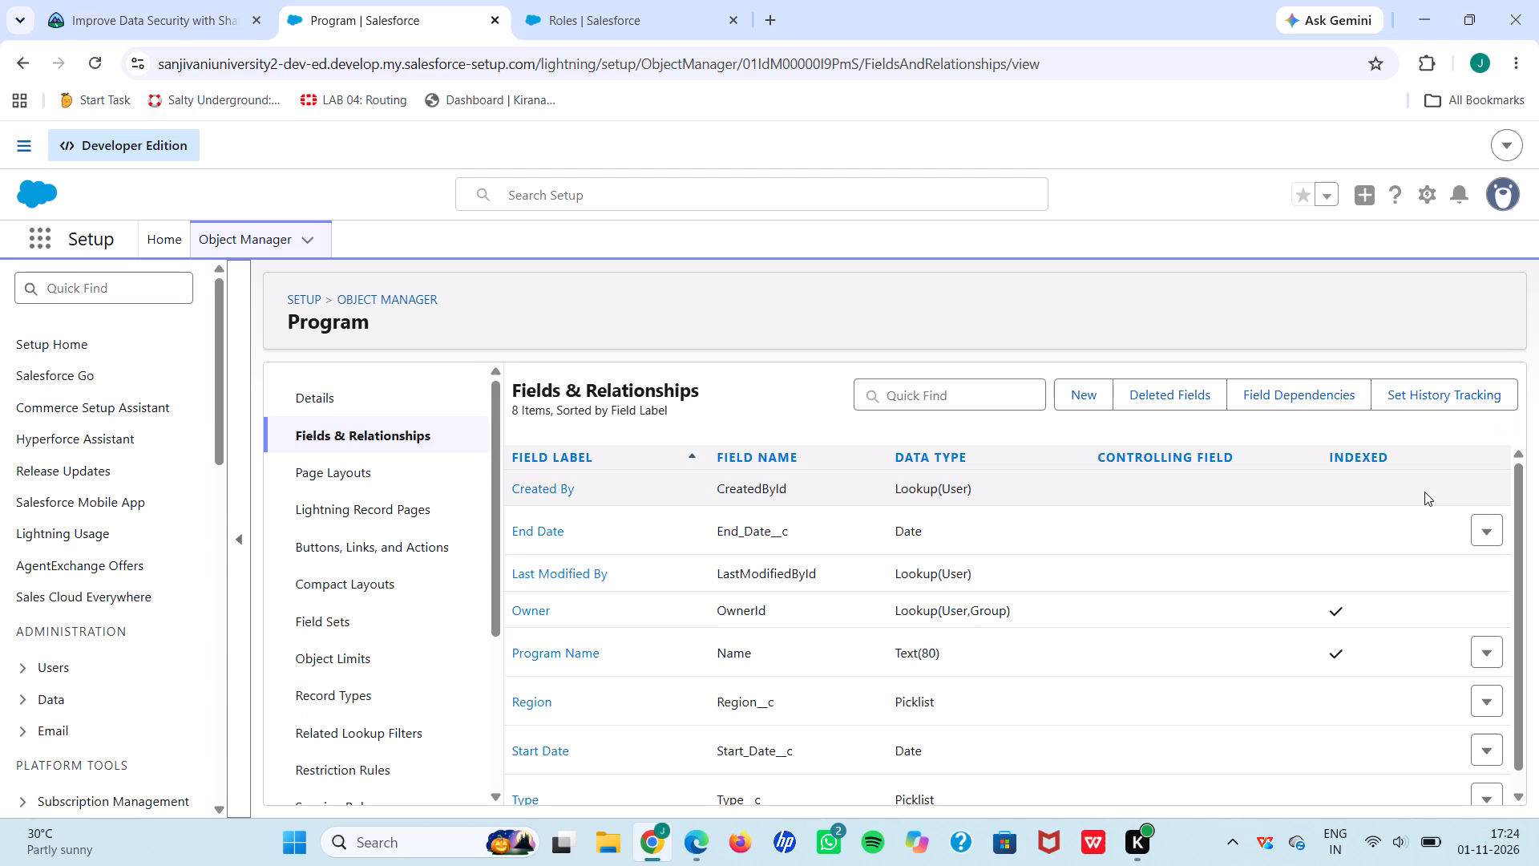
Open Sharing Settings from the Setup home page by searching for sharing.
left_click(161, 243)
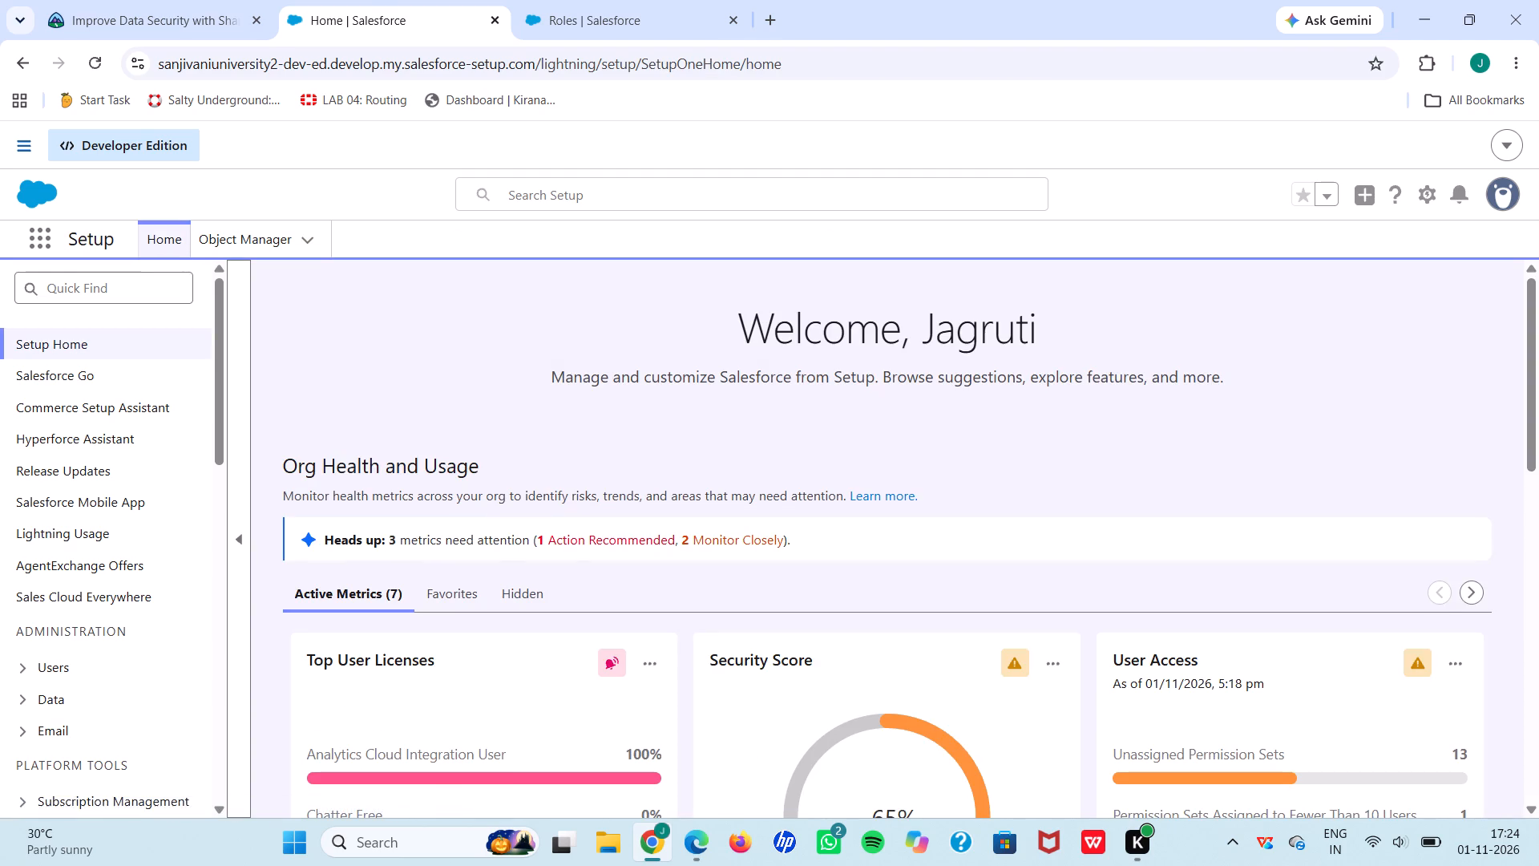
left_click(97, 286)
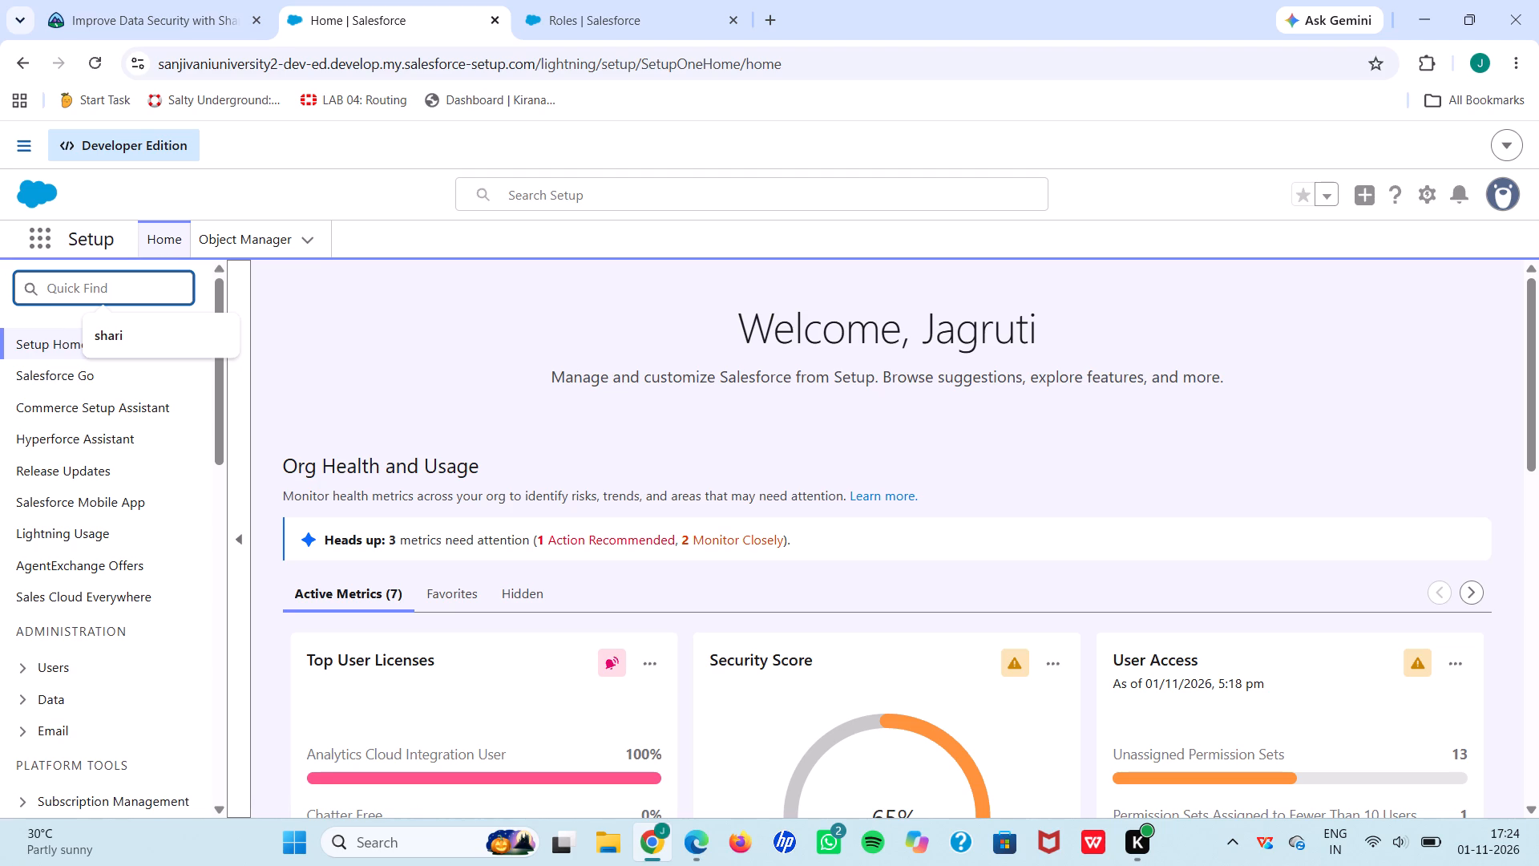
type("sharing")
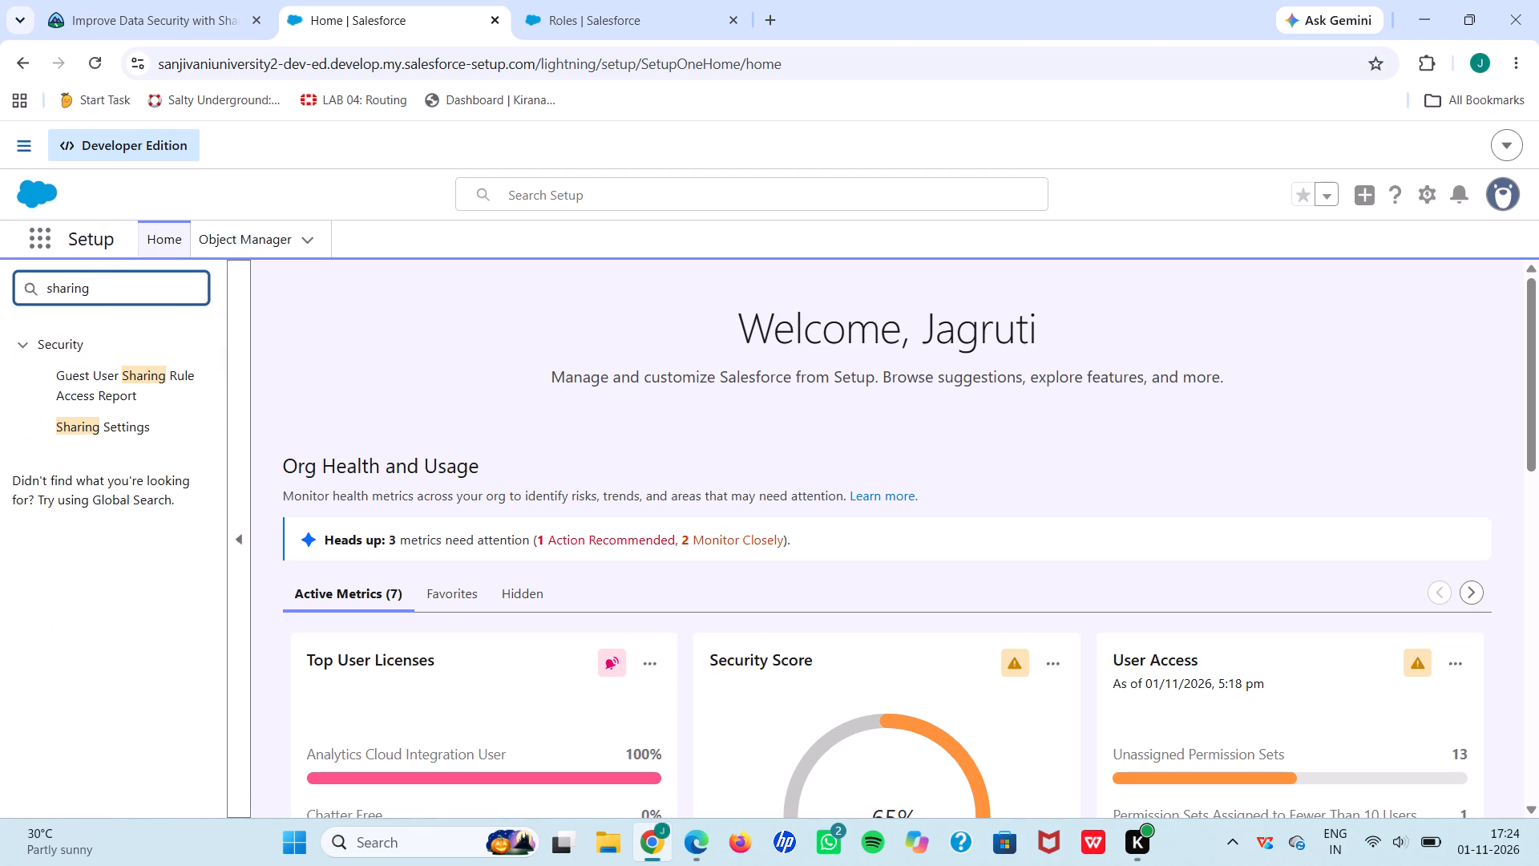
left_click(99, 419)
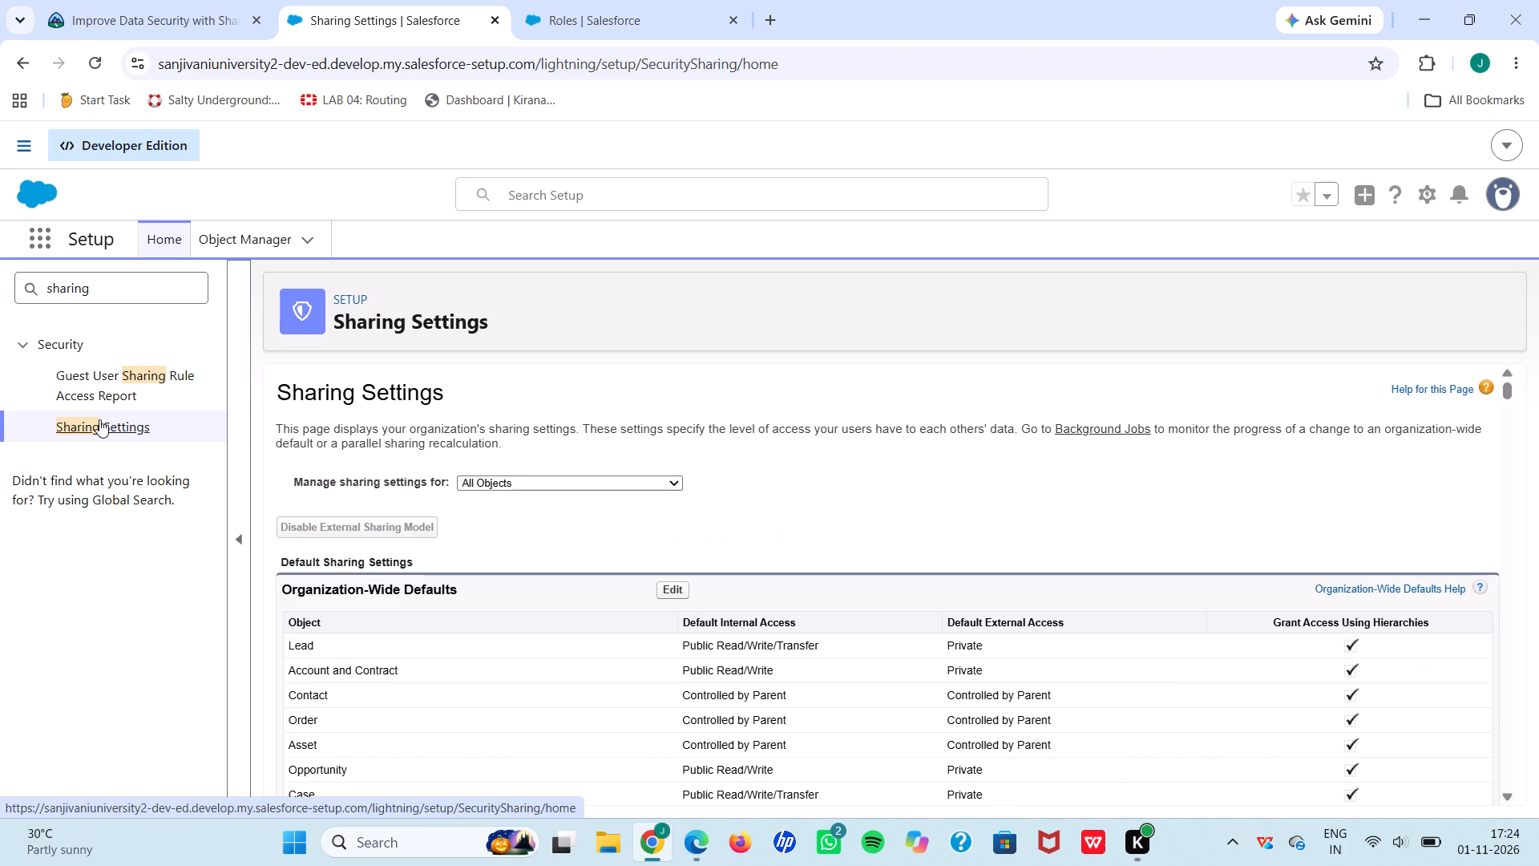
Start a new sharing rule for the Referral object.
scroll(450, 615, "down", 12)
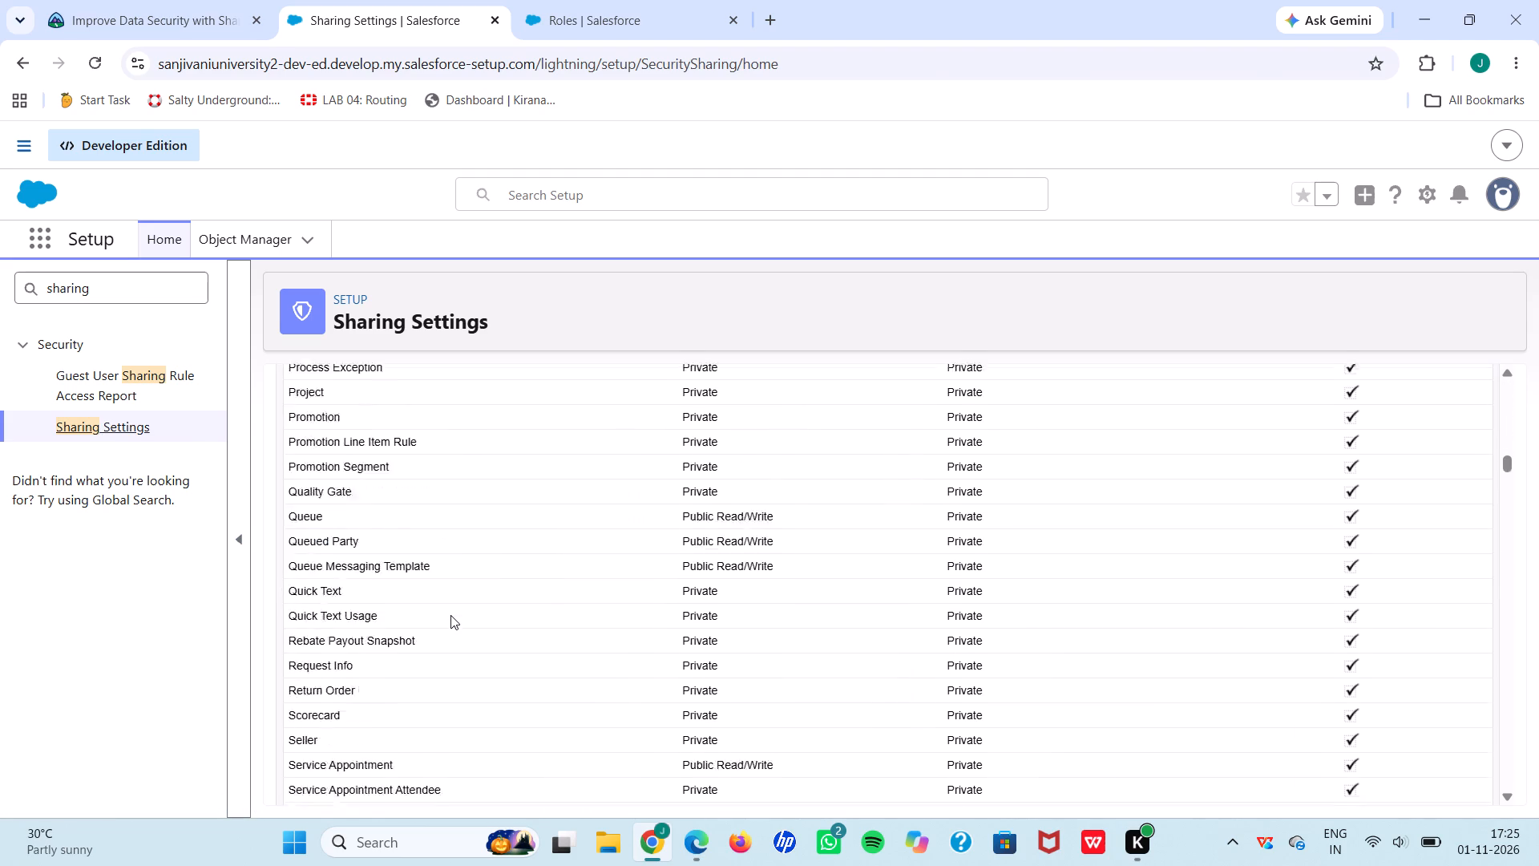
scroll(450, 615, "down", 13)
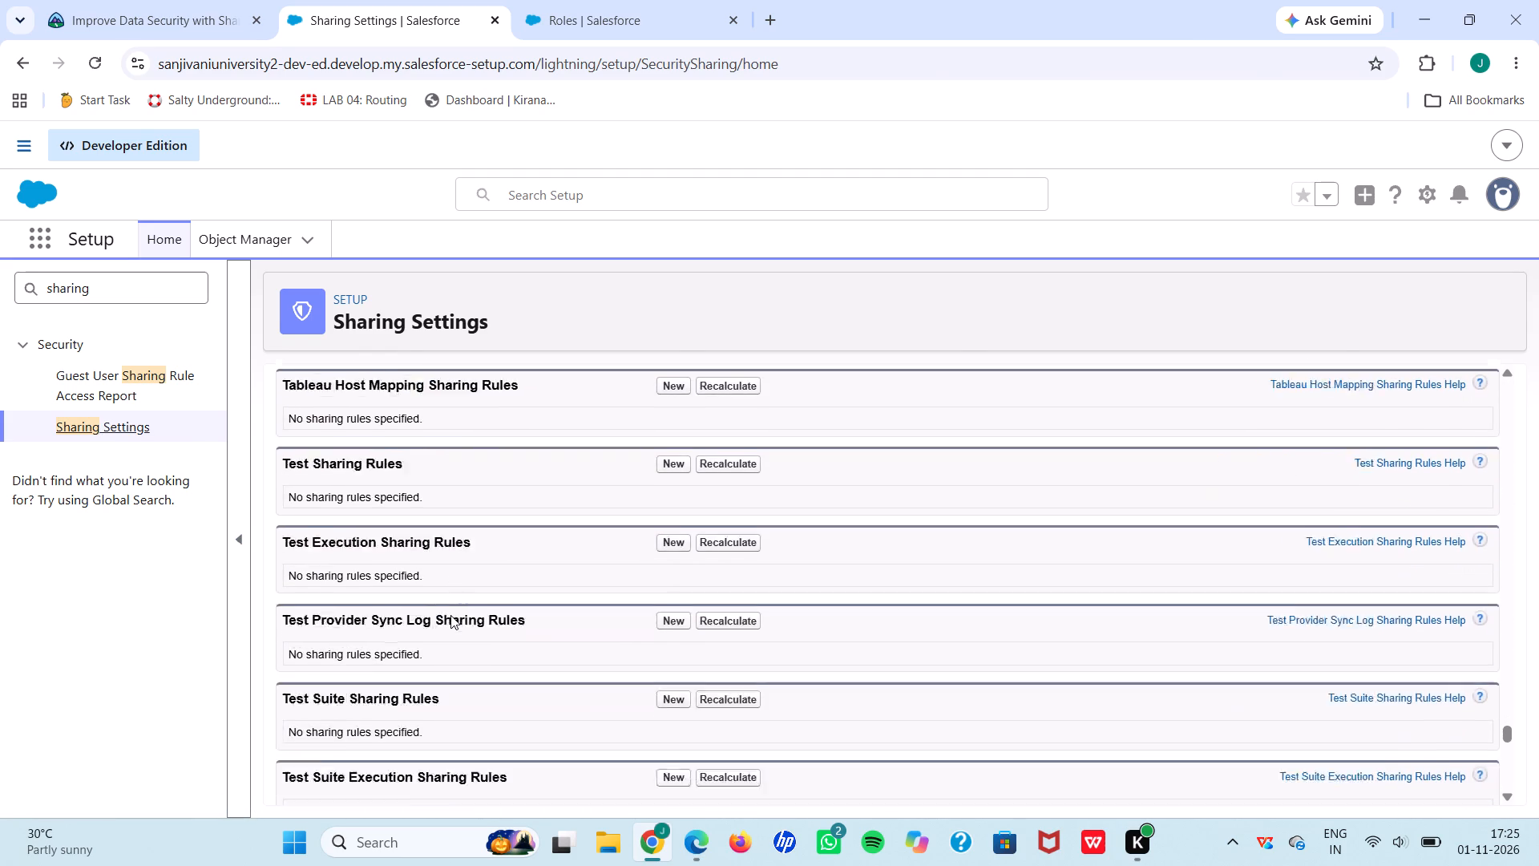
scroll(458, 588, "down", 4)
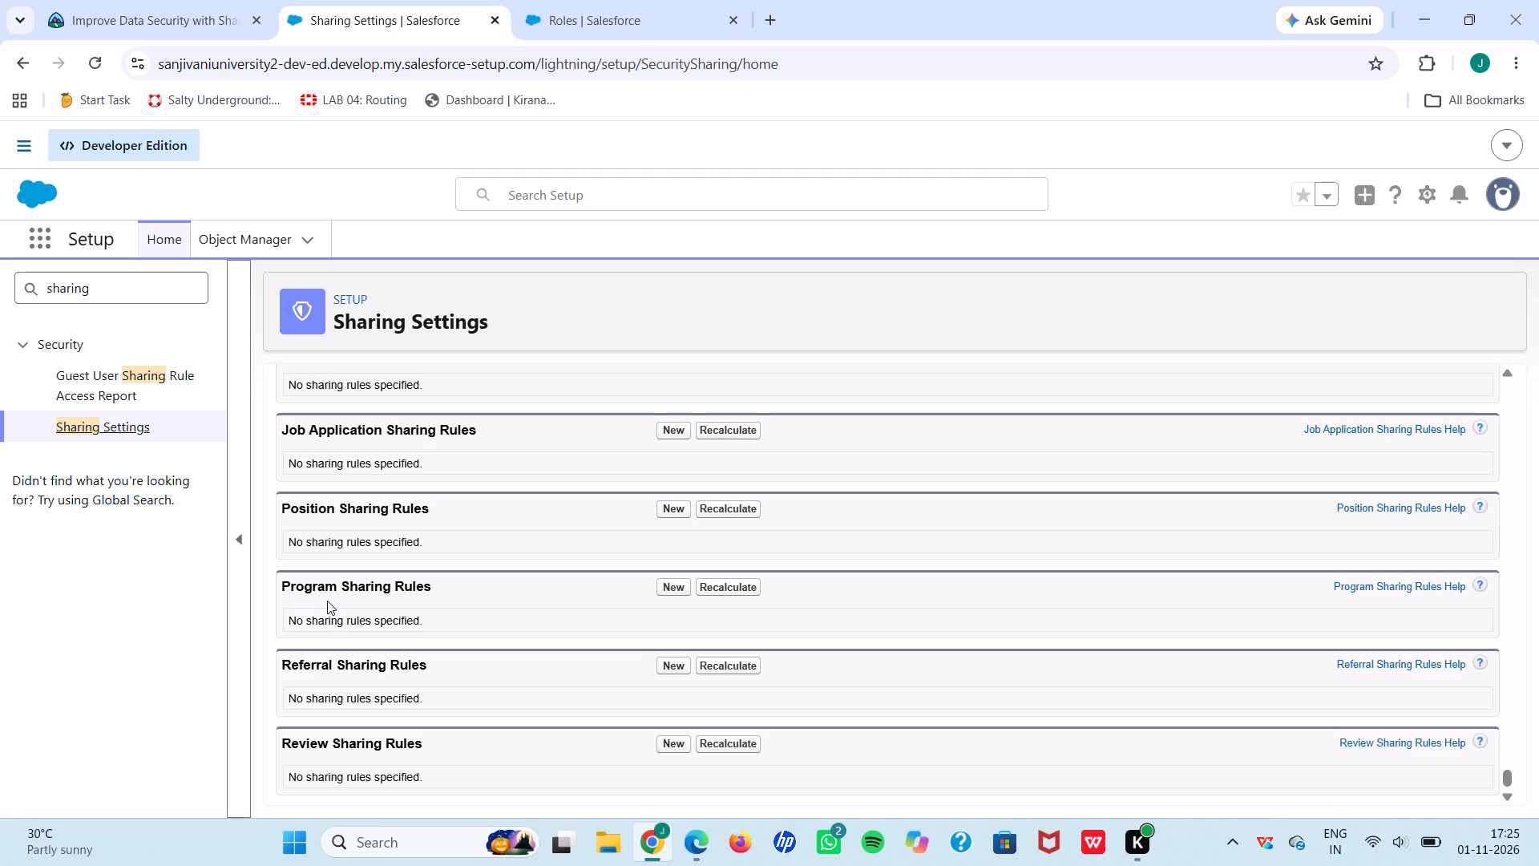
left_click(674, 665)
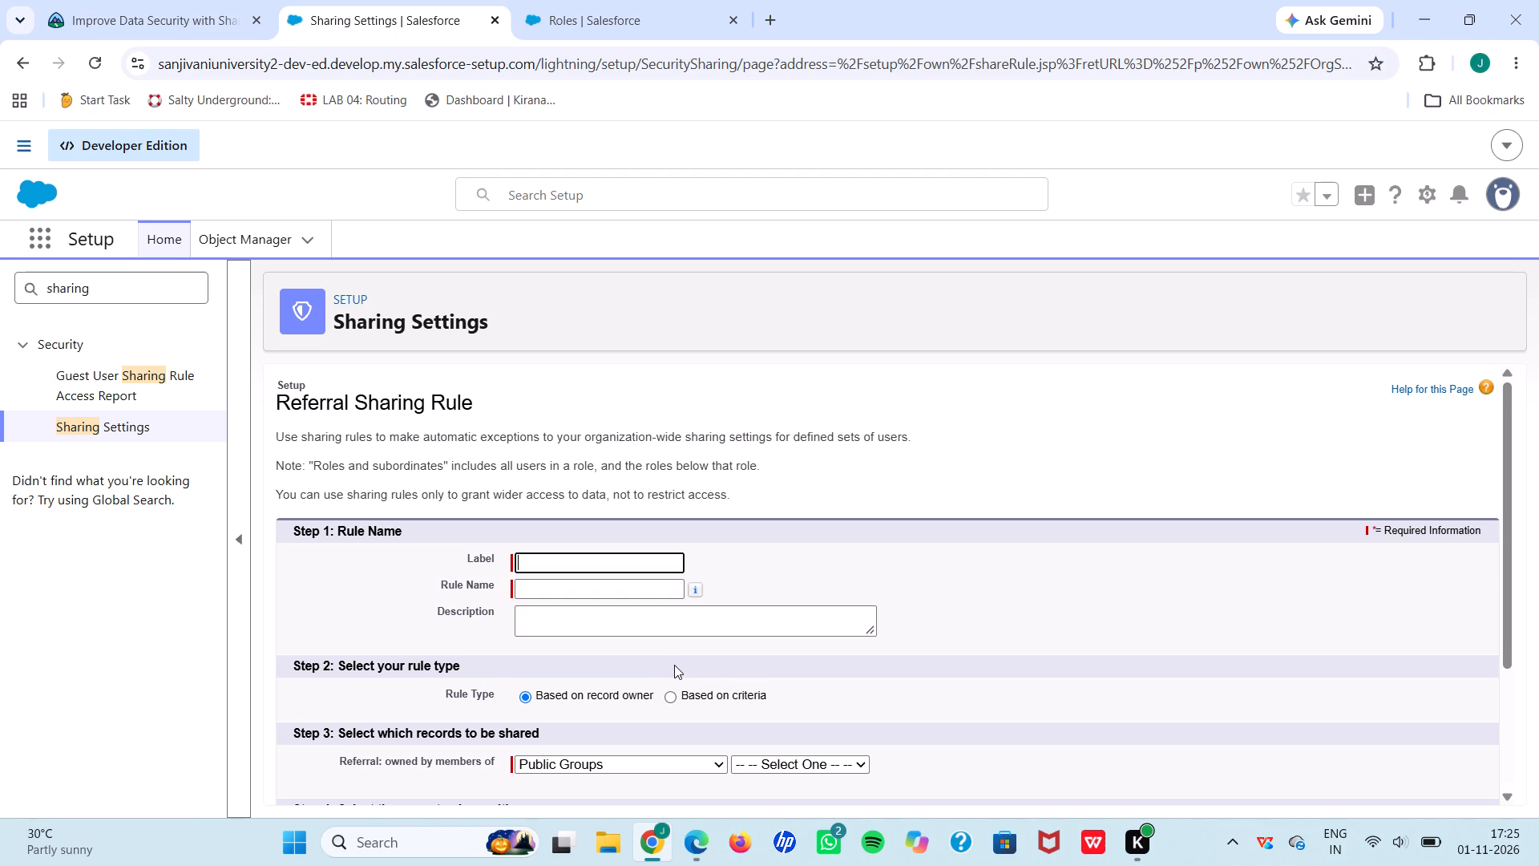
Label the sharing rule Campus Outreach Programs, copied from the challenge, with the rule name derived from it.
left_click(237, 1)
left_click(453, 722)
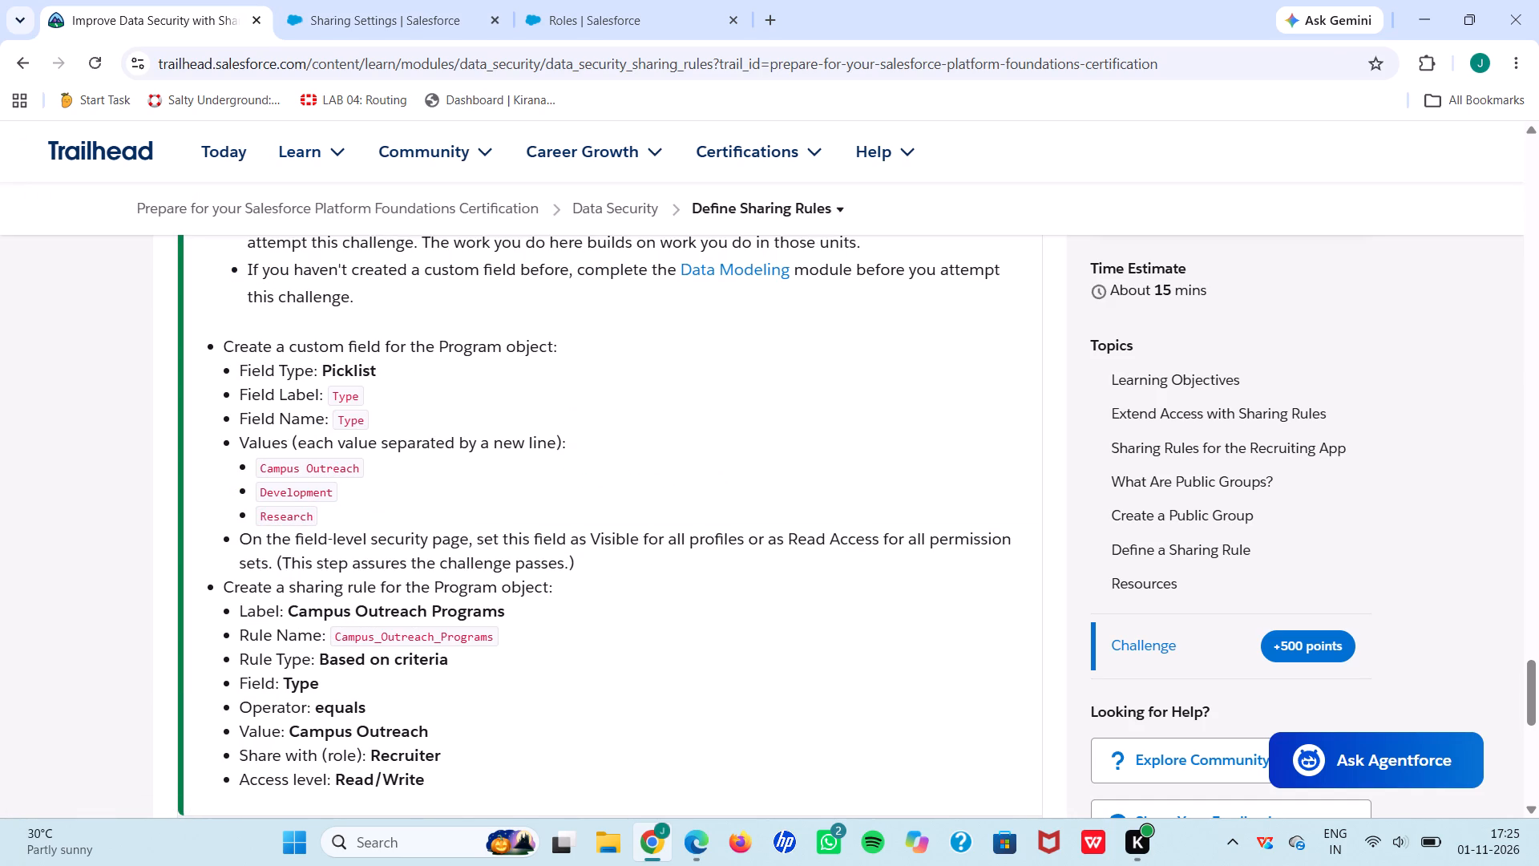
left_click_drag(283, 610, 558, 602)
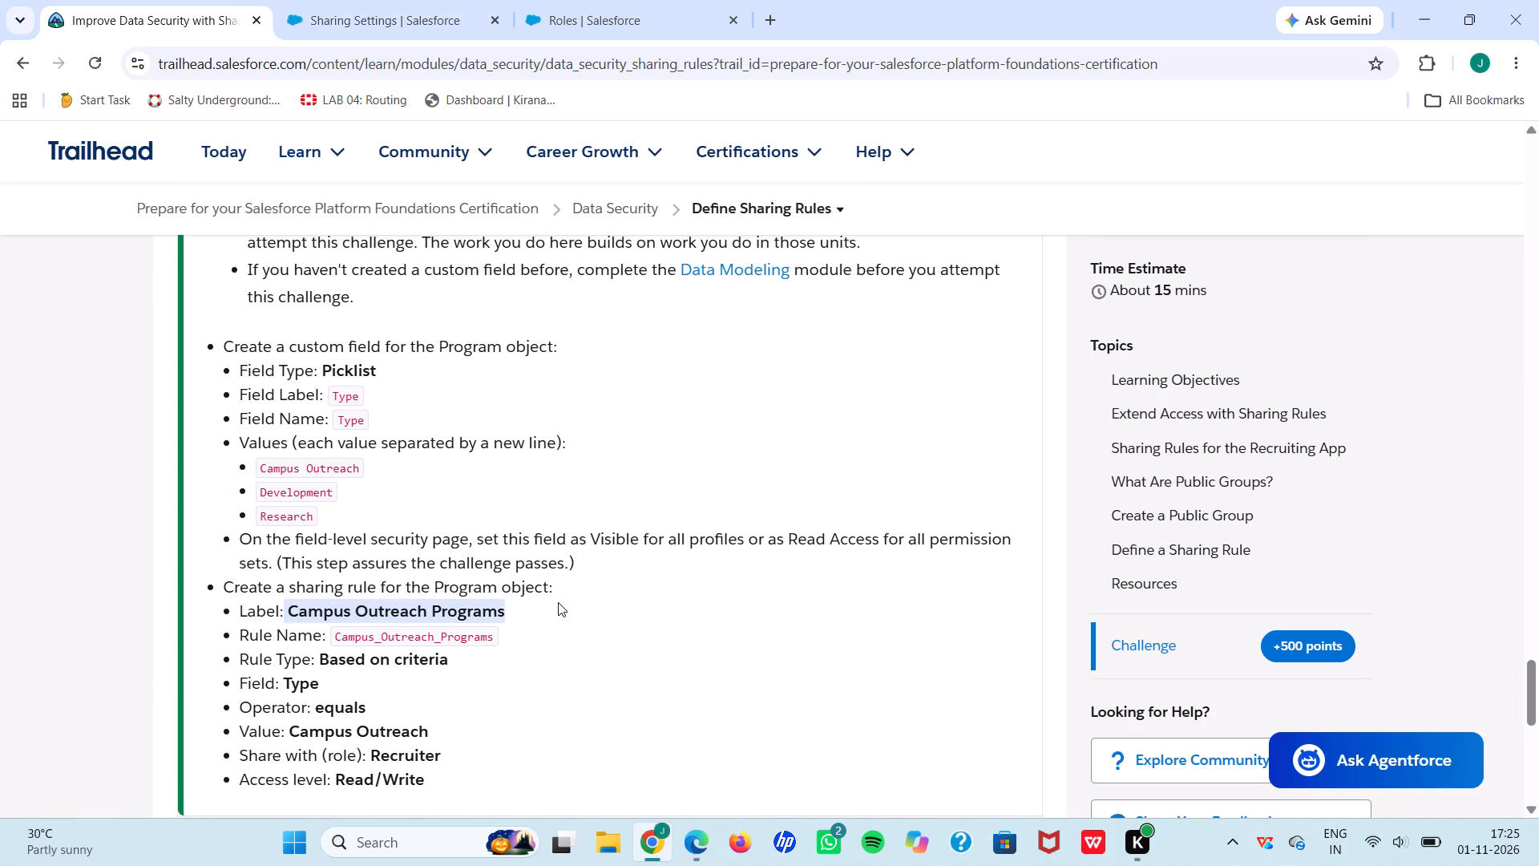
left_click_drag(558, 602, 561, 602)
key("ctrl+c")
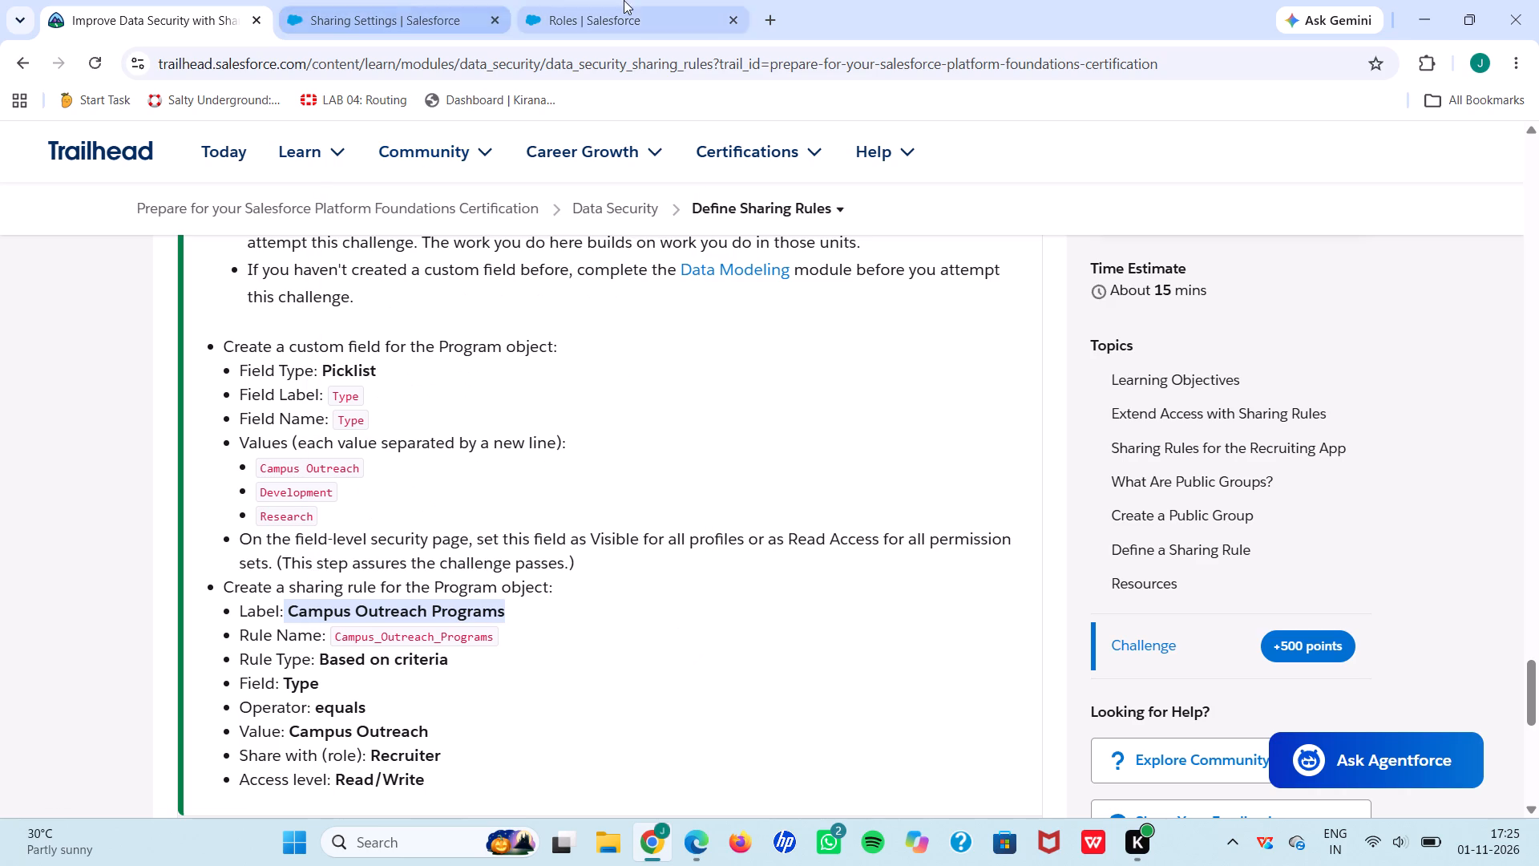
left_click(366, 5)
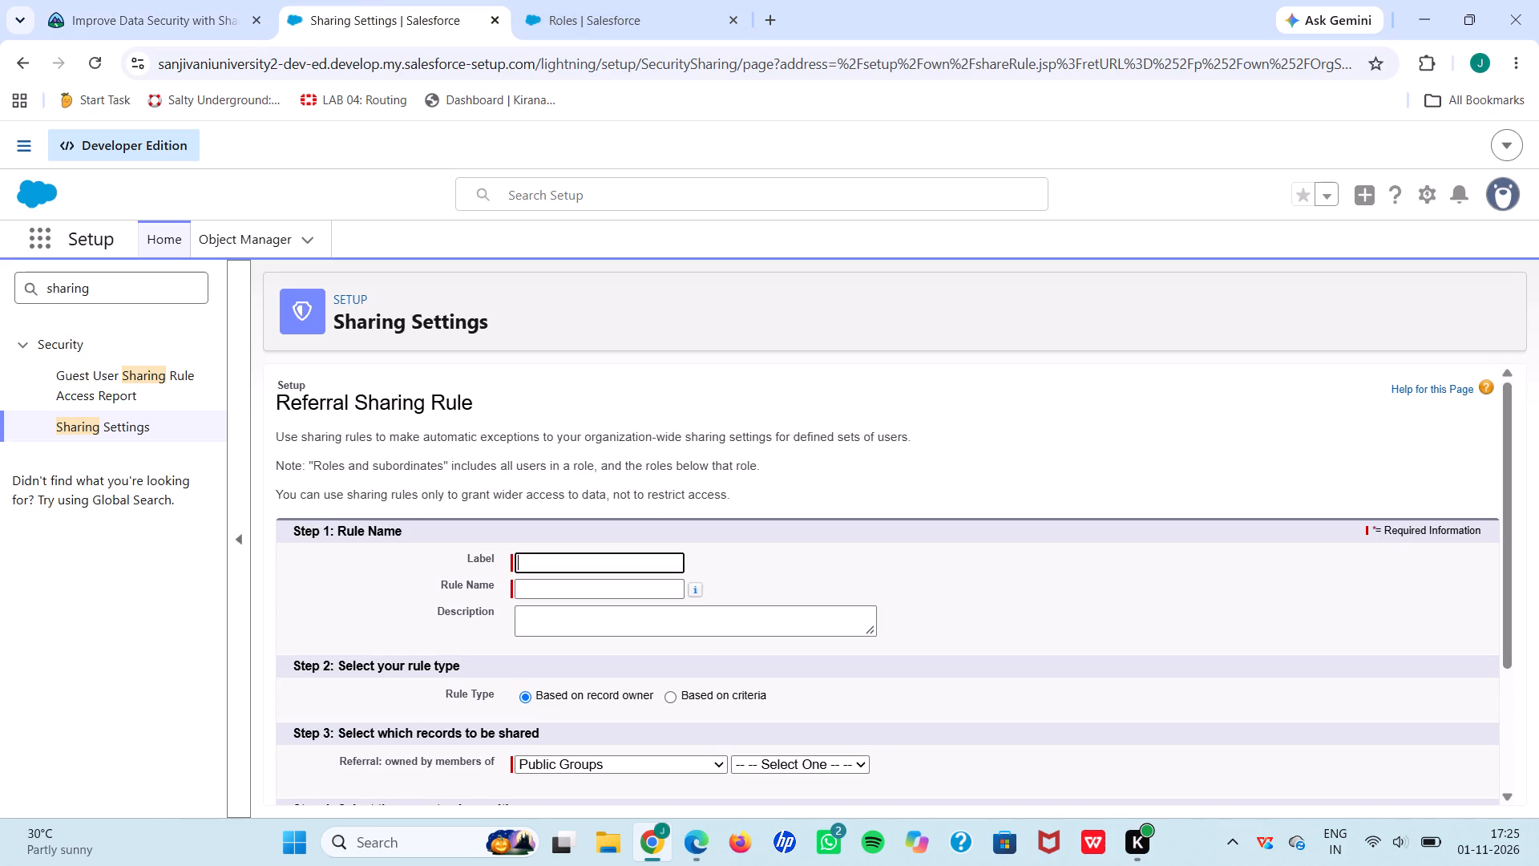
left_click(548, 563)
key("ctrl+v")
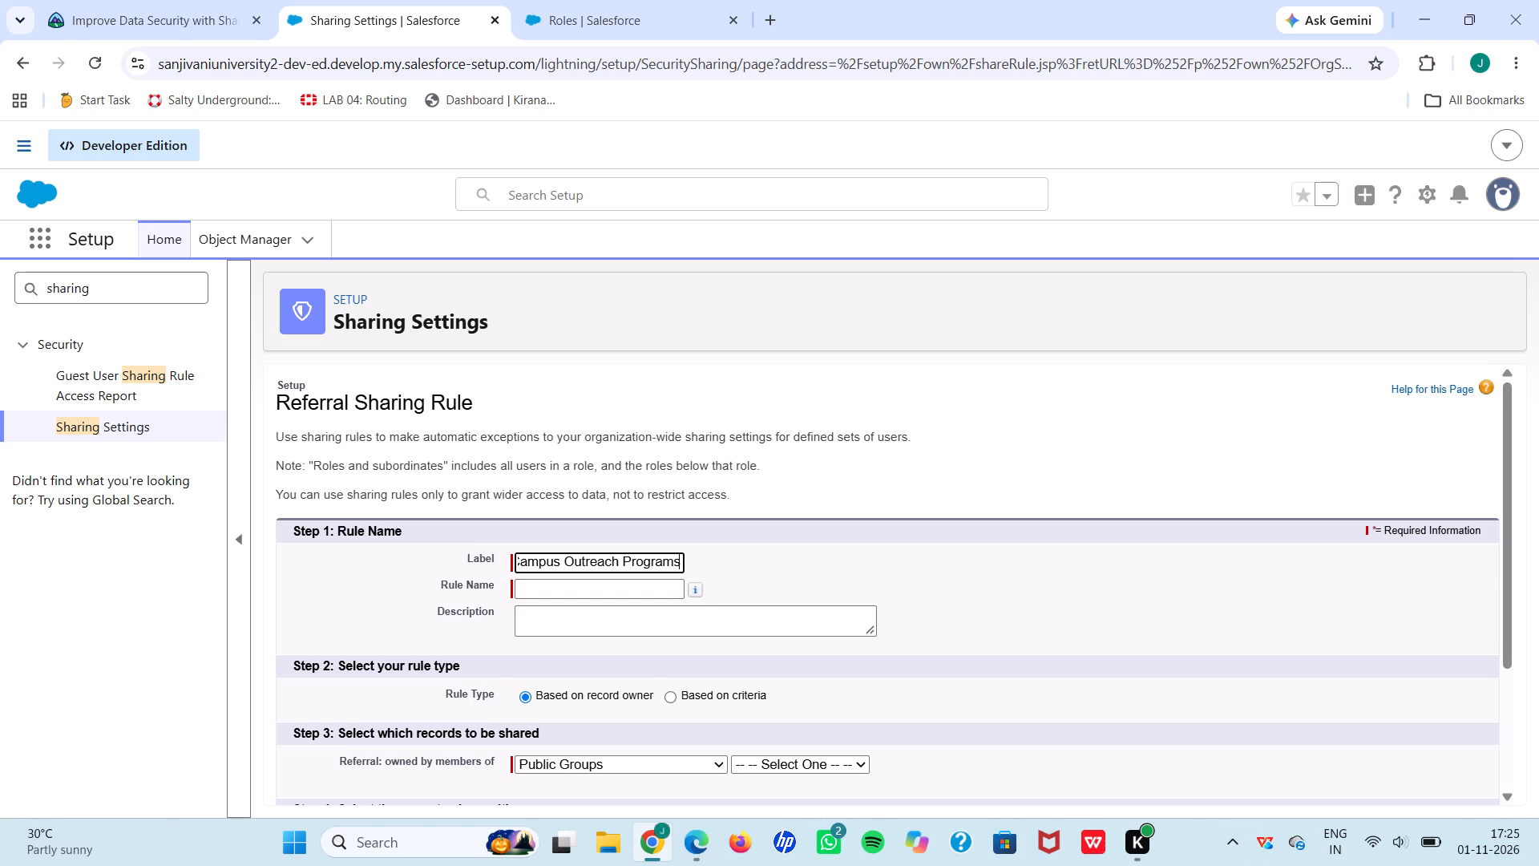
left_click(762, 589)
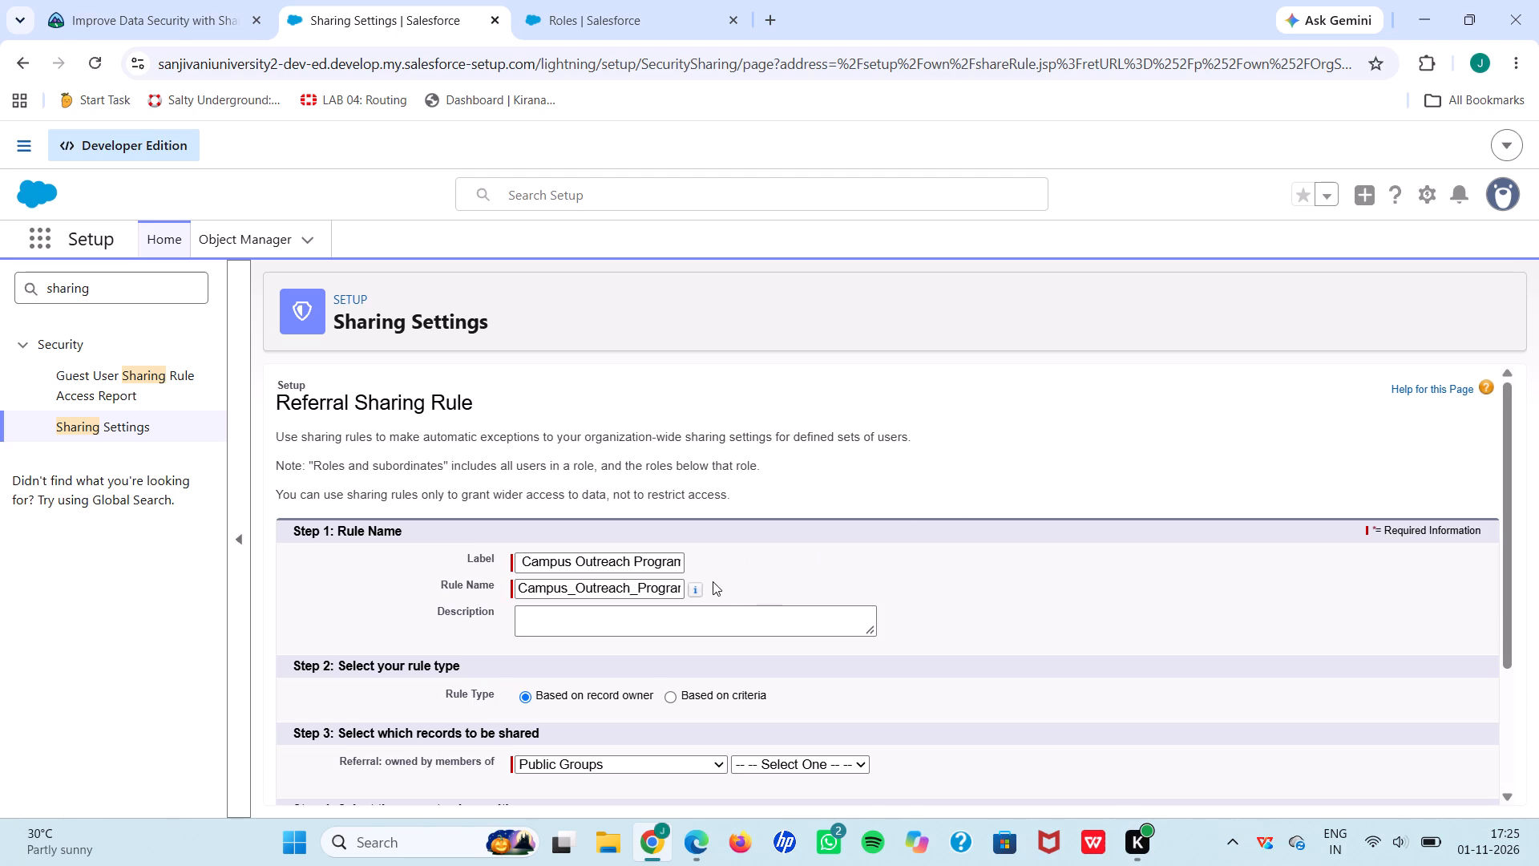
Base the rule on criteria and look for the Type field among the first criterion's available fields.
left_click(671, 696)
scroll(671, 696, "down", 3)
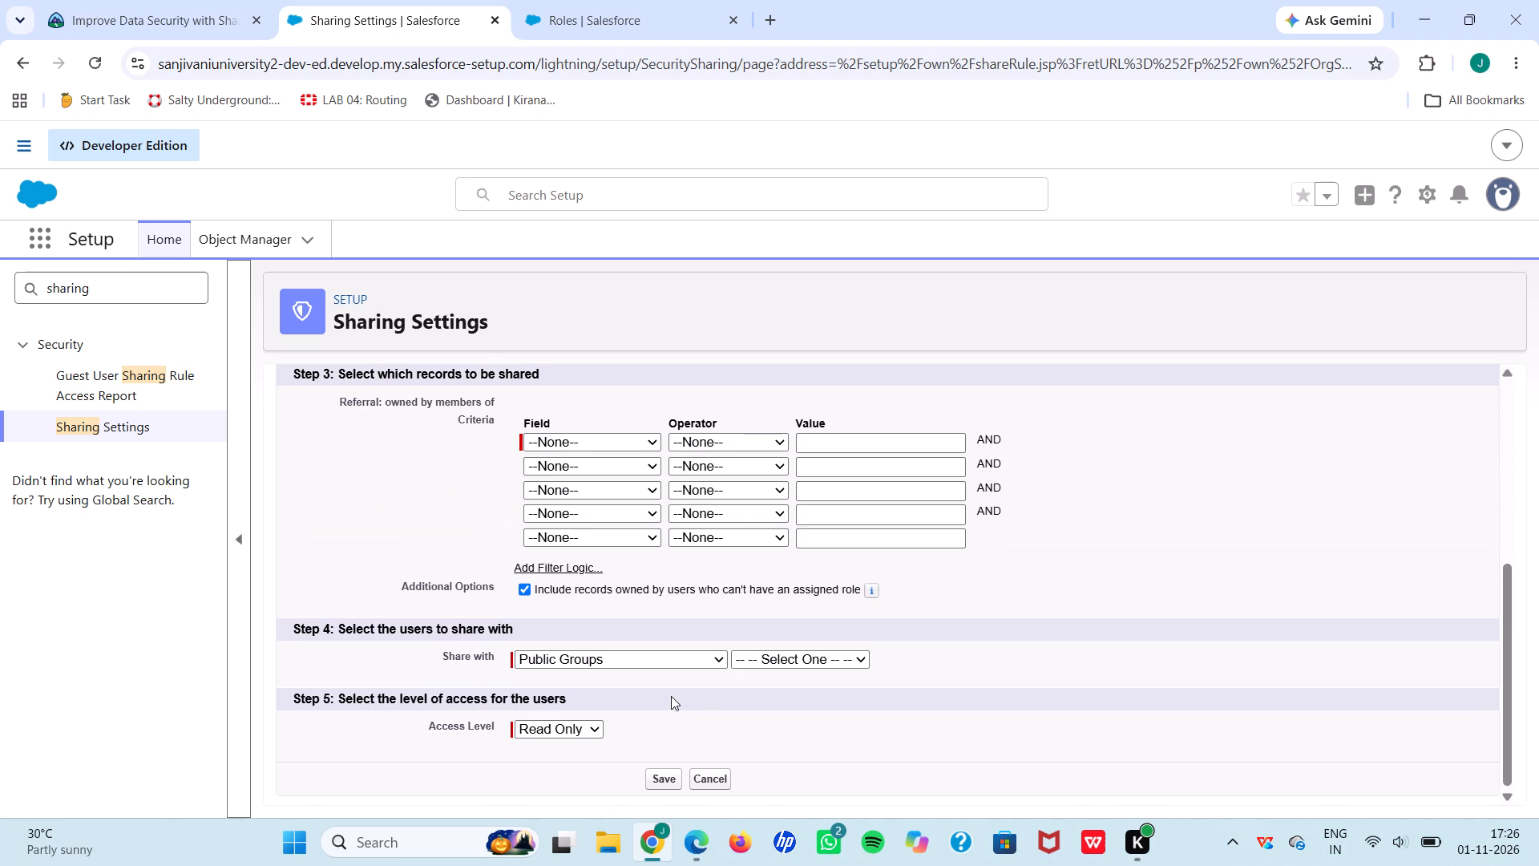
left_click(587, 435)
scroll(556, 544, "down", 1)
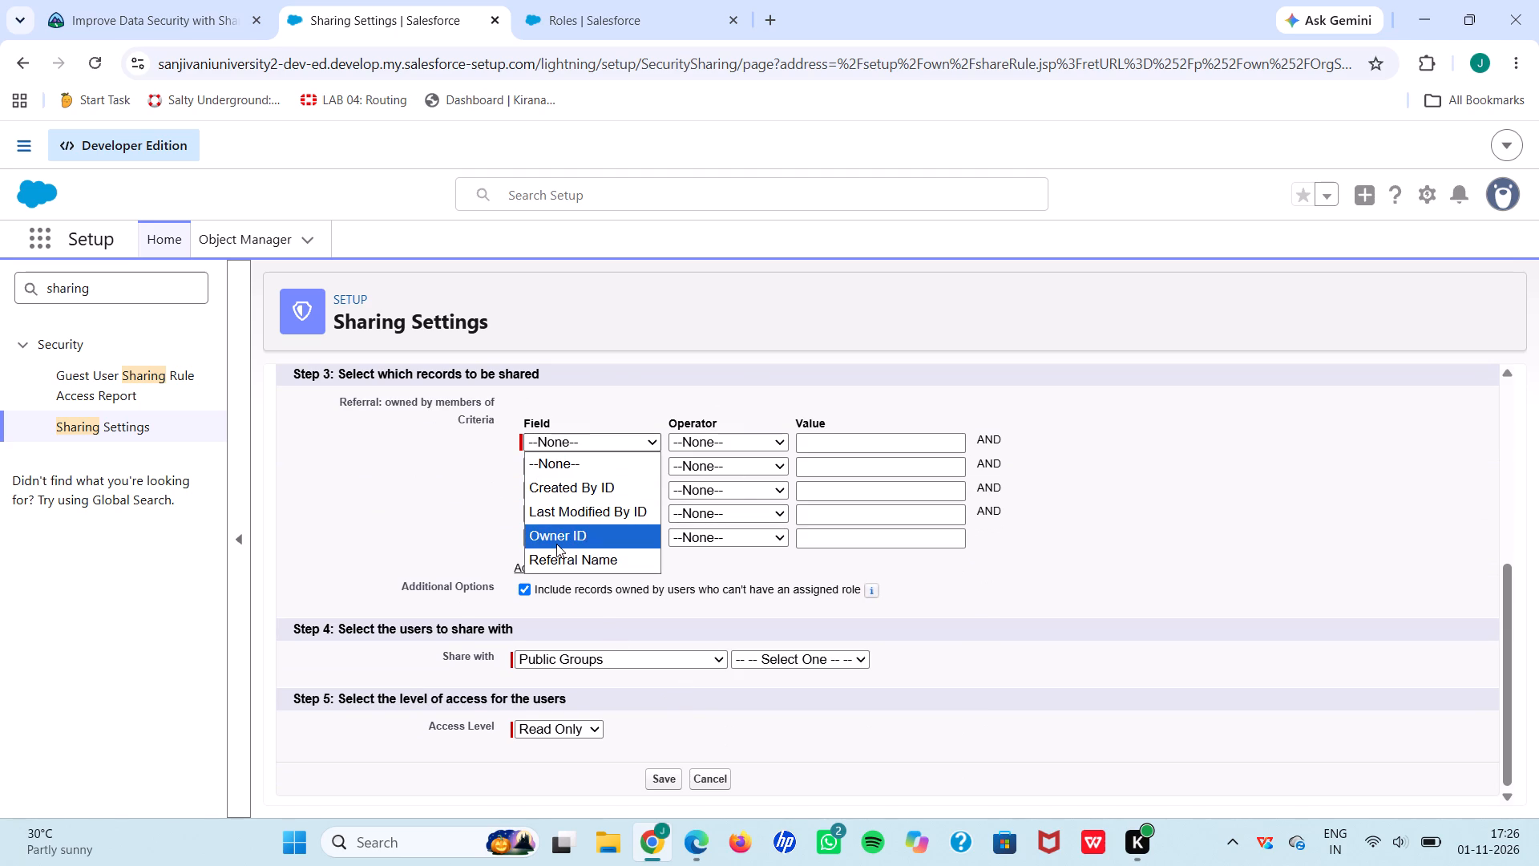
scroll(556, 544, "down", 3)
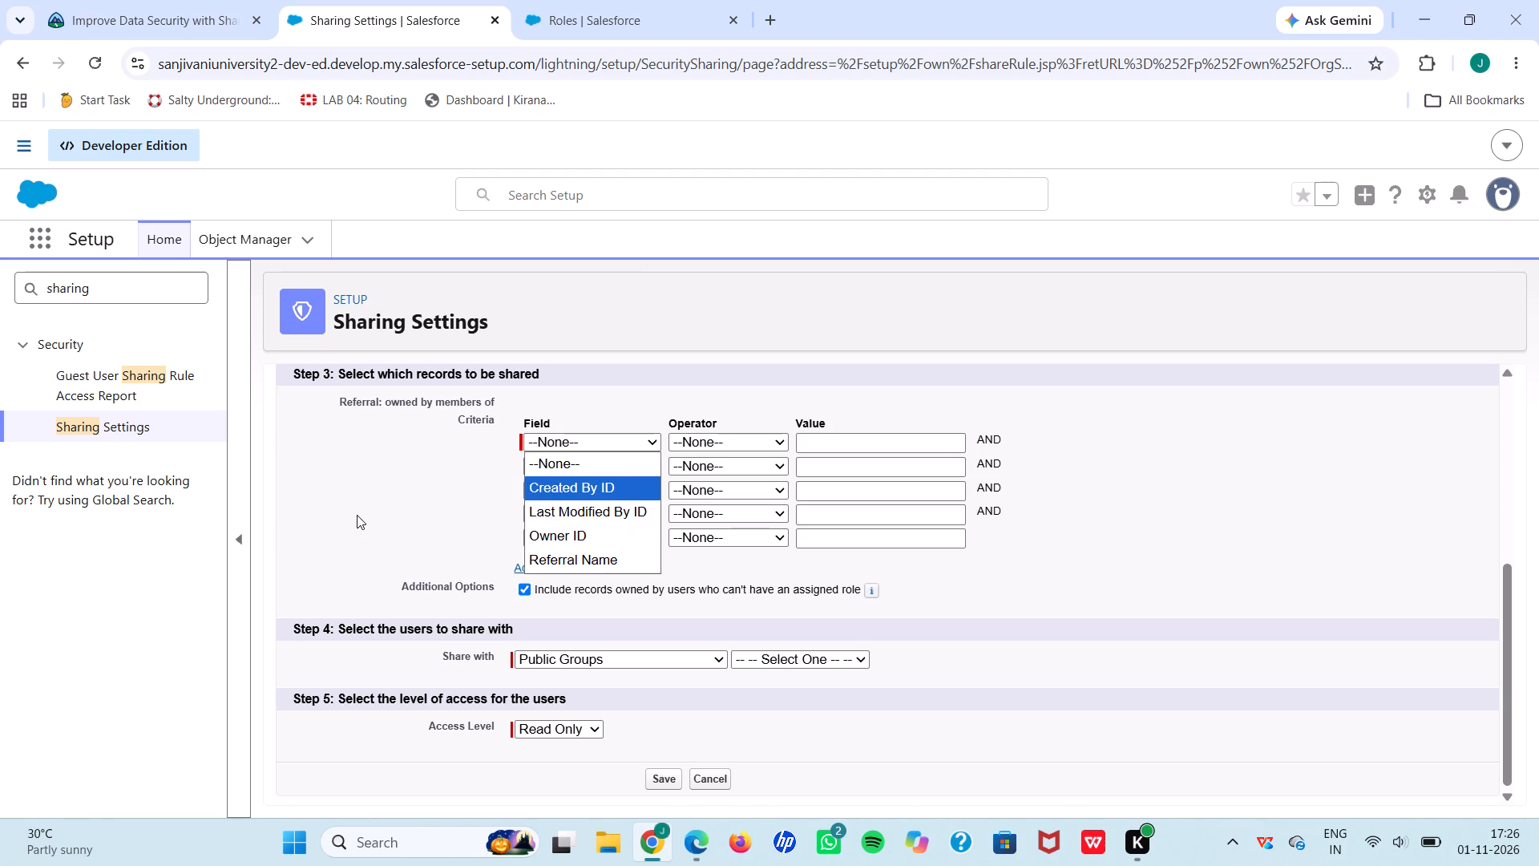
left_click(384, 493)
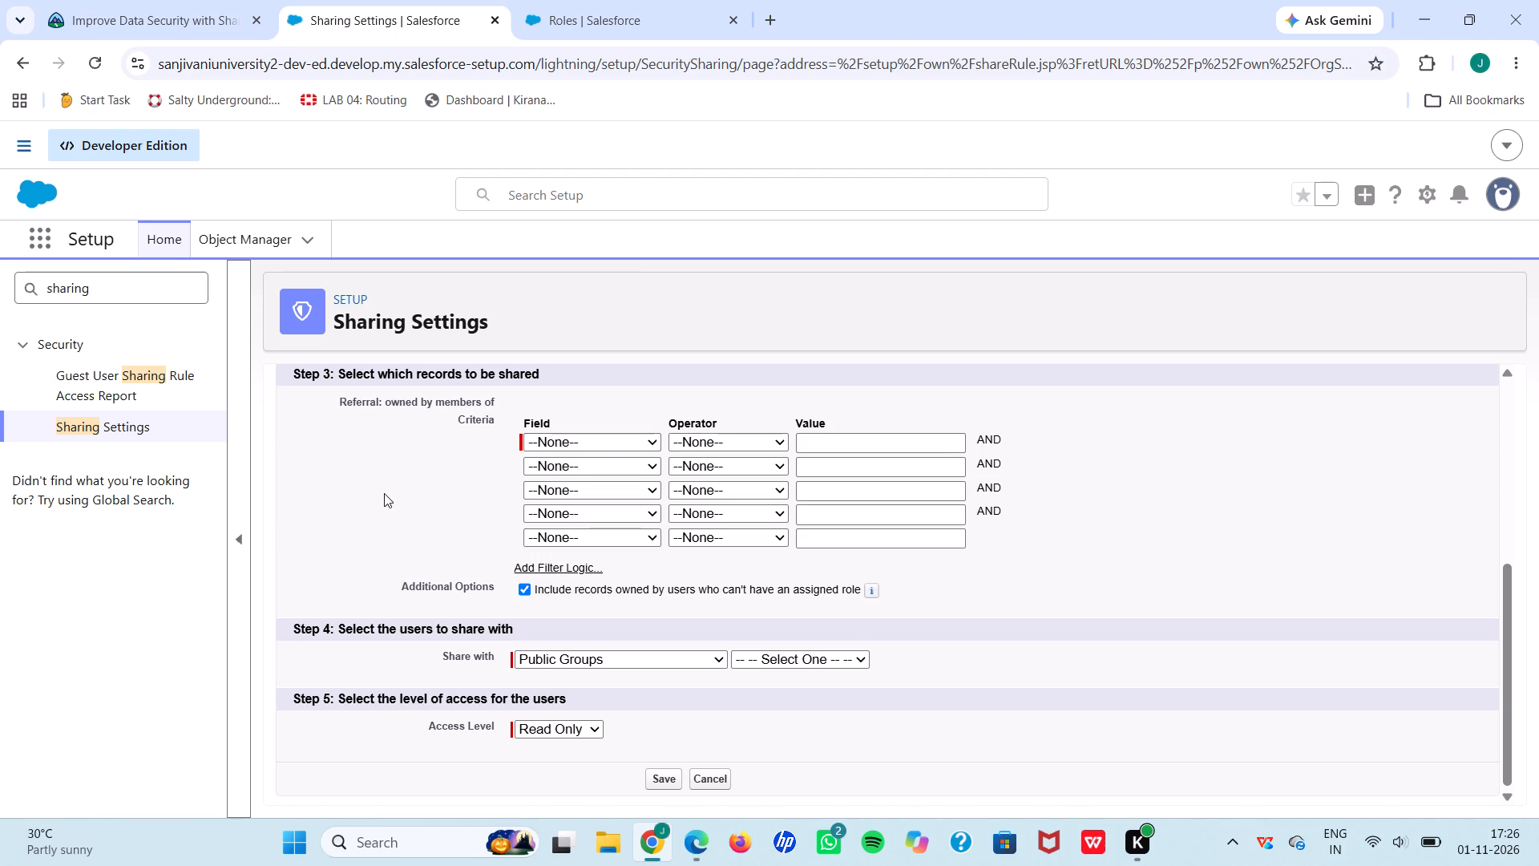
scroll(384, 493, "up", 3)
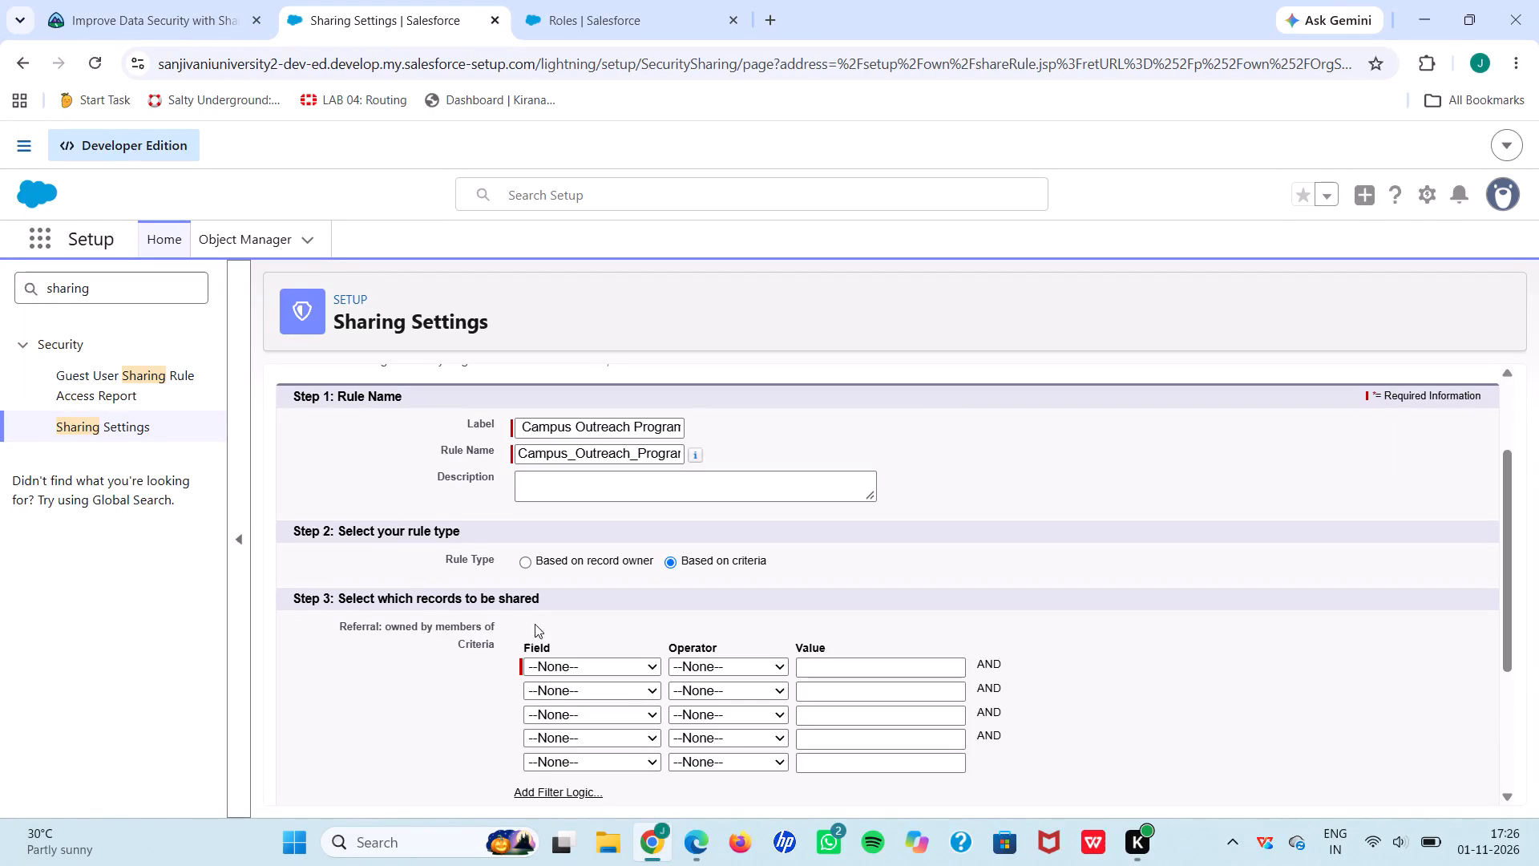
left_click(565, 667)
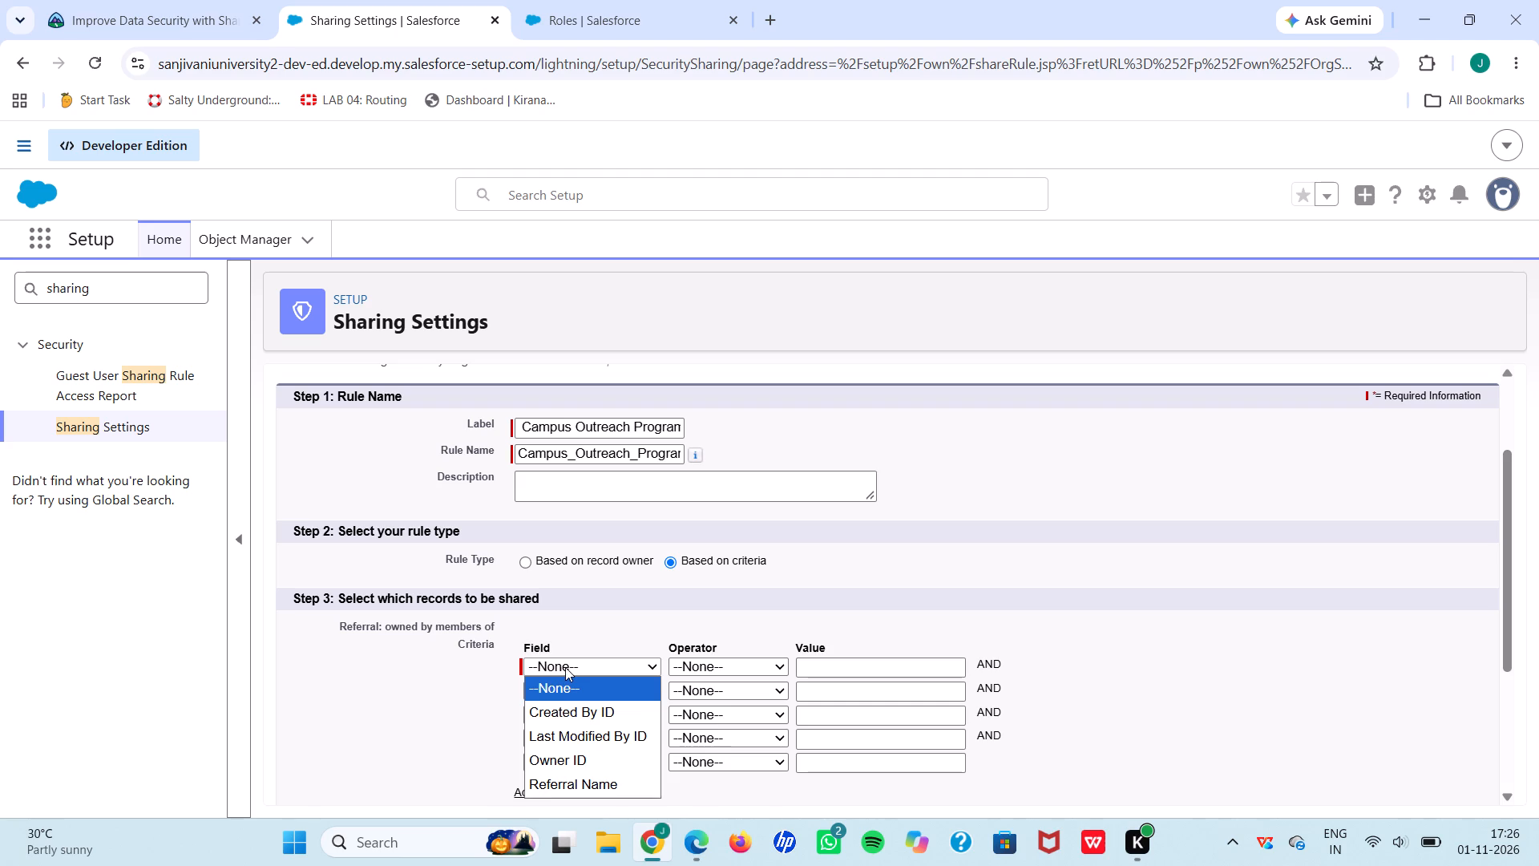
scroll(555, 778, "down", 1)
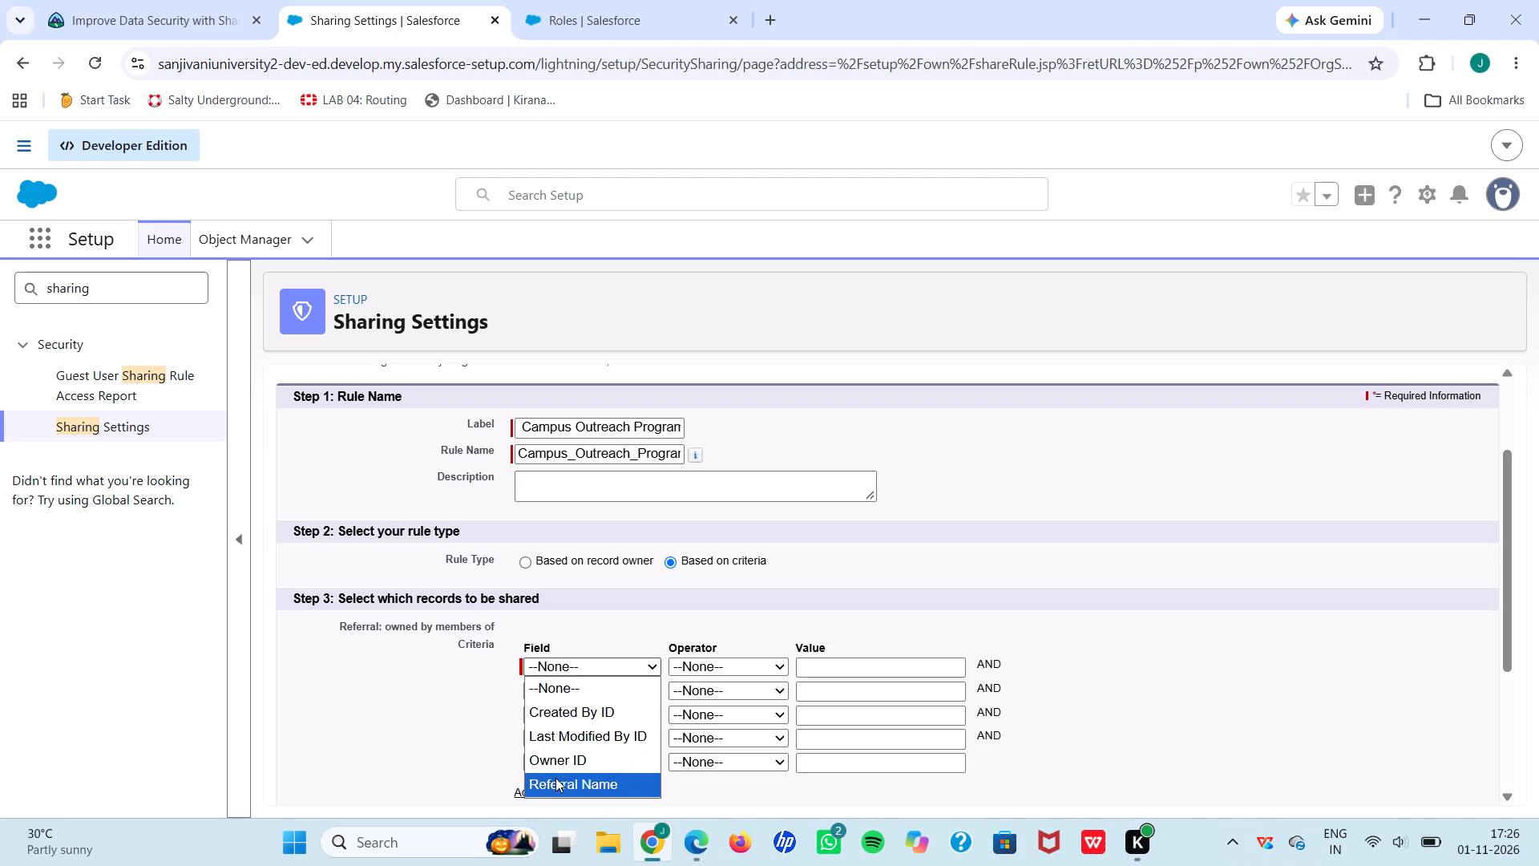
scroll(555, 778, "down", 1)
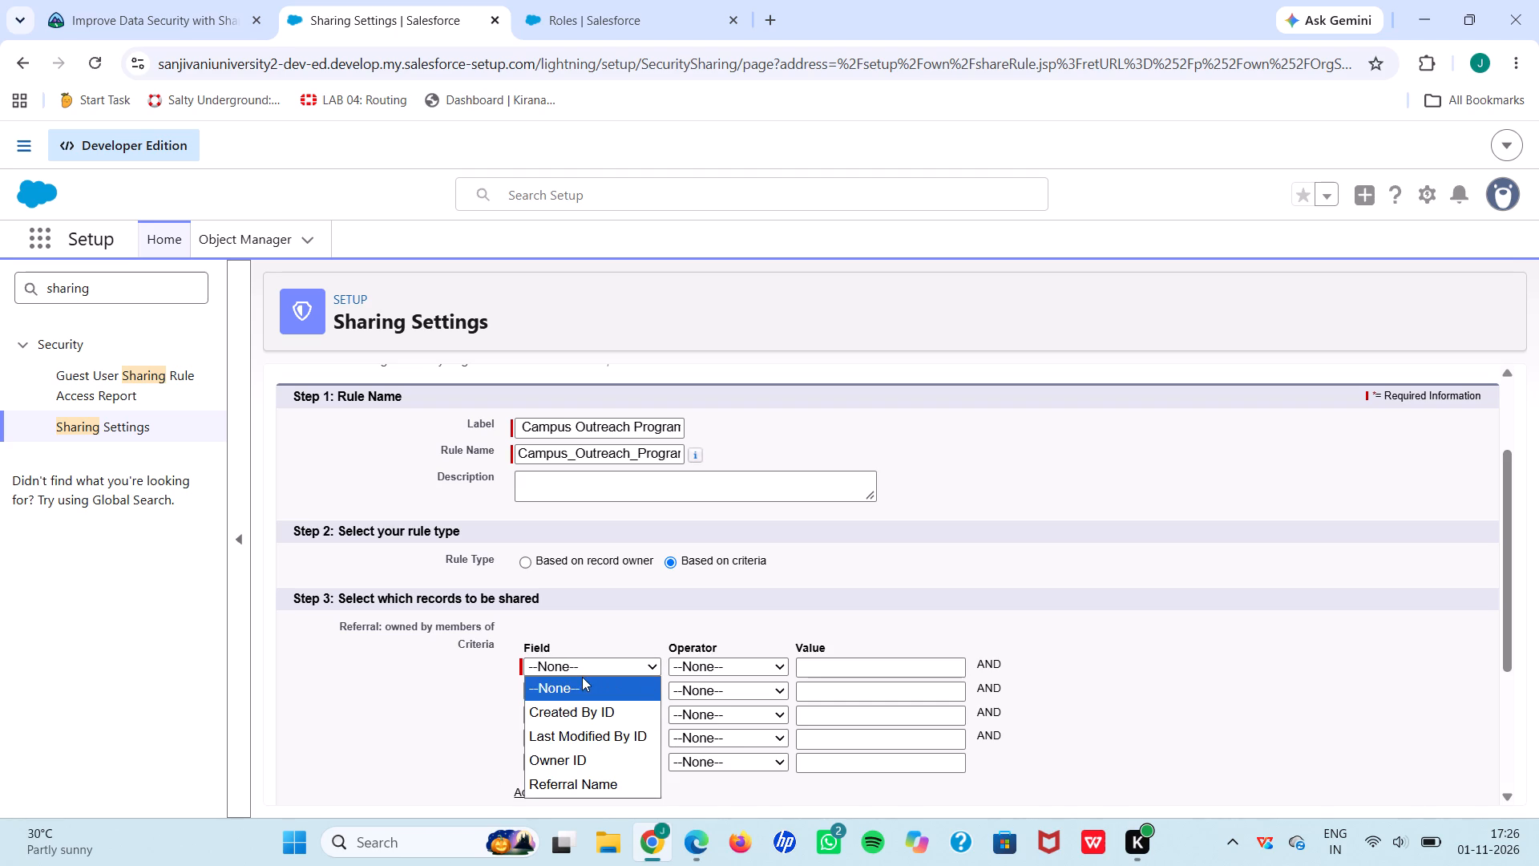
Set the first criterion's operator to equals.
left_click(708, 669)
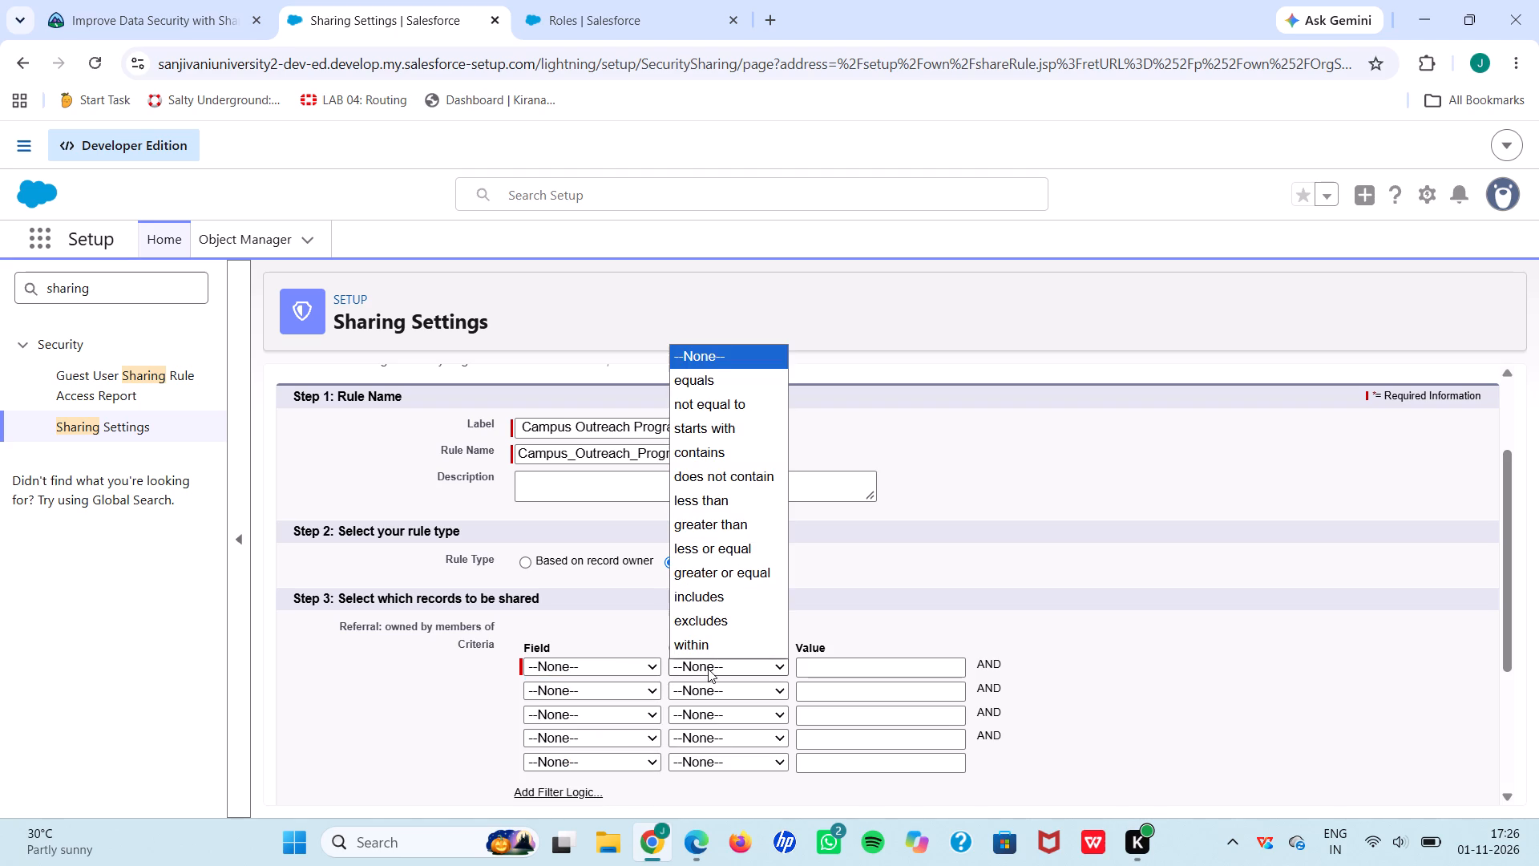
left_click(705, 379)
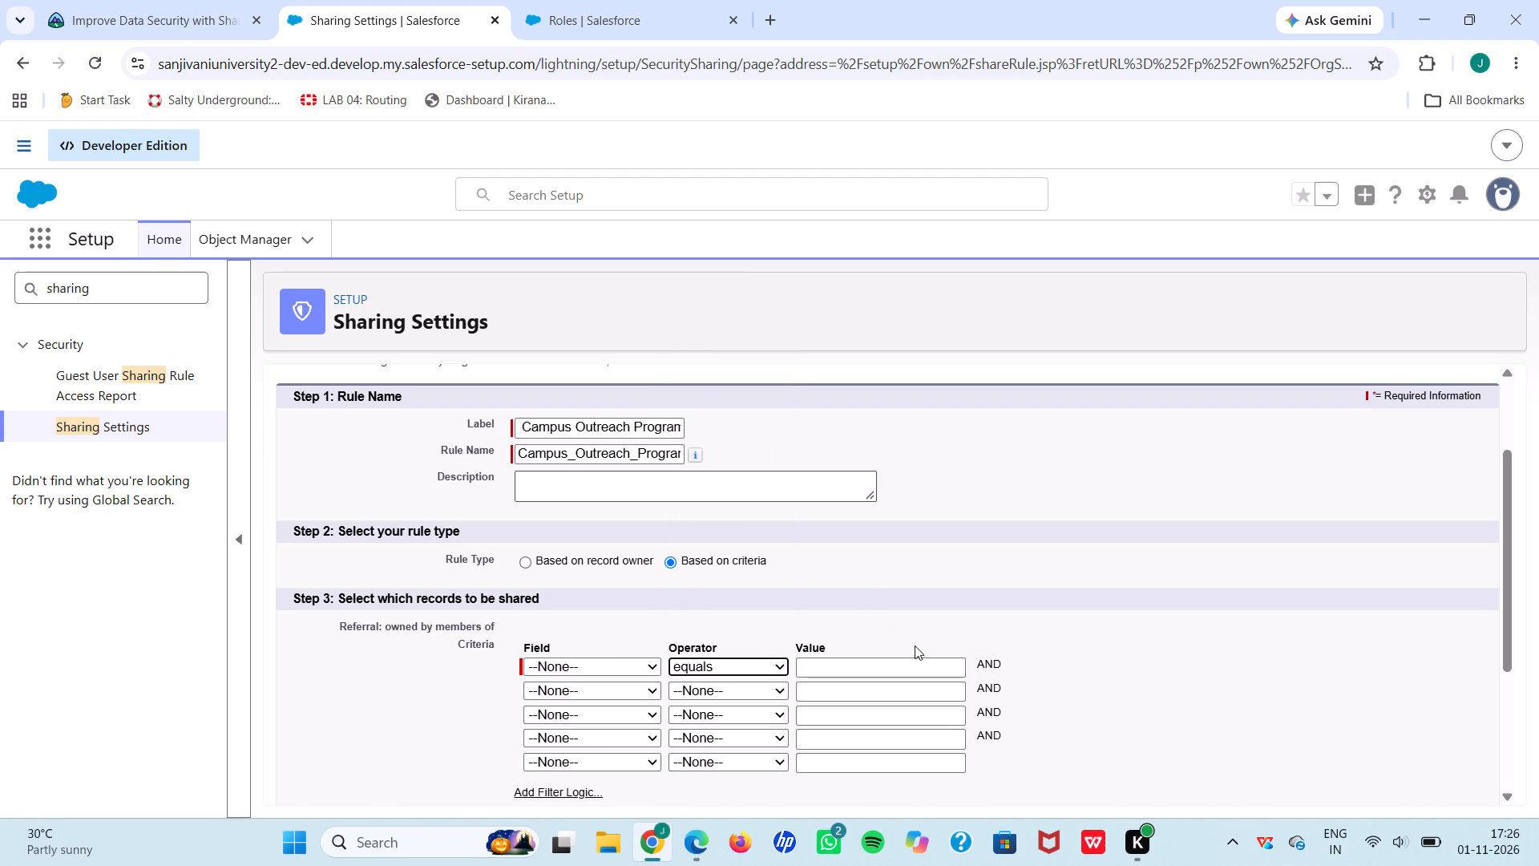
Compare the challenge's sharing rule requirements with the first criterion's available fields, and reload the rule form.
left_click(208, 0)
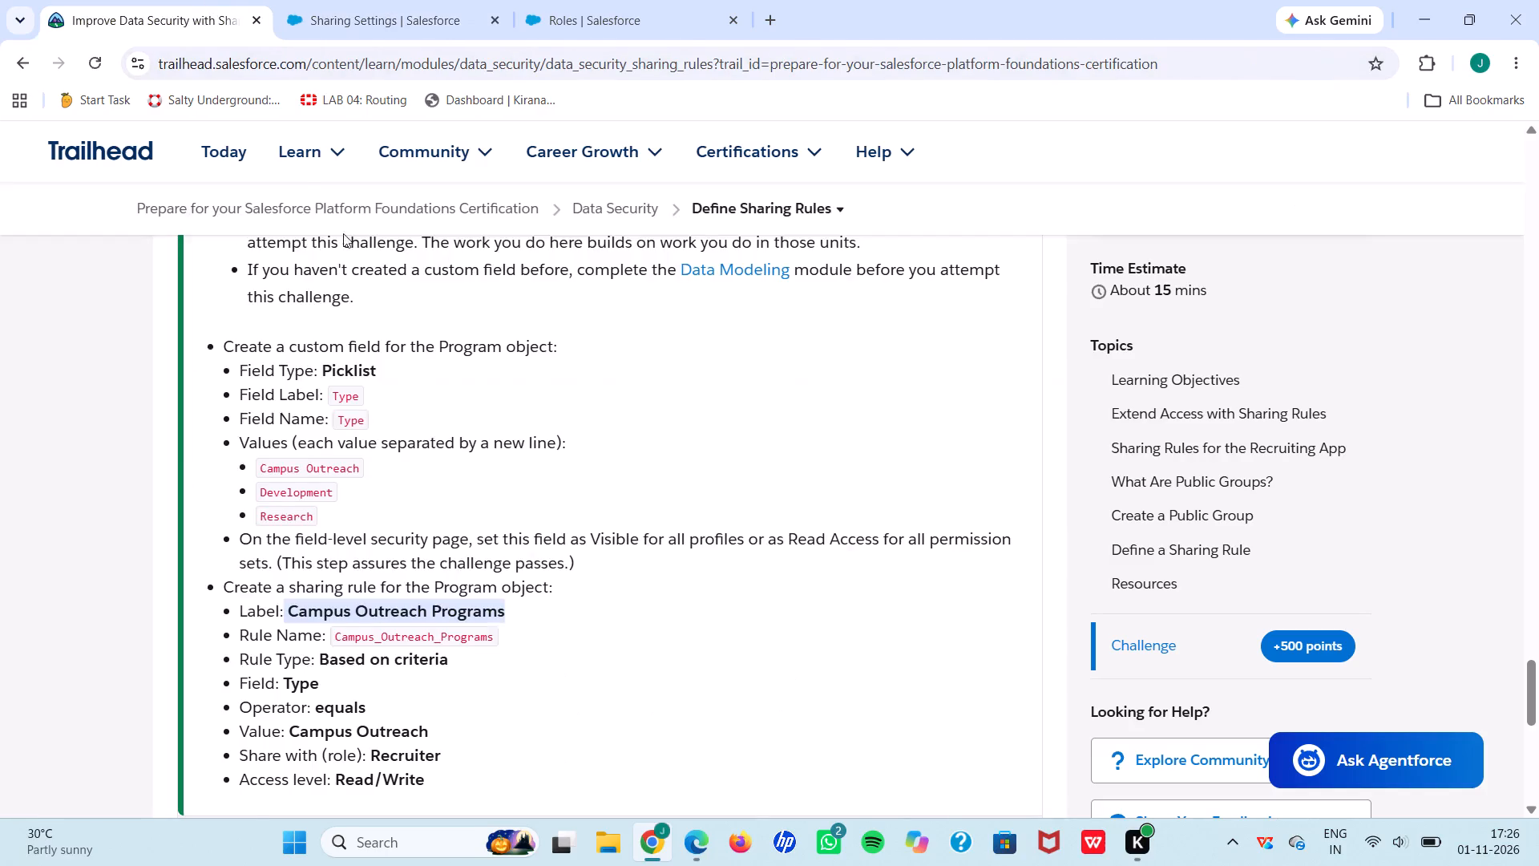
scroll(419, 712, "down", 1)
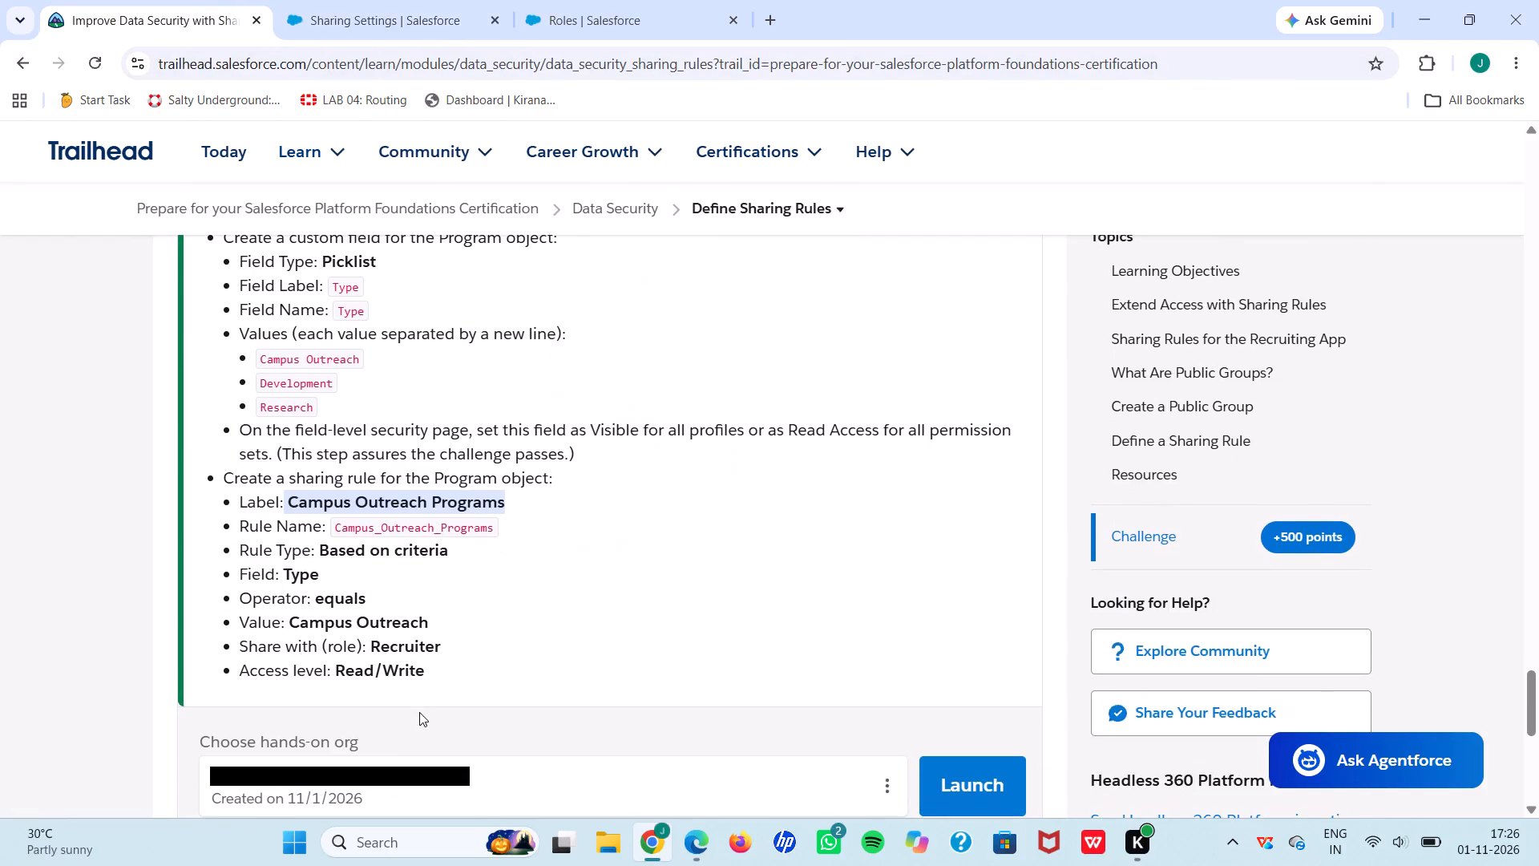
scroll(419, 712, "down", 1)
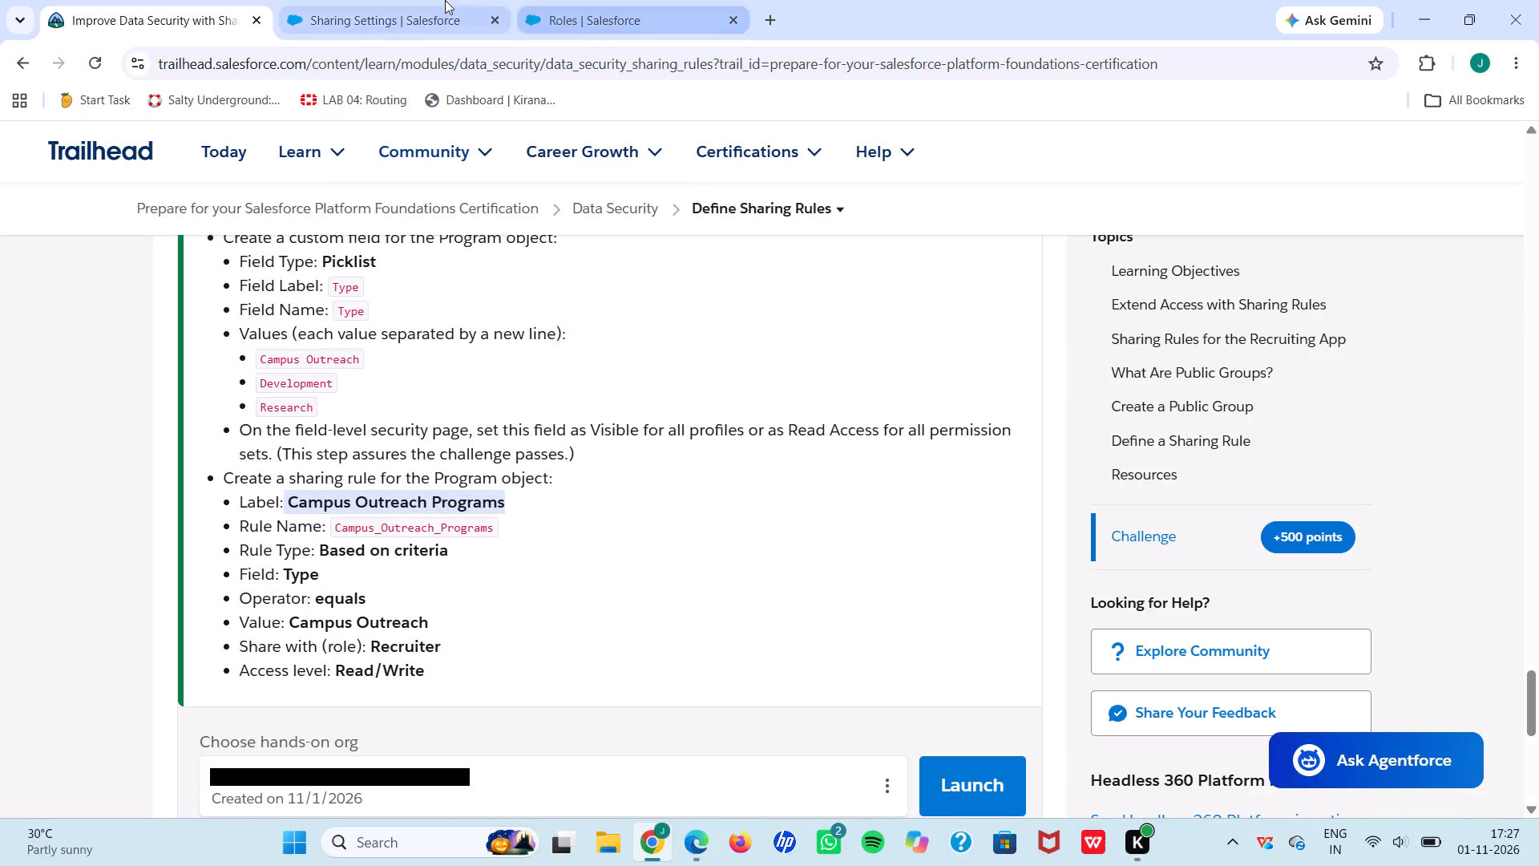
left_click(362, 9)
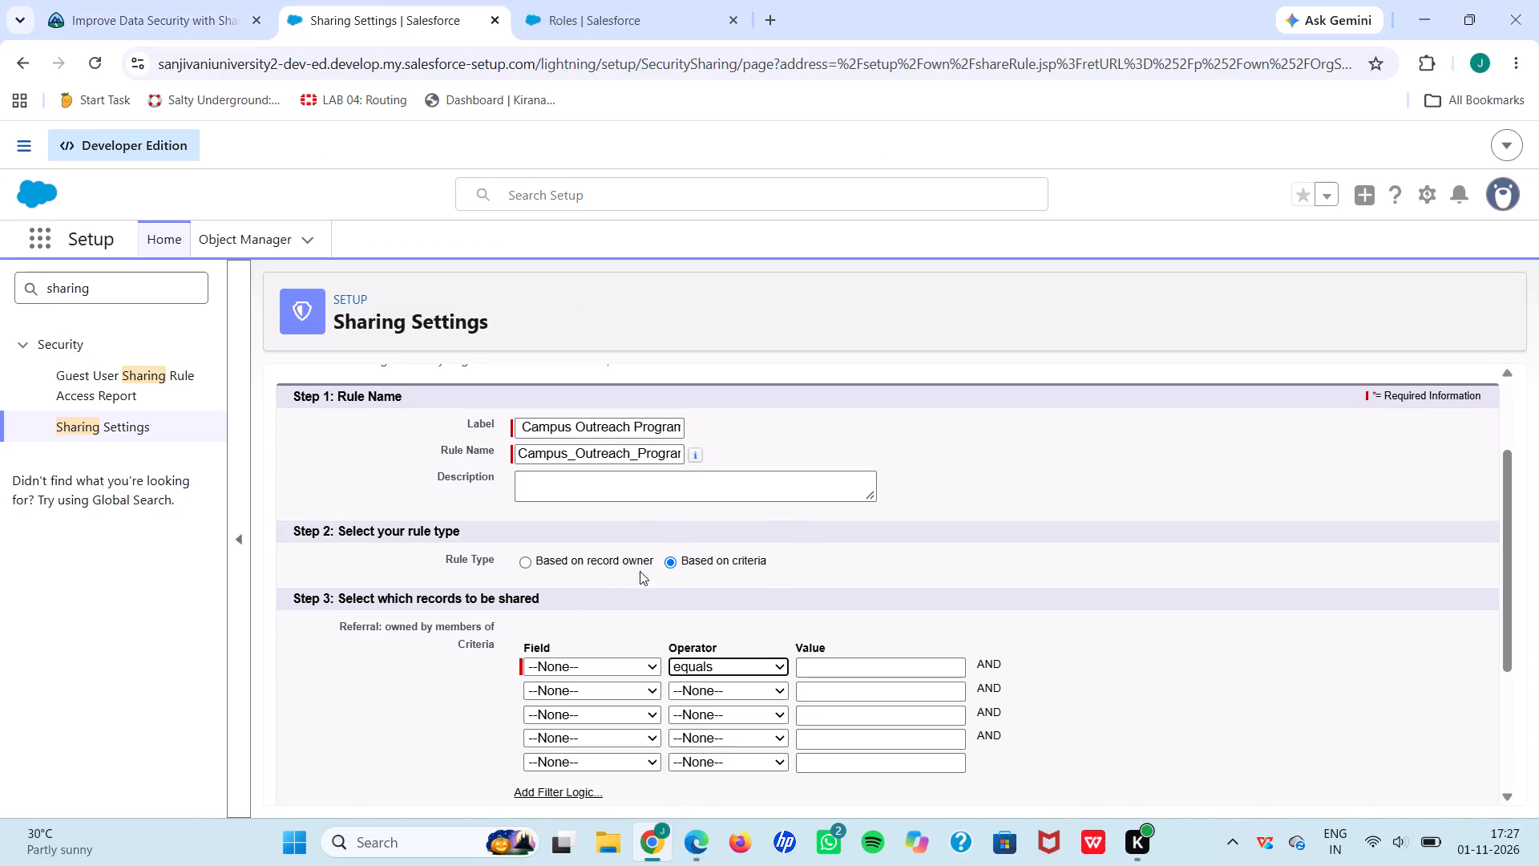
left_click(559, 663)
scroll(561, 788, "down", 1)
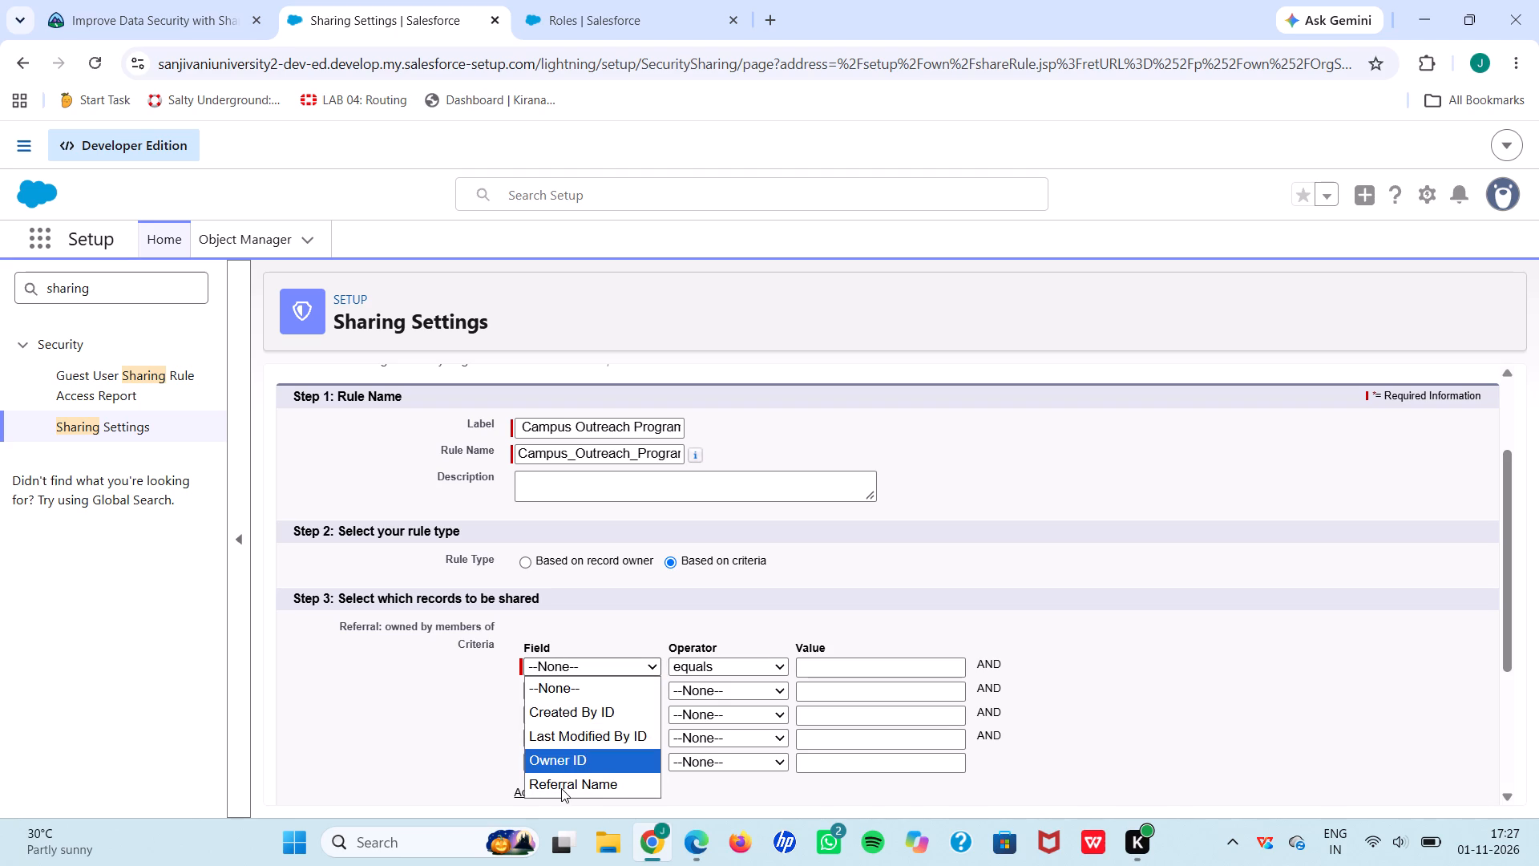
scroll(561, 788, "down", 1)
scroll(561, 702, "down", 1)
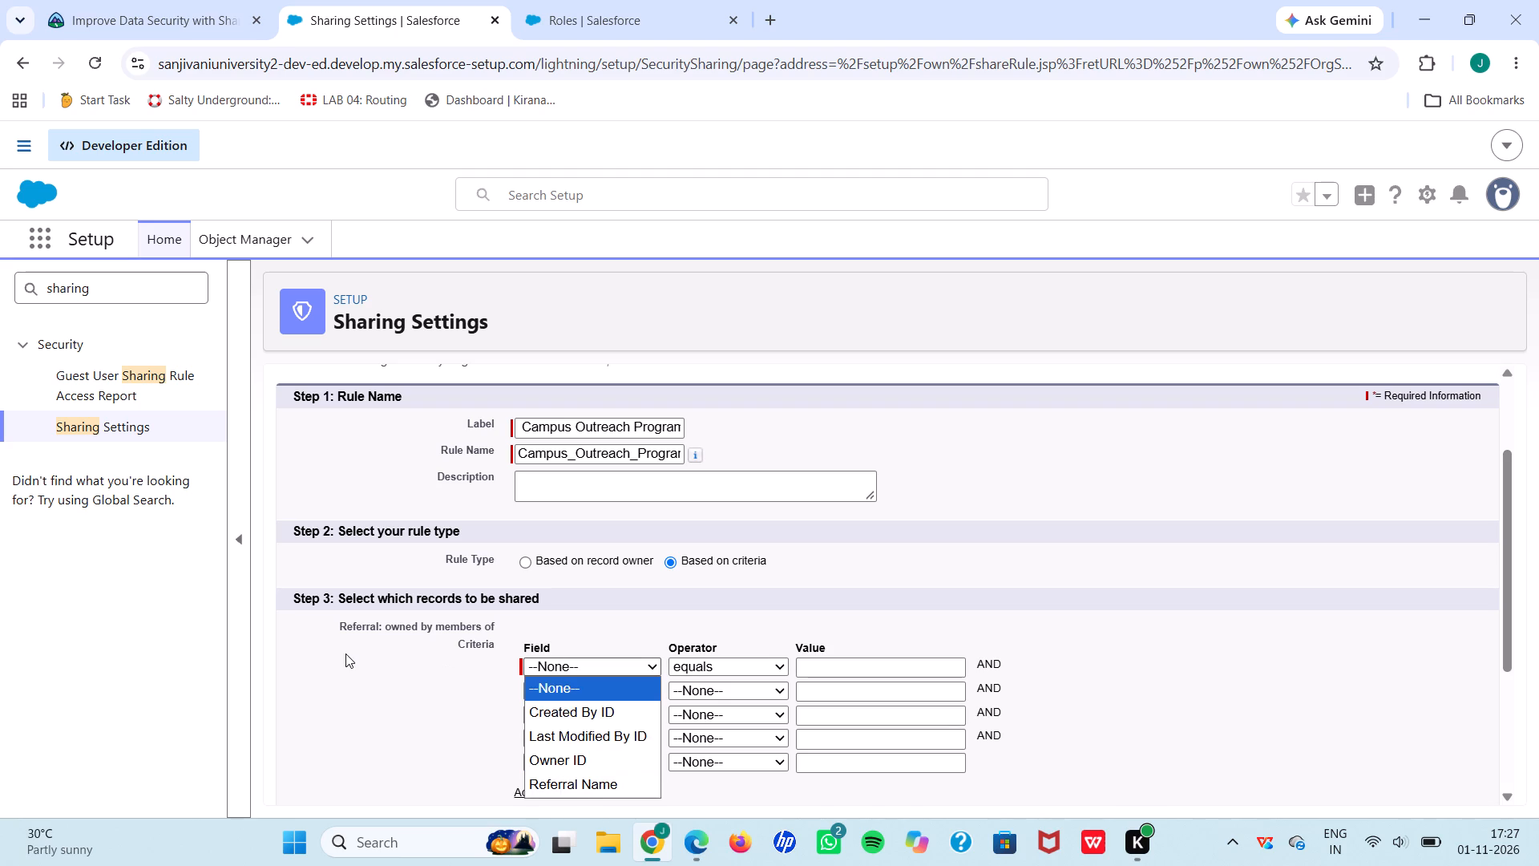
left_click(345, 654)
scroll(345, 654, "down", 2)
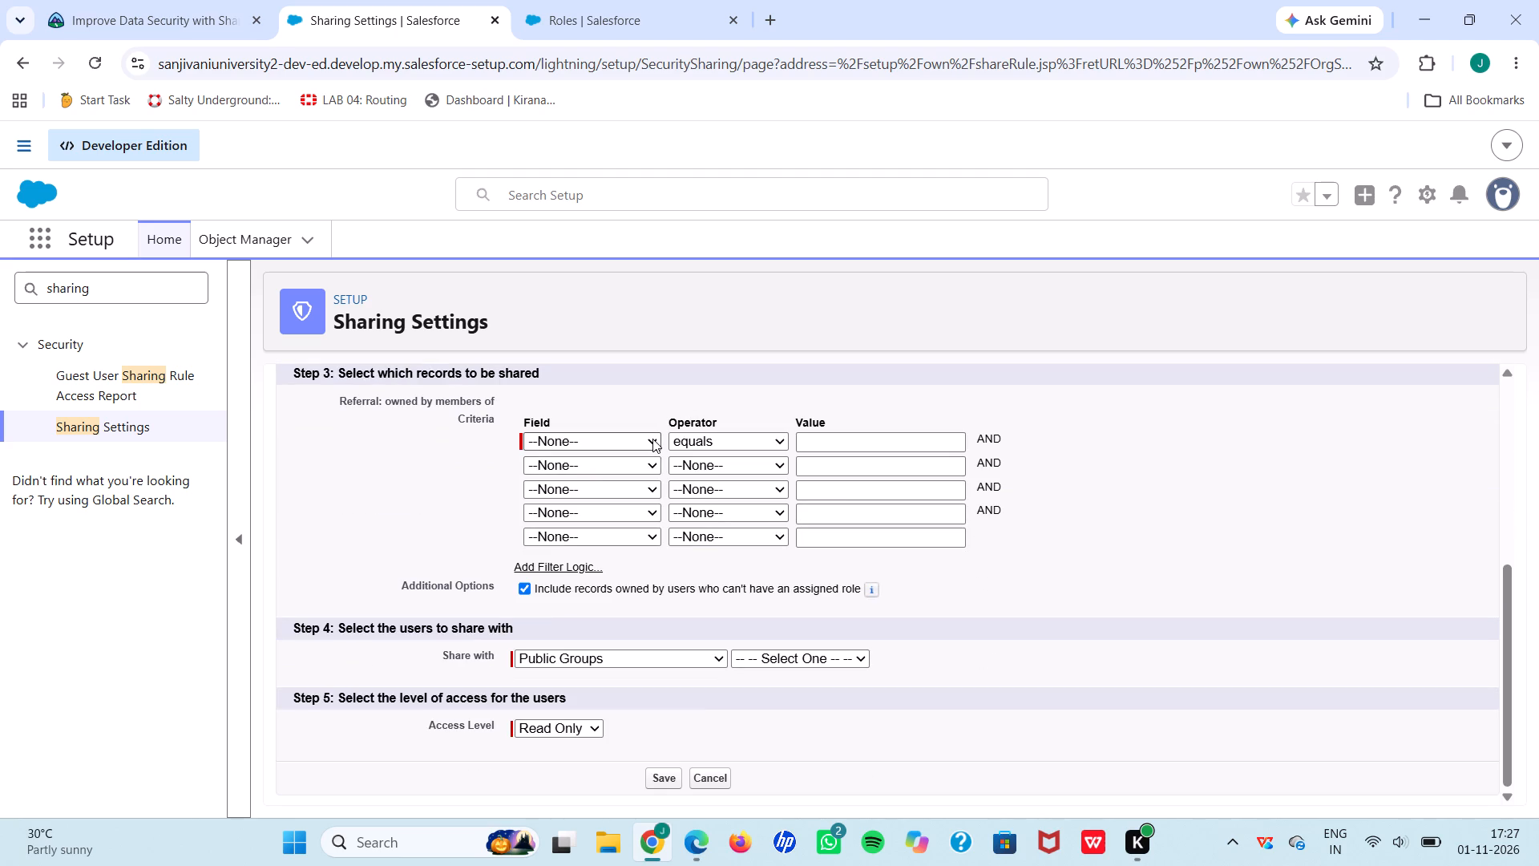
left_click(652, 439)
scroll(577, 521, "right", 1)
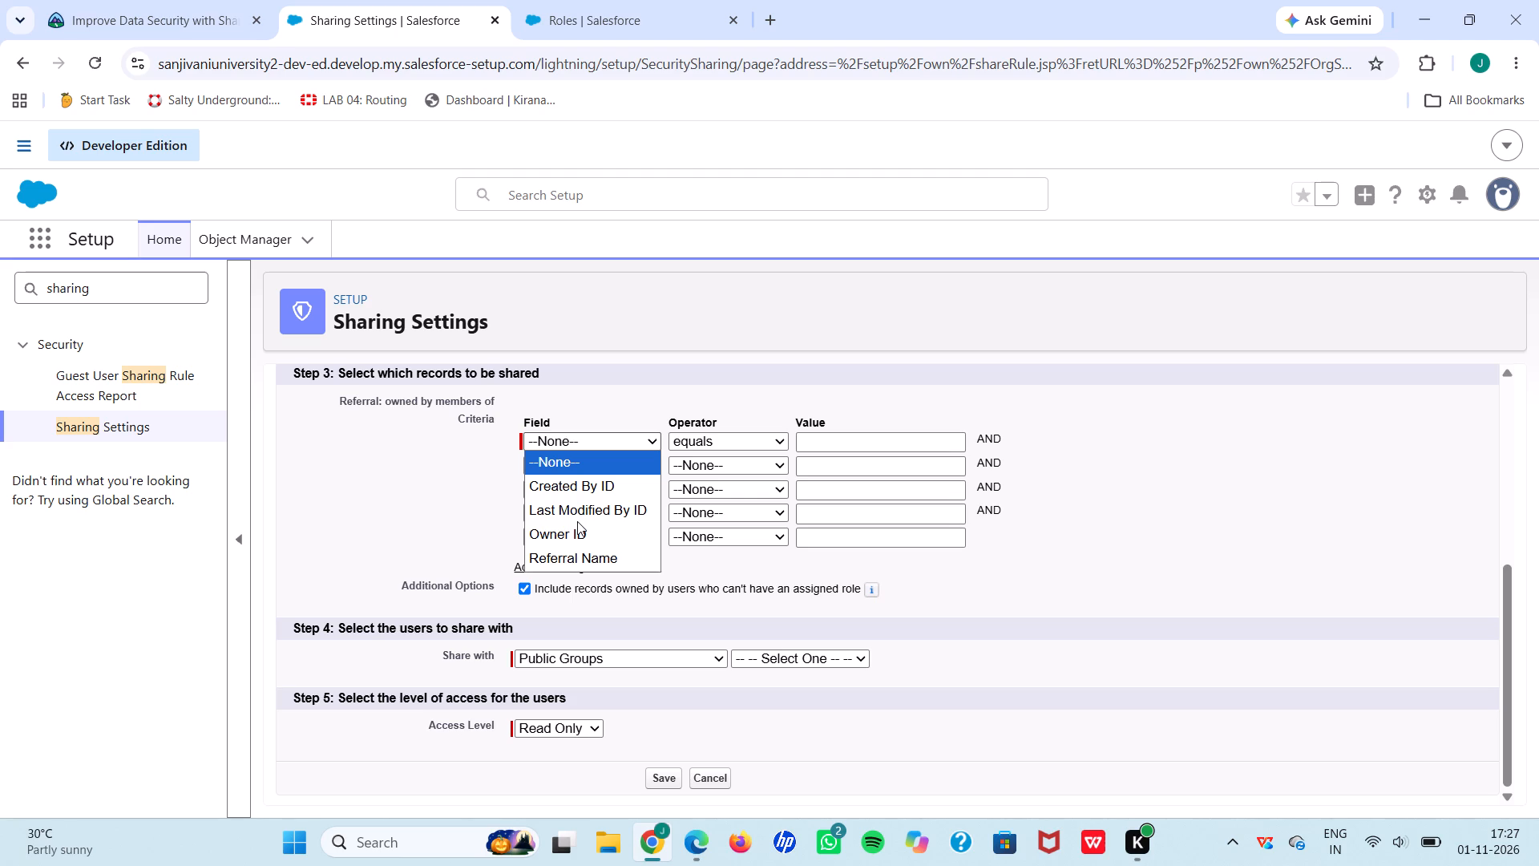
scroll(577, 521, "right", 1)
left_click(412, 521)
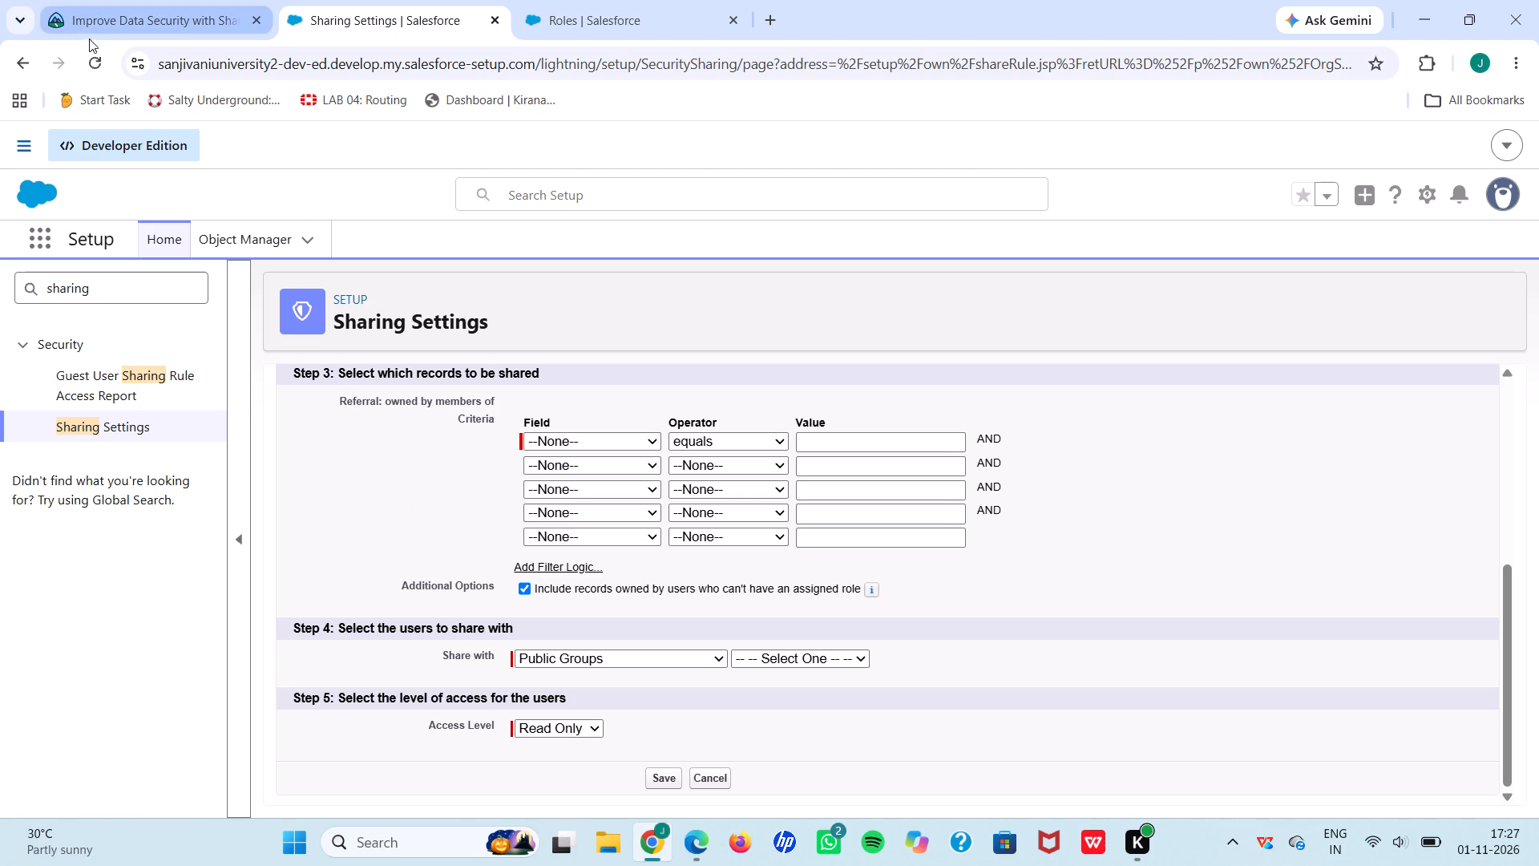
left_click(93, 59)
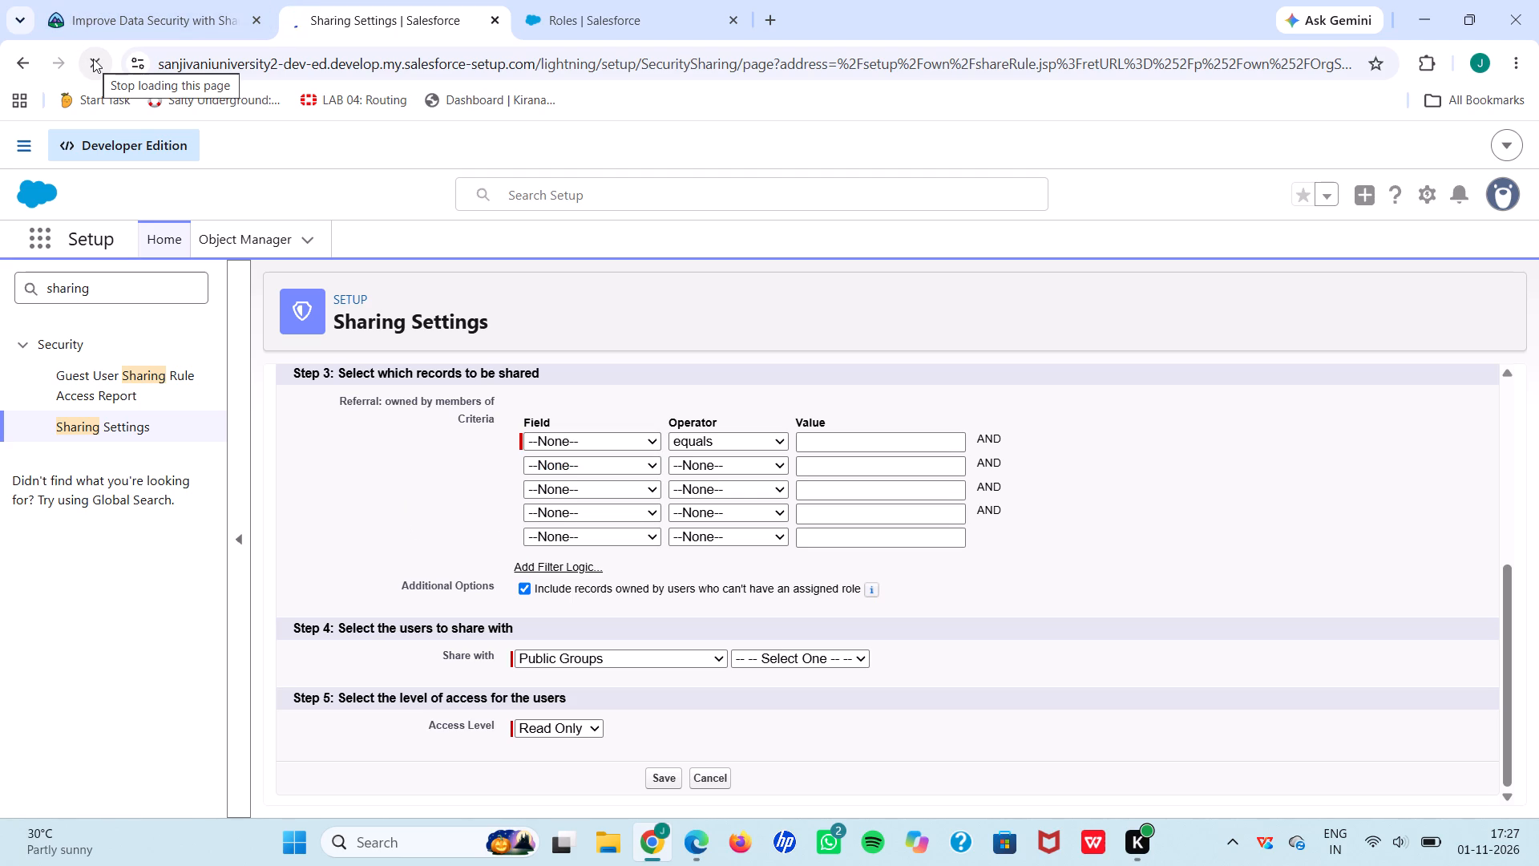
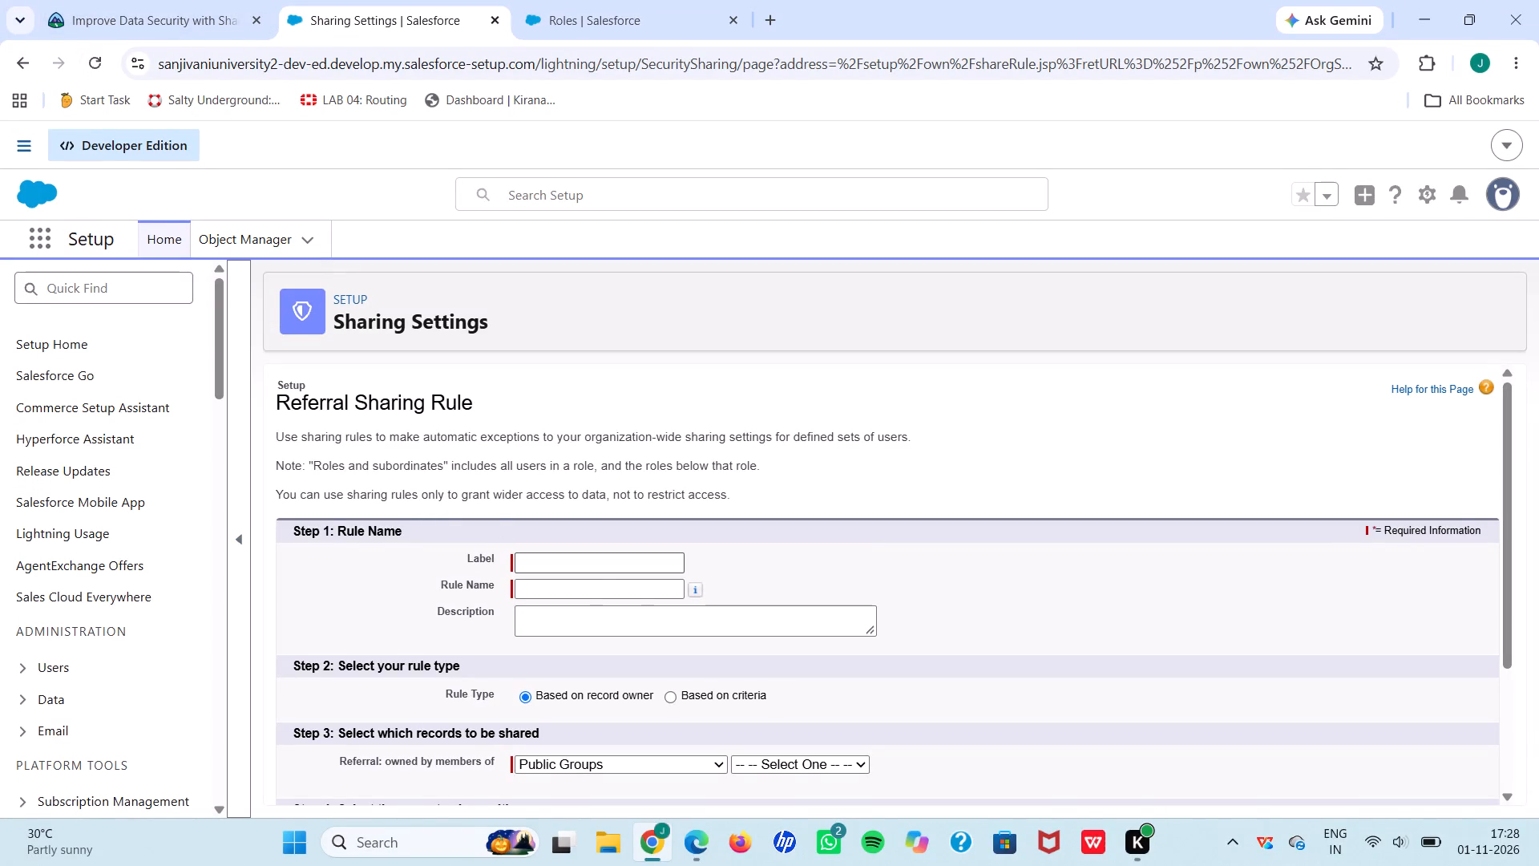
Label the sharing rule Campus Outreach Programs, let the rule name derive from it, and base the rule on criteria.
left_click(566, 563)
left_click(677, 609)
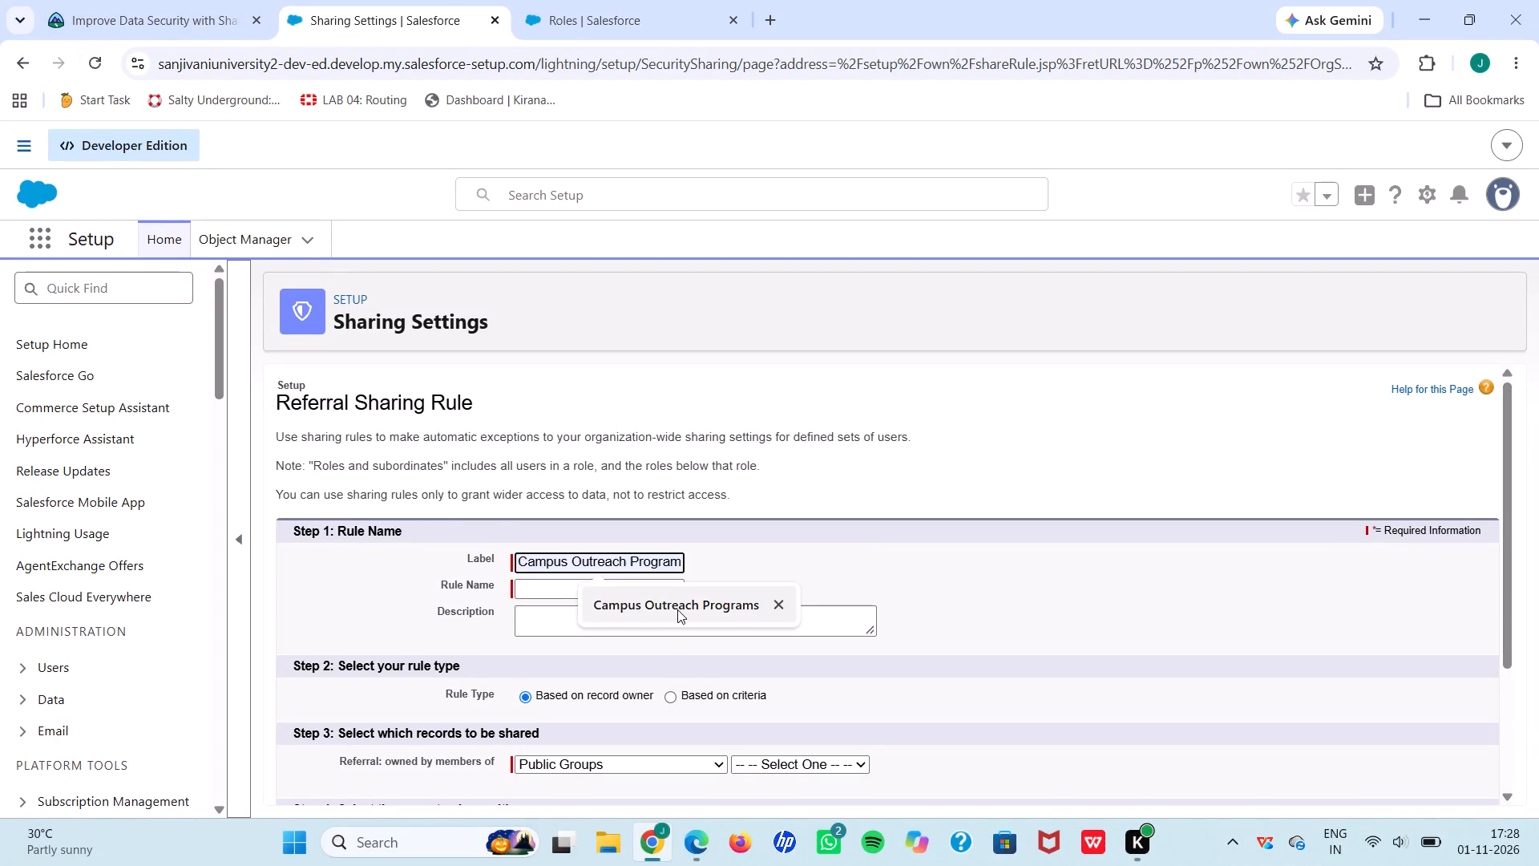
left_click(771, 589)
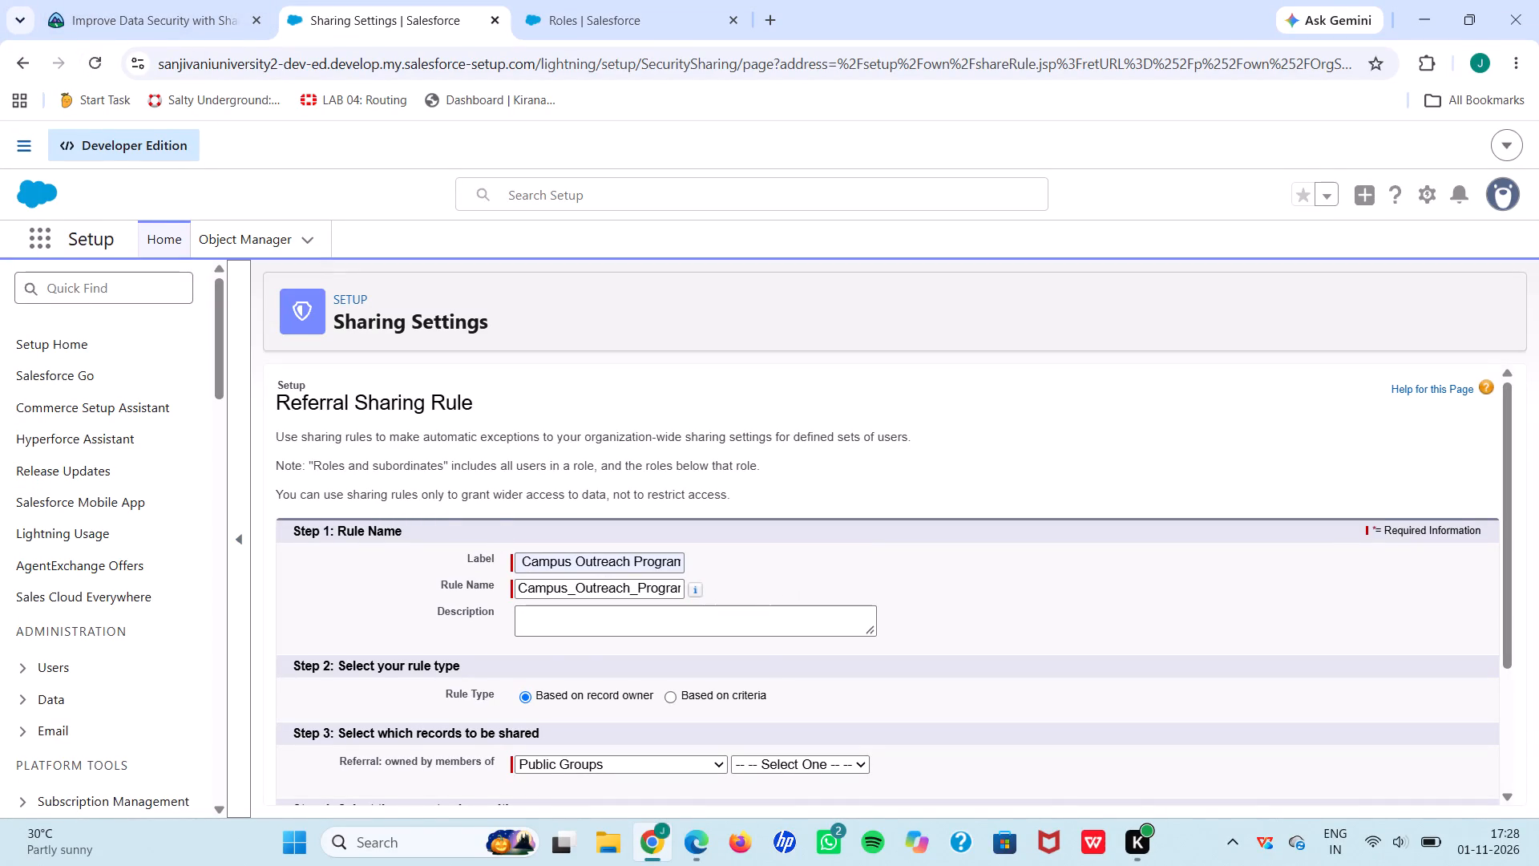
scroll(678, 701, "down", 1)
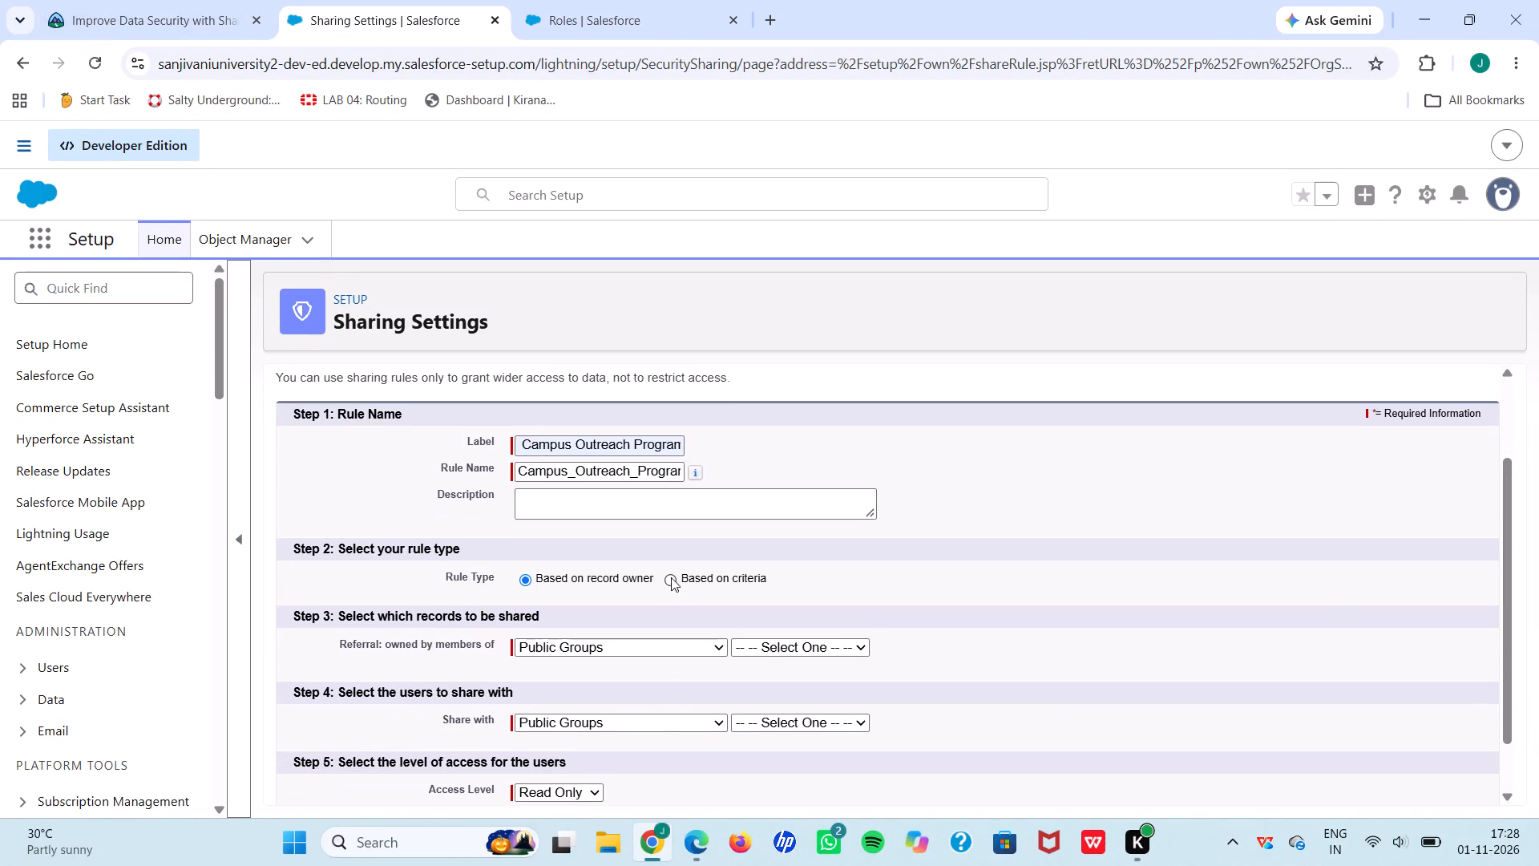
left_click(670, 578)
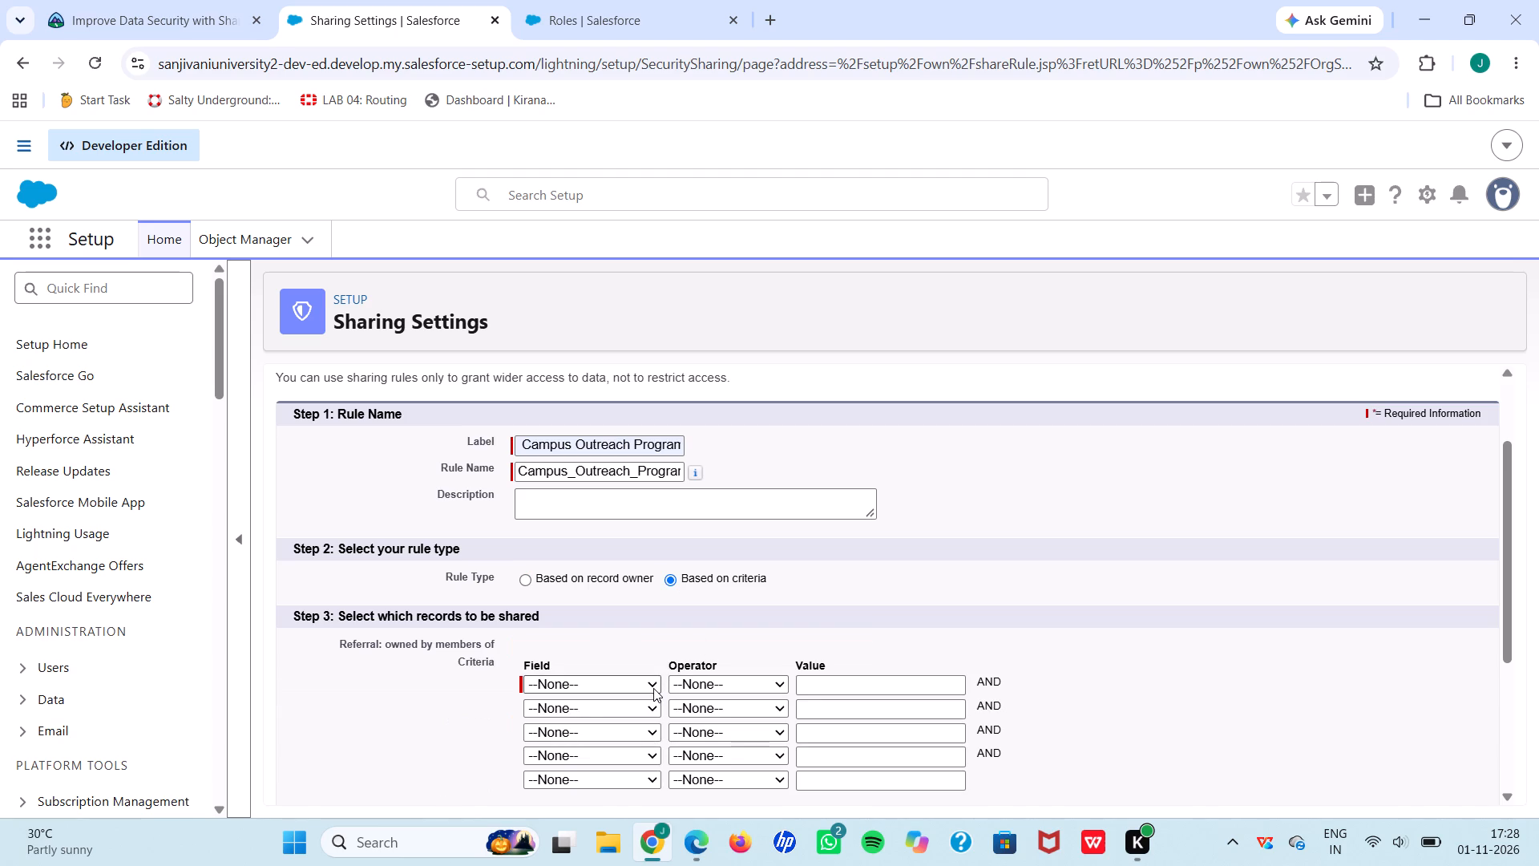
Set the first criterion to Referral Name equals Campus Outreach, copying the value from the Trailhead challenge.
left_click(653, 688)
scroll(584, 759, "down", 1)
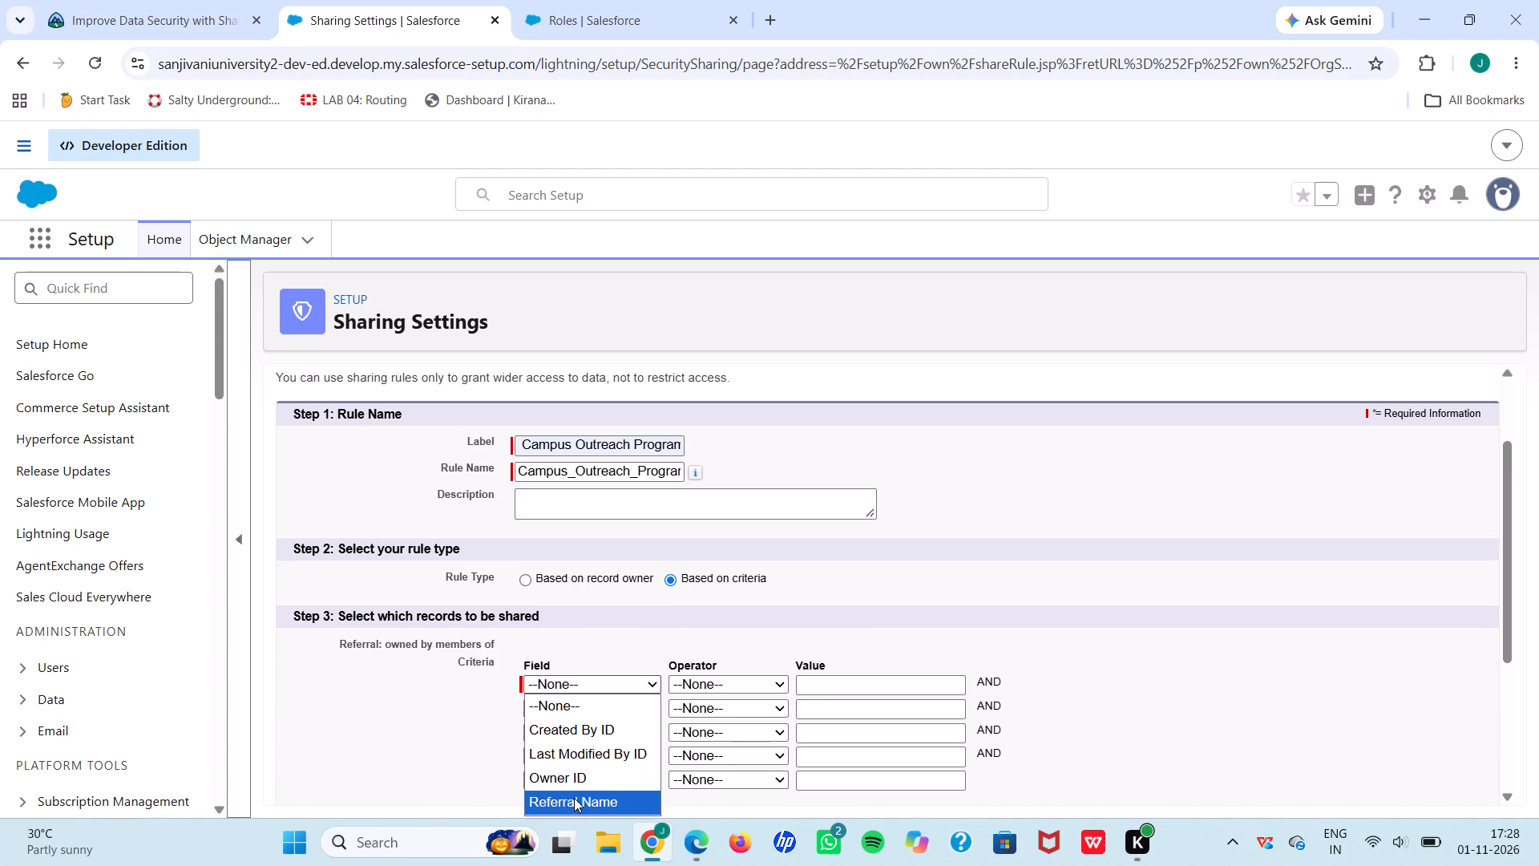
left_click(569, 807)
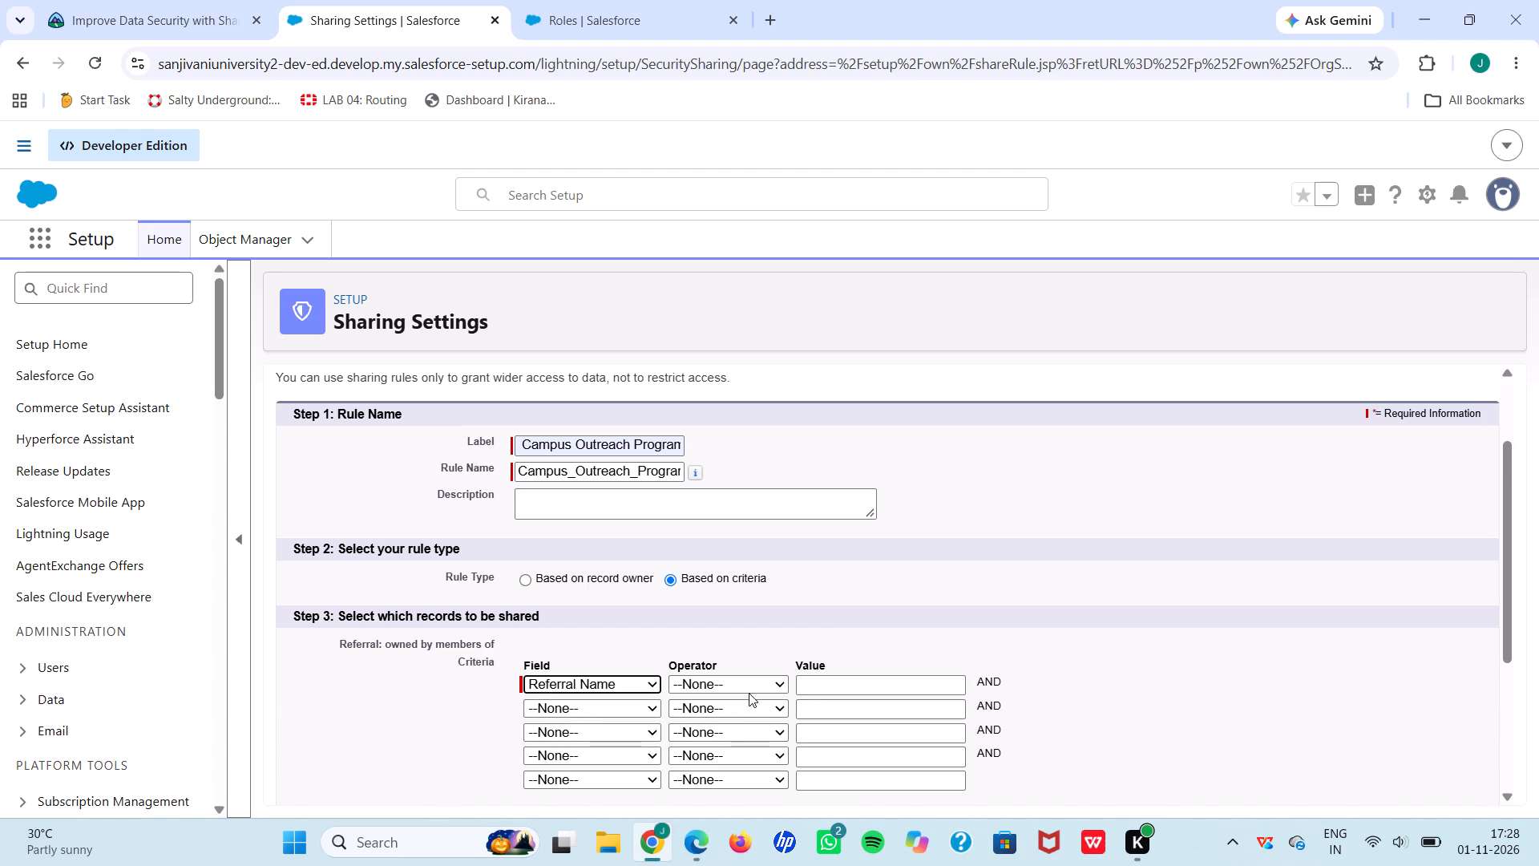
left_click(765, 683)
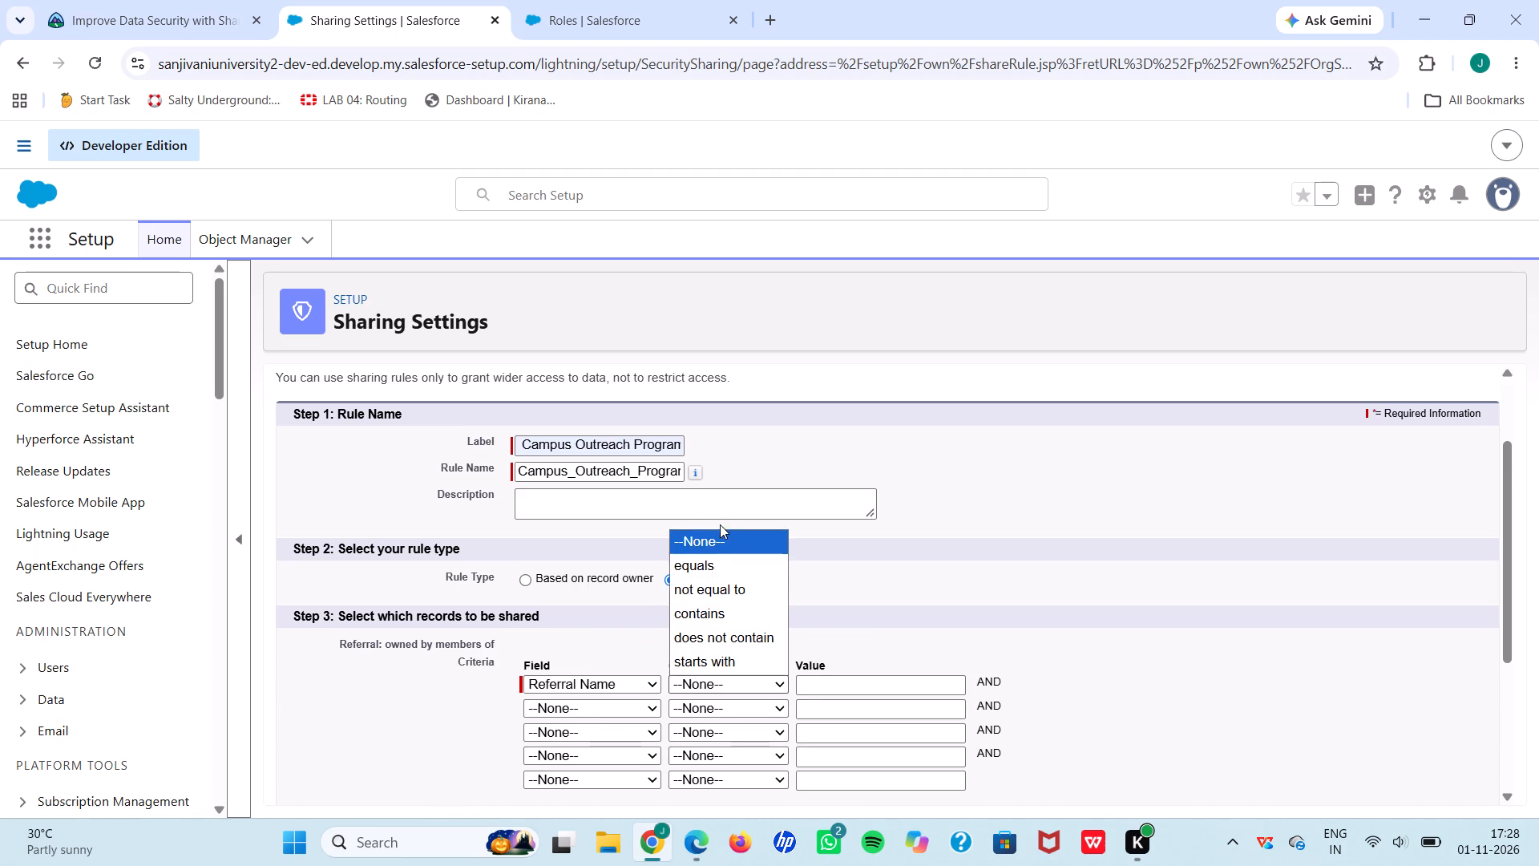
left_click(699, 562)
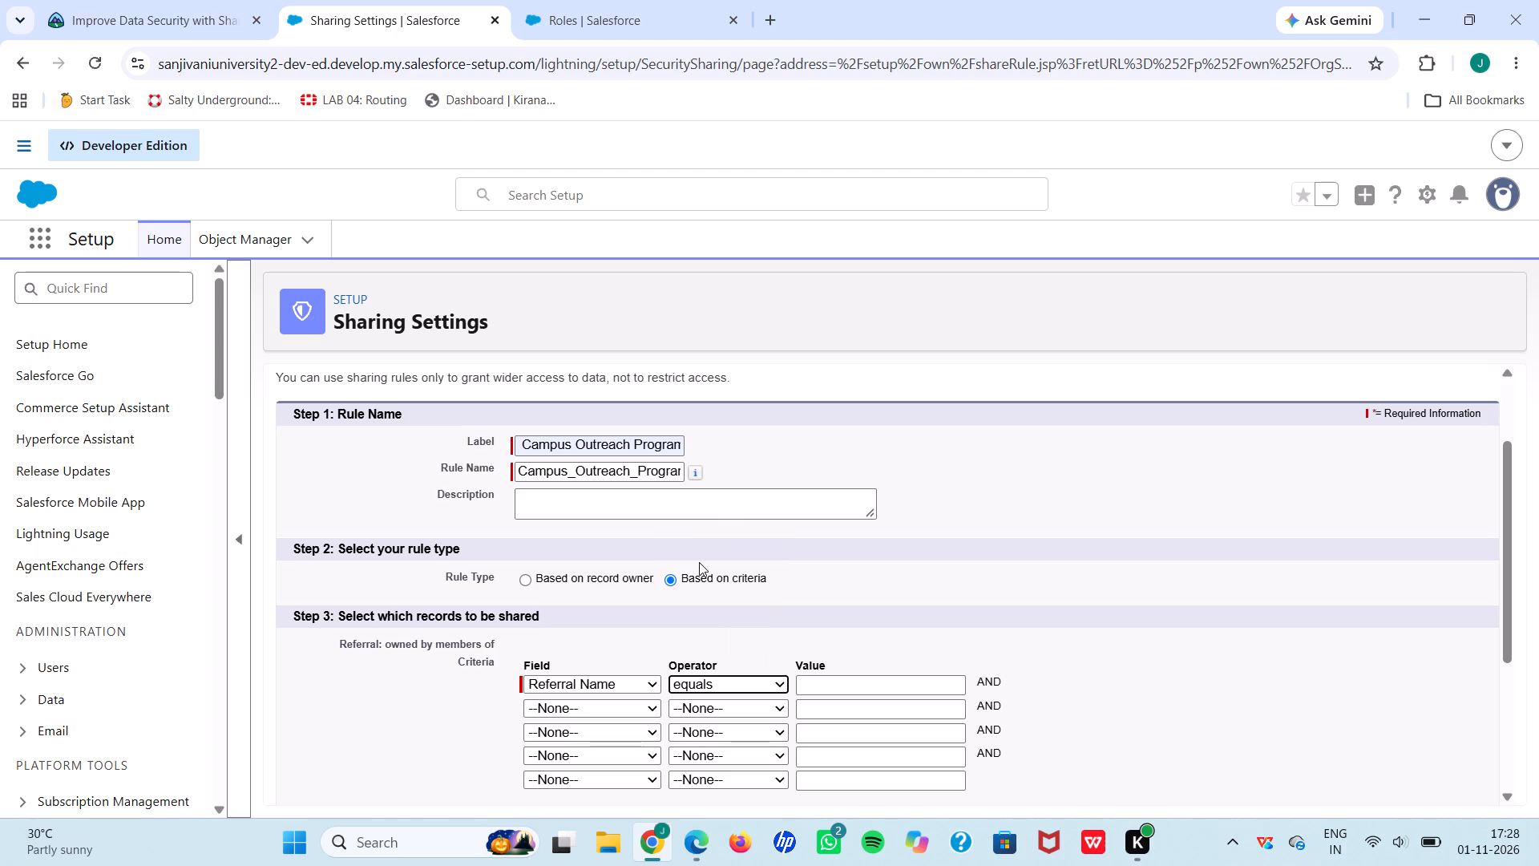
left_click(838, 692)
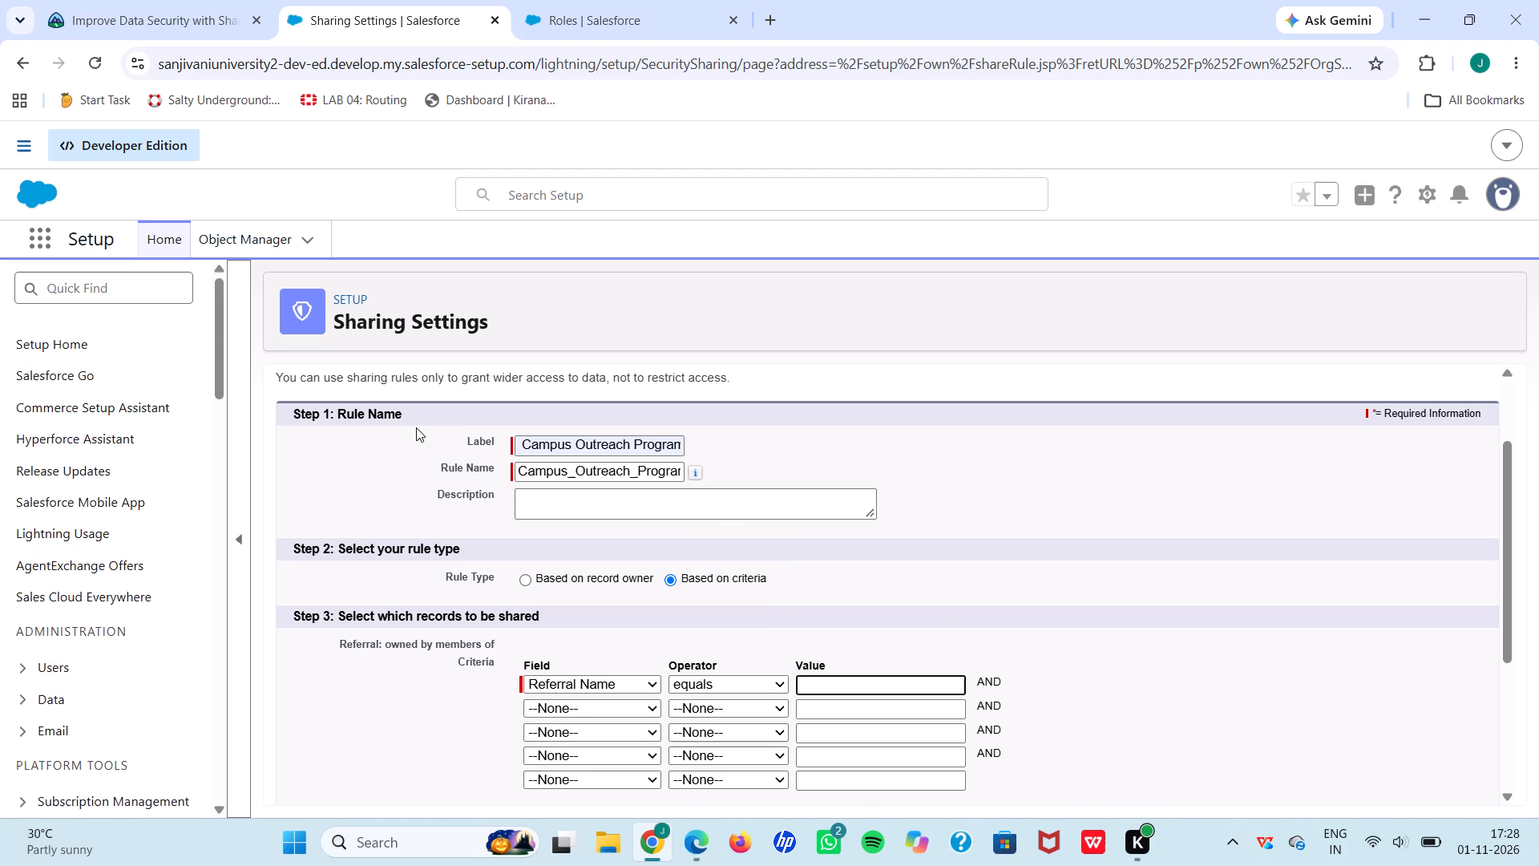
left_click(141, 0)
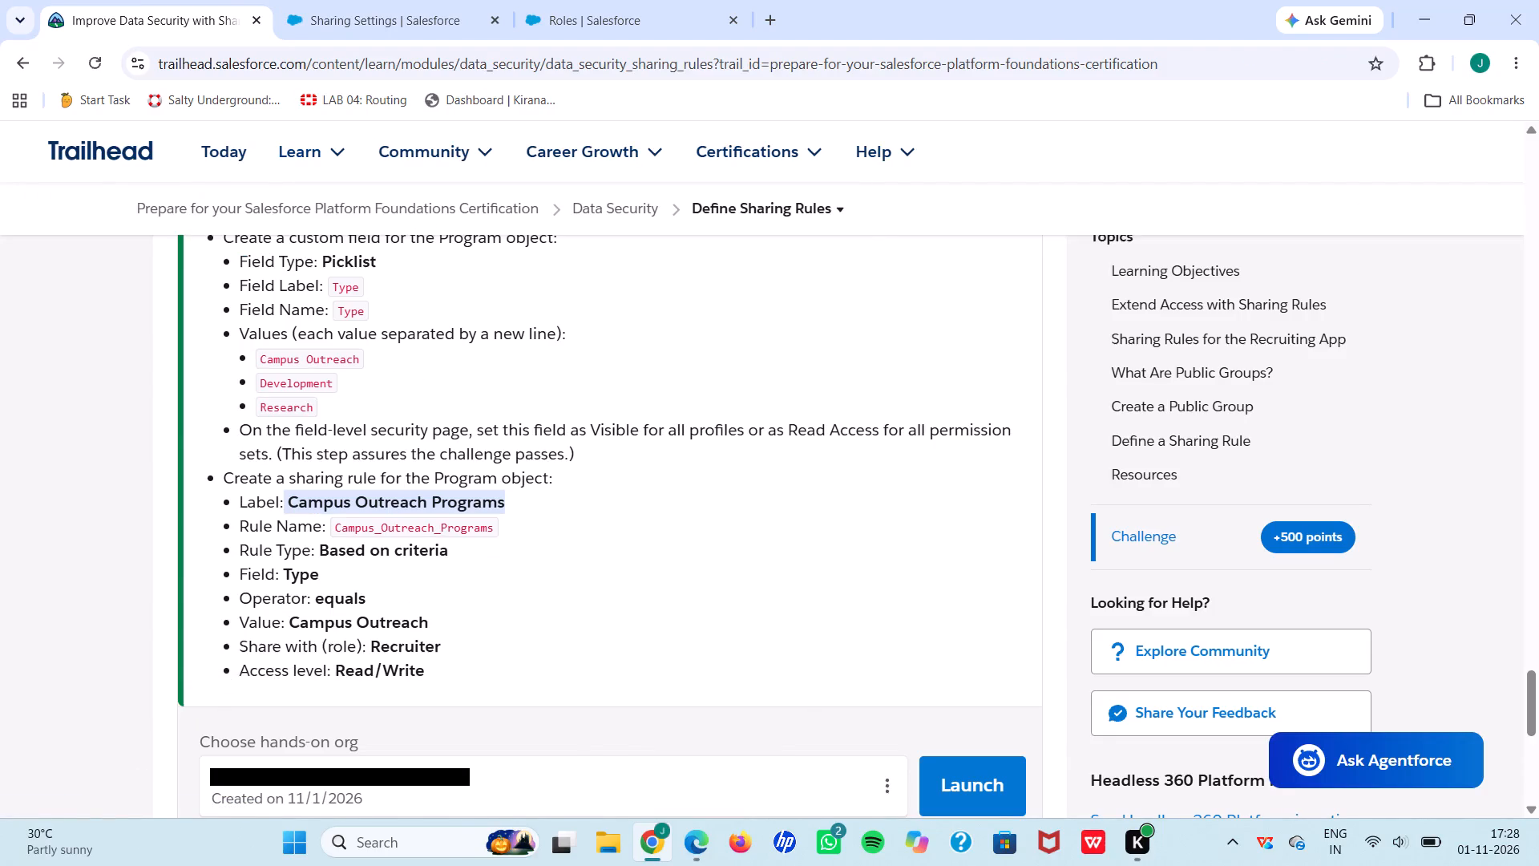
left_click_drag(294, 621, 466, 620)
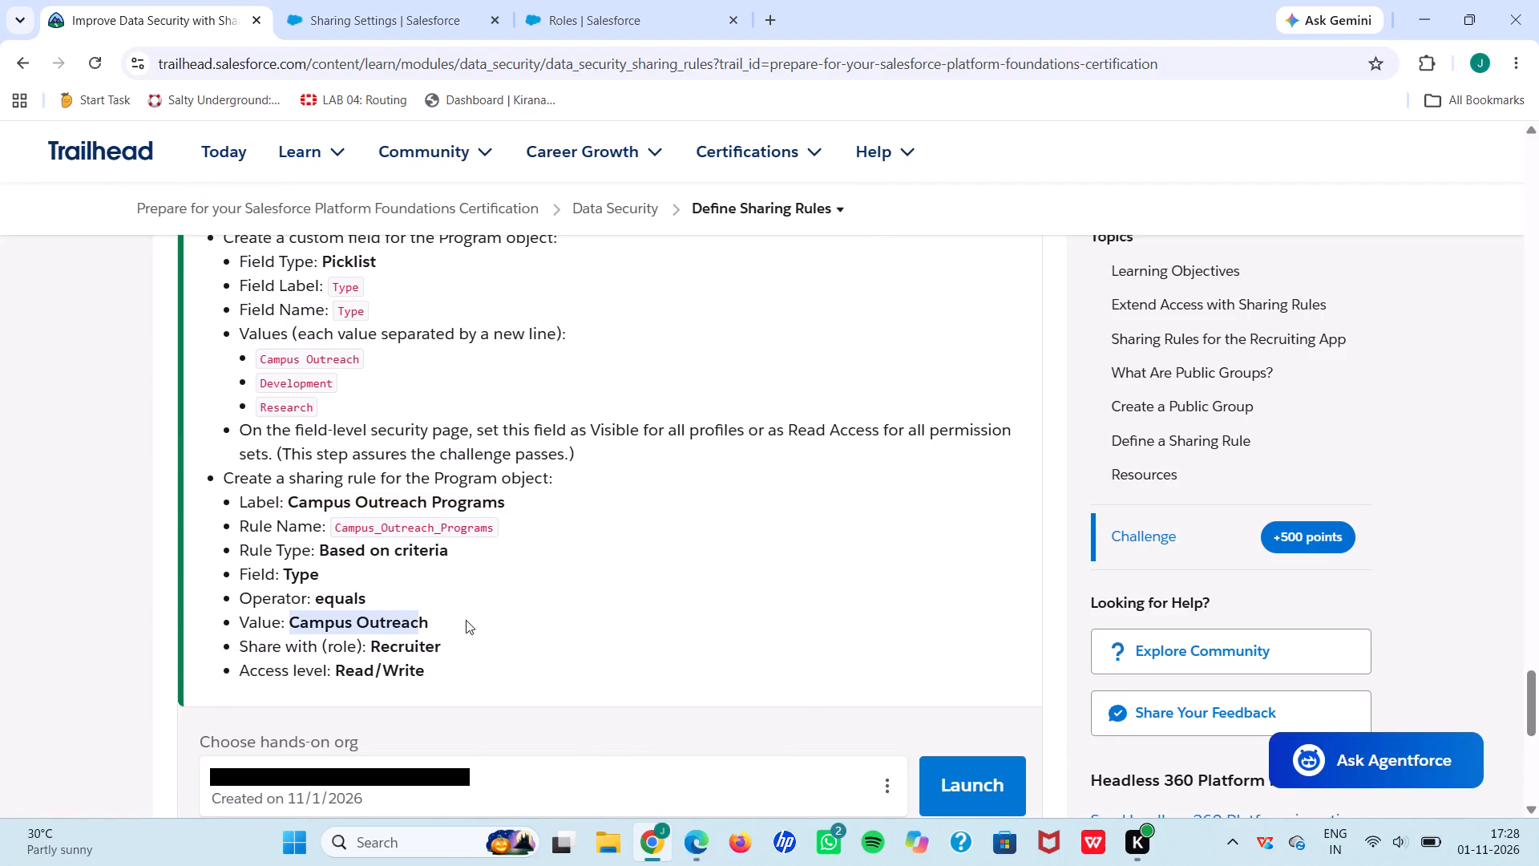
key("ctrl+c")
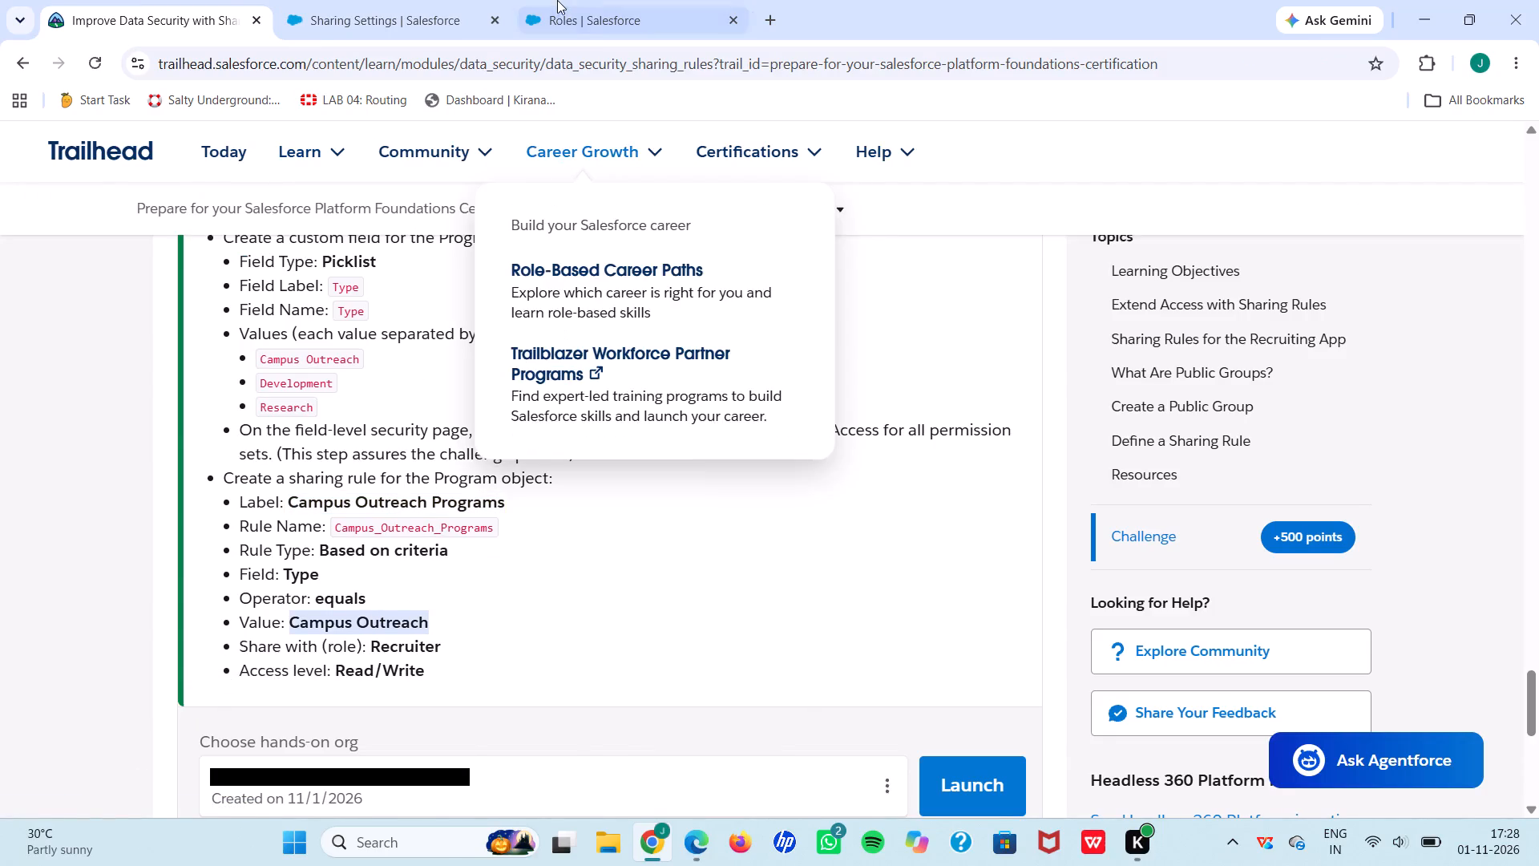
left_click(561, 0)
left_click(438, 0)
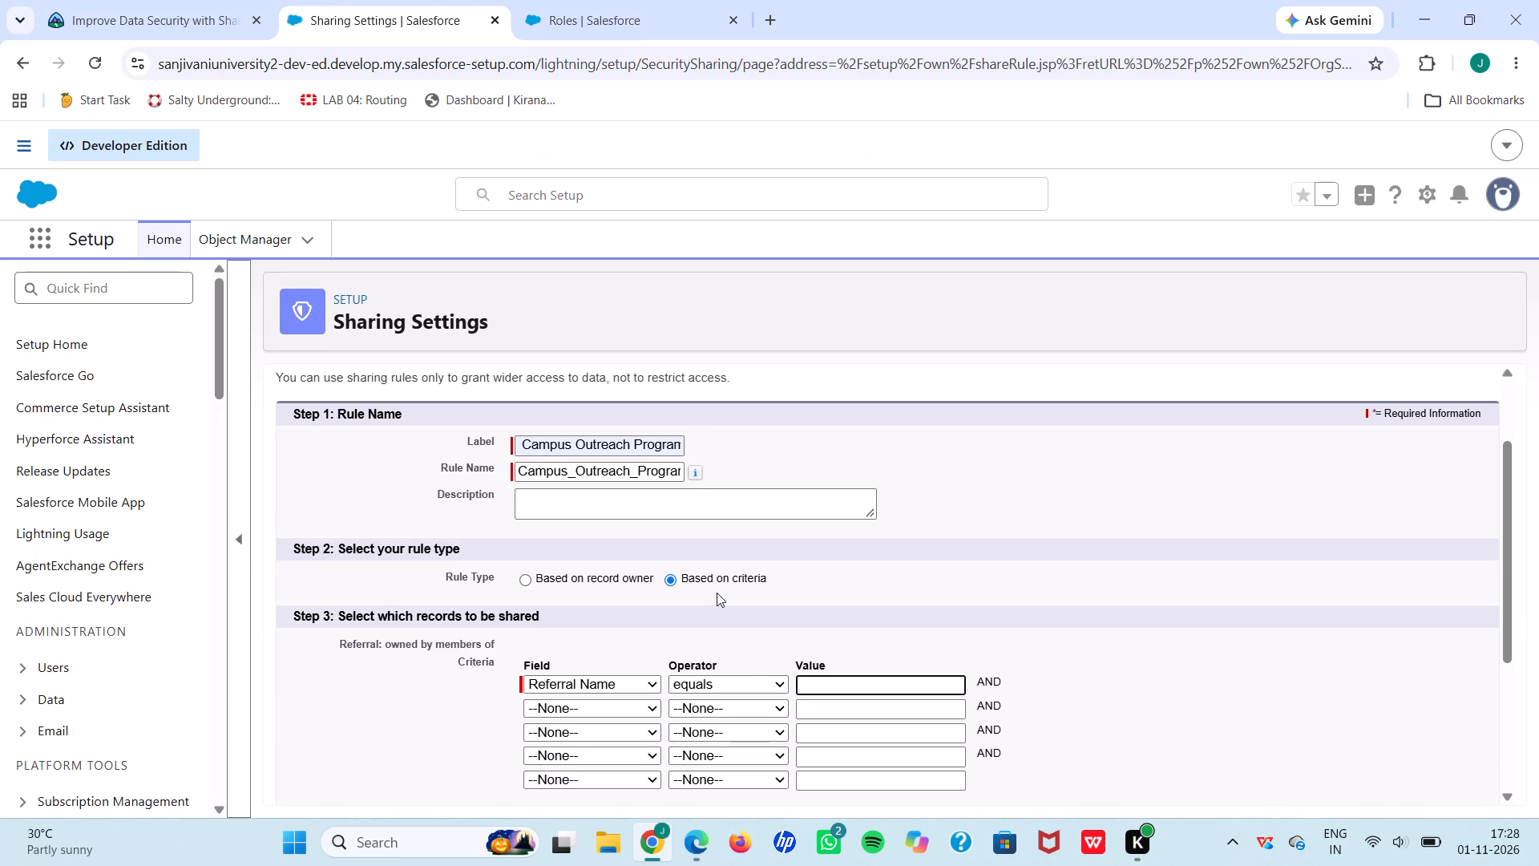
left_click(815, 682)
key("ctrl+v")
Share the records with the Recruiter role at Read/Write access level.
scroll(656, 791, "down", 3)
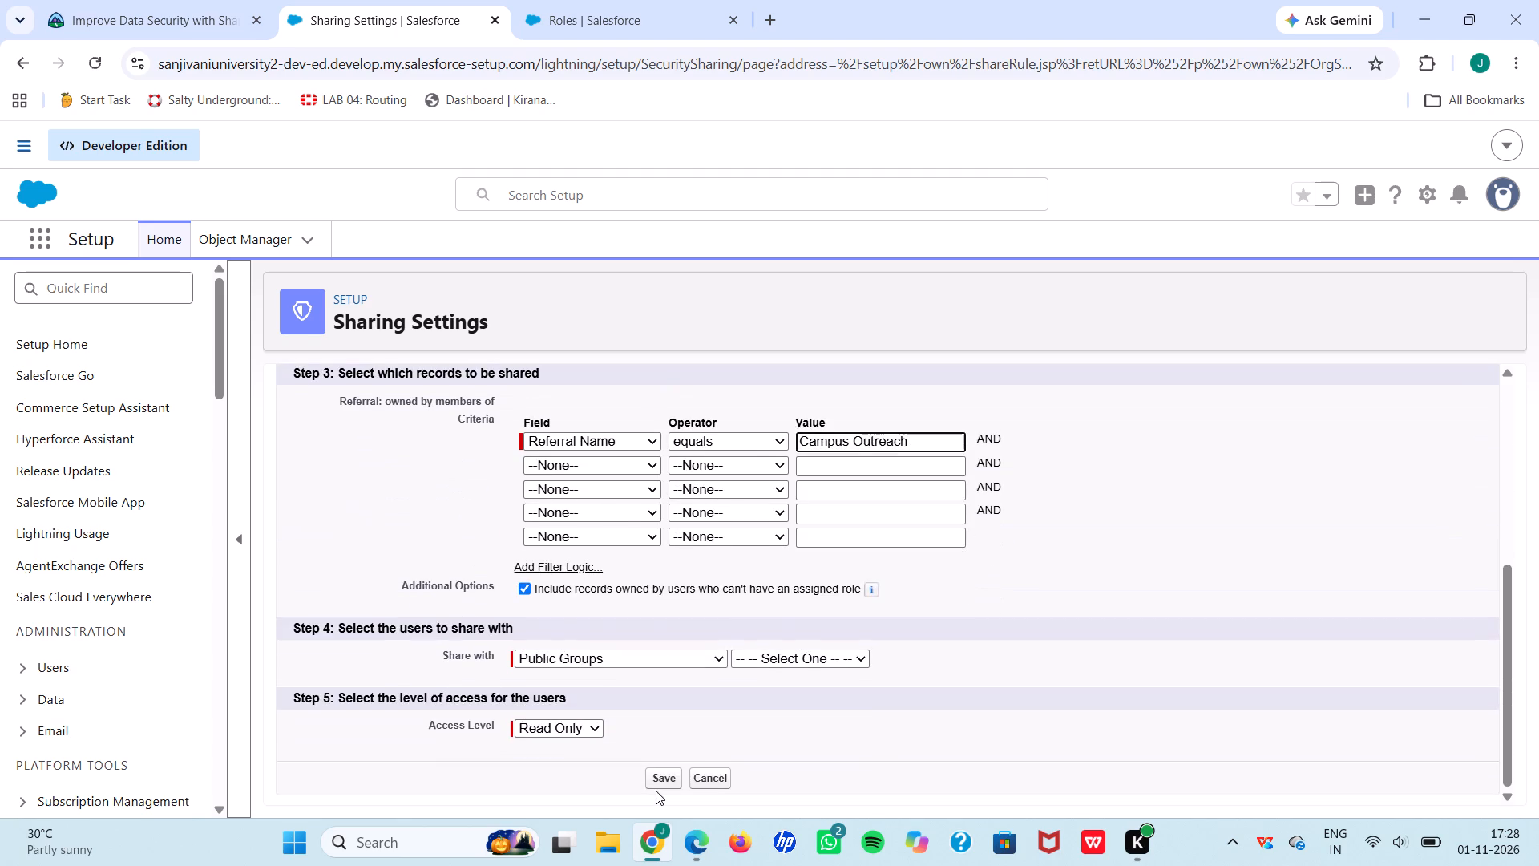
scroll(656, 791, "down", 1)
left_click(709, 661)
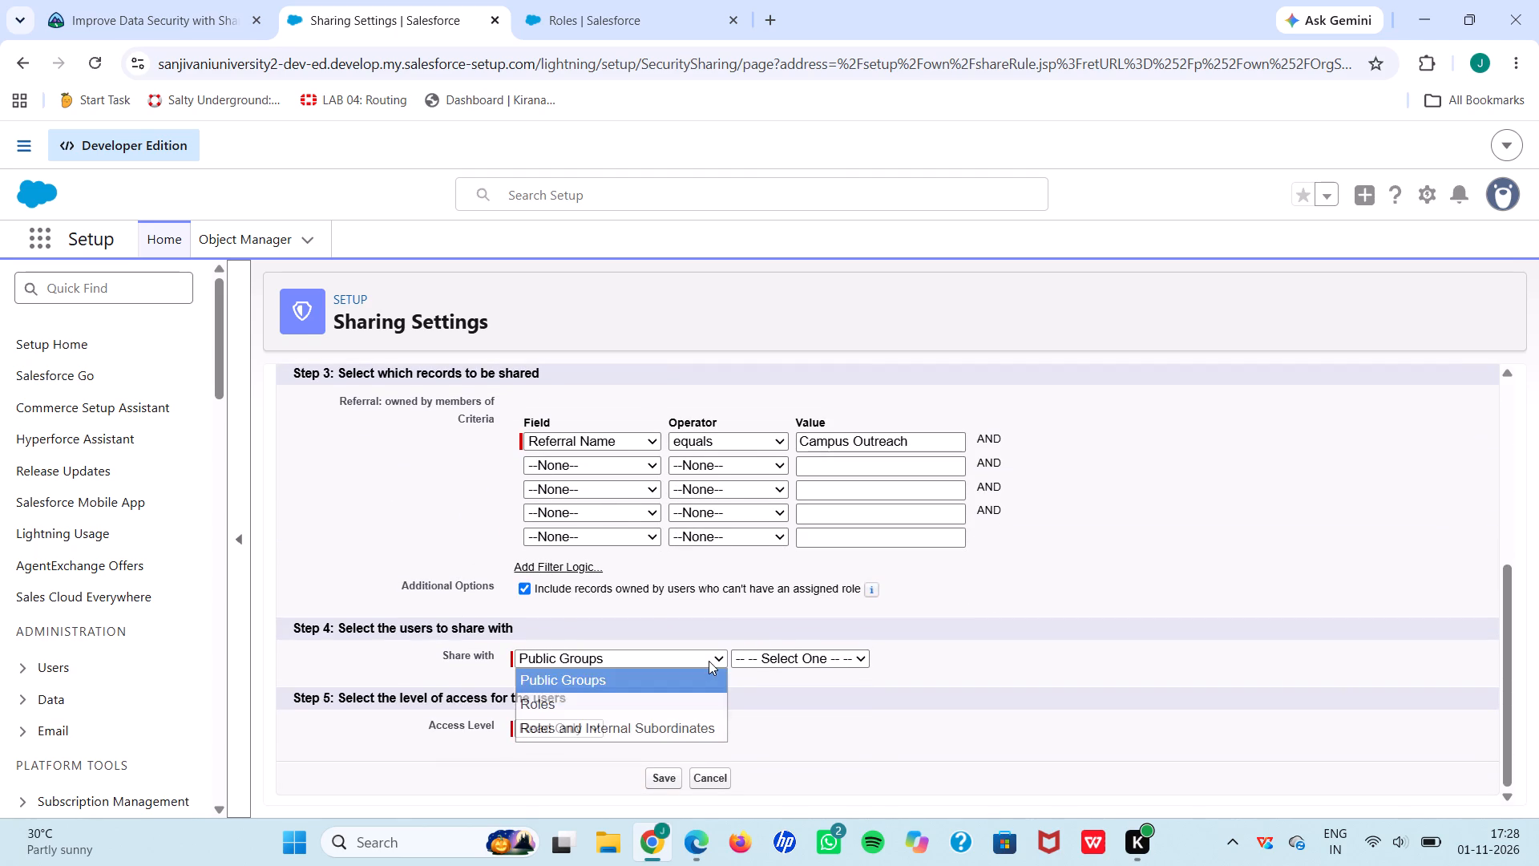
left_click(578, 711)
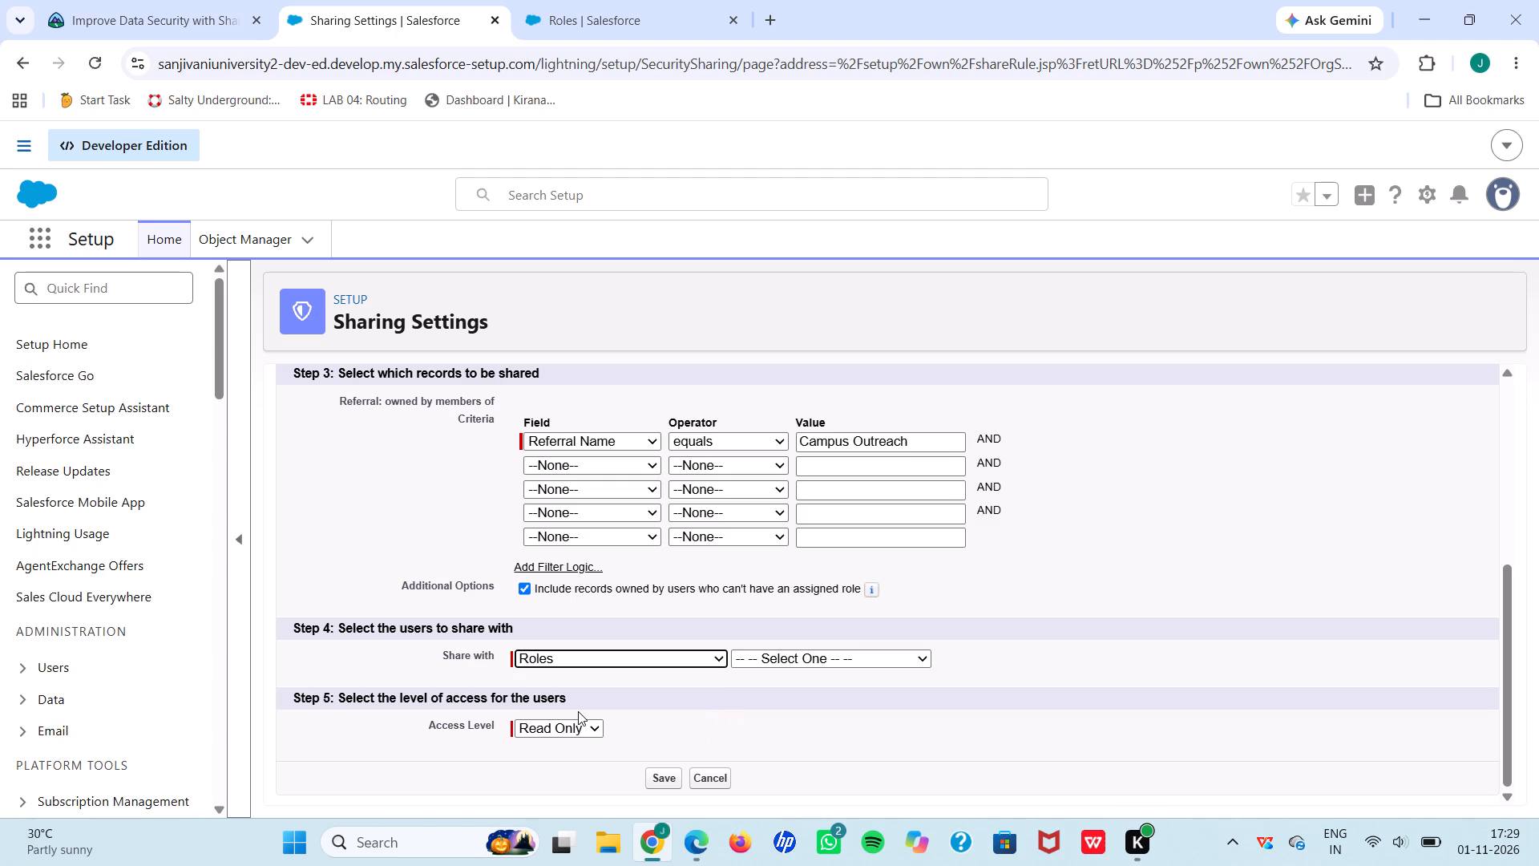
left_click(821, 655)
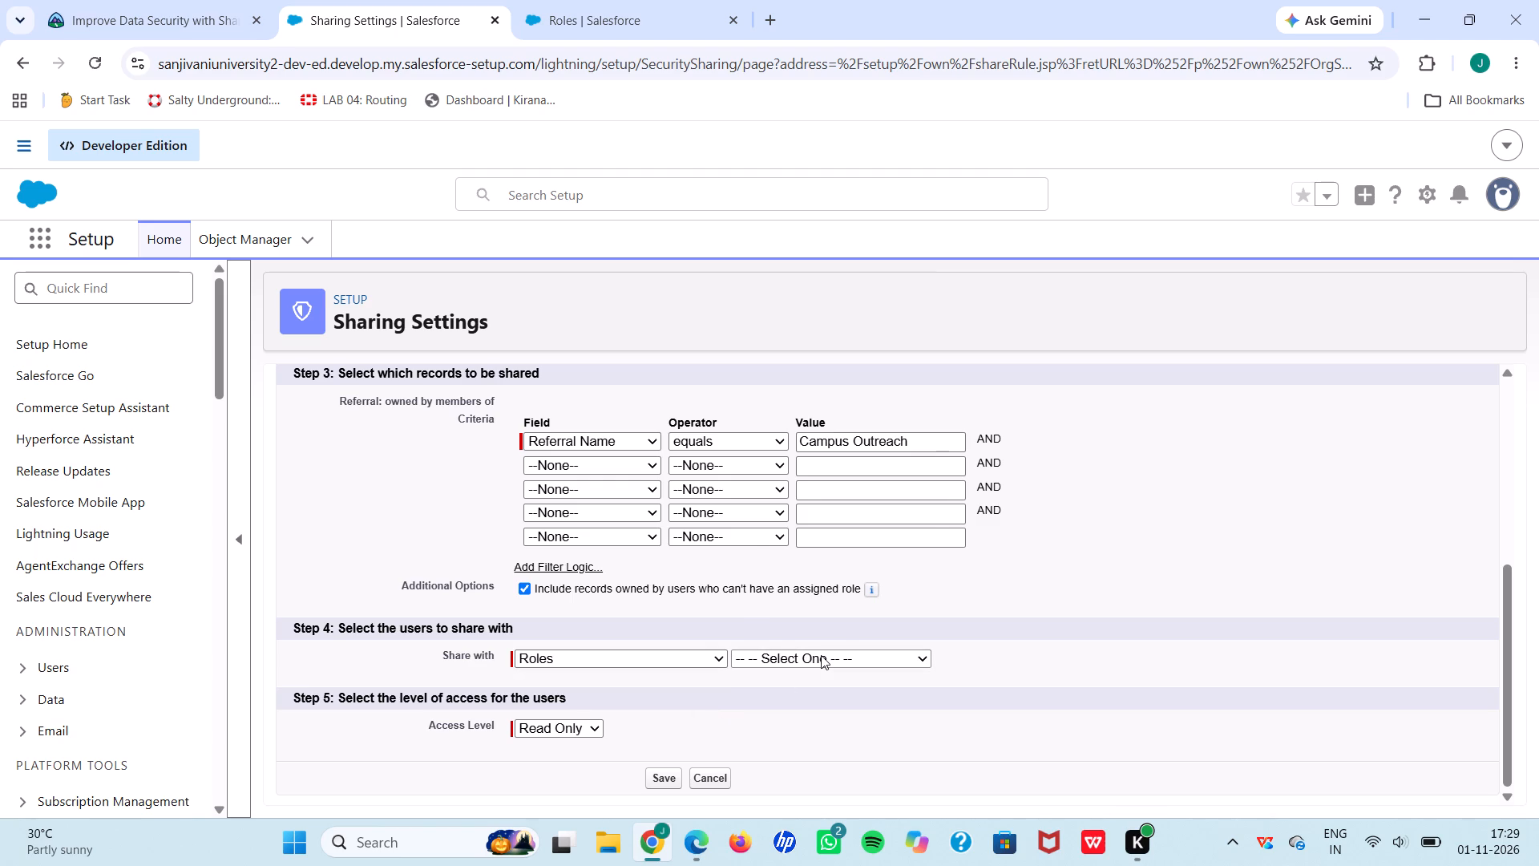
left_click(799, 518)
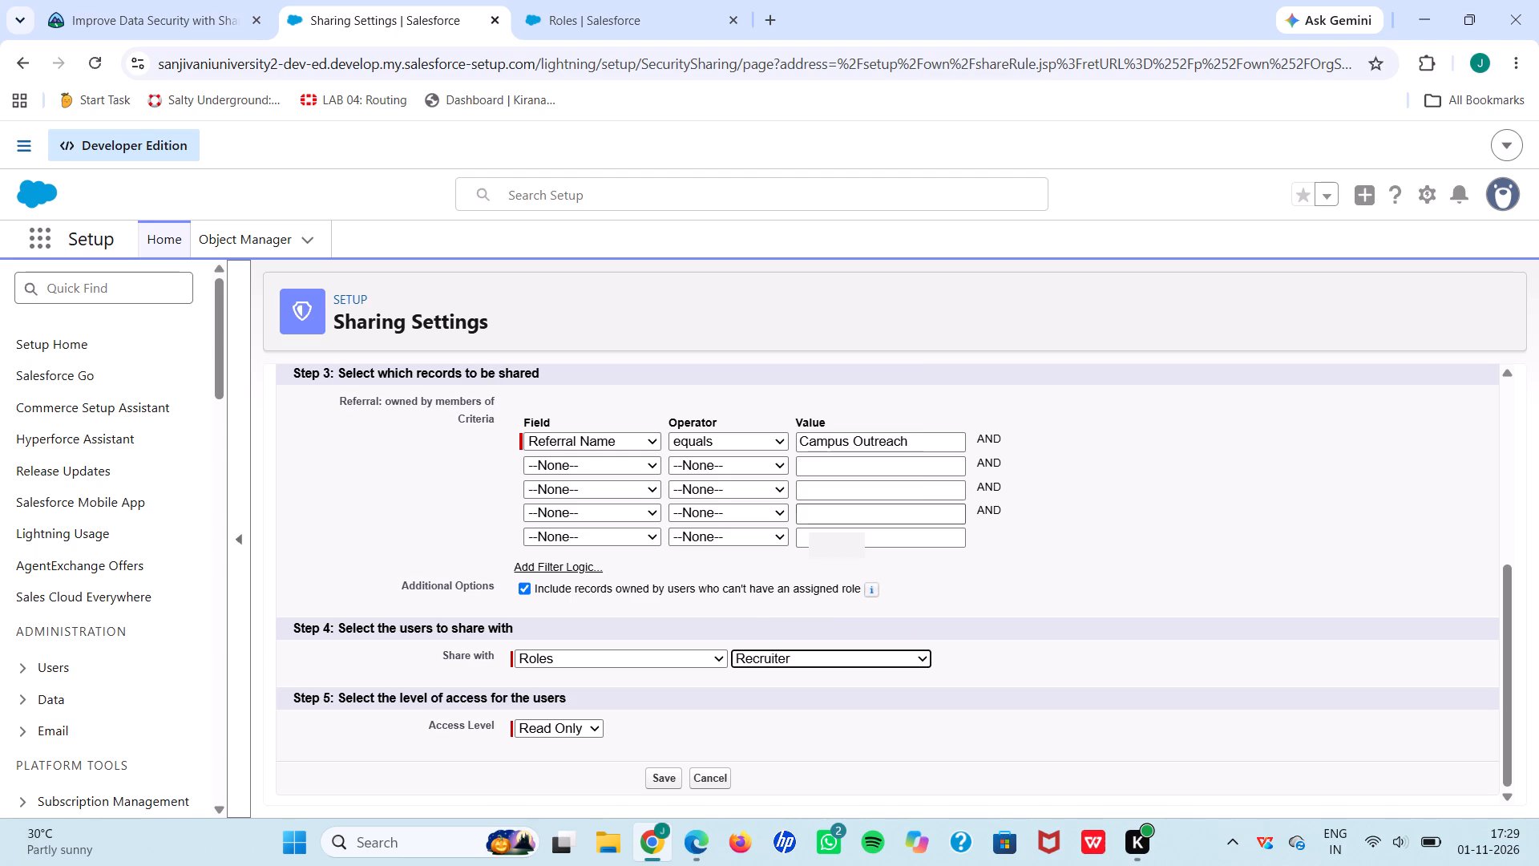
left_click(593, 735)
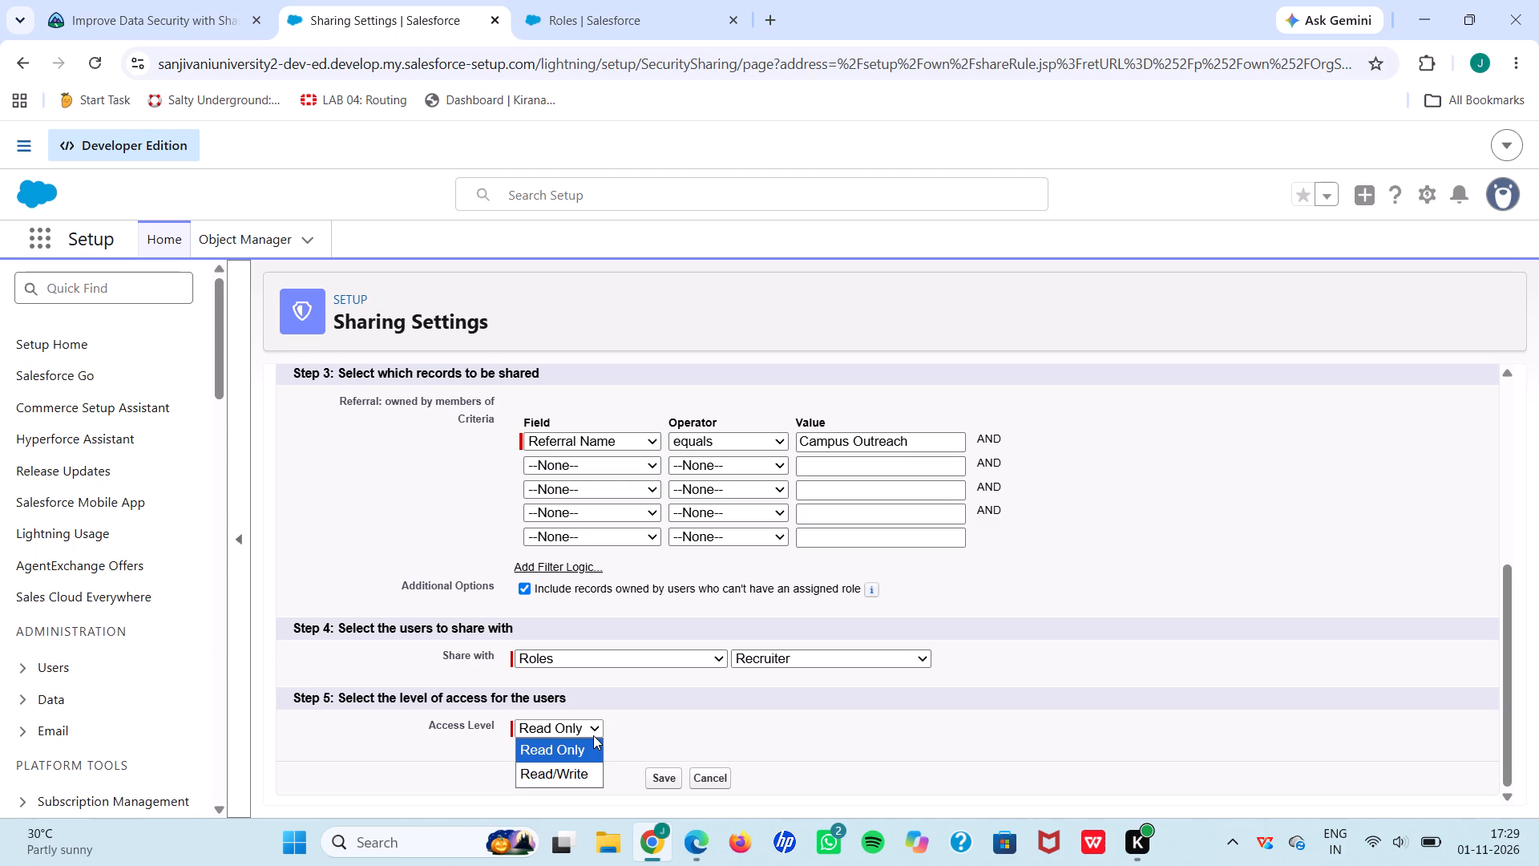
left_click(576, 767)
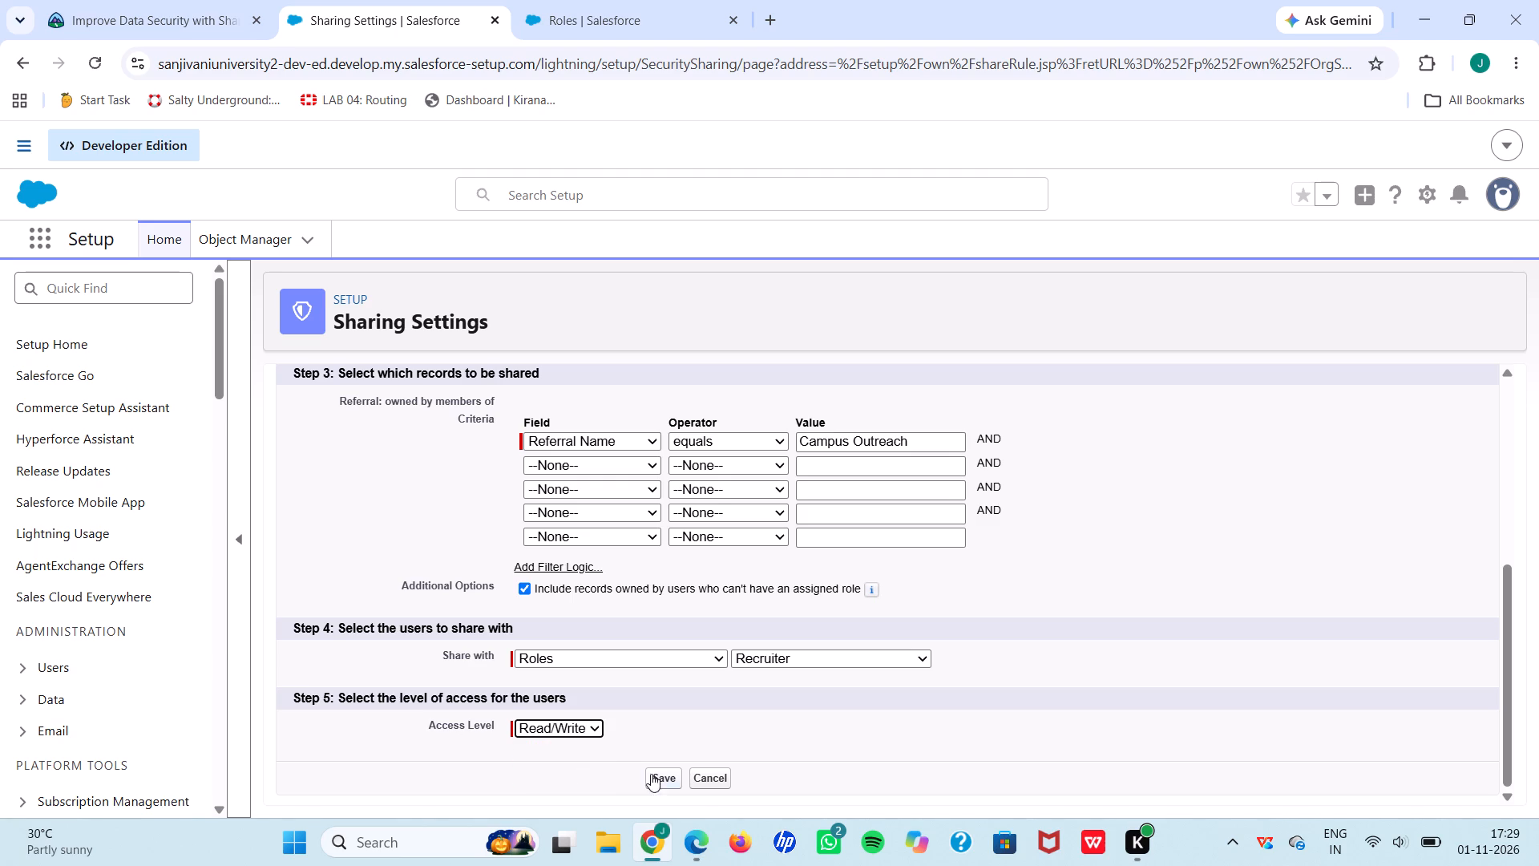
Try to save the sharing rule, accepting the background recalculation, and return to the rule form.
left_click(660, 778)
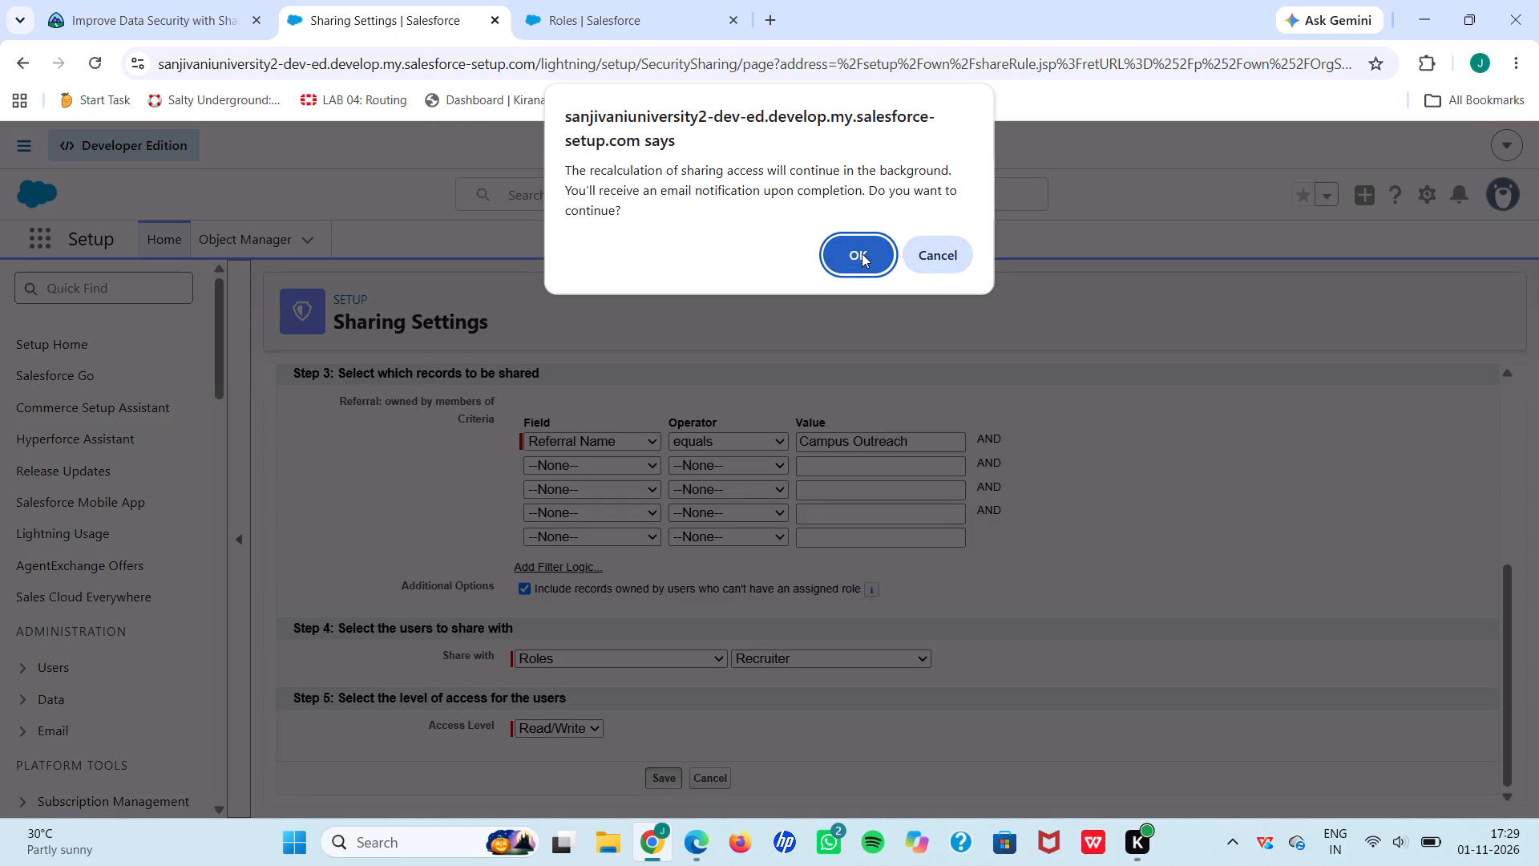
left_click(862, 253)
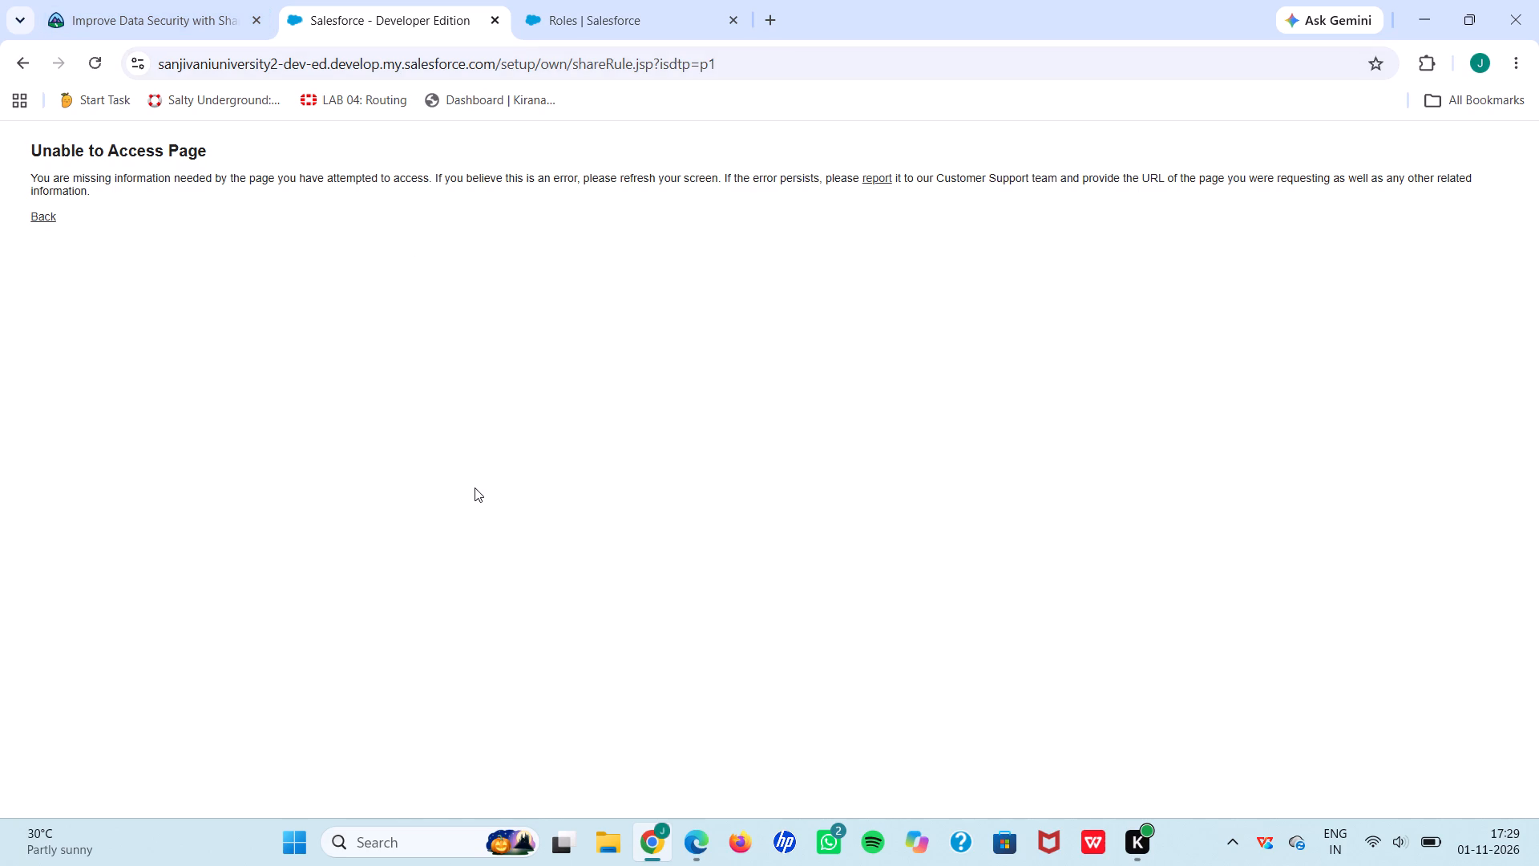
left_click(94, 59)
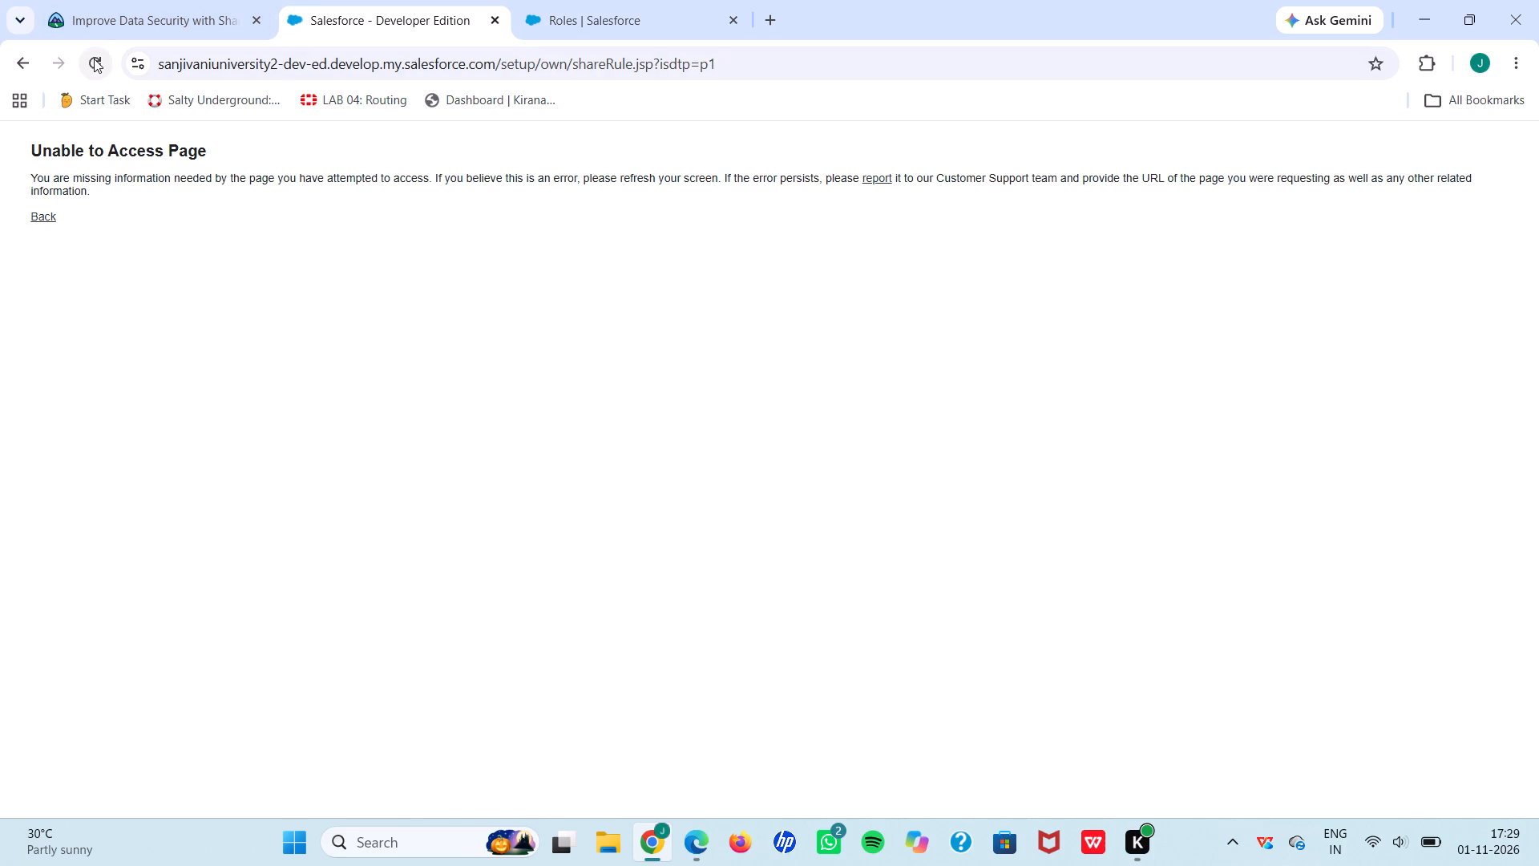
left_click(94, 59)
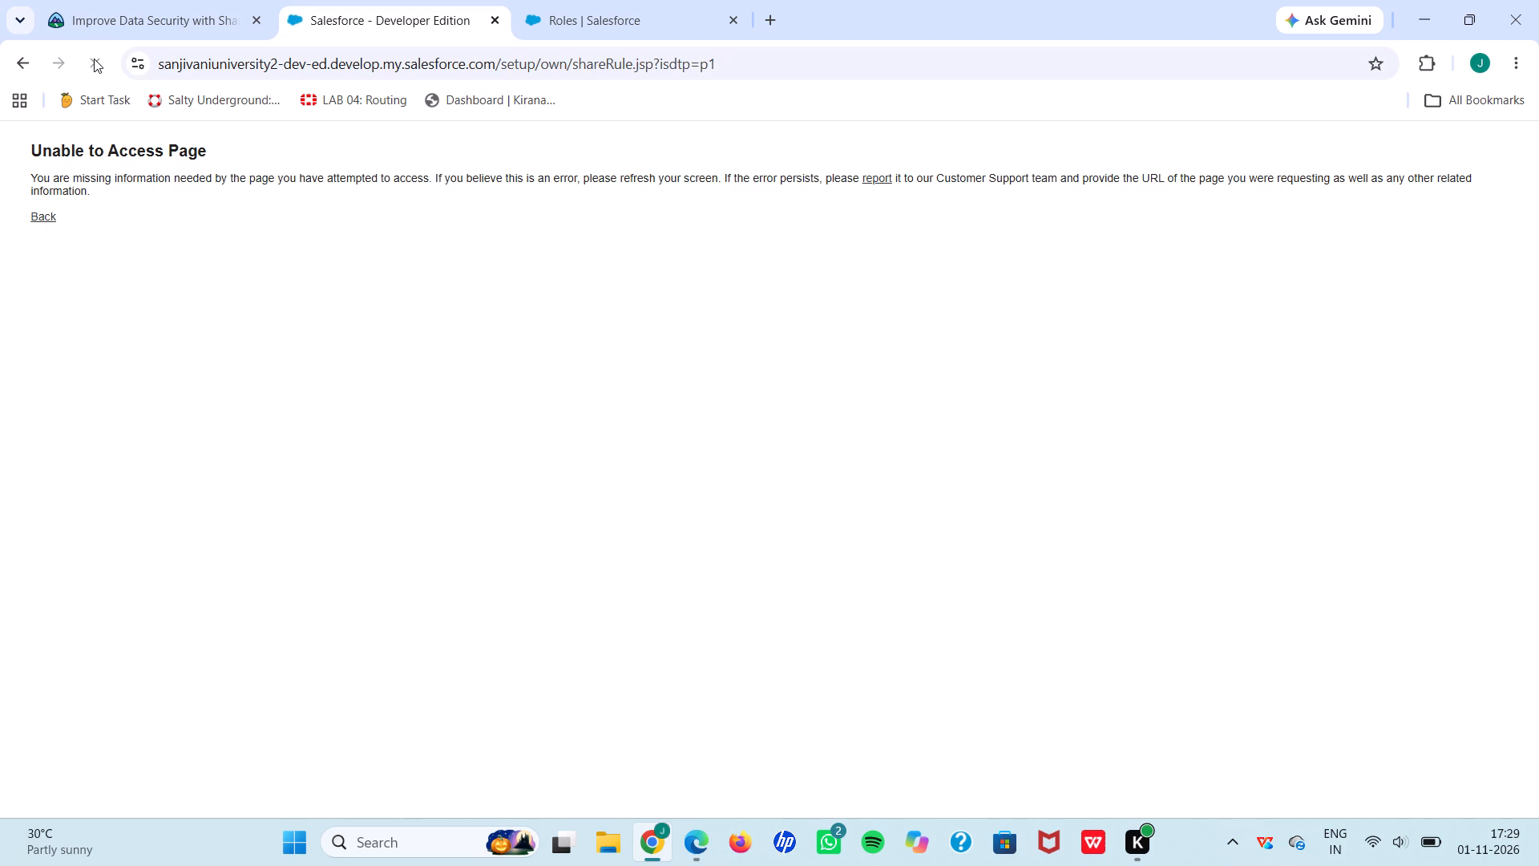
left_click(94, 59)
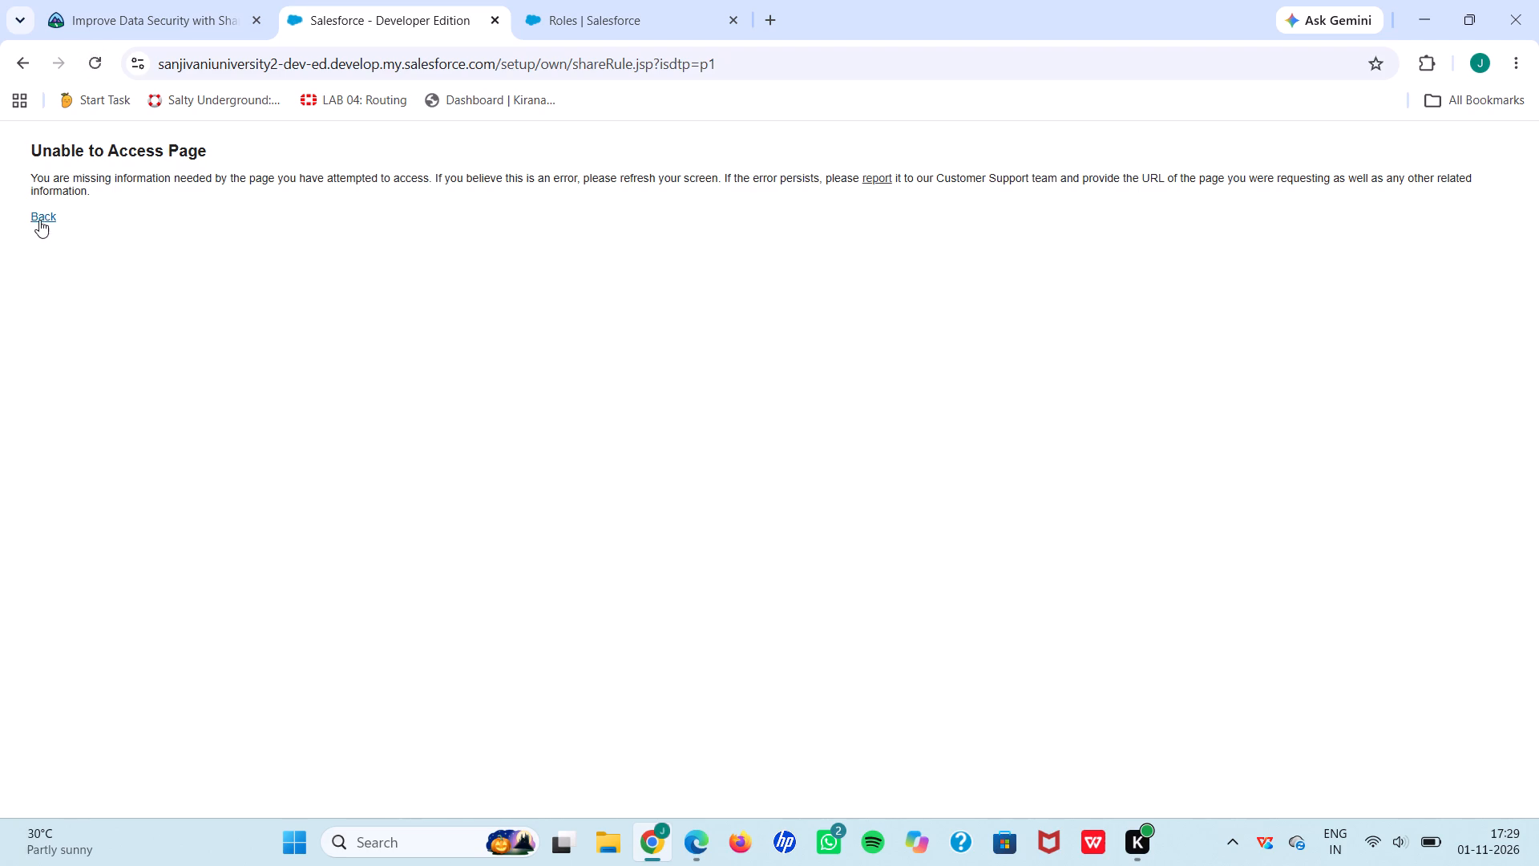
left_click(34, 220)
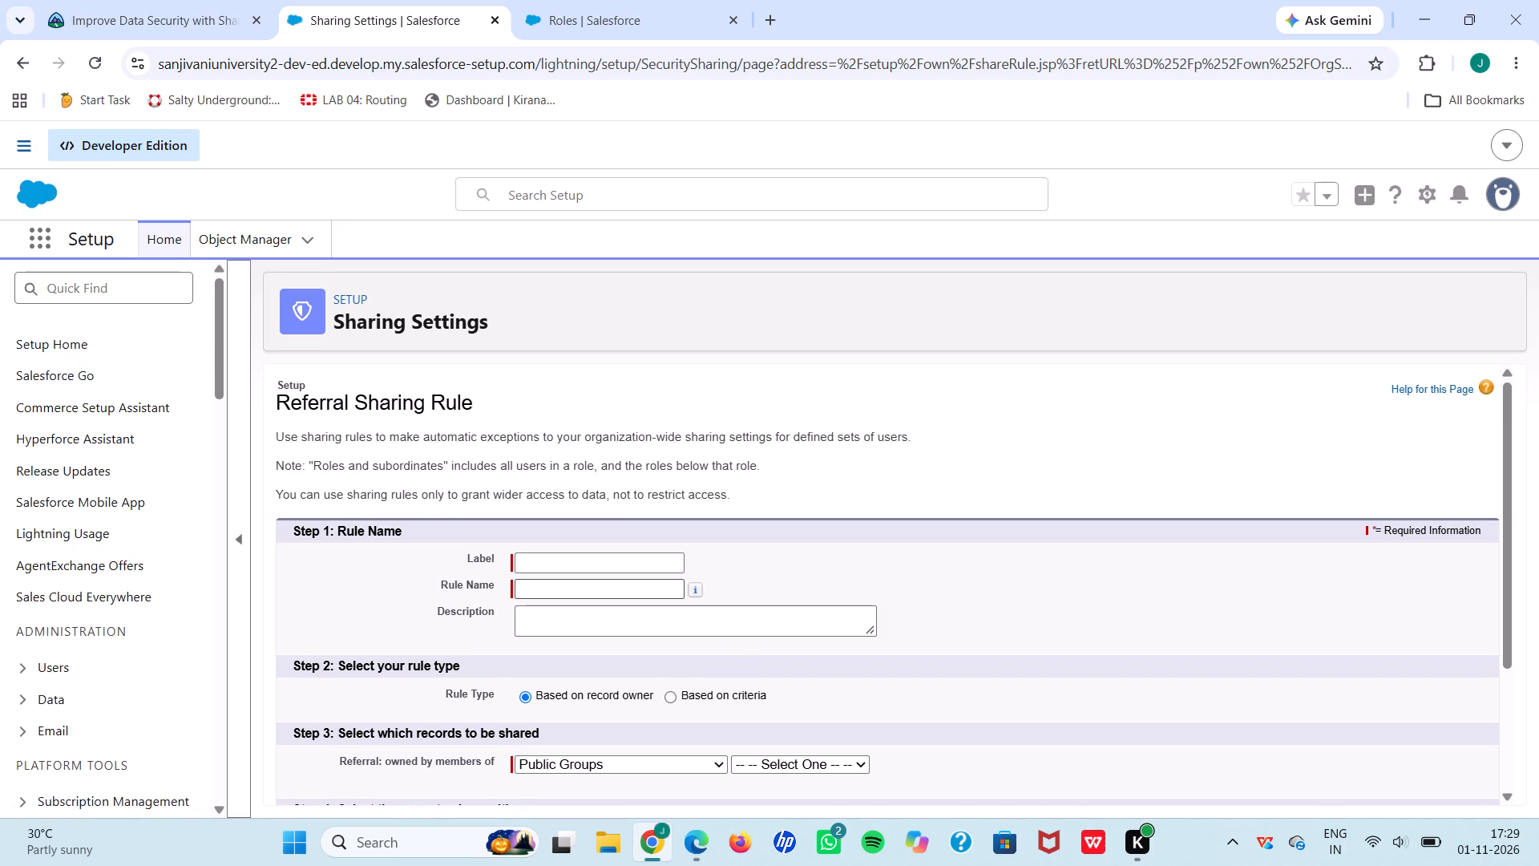
Enter the label Campus Outreach Programs again with its derived rule name, and base the rule on criteria.
left_click(588, 560)
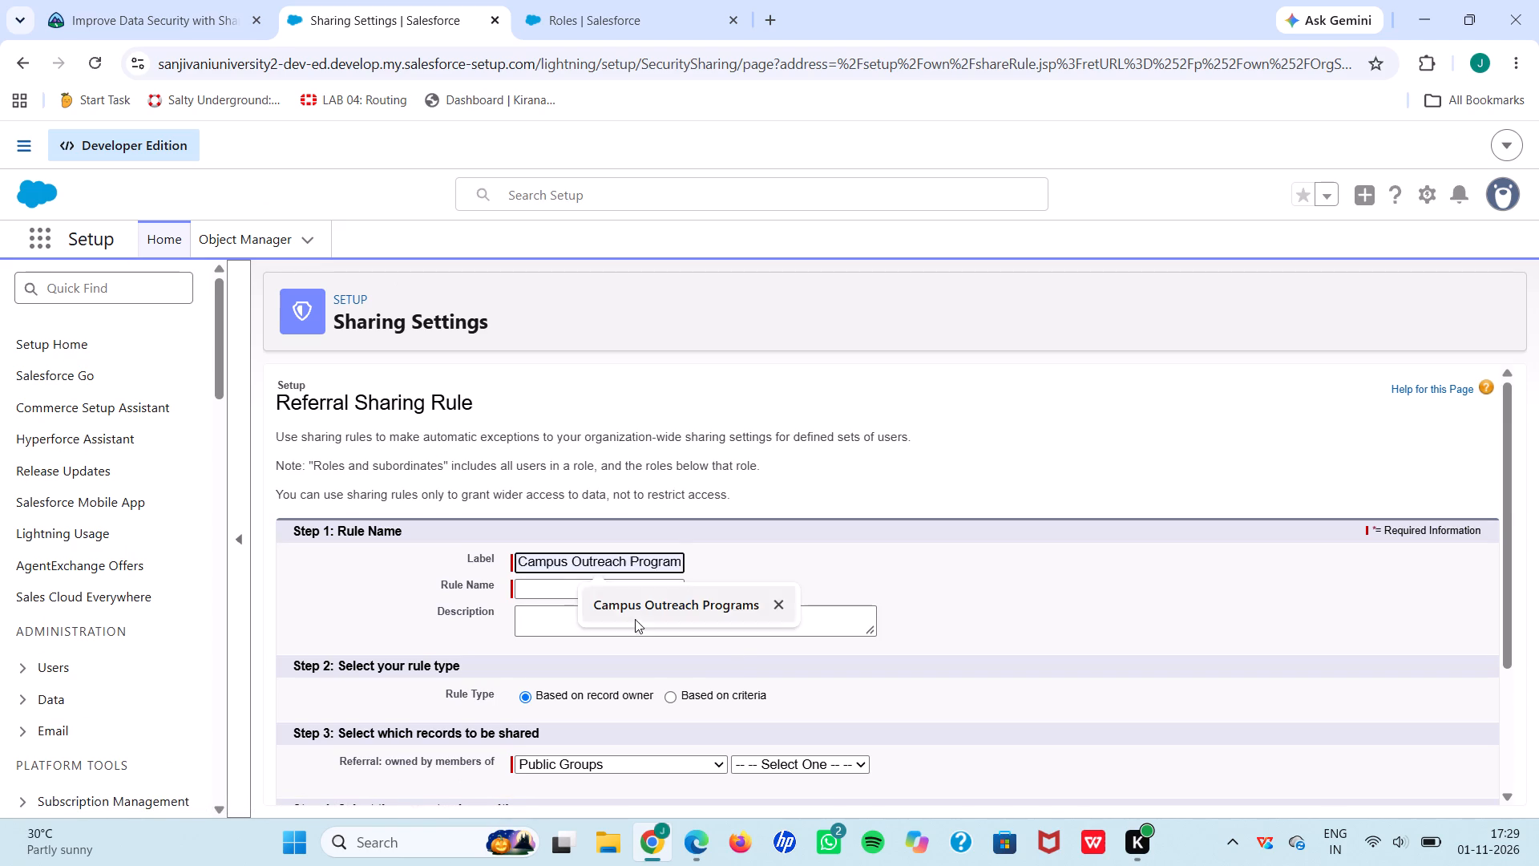
left_click(637, 624)
left_click(640, 609)
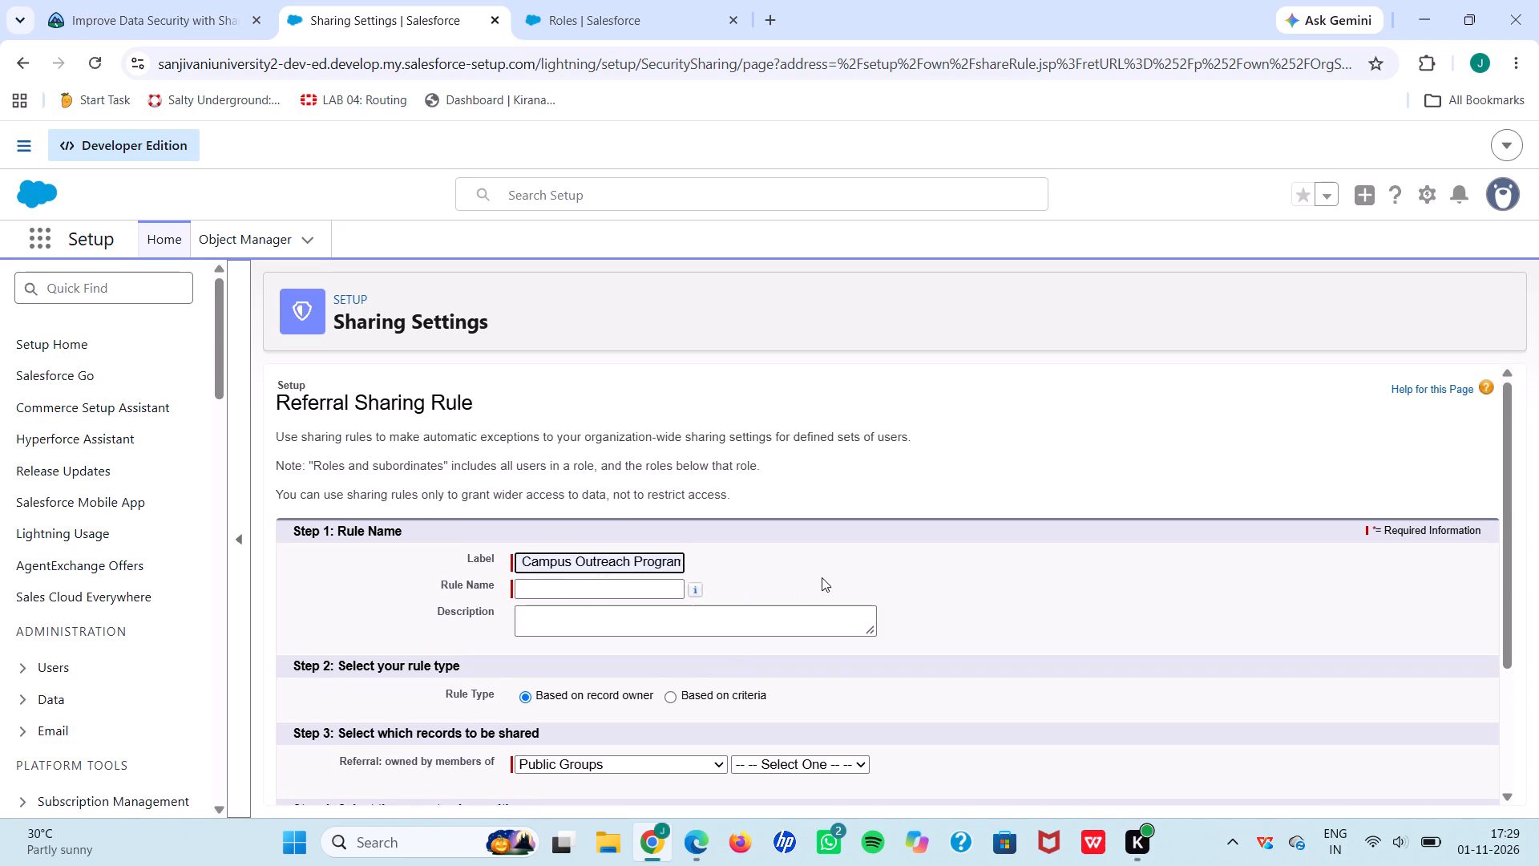
left_click(822, 577)
scroll(822, 577, "down", 3)
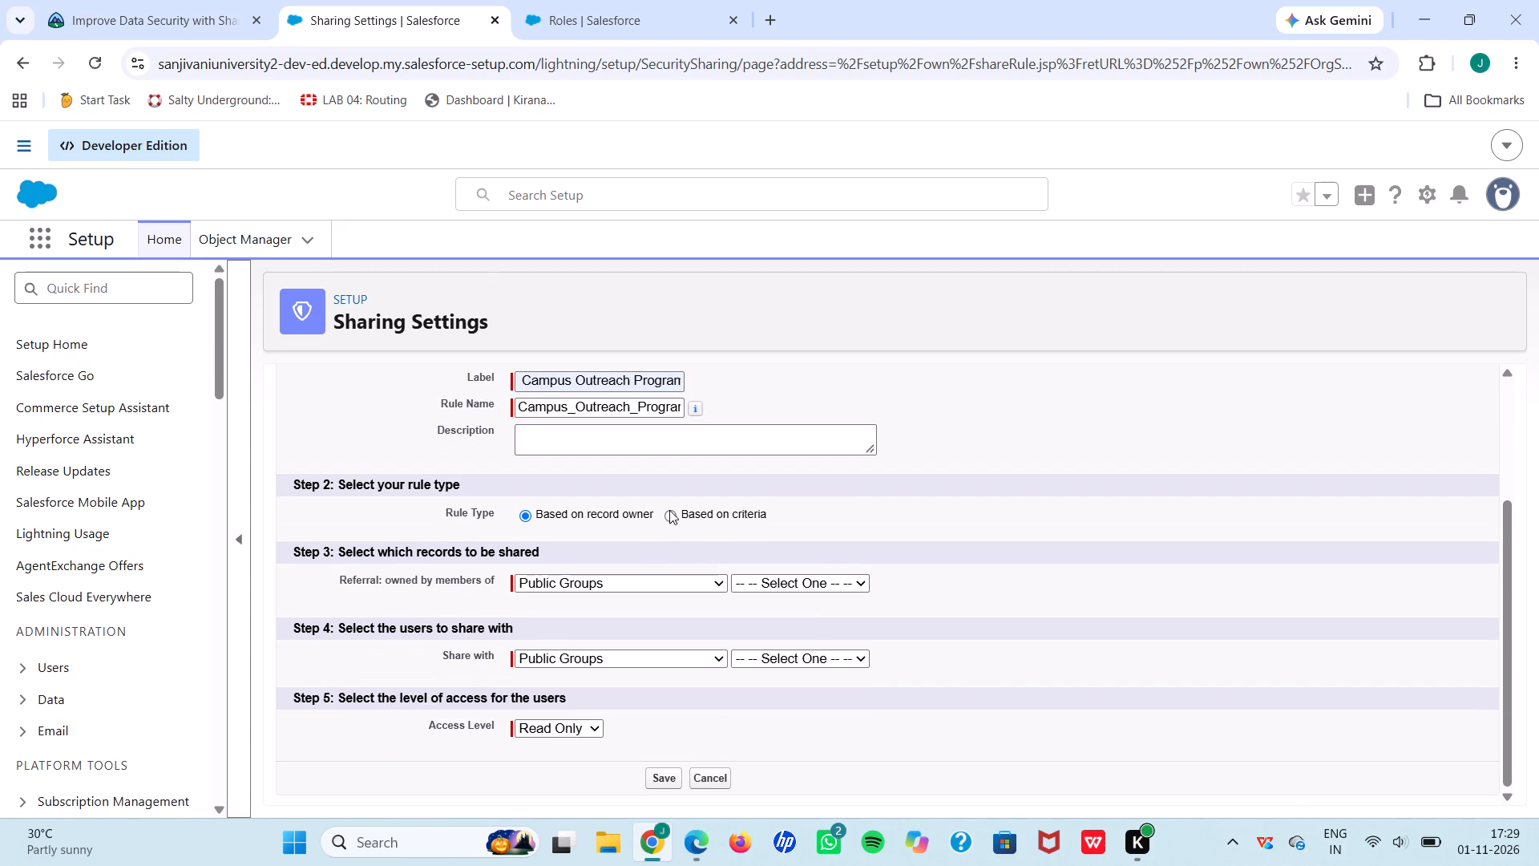
left_click(671, 512)
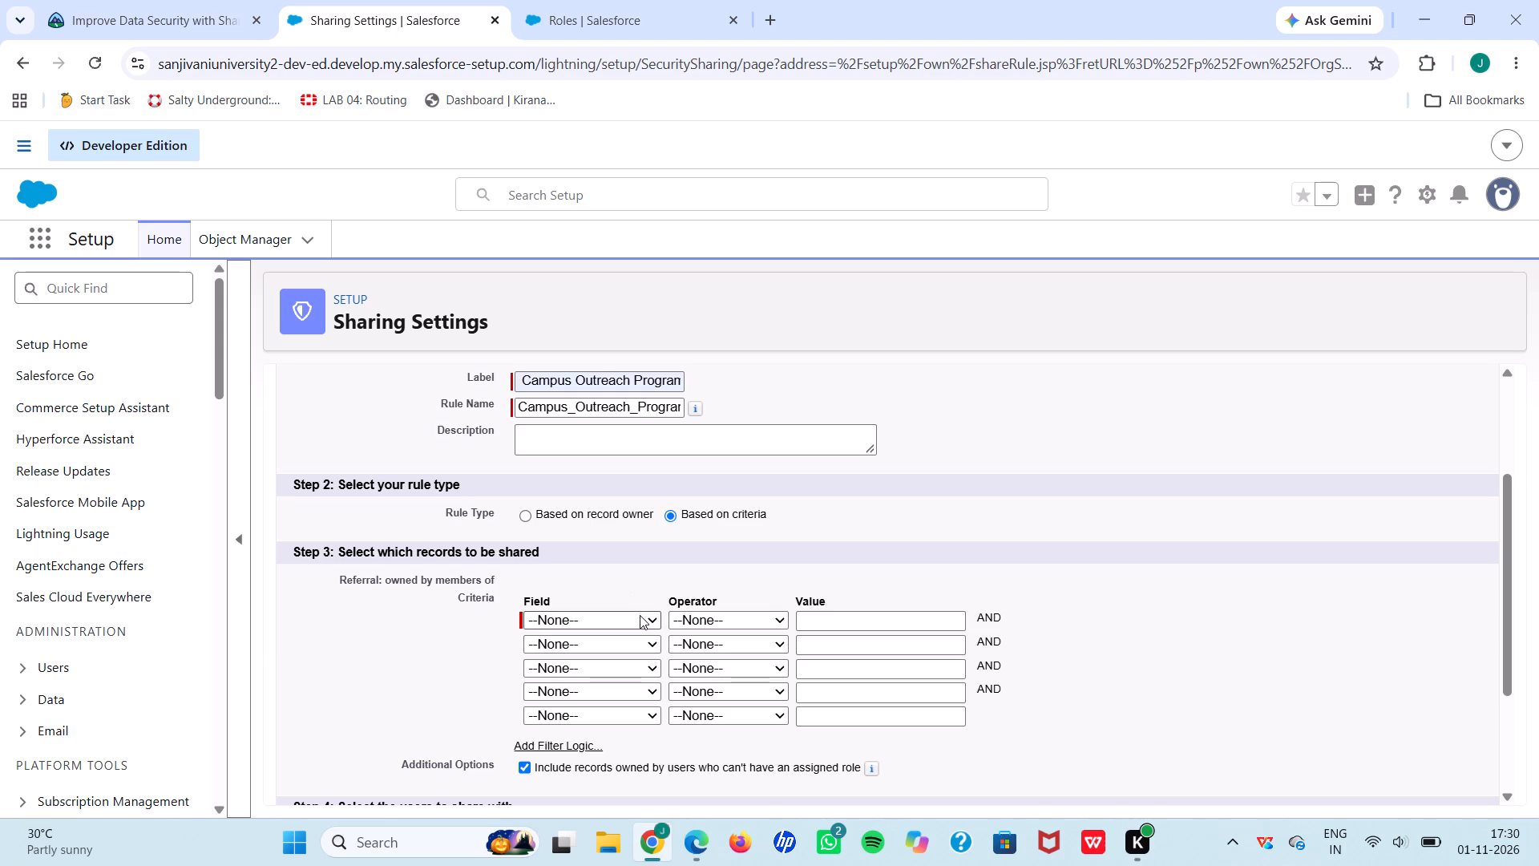
Set the first sharing criterion to Owner ID equals Campus Outreach.
left_click(640, 615)
scroll(592, 676, "down", 1)
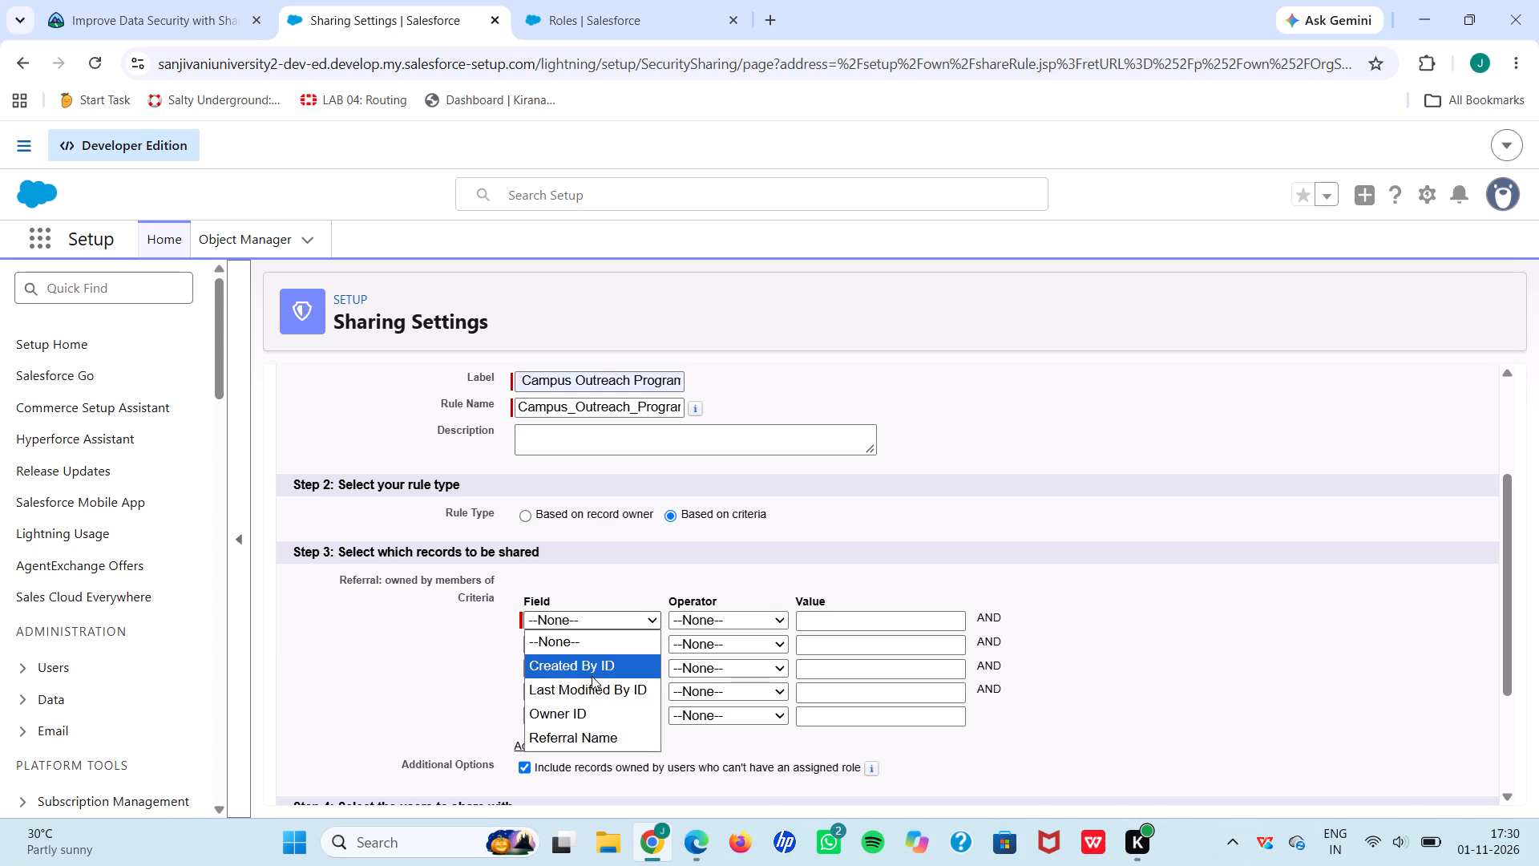
scroll(592, 676, "down", 1)
left_click(569, 665)
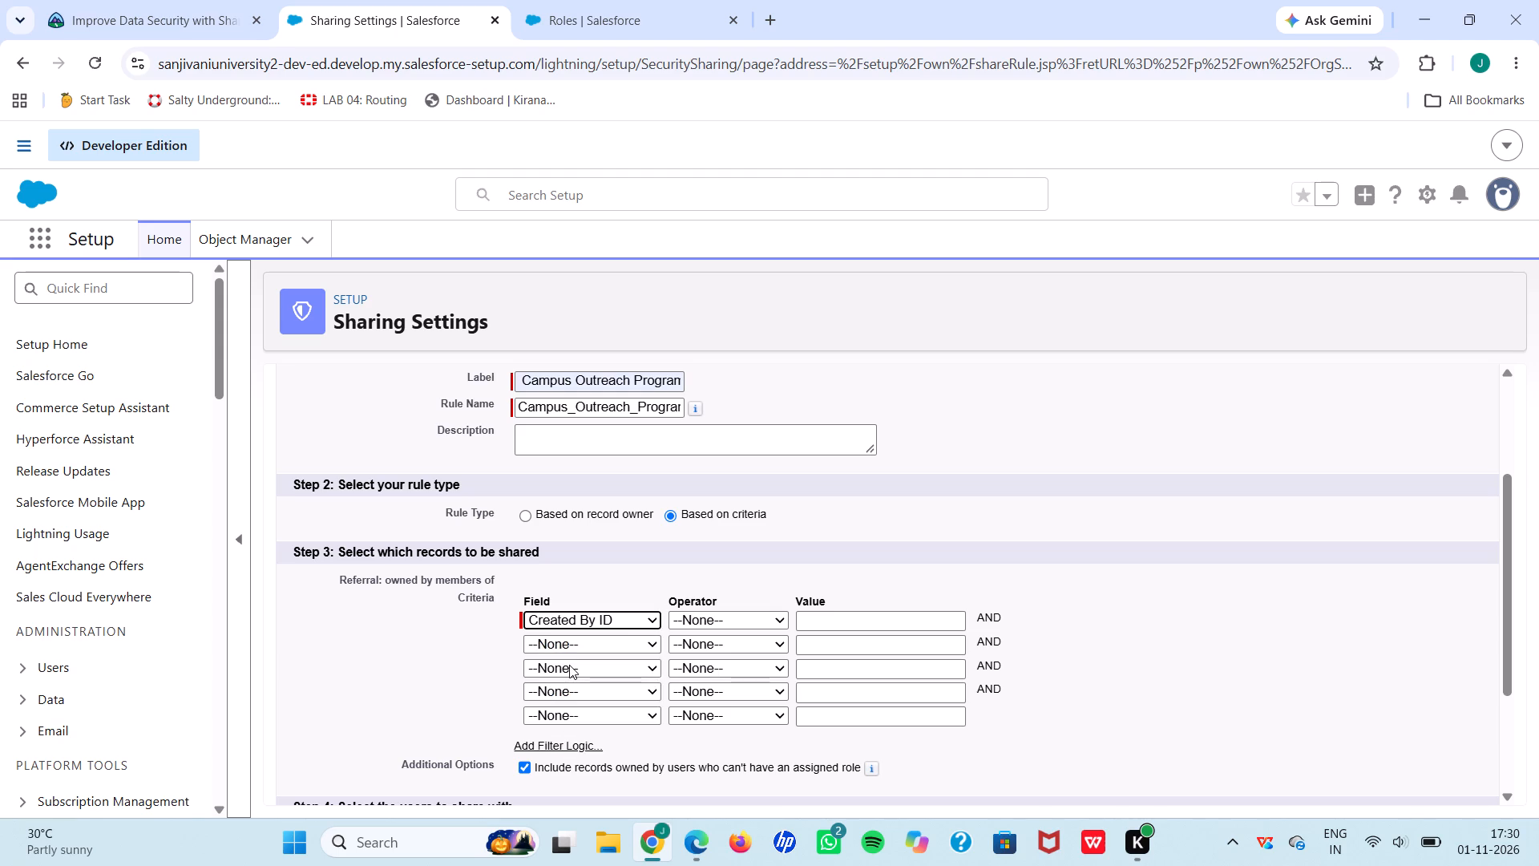
left_click(644, 618)
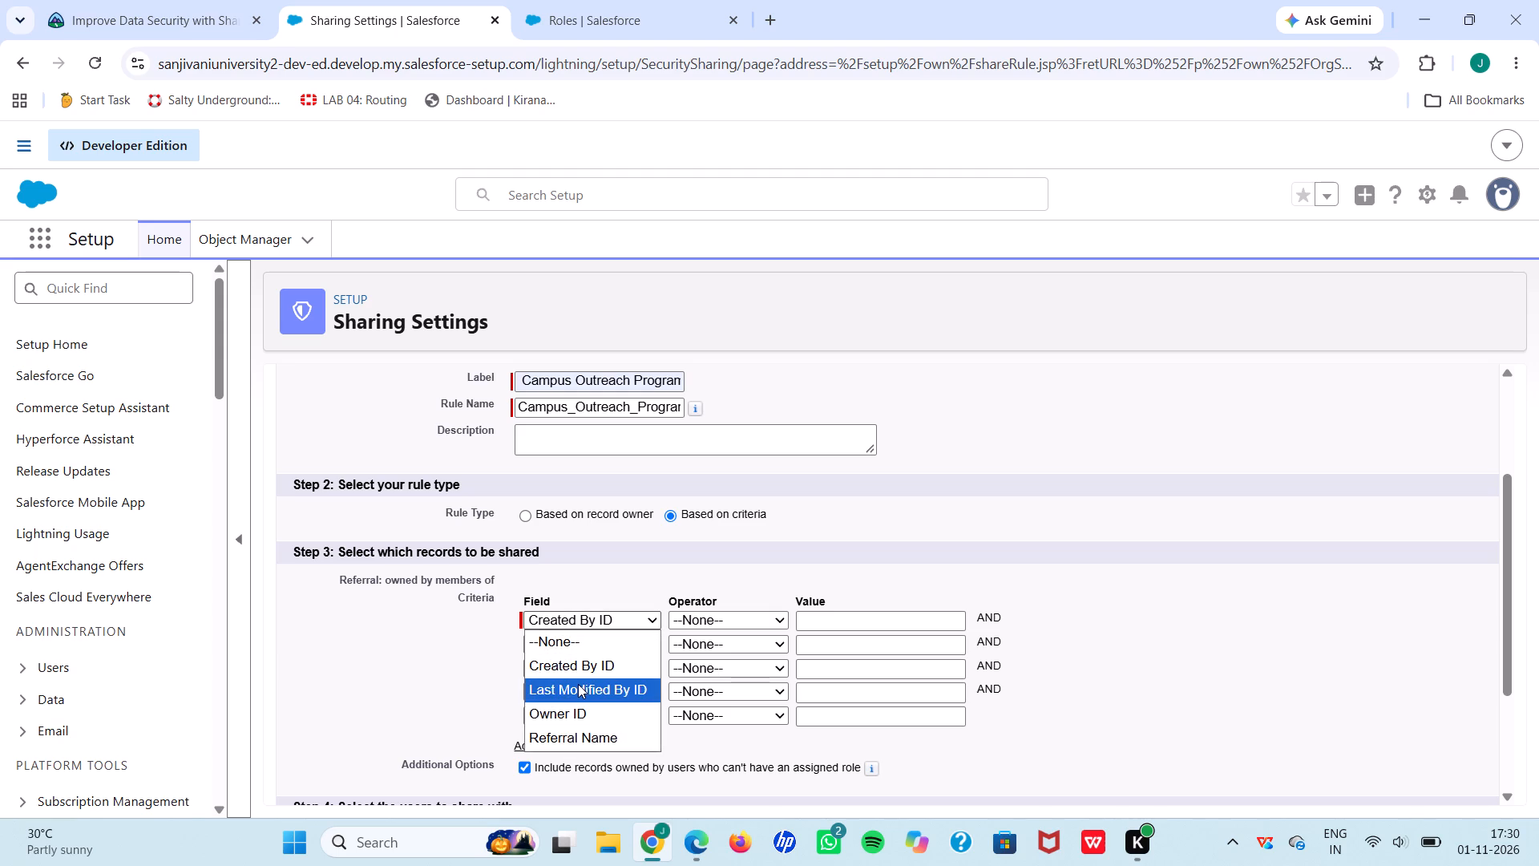
left_click(578, 684)
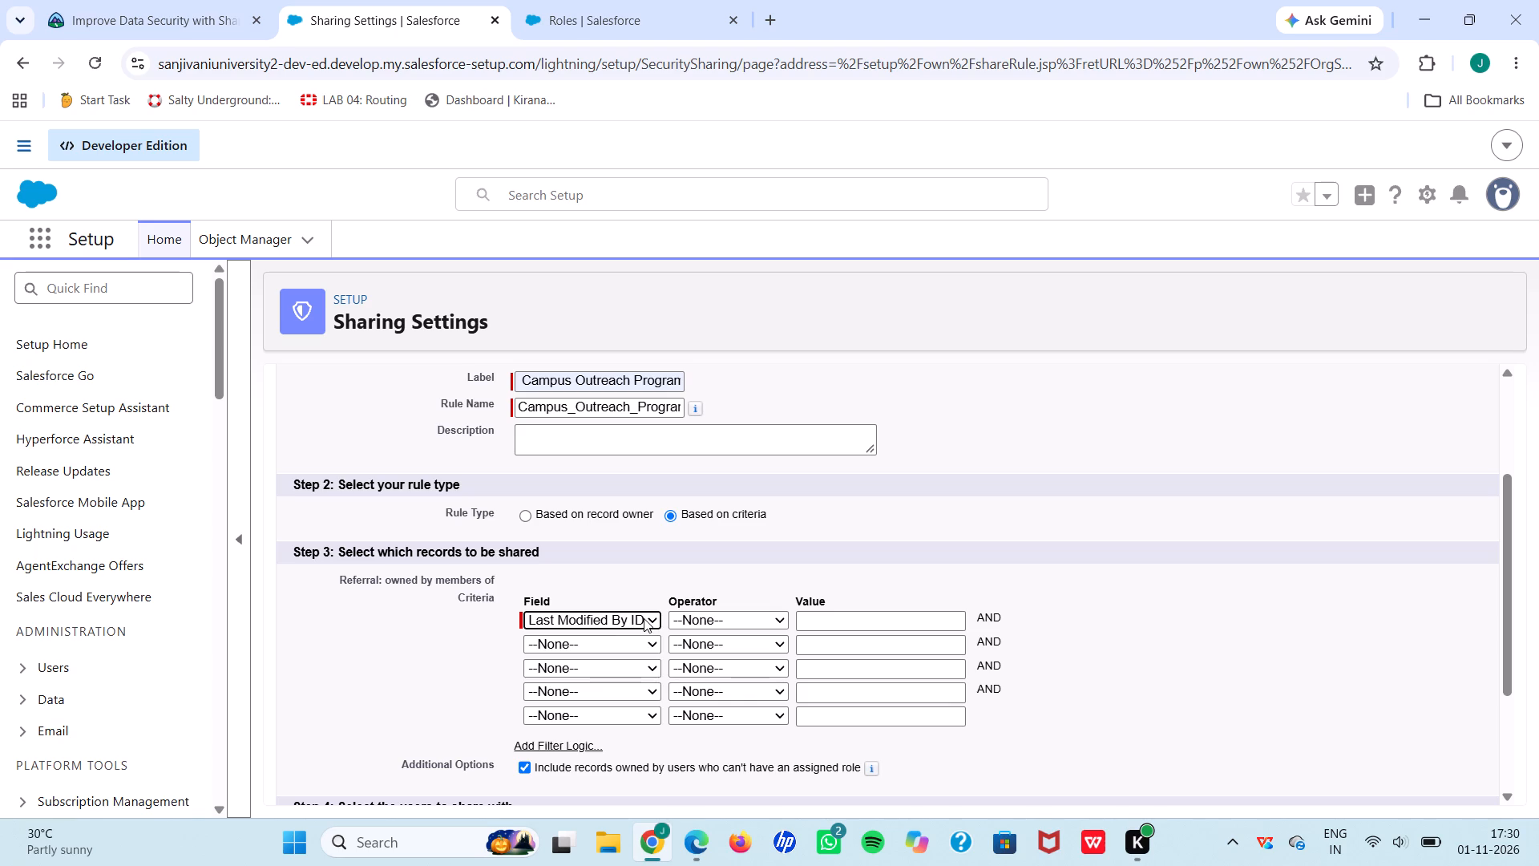
left_click(644, 618)
left_click(580, 714)
left_click(643, 622)
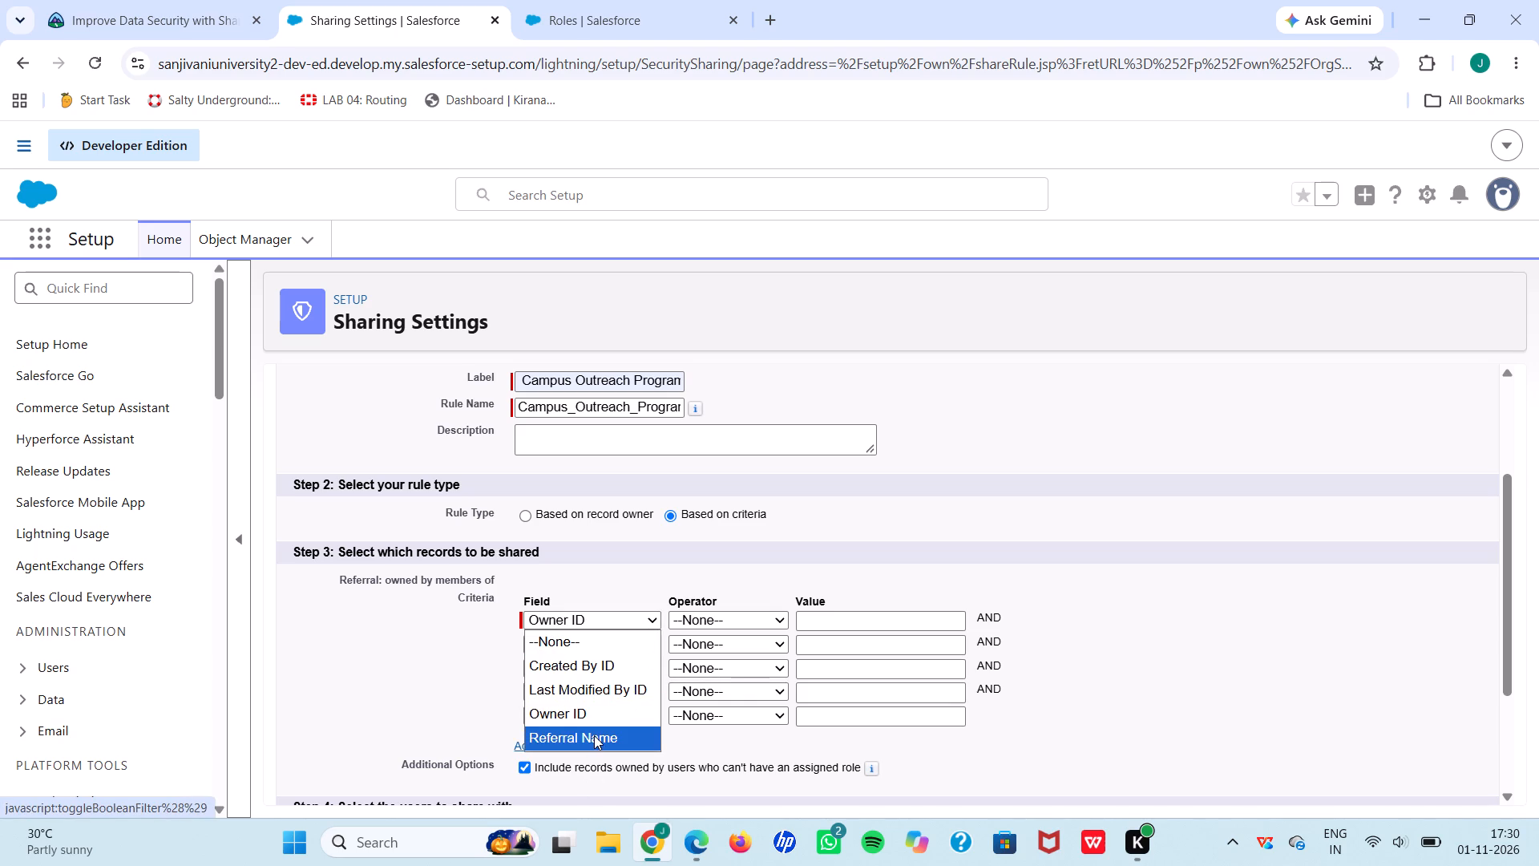
left_click(590, 714)
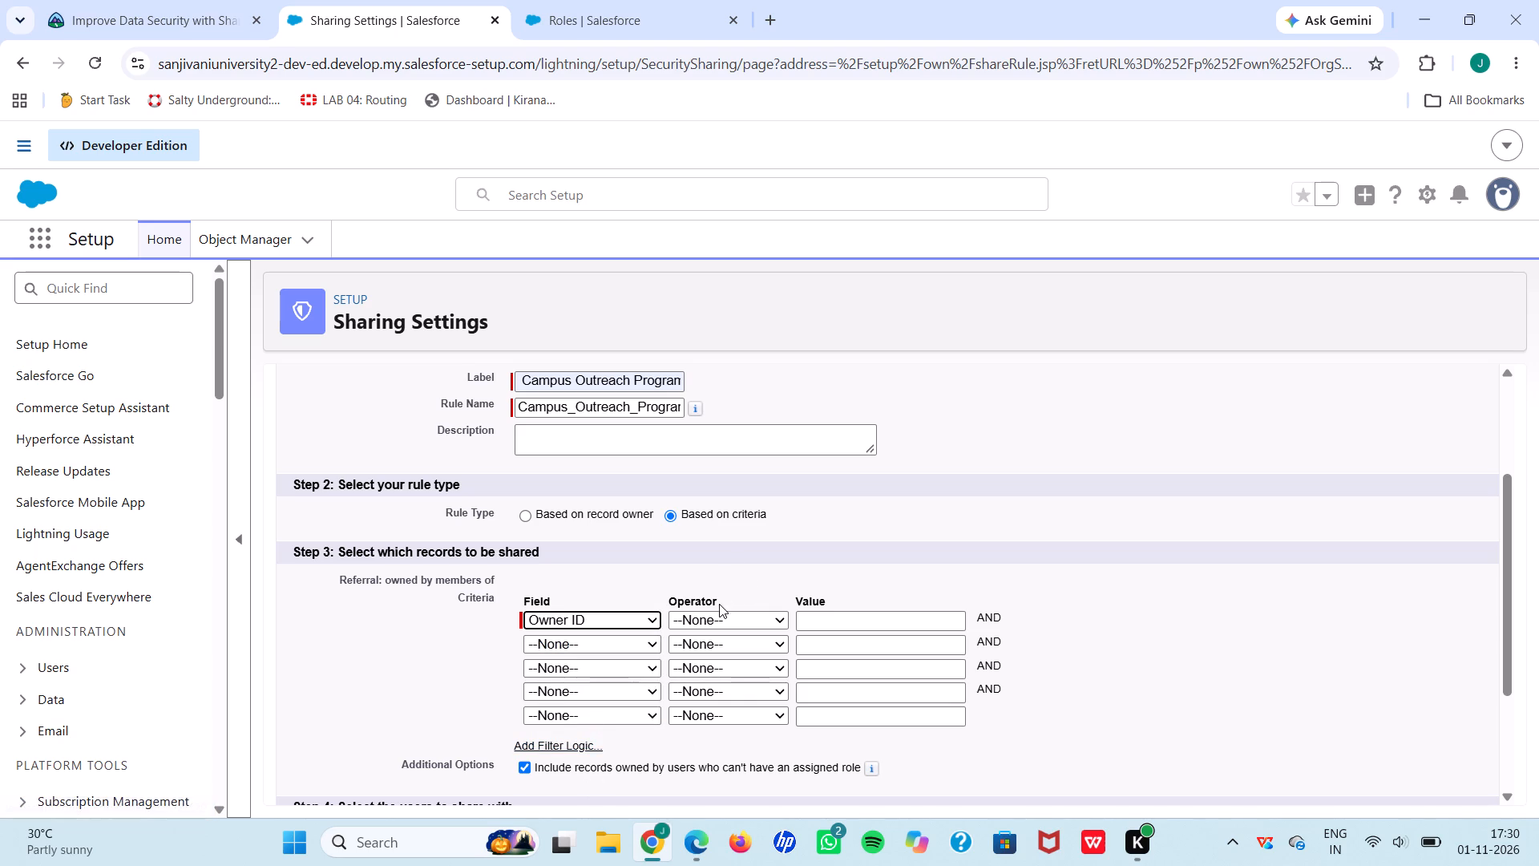
left_click(711, 612)
left_click(705, 675)
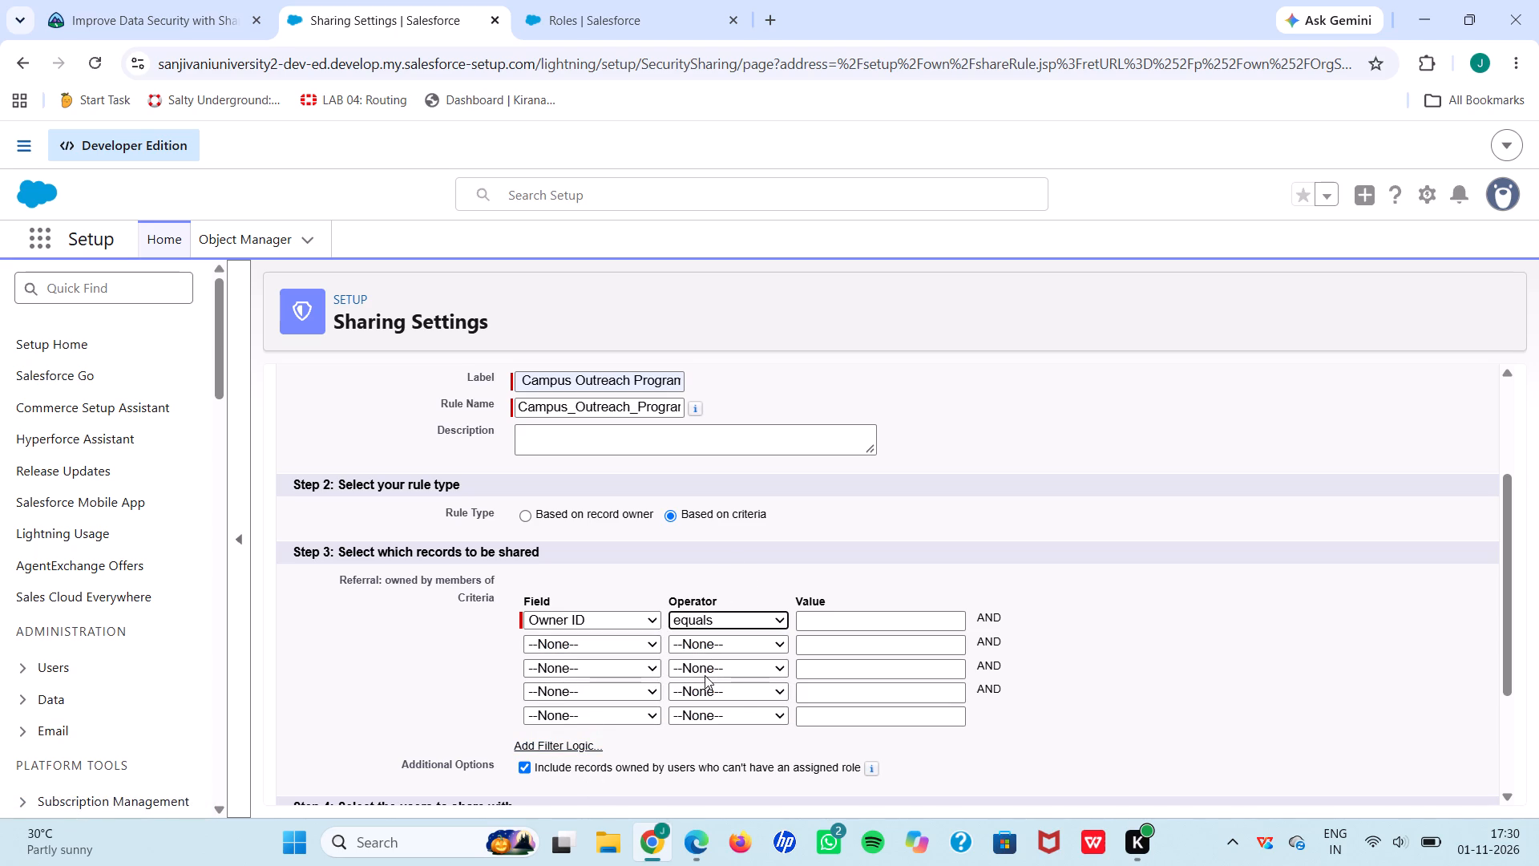
left_click(870, 628)
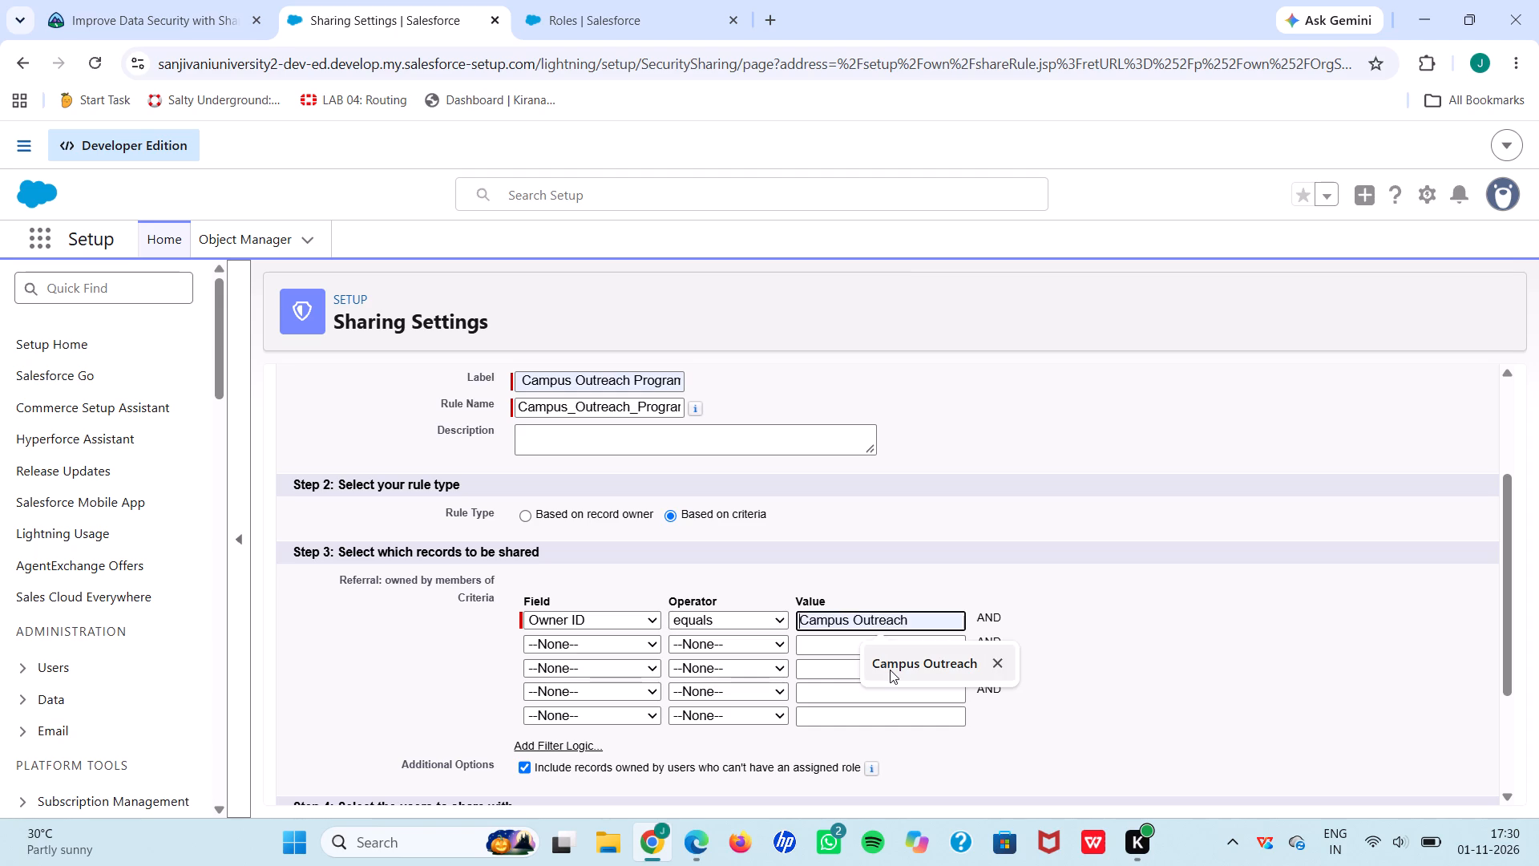
left_click(890, 670)
Share the records with the Recruiter role at Read/Write access and save the rule, accepting the background recalculation.
scroll(689, 655, "down", 4)
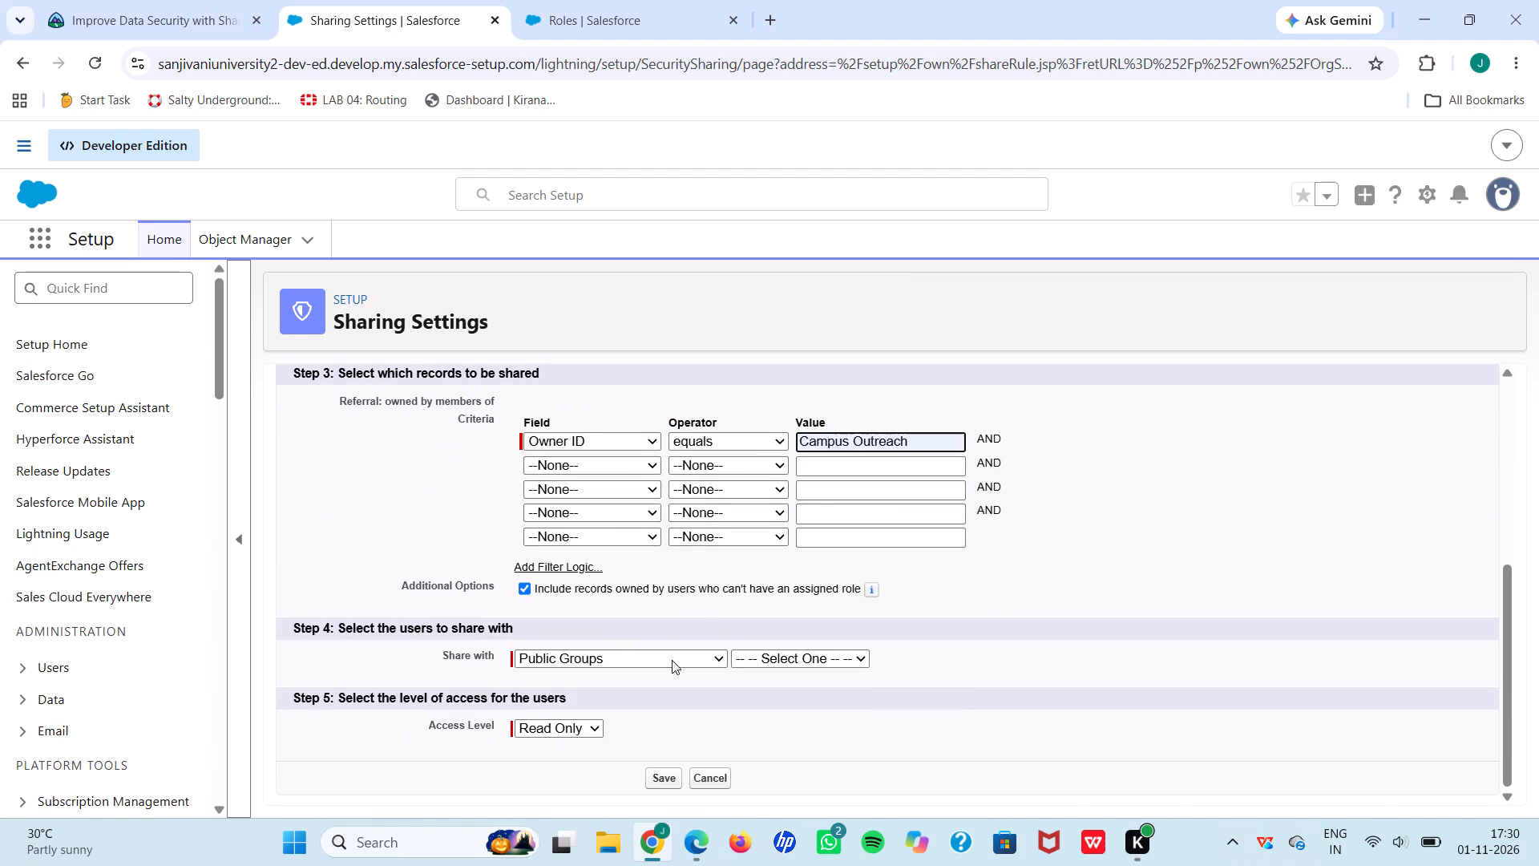
left_click(690, 660)
left_click(616, 704)
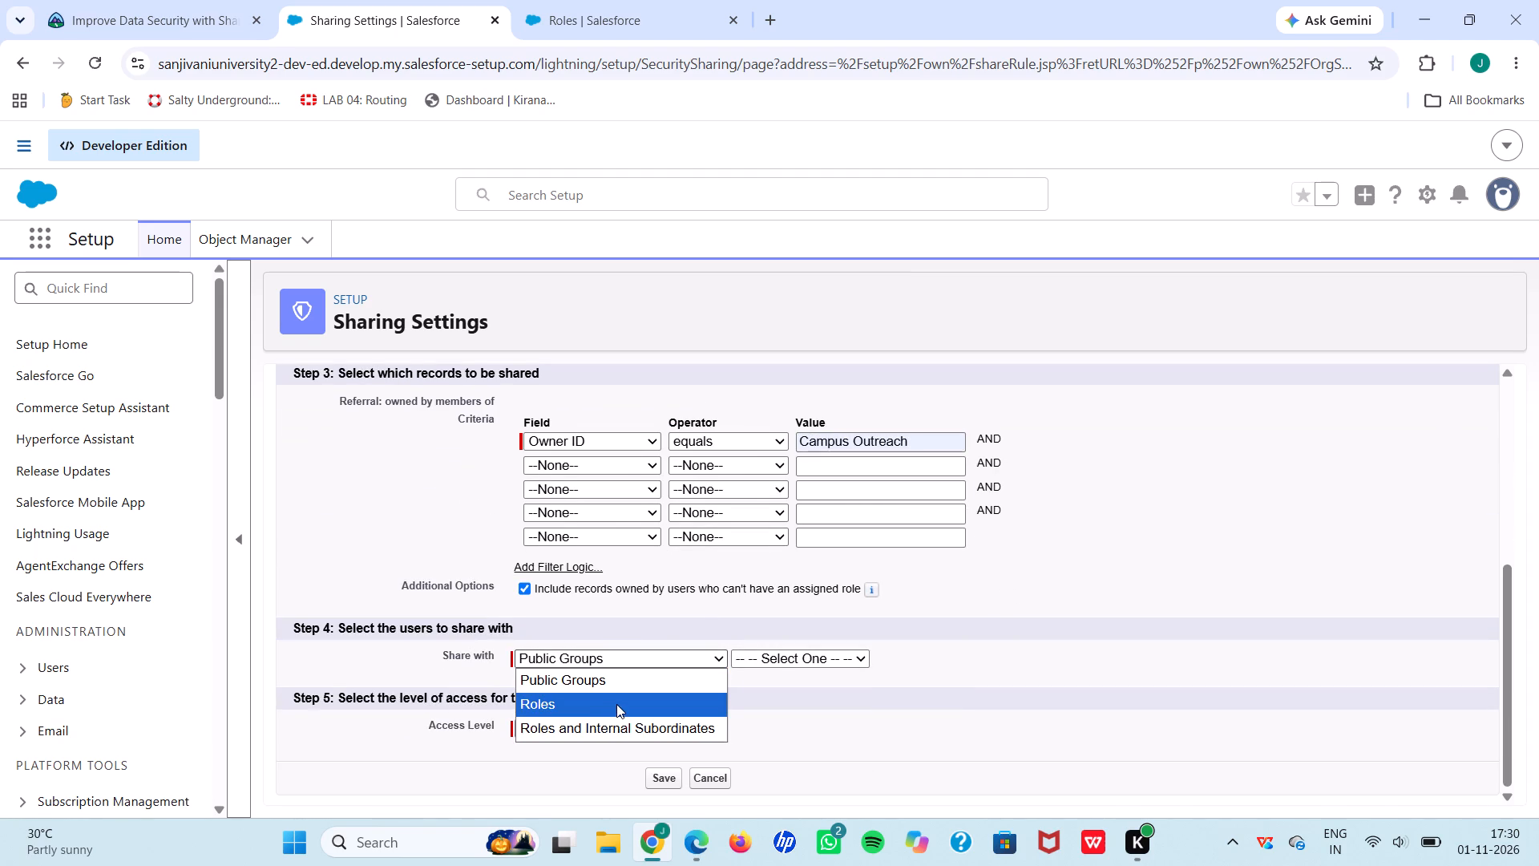
left_click(810, 661)
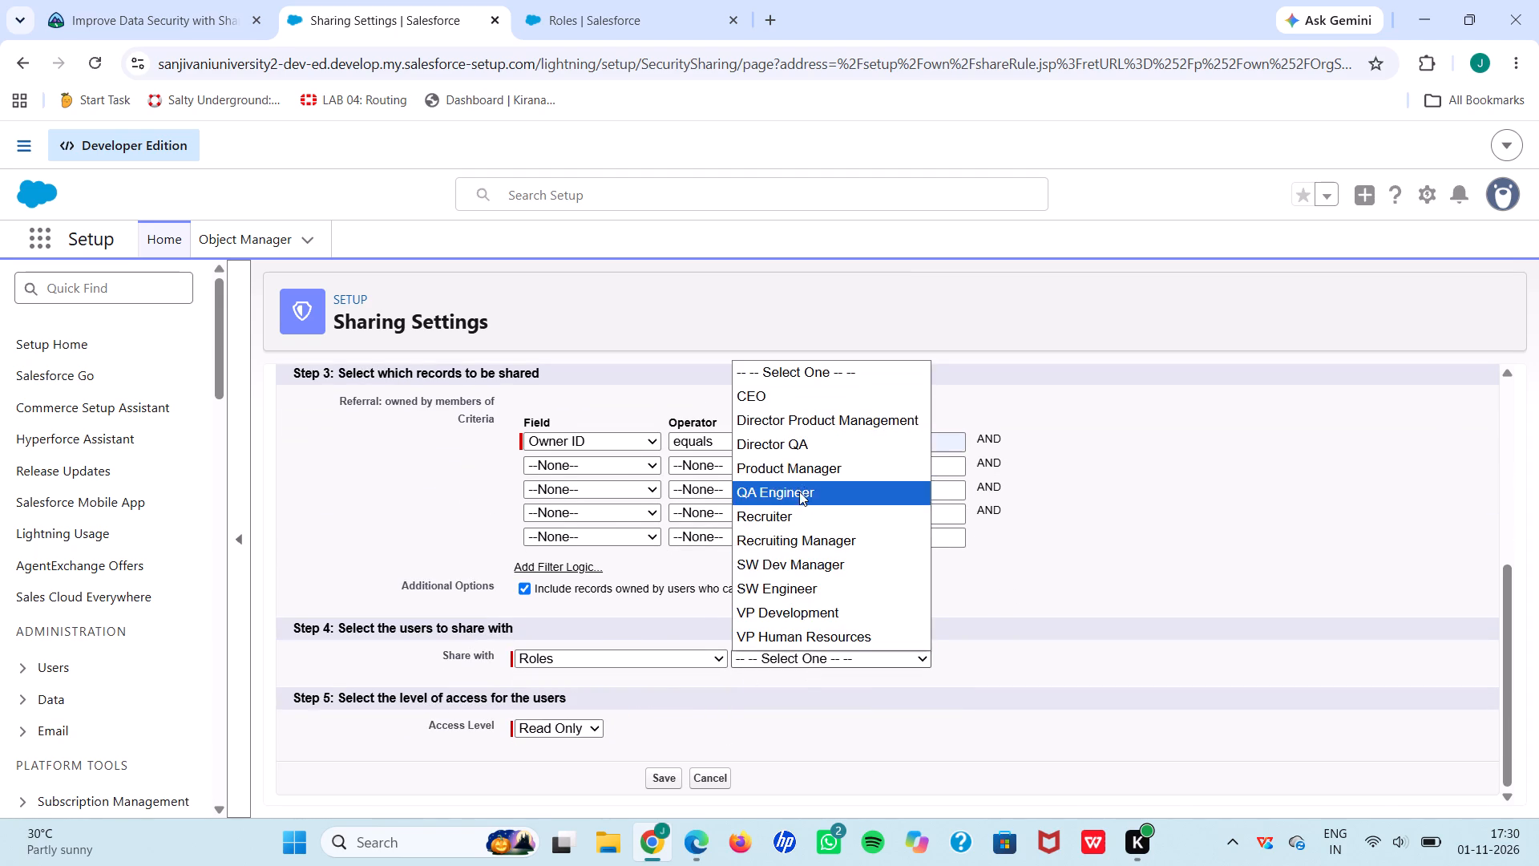
left_click(780, 509)
left_click(584, 726)
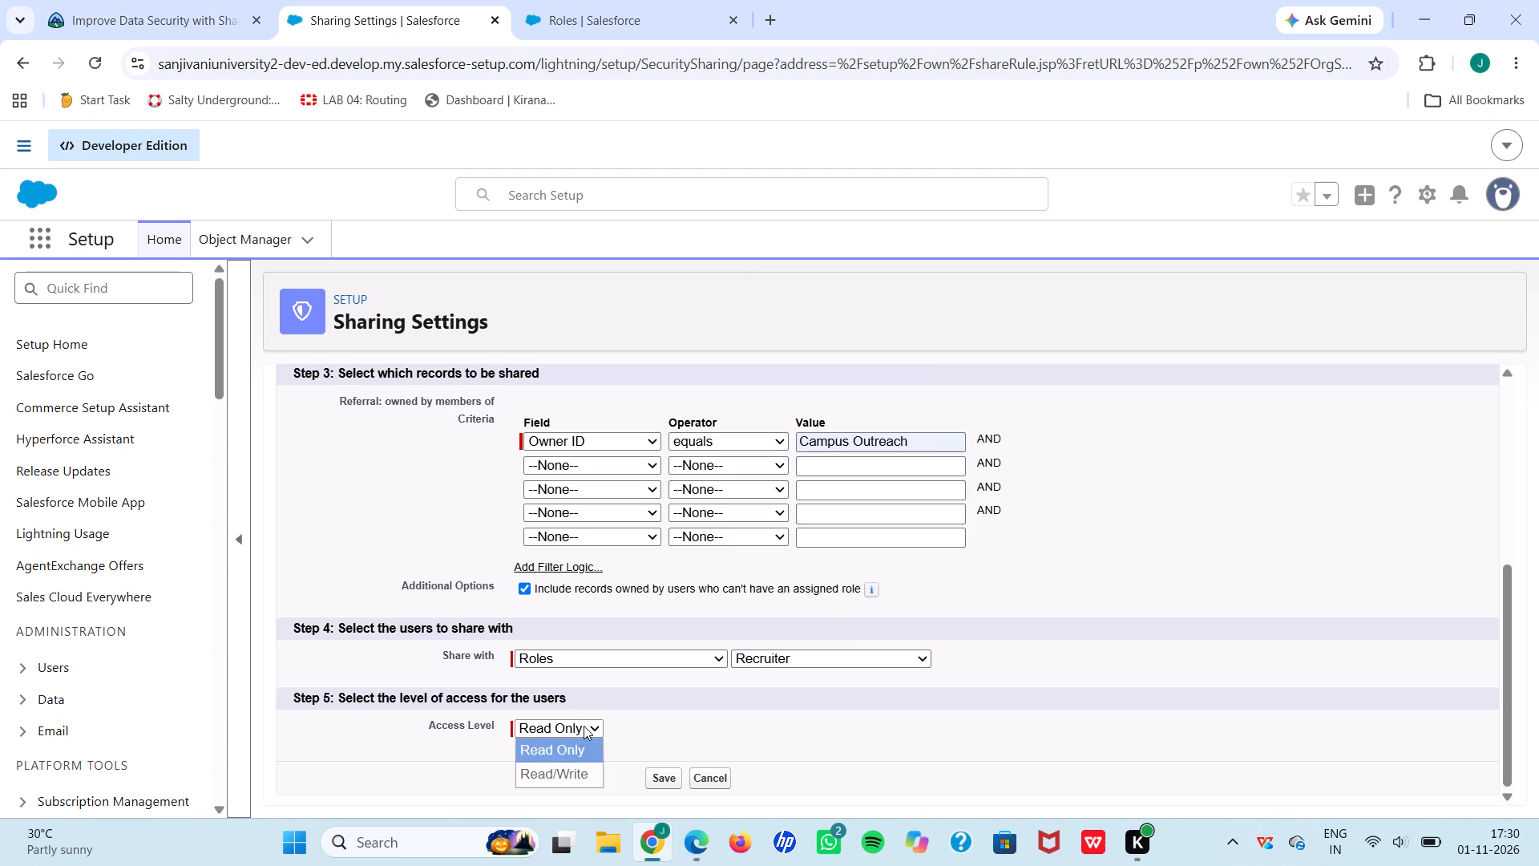
left_click(560, 774)
left_click(663, 779)
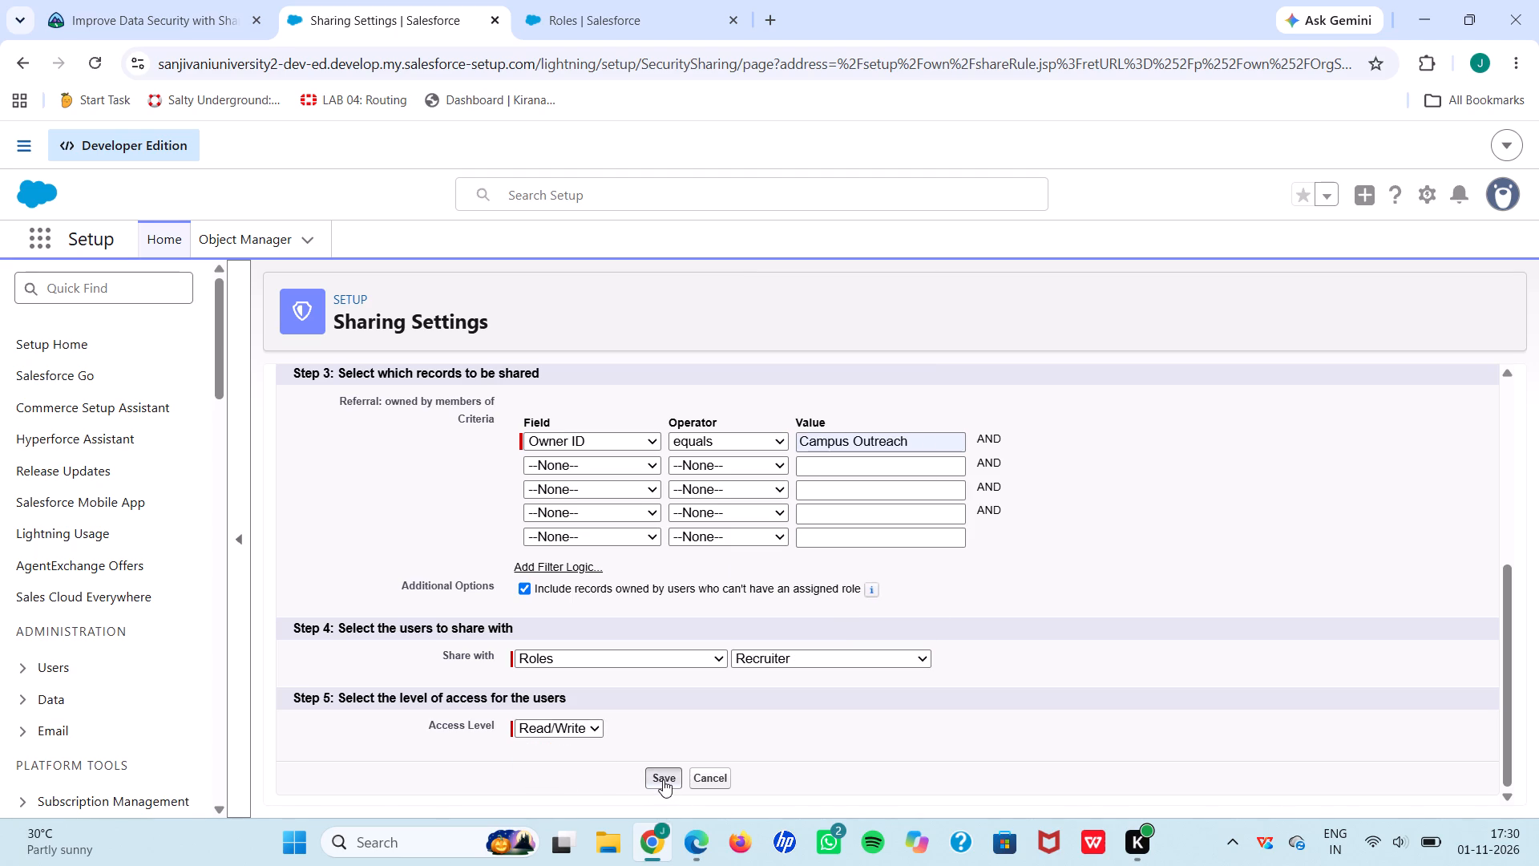
left_click(838, 255)
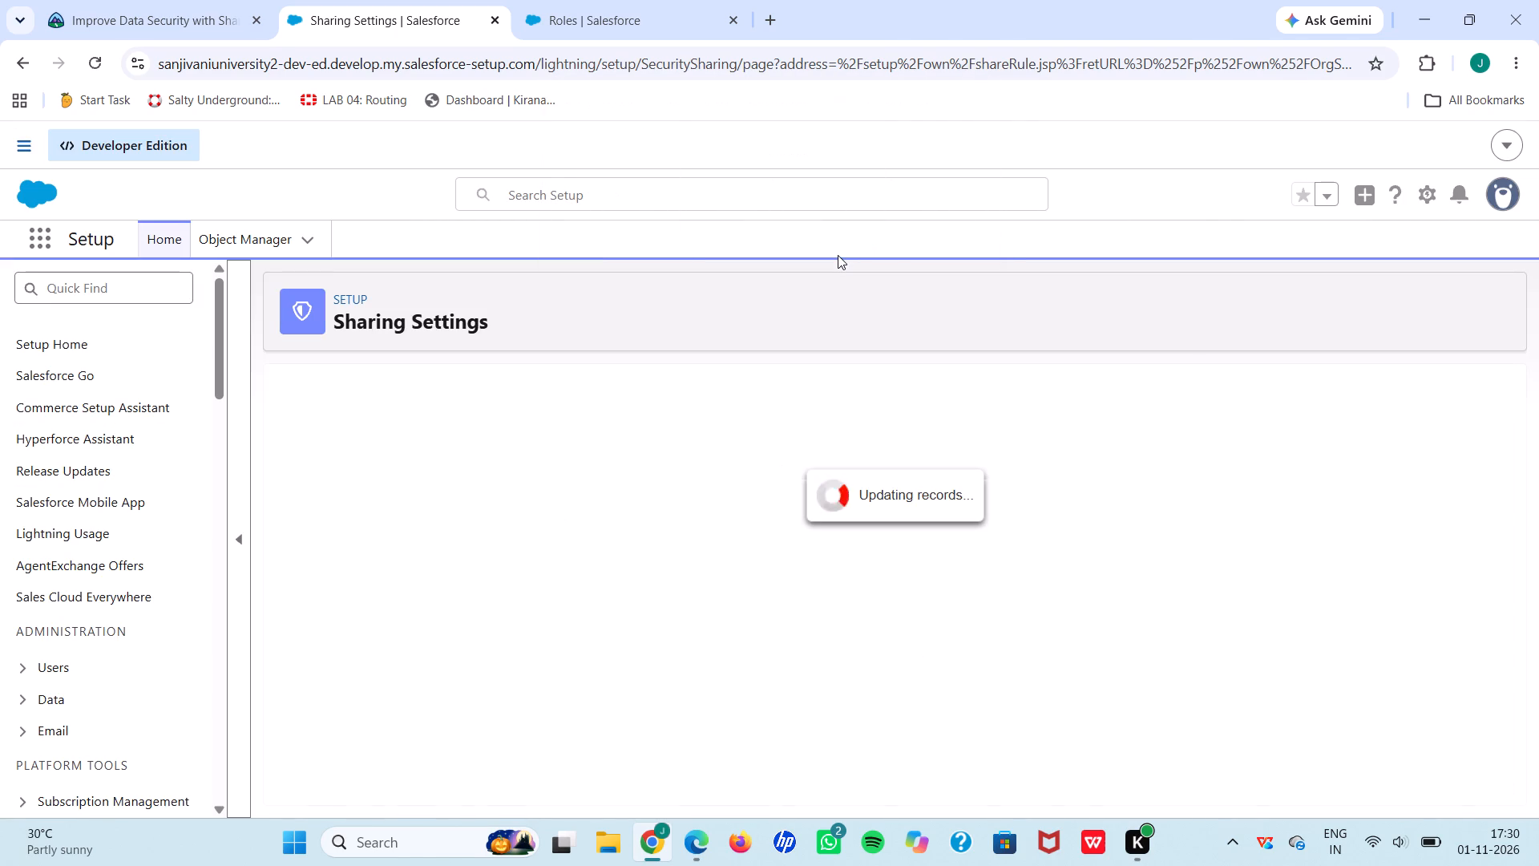
Look through the organization-wide defaults and sharing rule lists, down to the custom objects' rules.
scroll(553, 569, "down", 4)
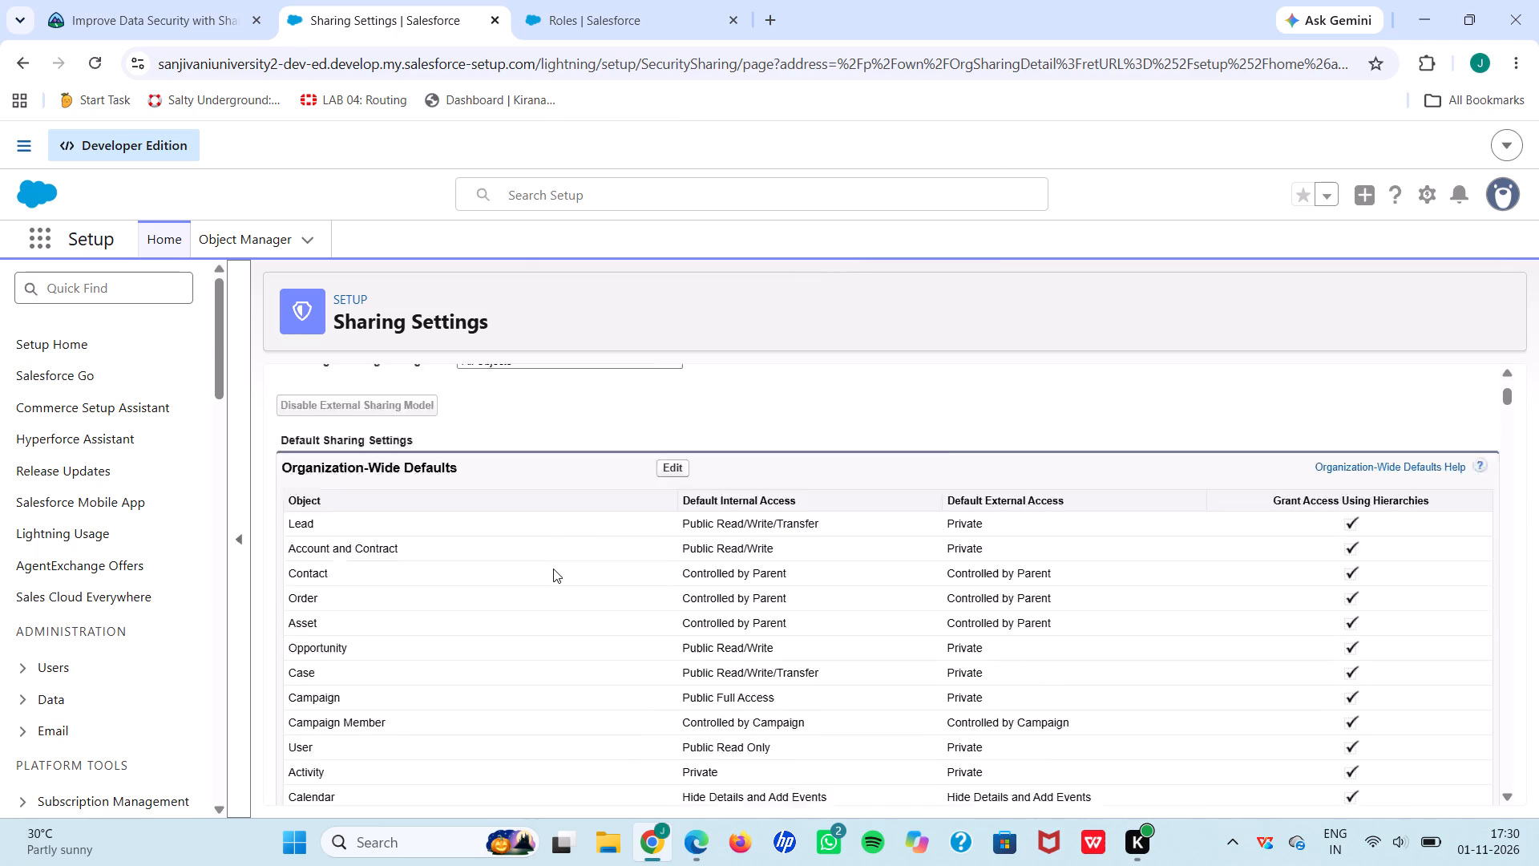
scroll(553, 569, "down", 7)
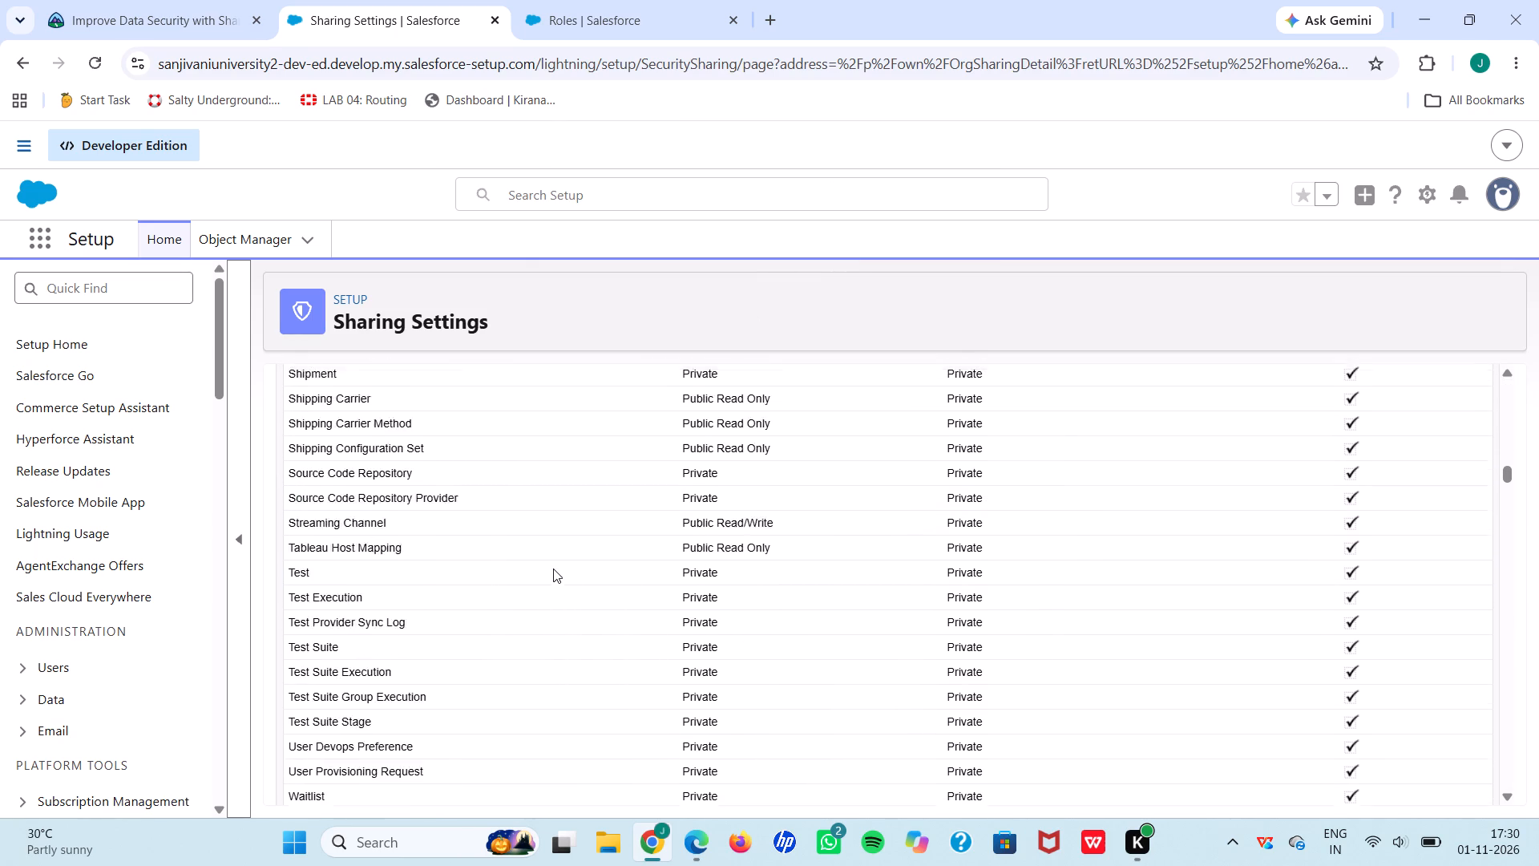
scroll(553, 569, "down", 6)
scroll(553, 569, "up", 3)
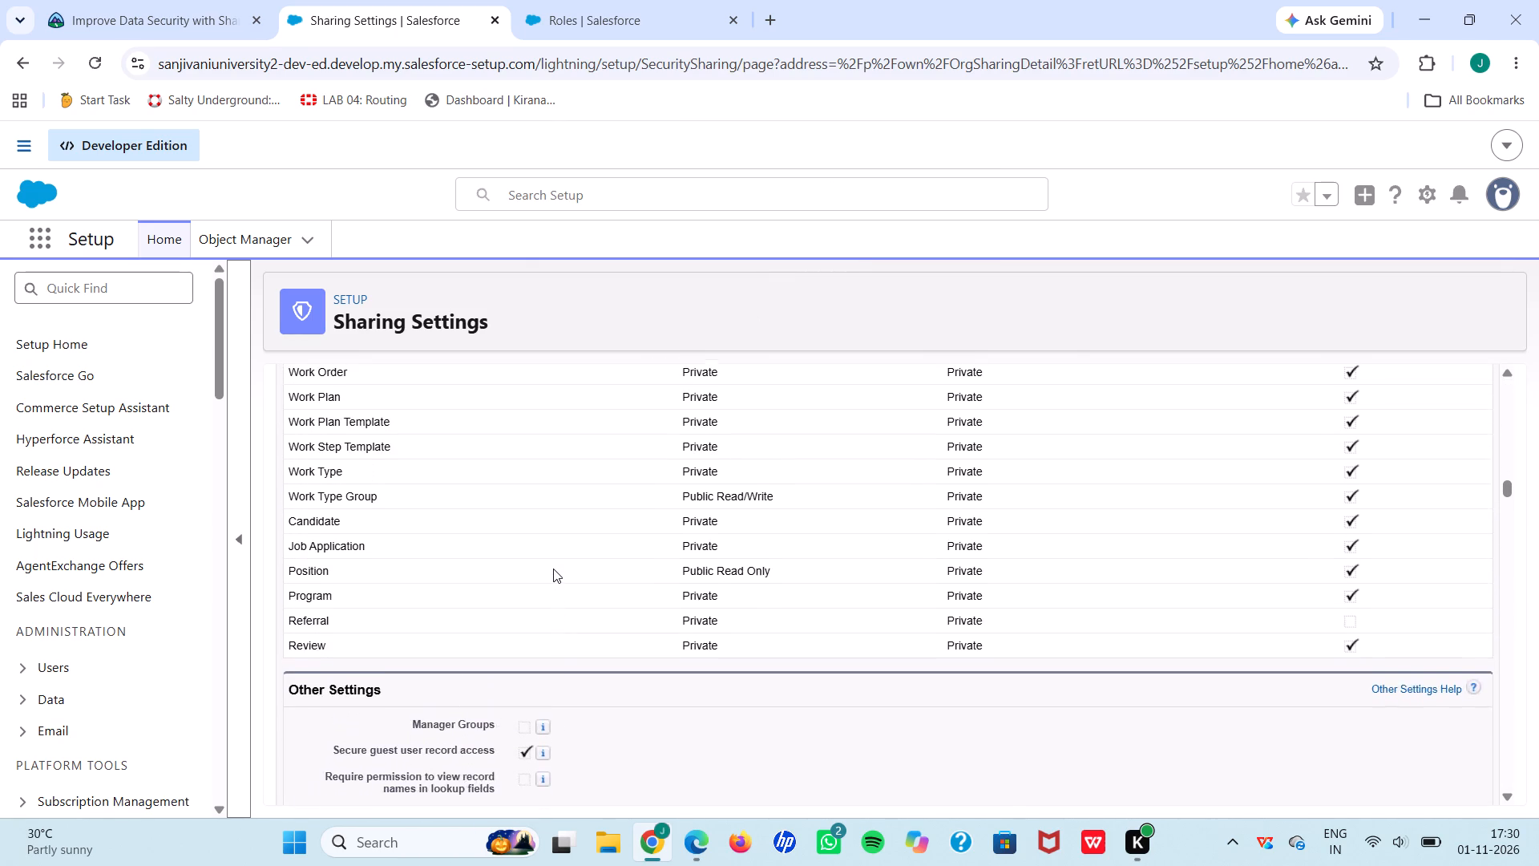
scroll(553, 569, "down", 13)
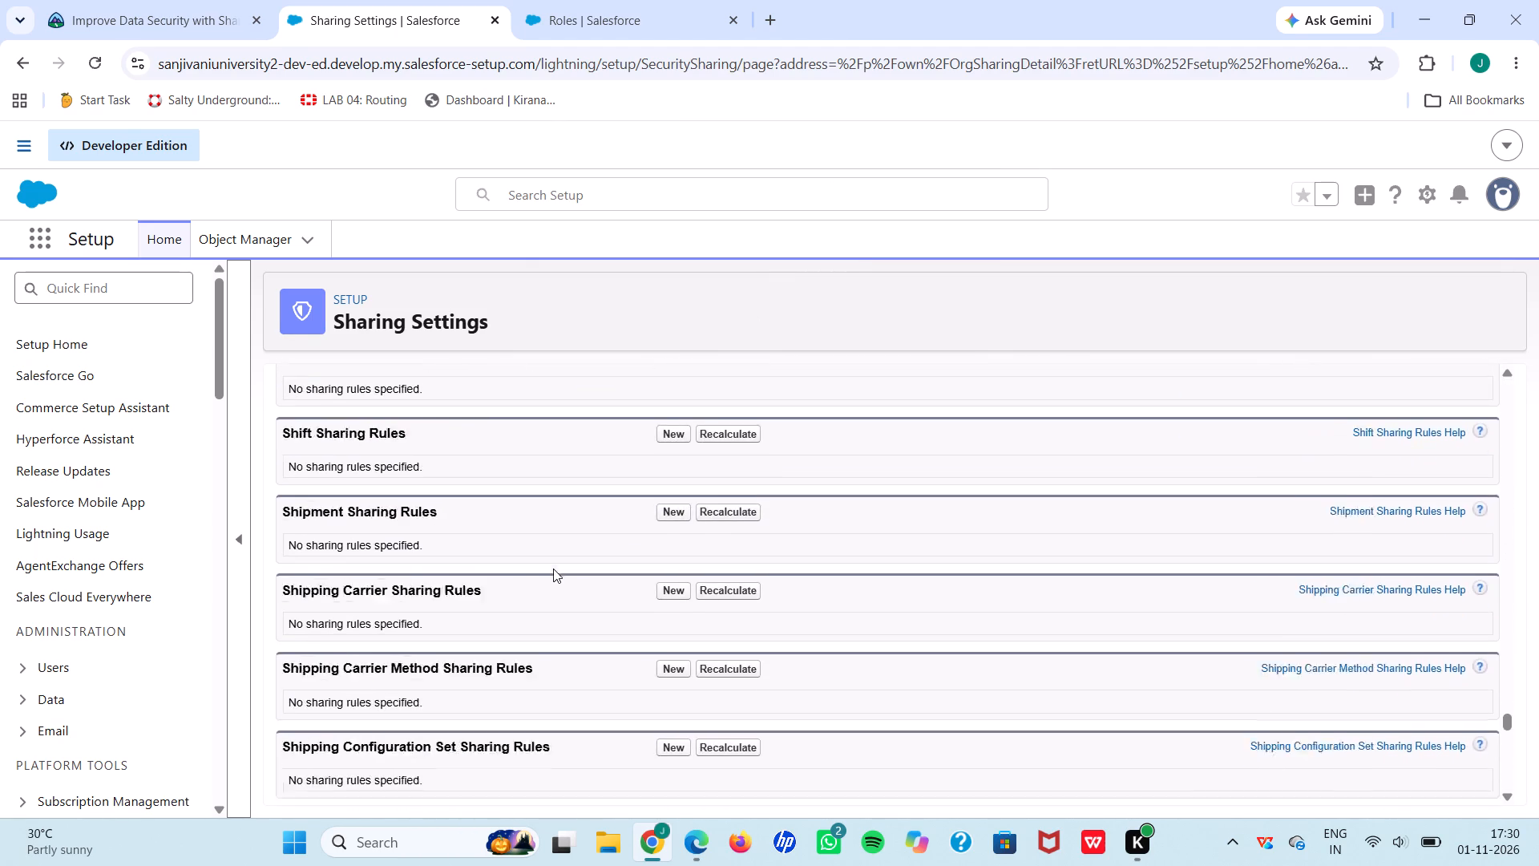
scroll(553, 569, "down", 3)
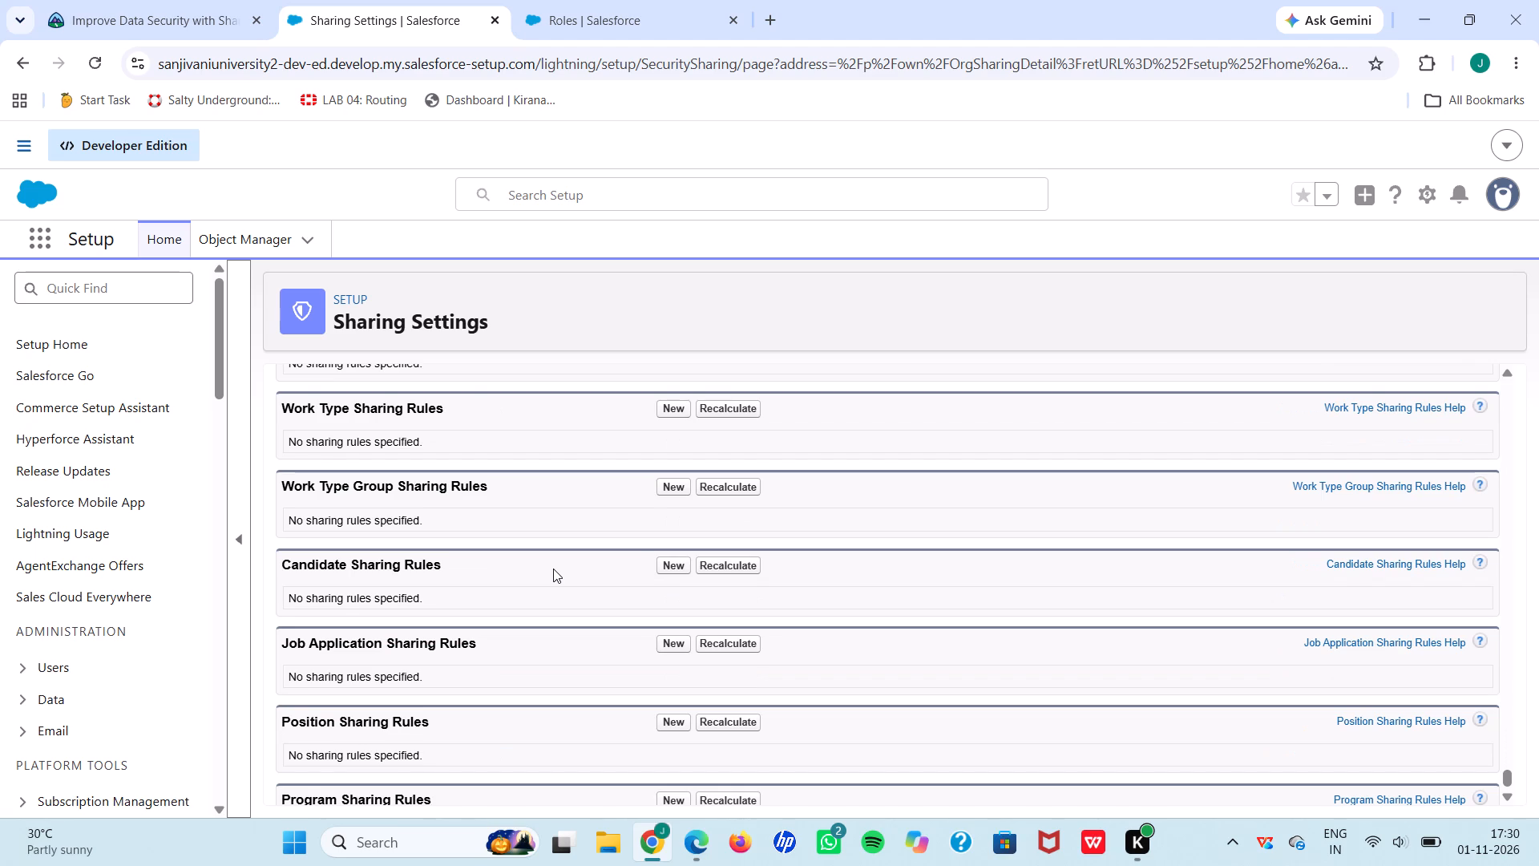
Switch to the Trailhead unit and run the challenge check for 500 points.
left_click(161, 0)
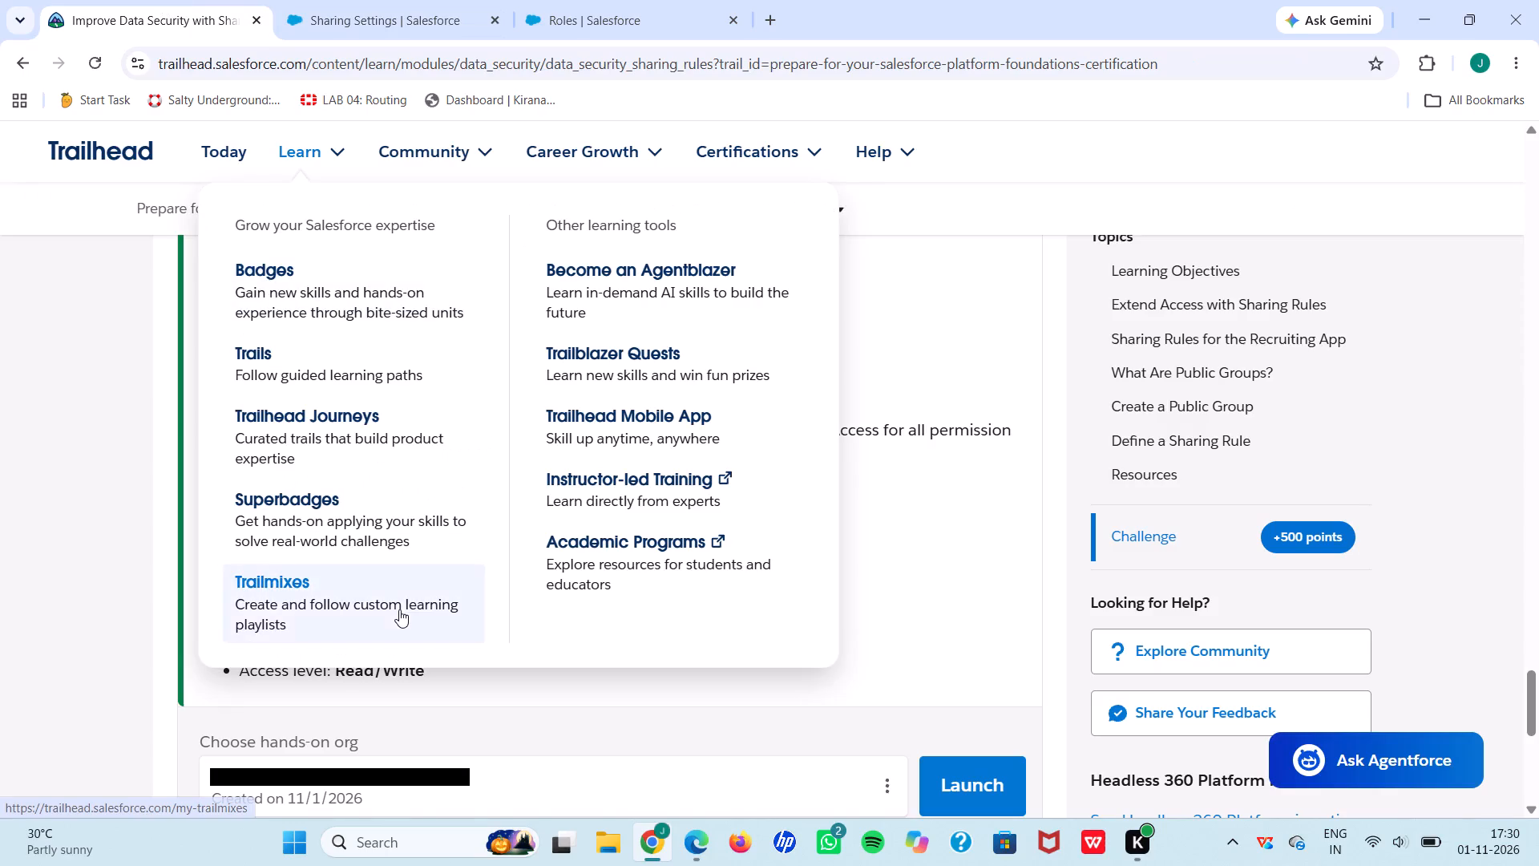
scroll(422, 805, "down", 2)
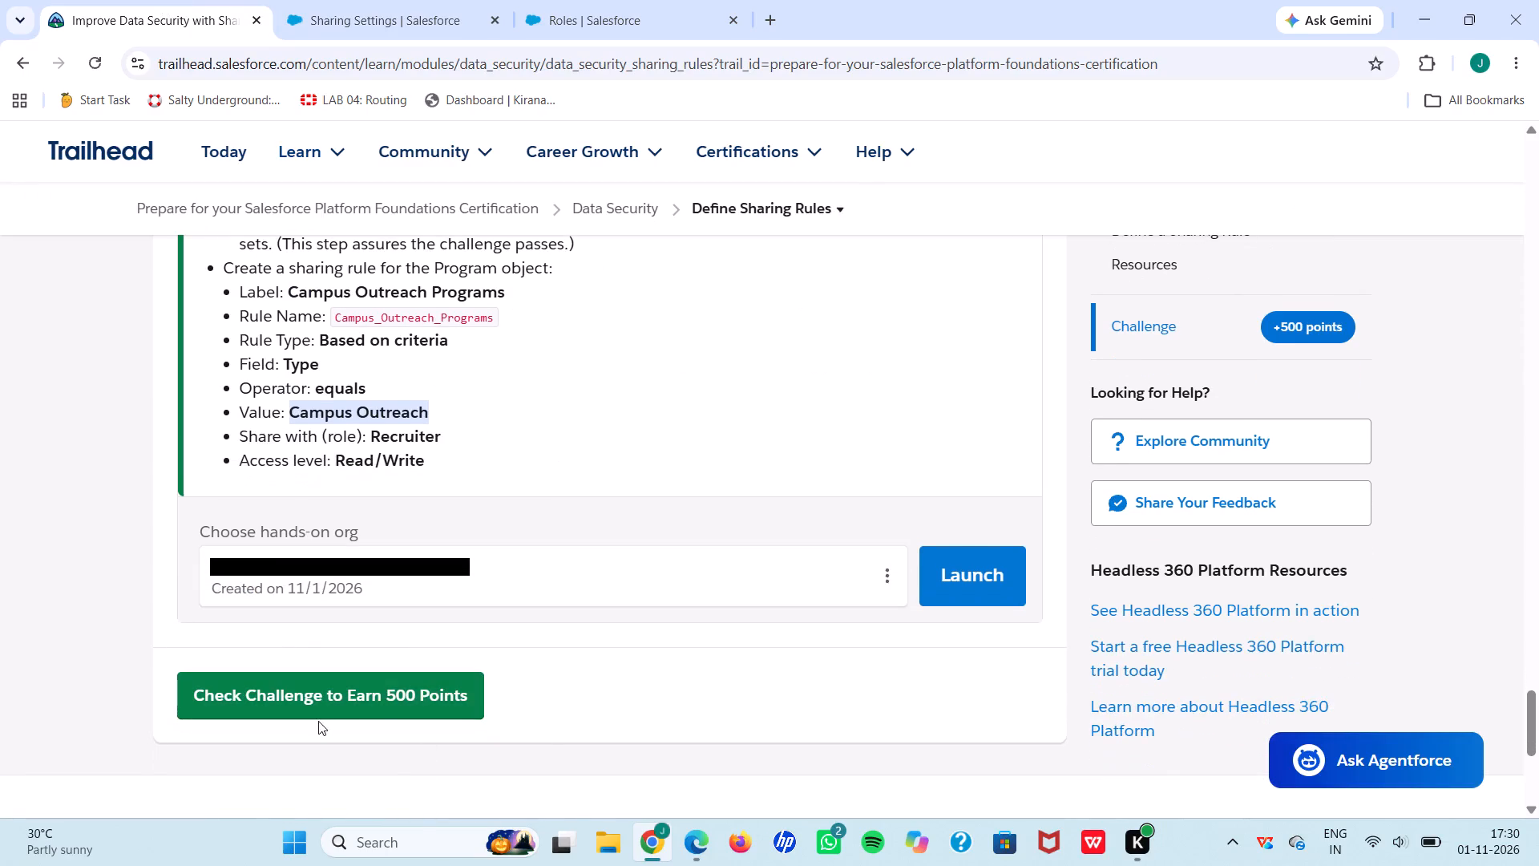
left_click(318, 721)
left_click(365, 692)
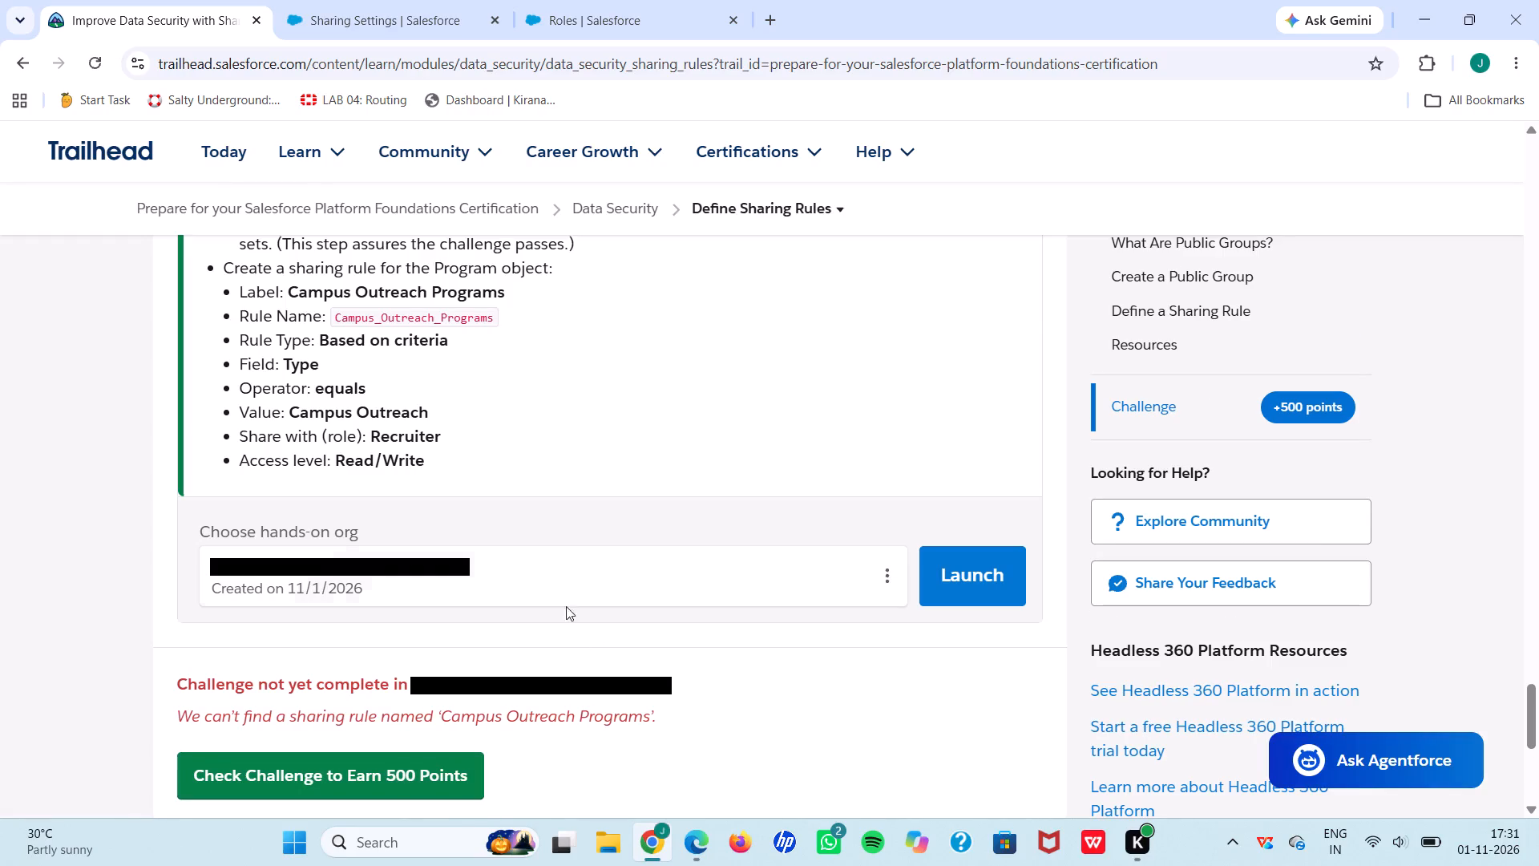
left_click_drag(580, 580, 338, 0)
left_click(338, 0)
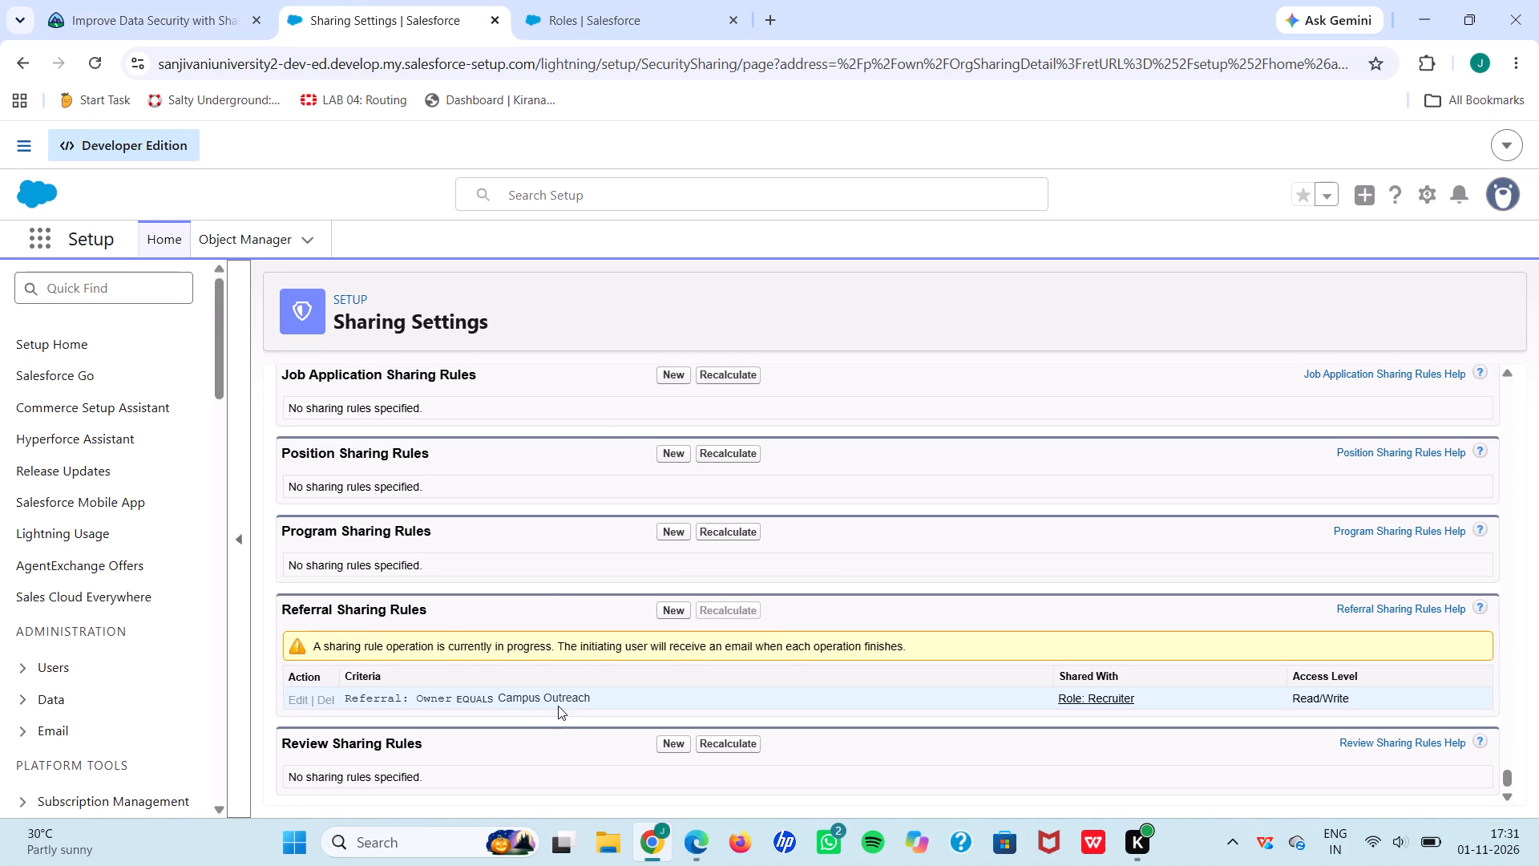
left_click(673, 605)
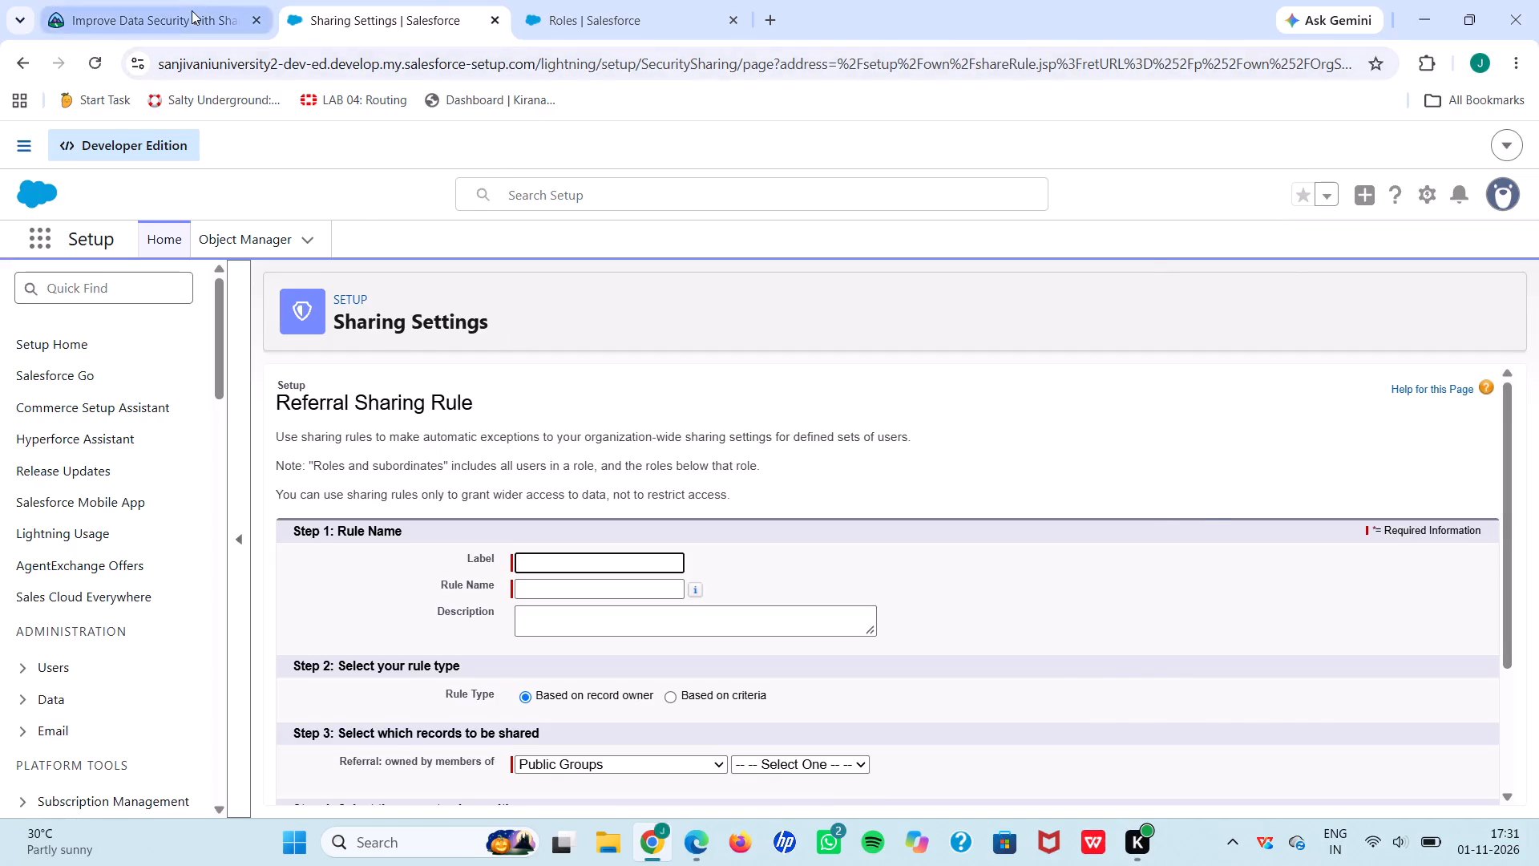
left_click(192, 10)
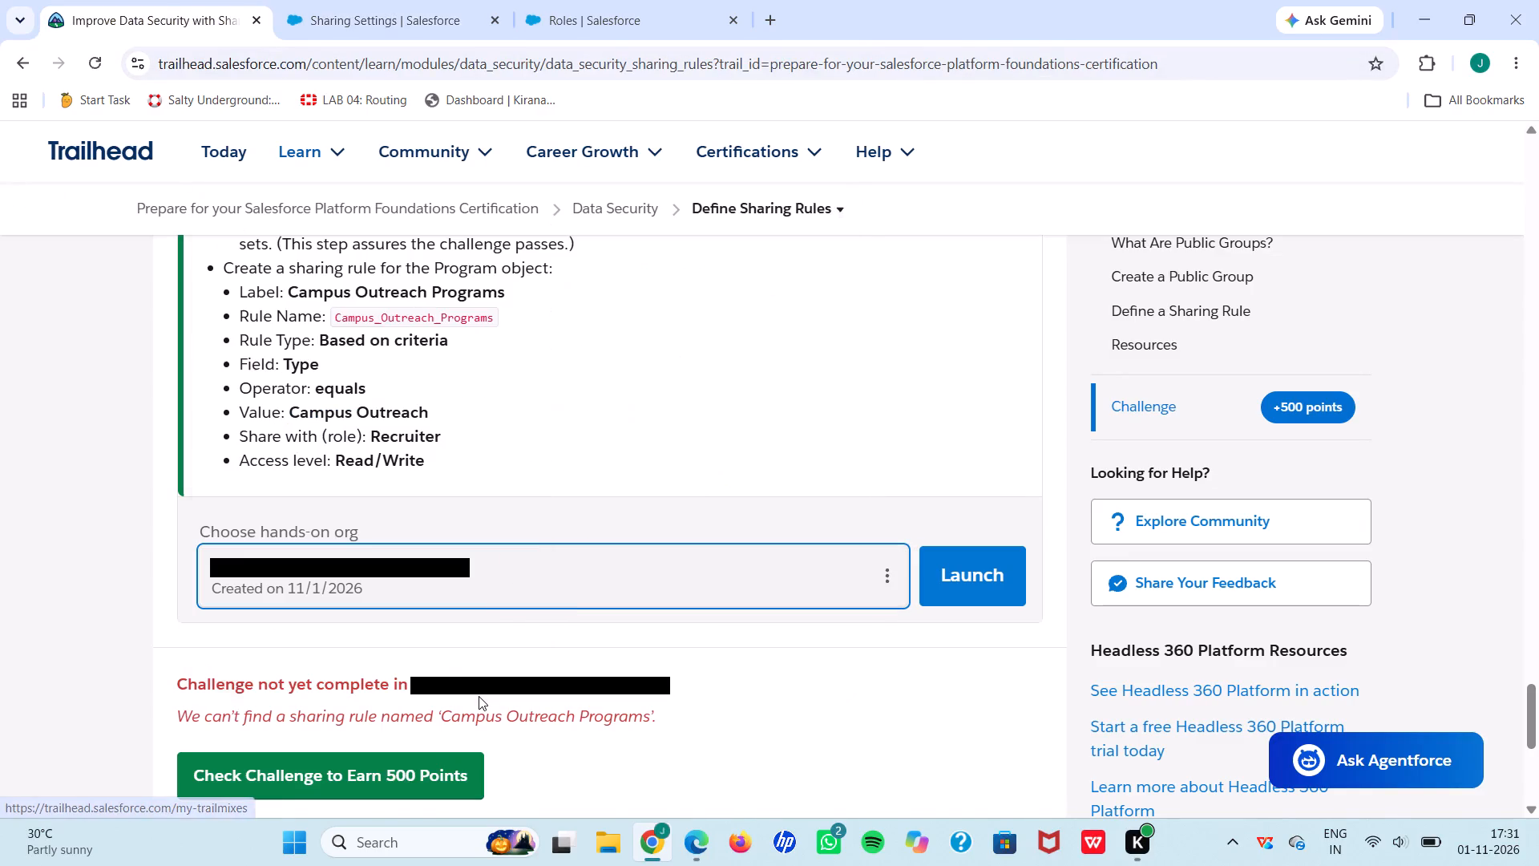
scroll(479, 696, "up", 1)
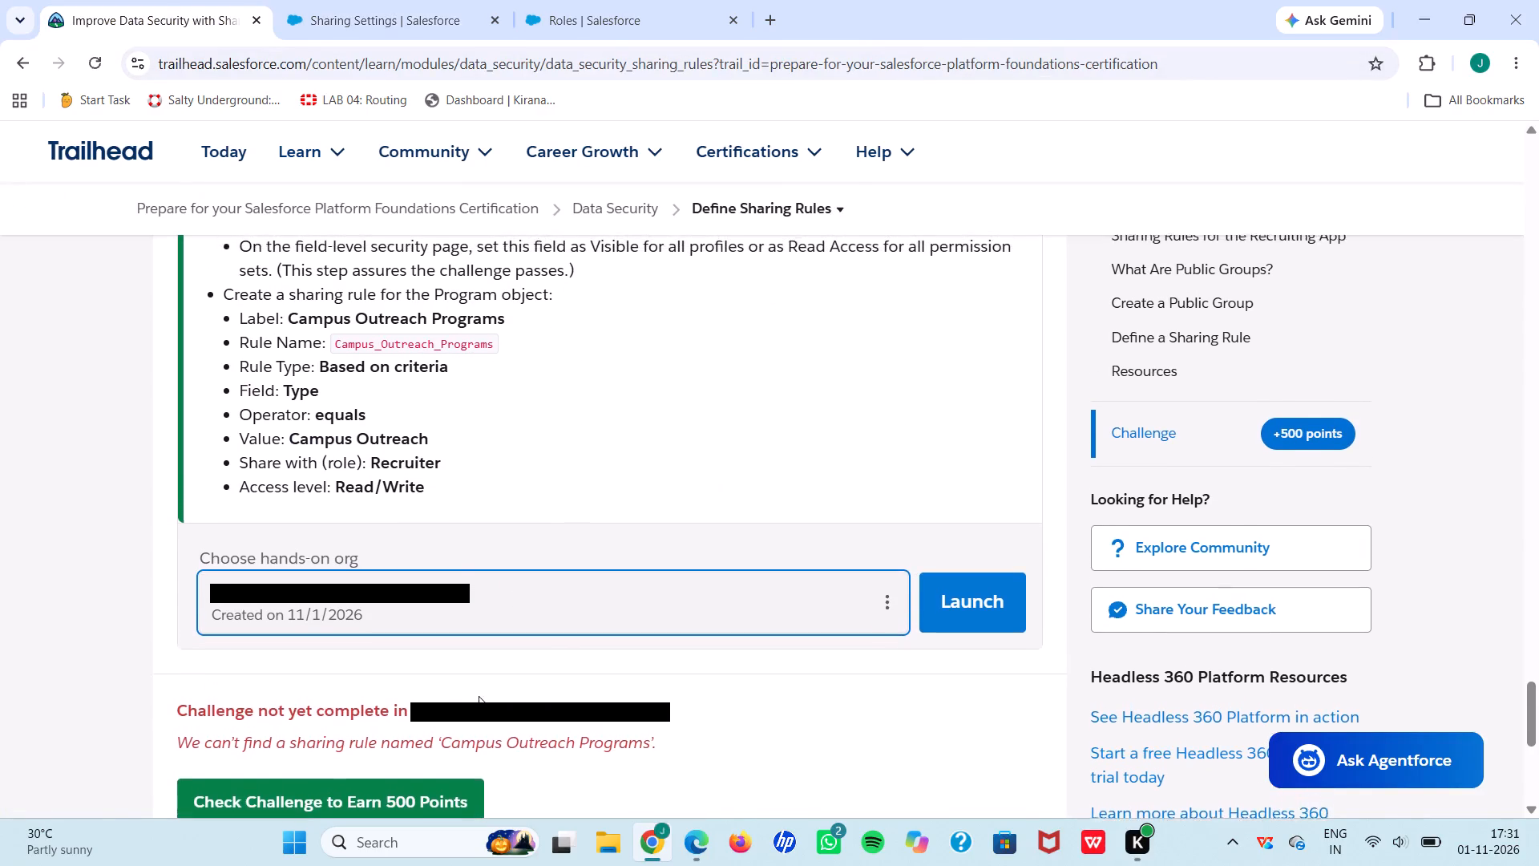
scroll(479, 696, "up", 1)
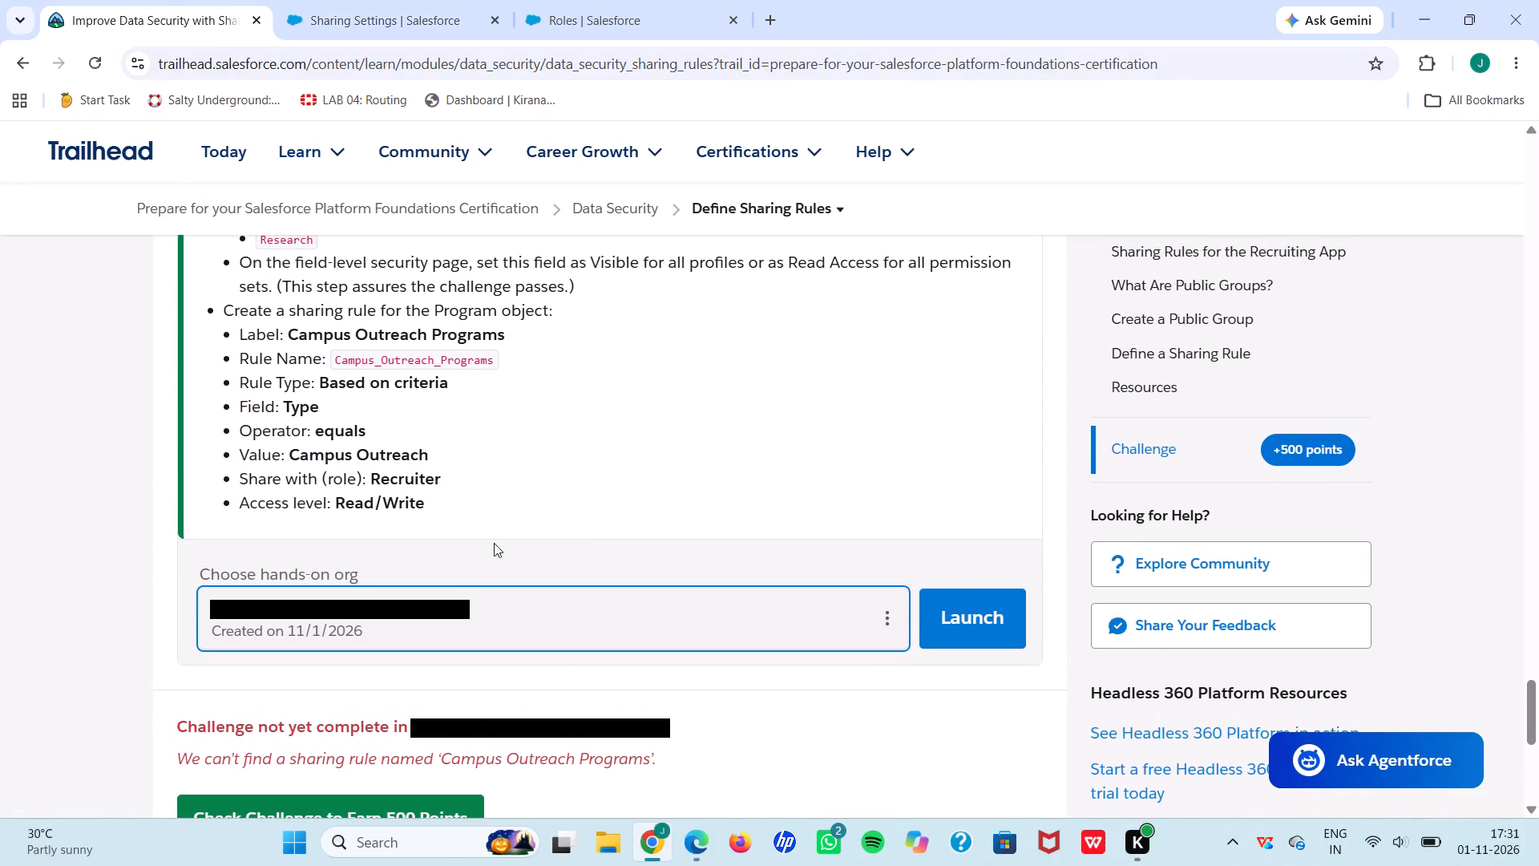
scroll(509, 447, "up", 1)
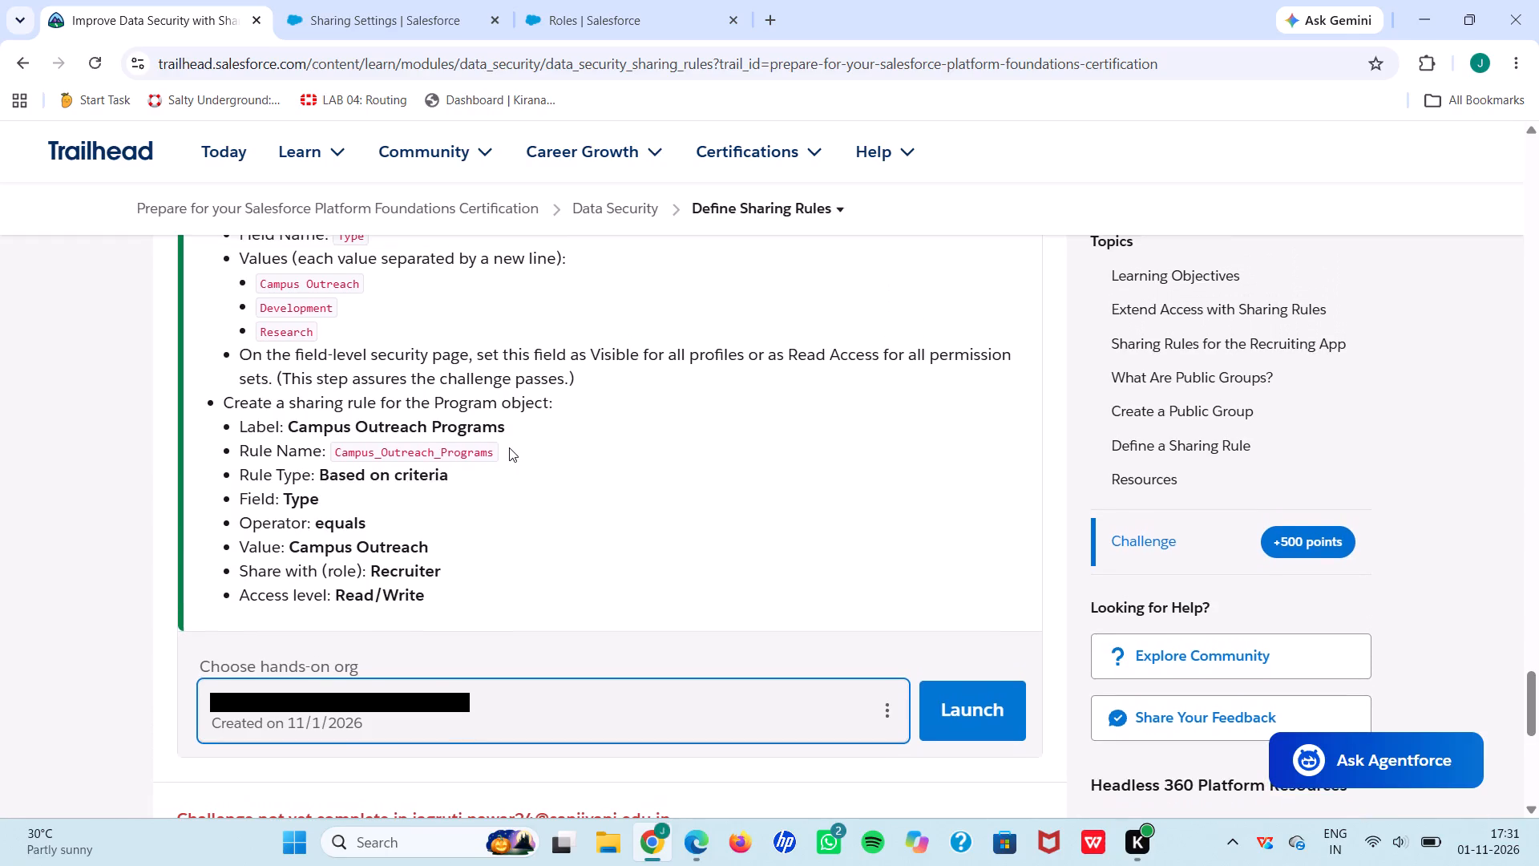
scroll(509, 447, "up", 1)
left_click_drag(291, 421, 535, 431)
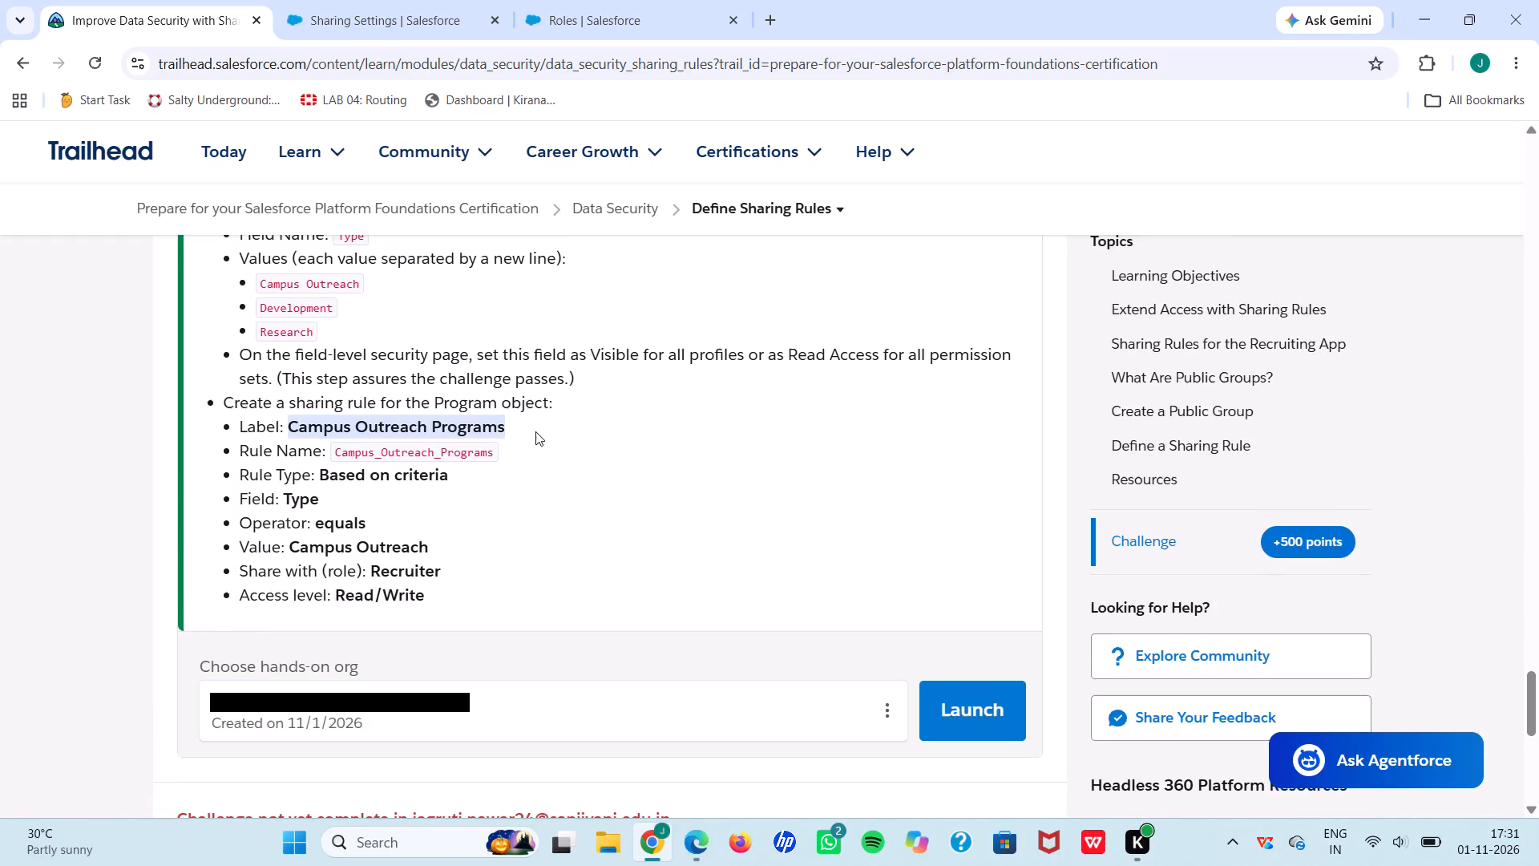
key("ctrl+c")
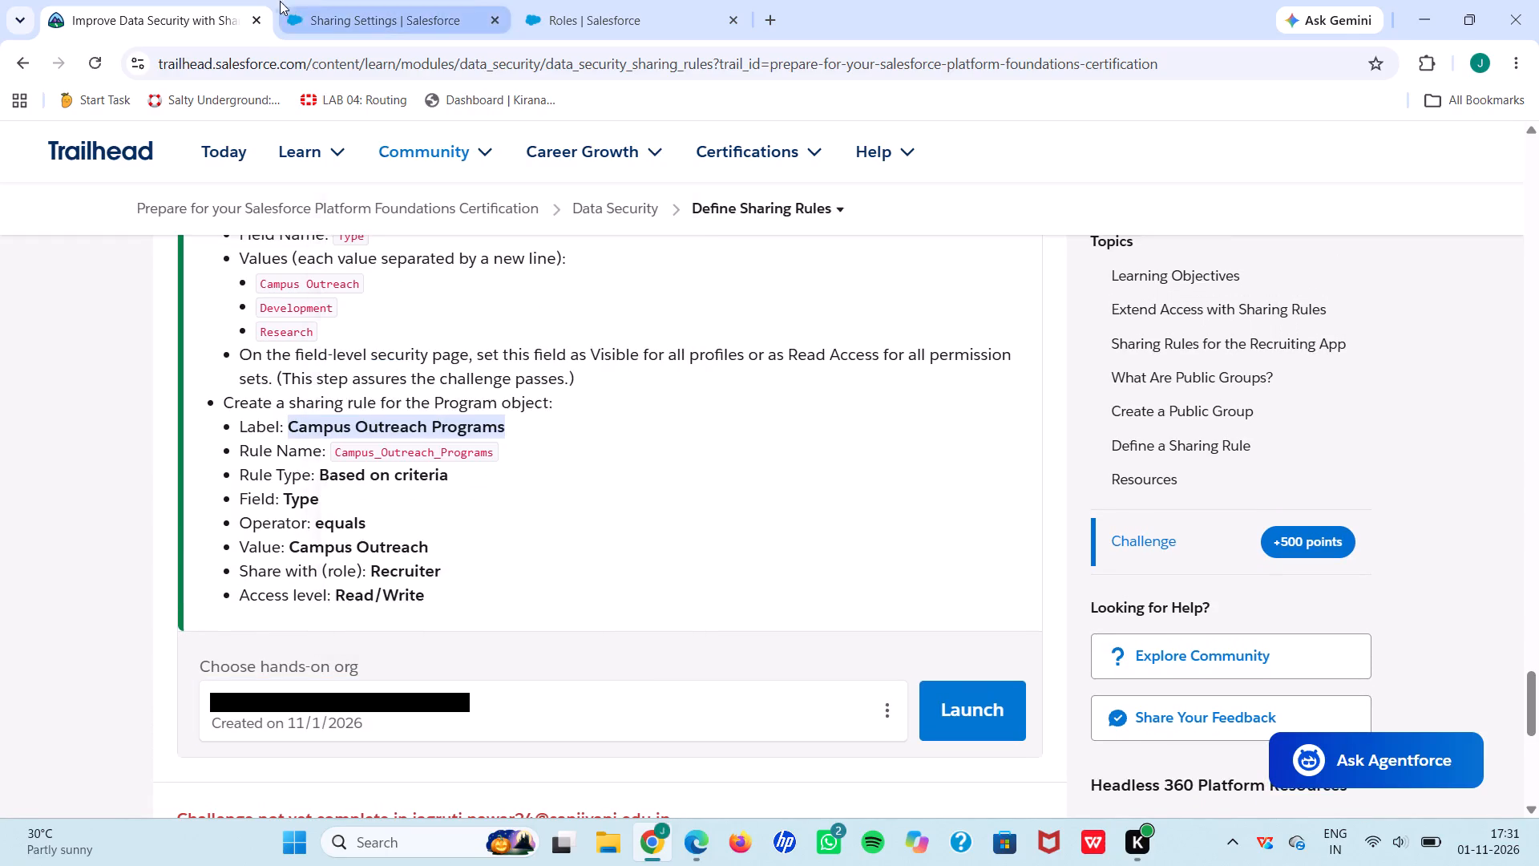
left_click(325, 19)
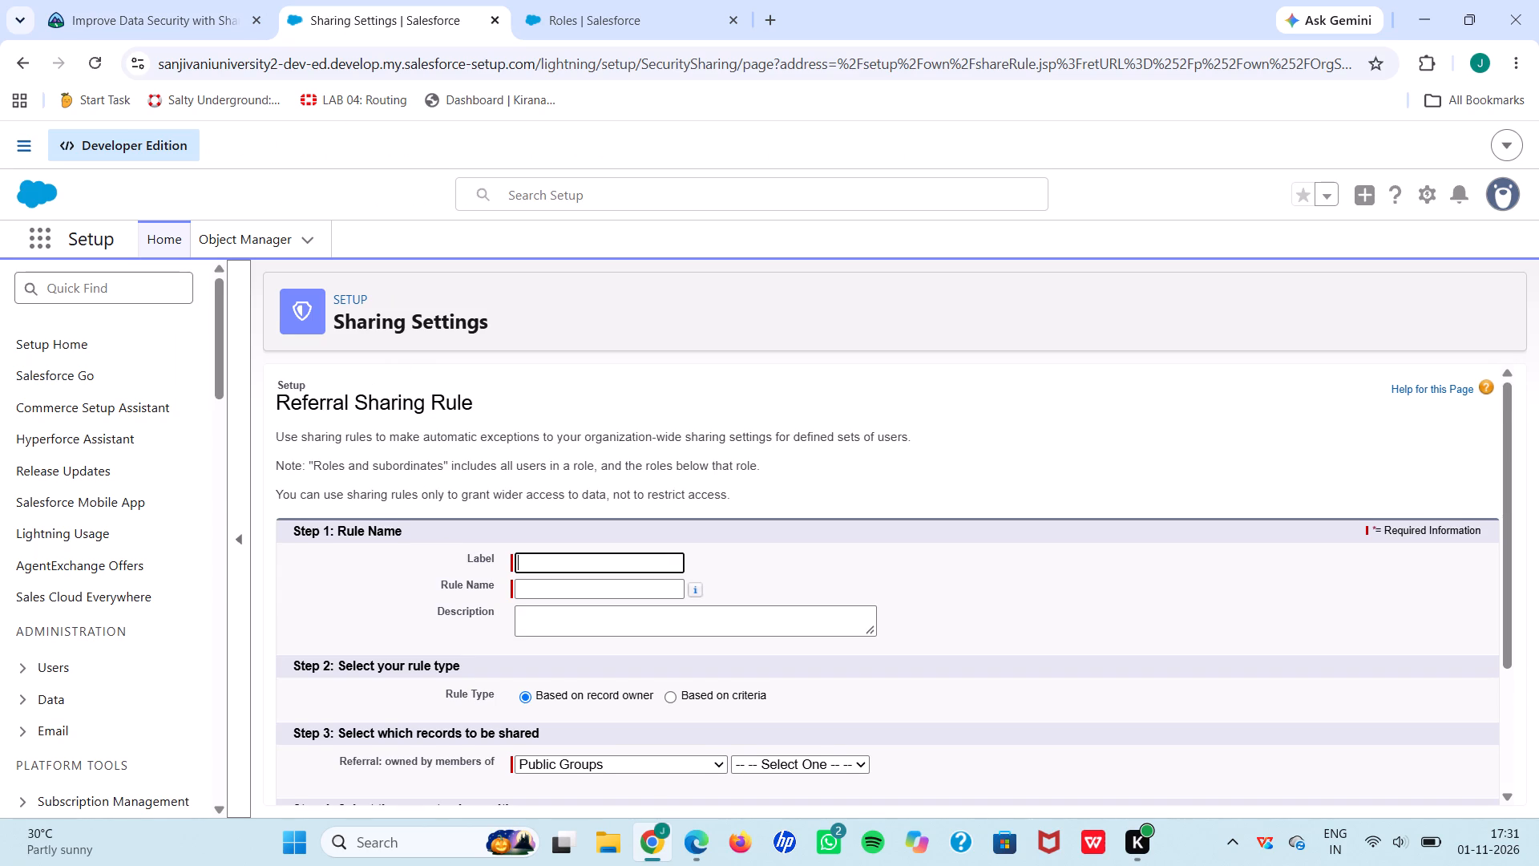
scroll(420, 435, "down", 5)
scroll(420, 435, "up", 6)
Find the Program object in Object Manager with the search term program and open its Fields & Relationships list.
left_click(245, 245)
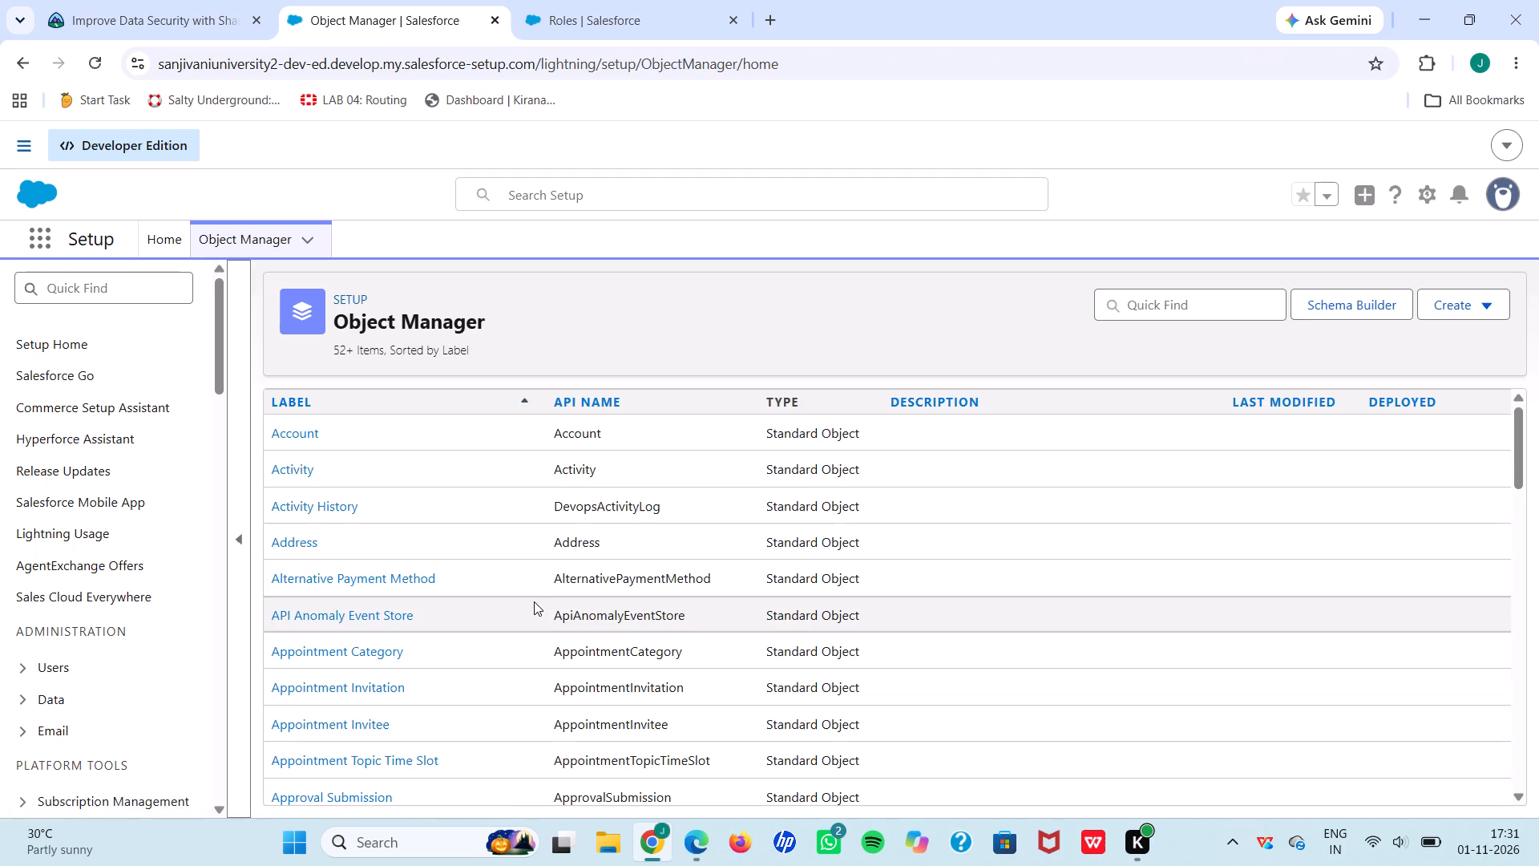
scroll(534, 601, "down", 1)
scroll(534, 601, "up", 3)
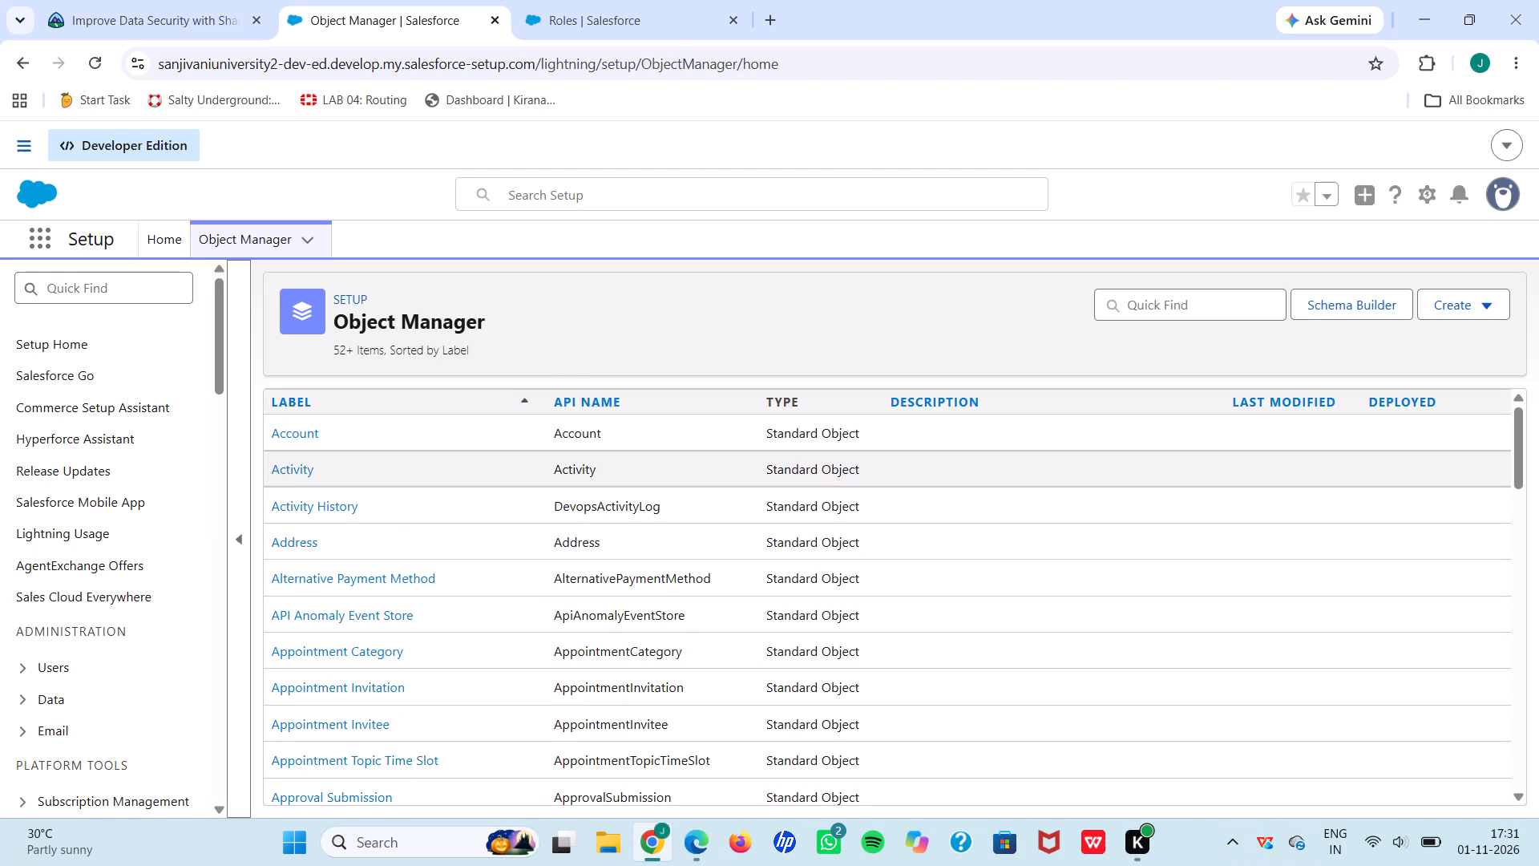
left_click(1138, 301)
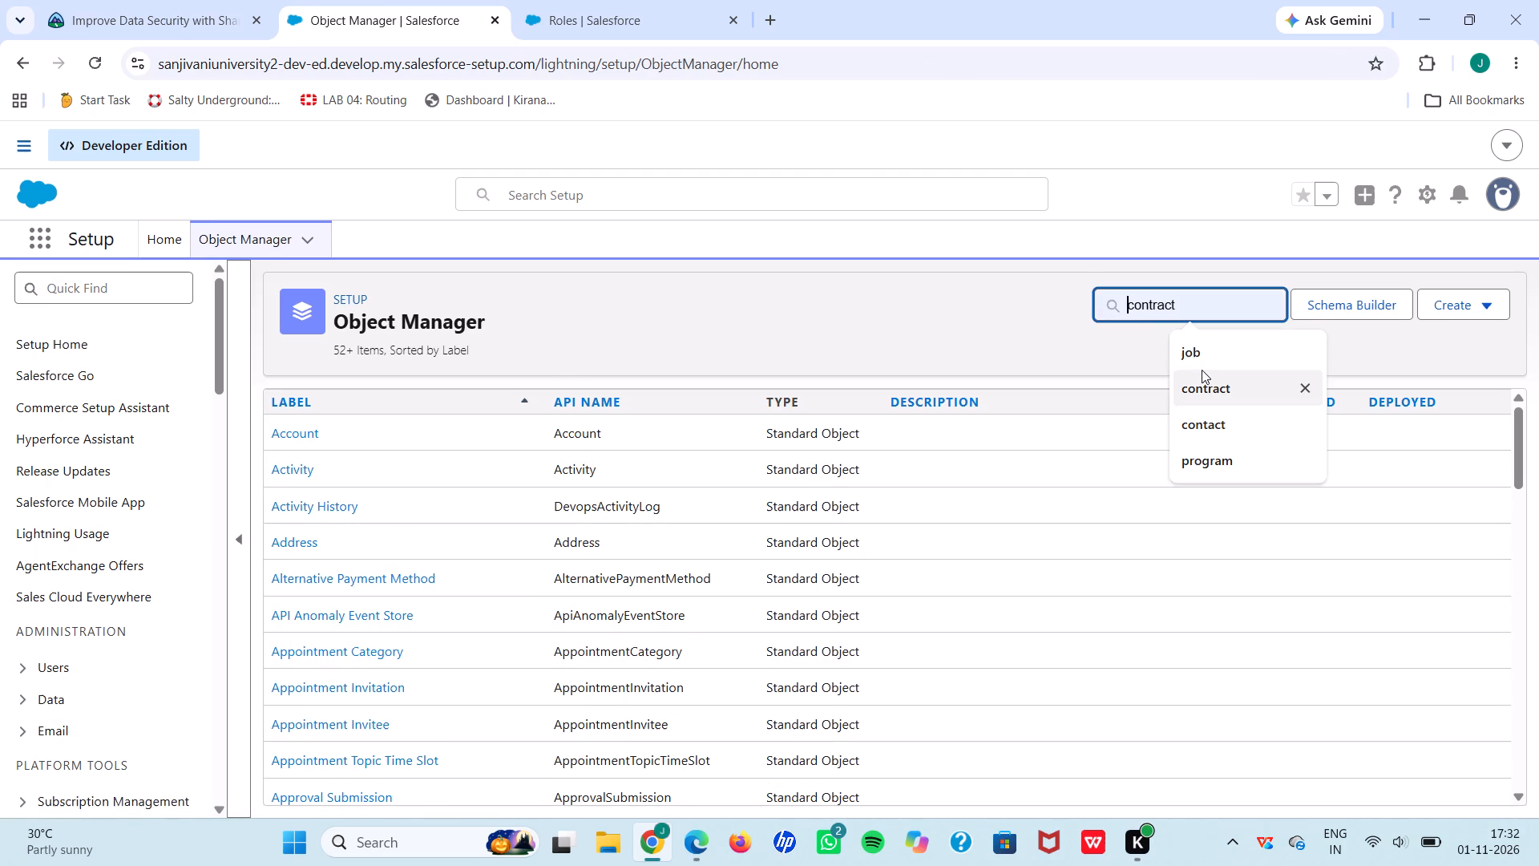
left_click(1213, 459)
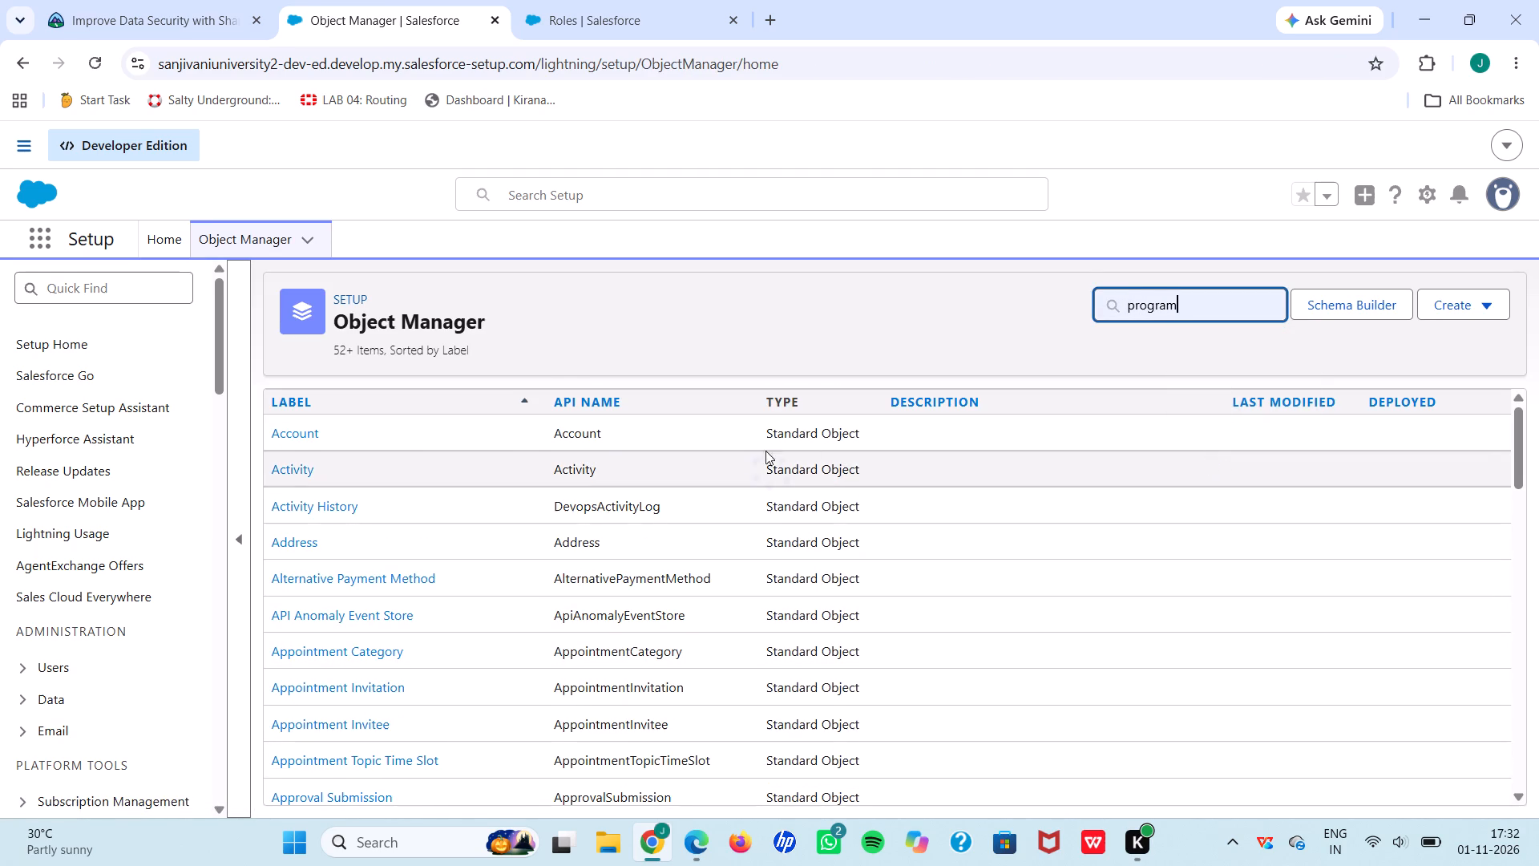
left_click(291, 441)
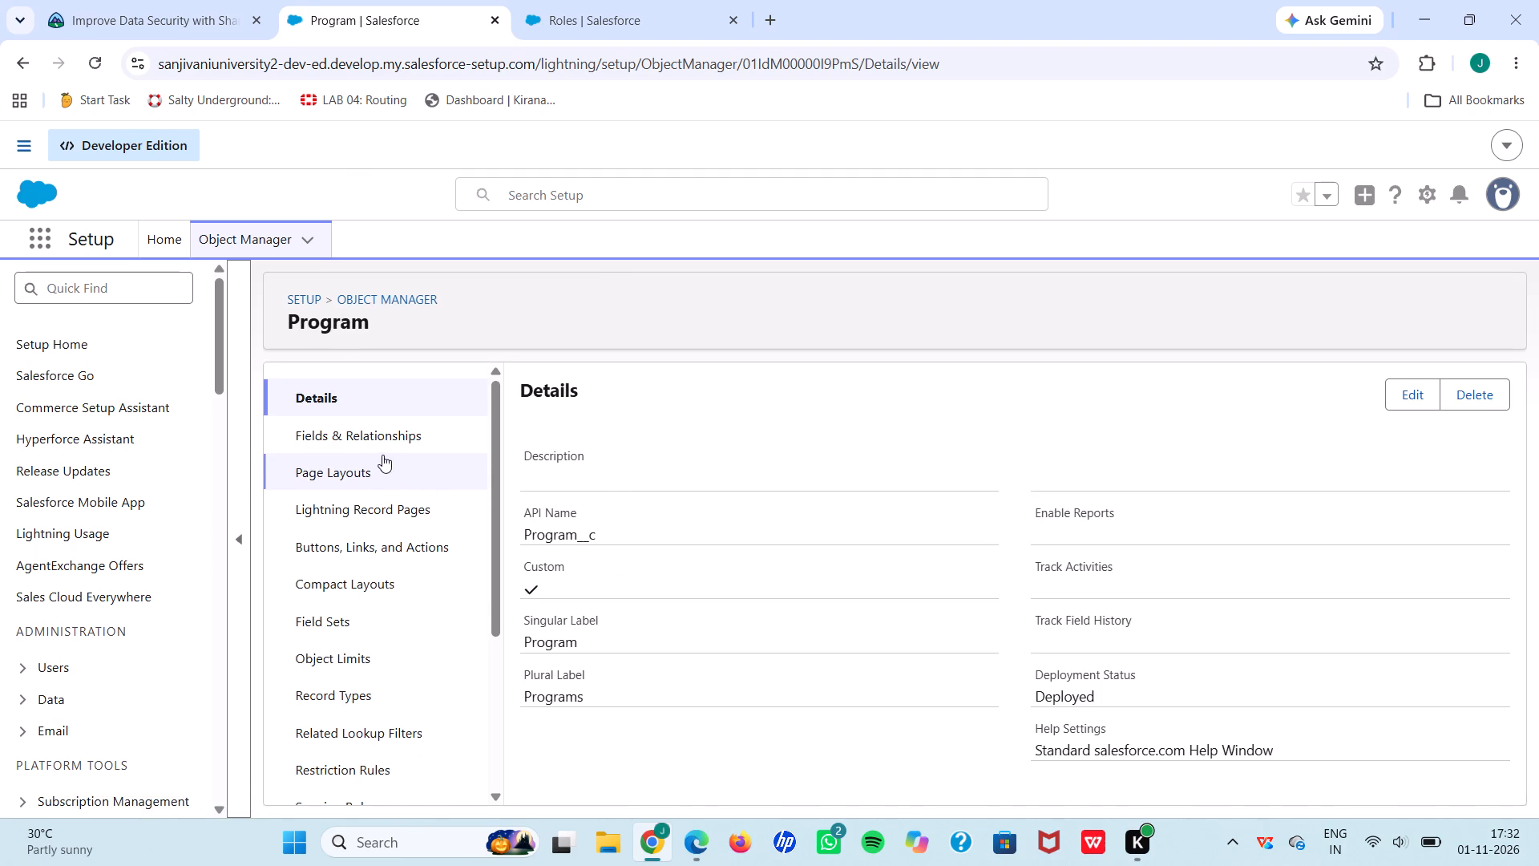
left_click(374, 433)
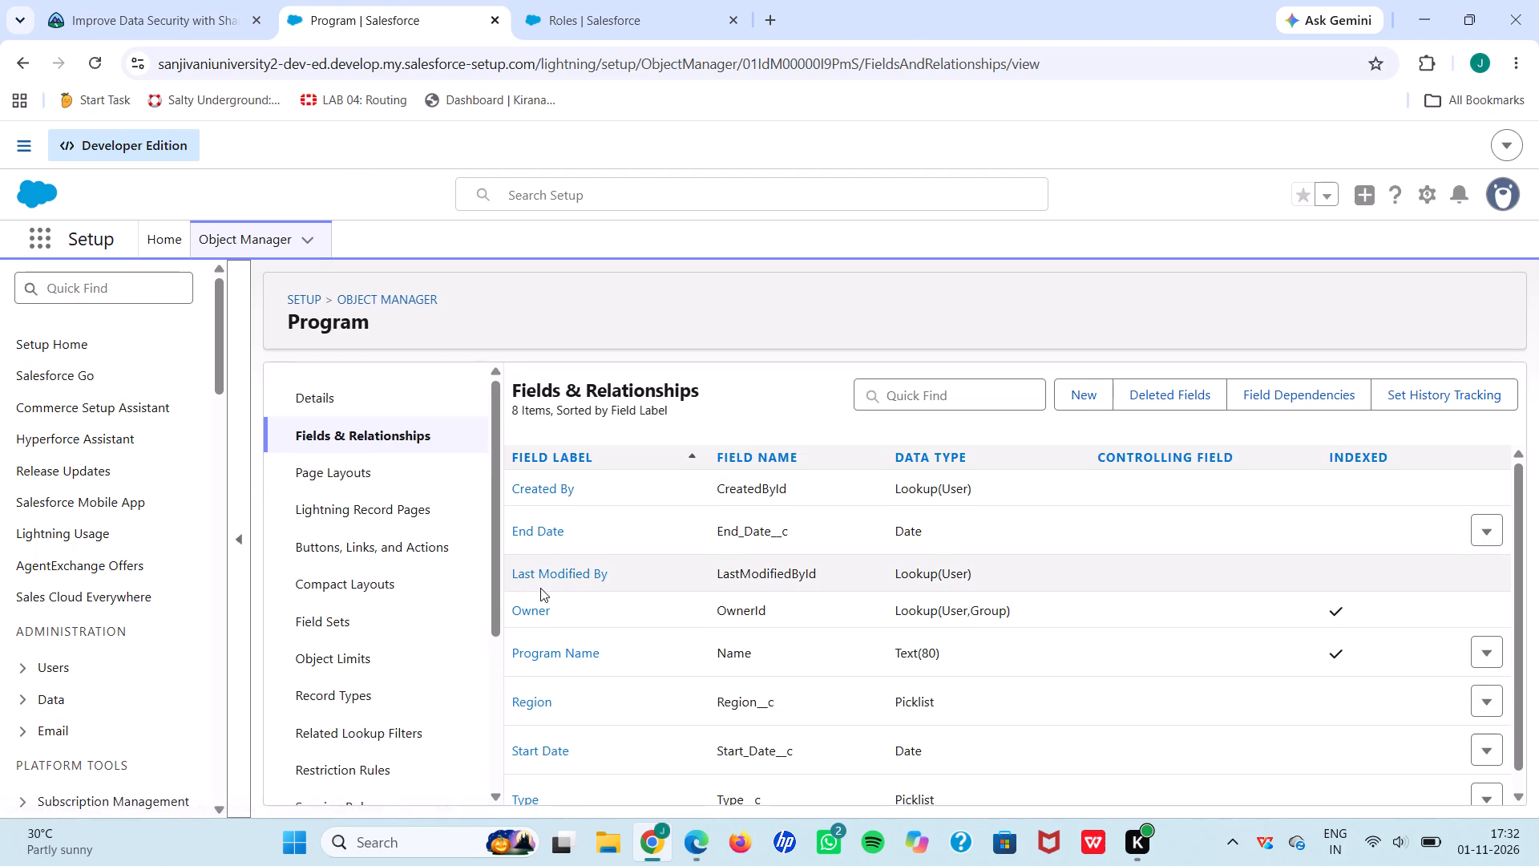
scroll(540, 588, "down", 1)
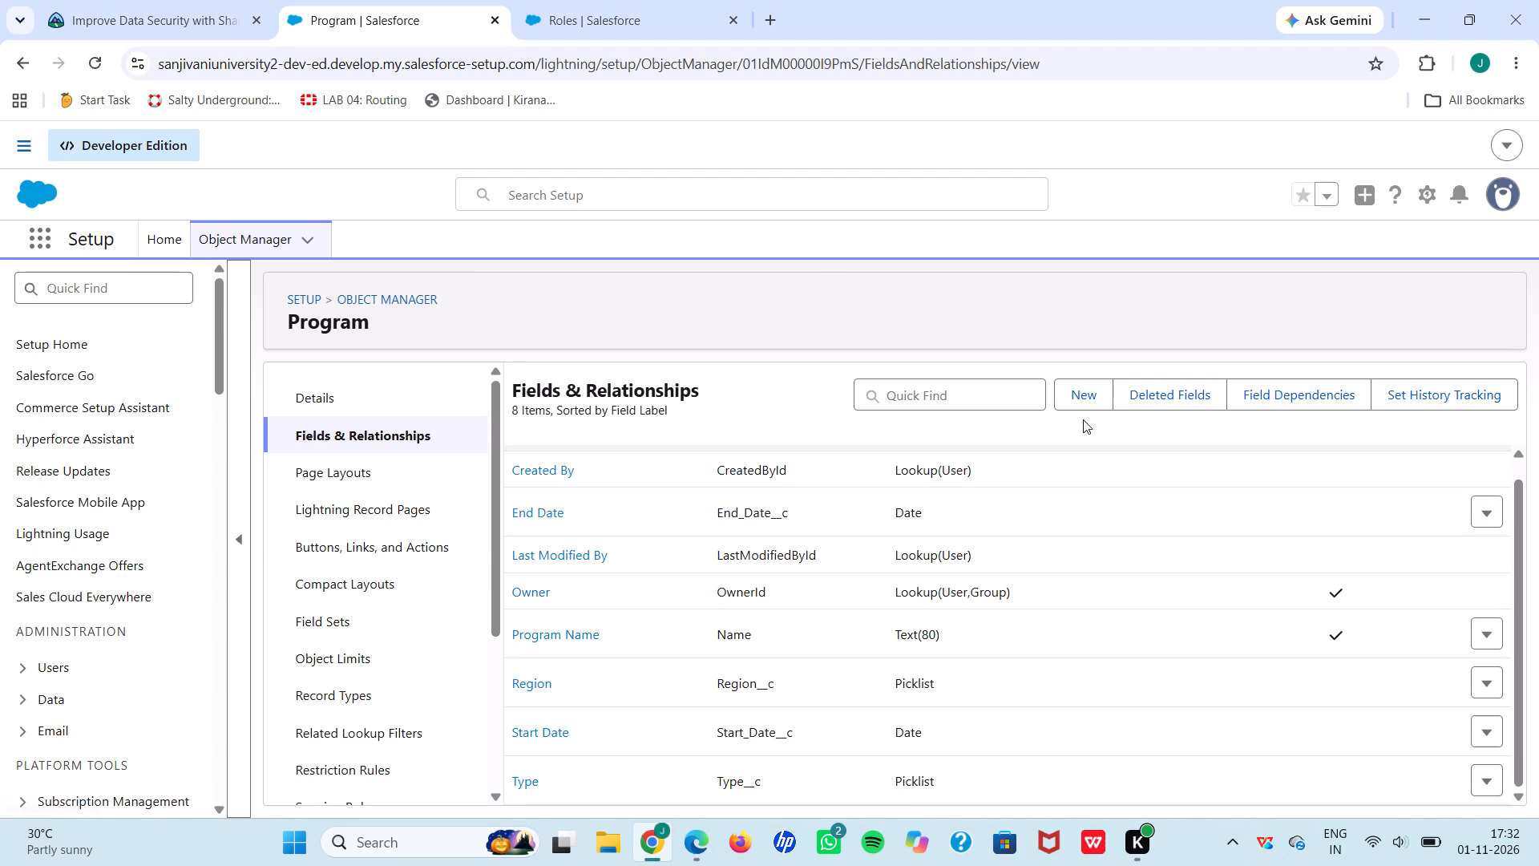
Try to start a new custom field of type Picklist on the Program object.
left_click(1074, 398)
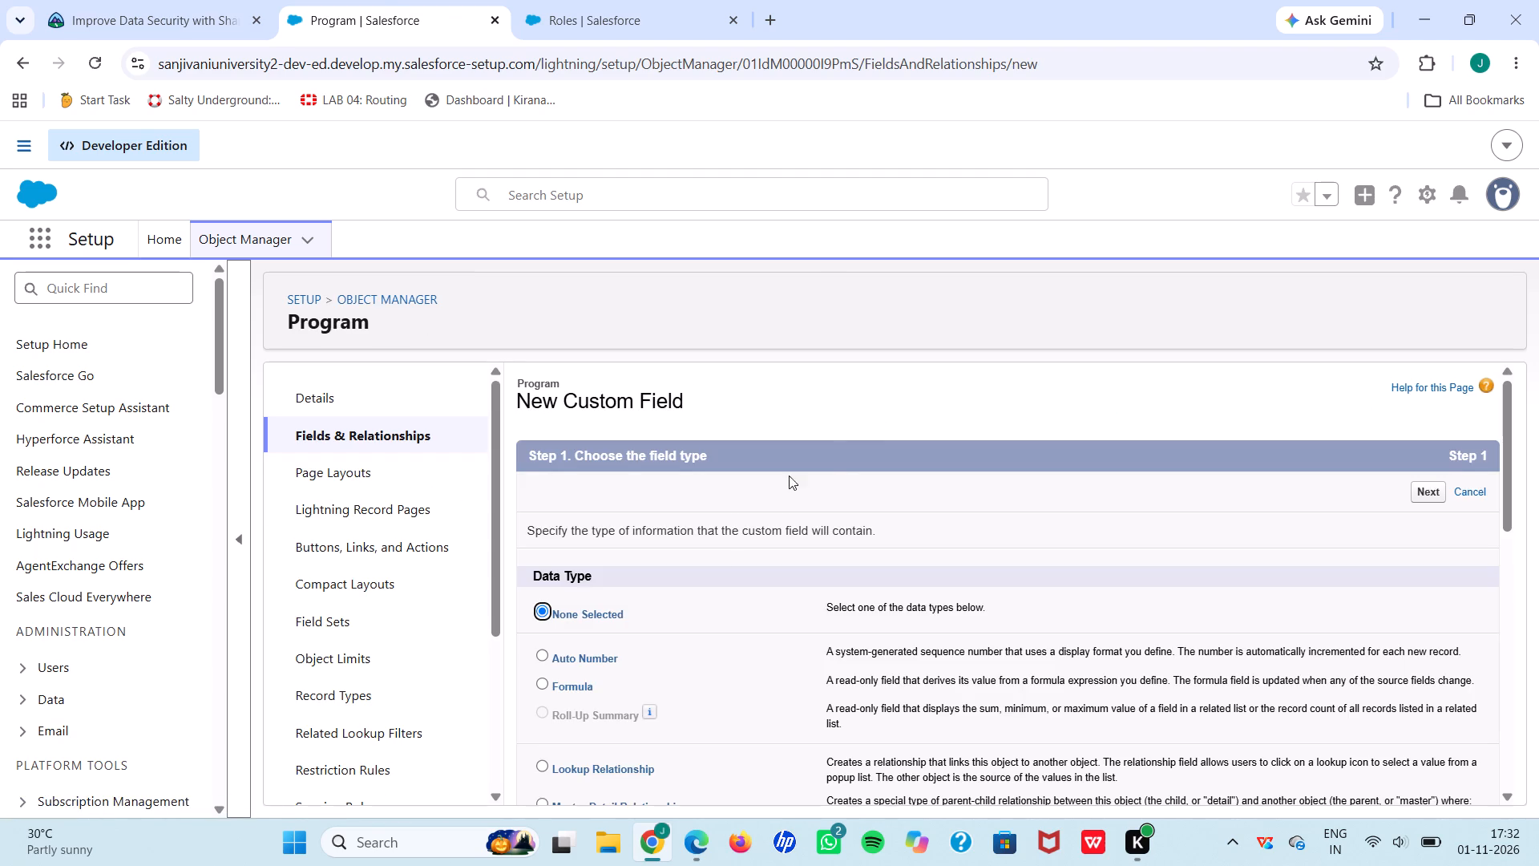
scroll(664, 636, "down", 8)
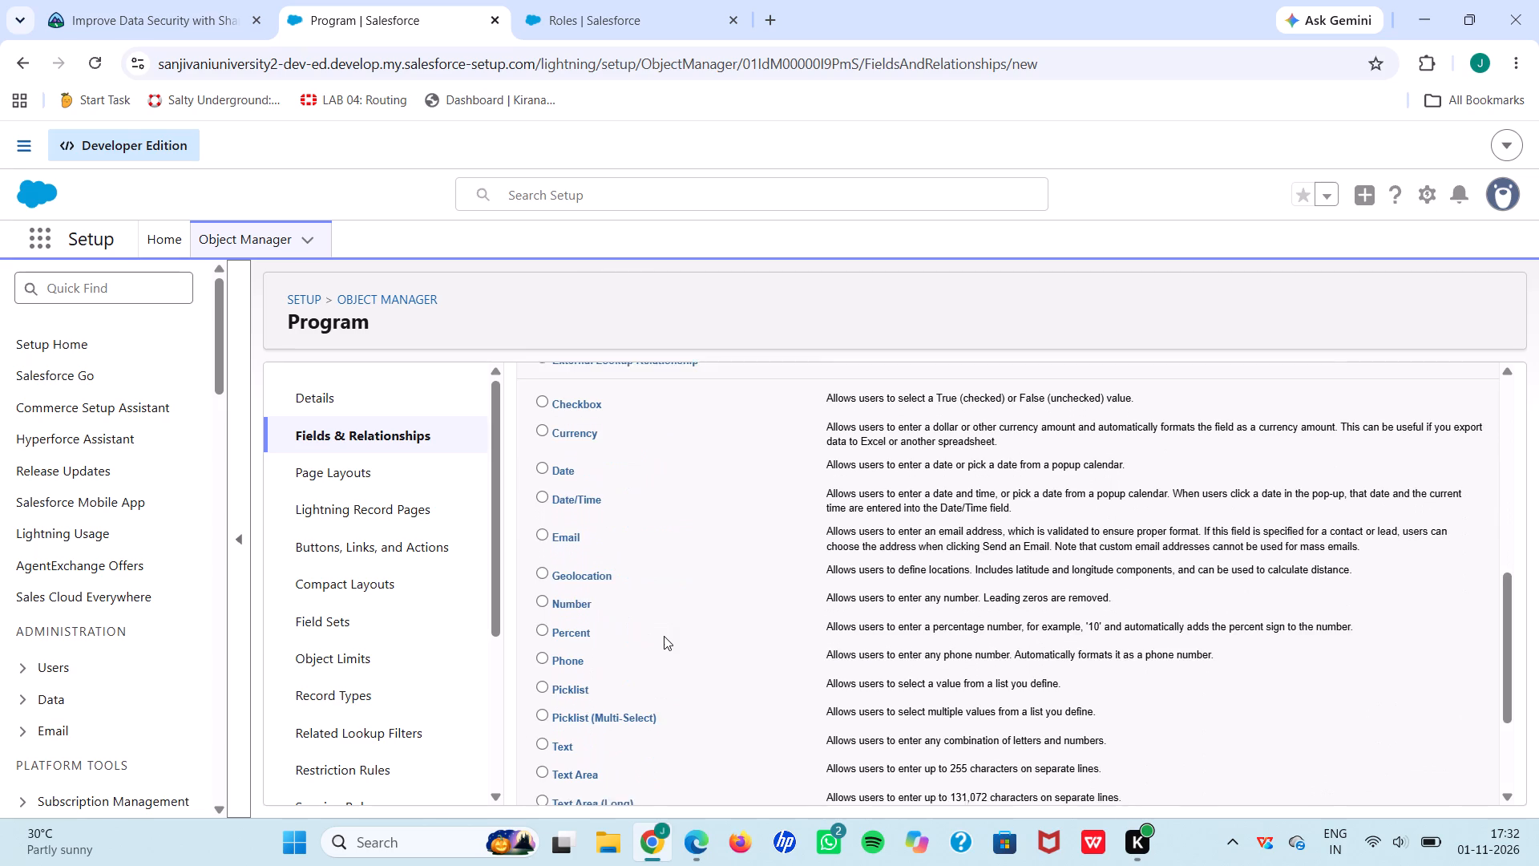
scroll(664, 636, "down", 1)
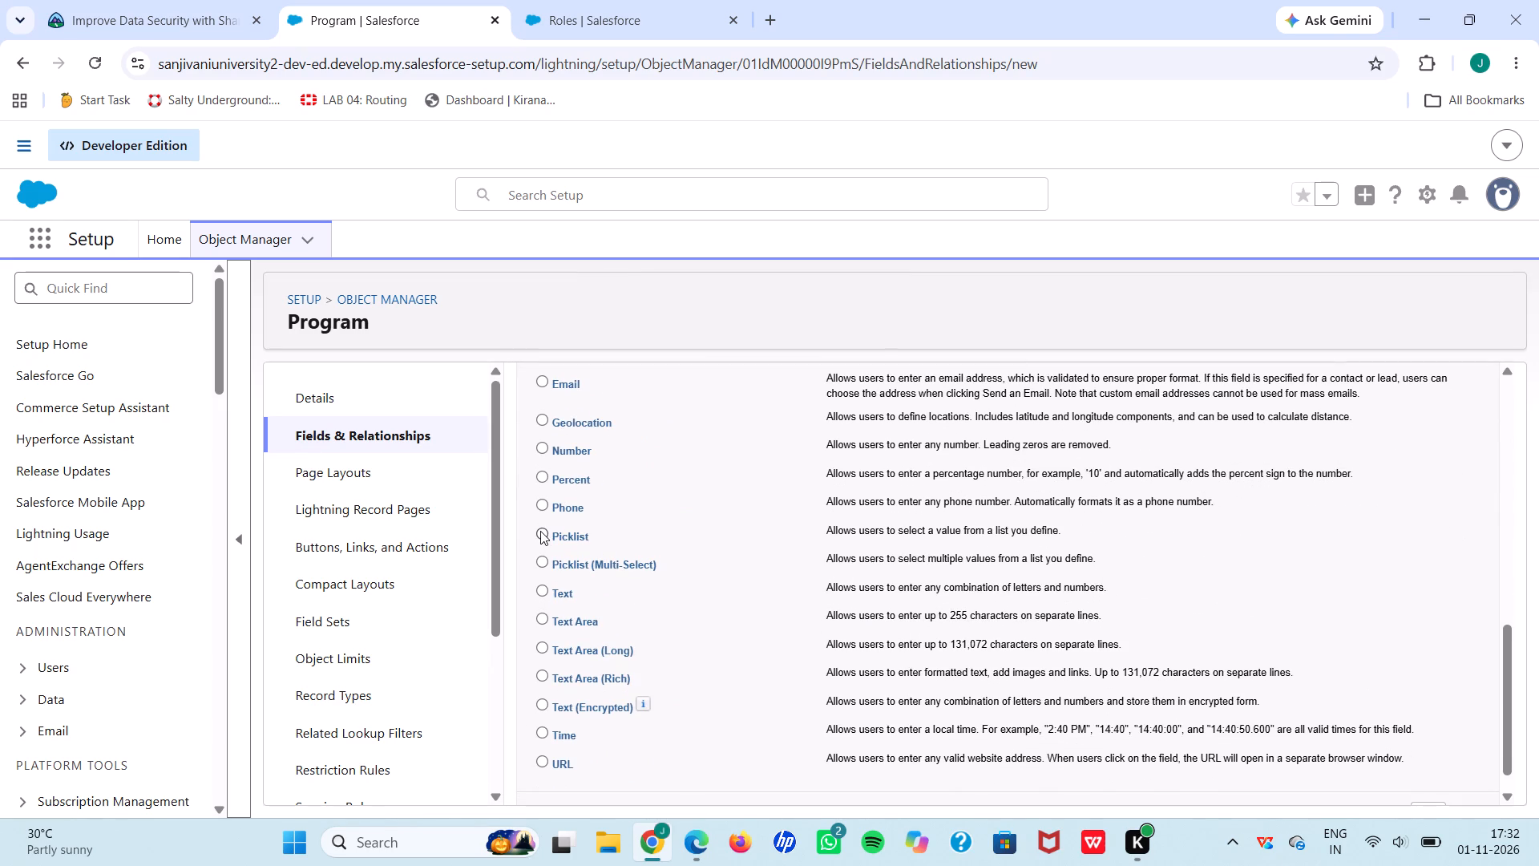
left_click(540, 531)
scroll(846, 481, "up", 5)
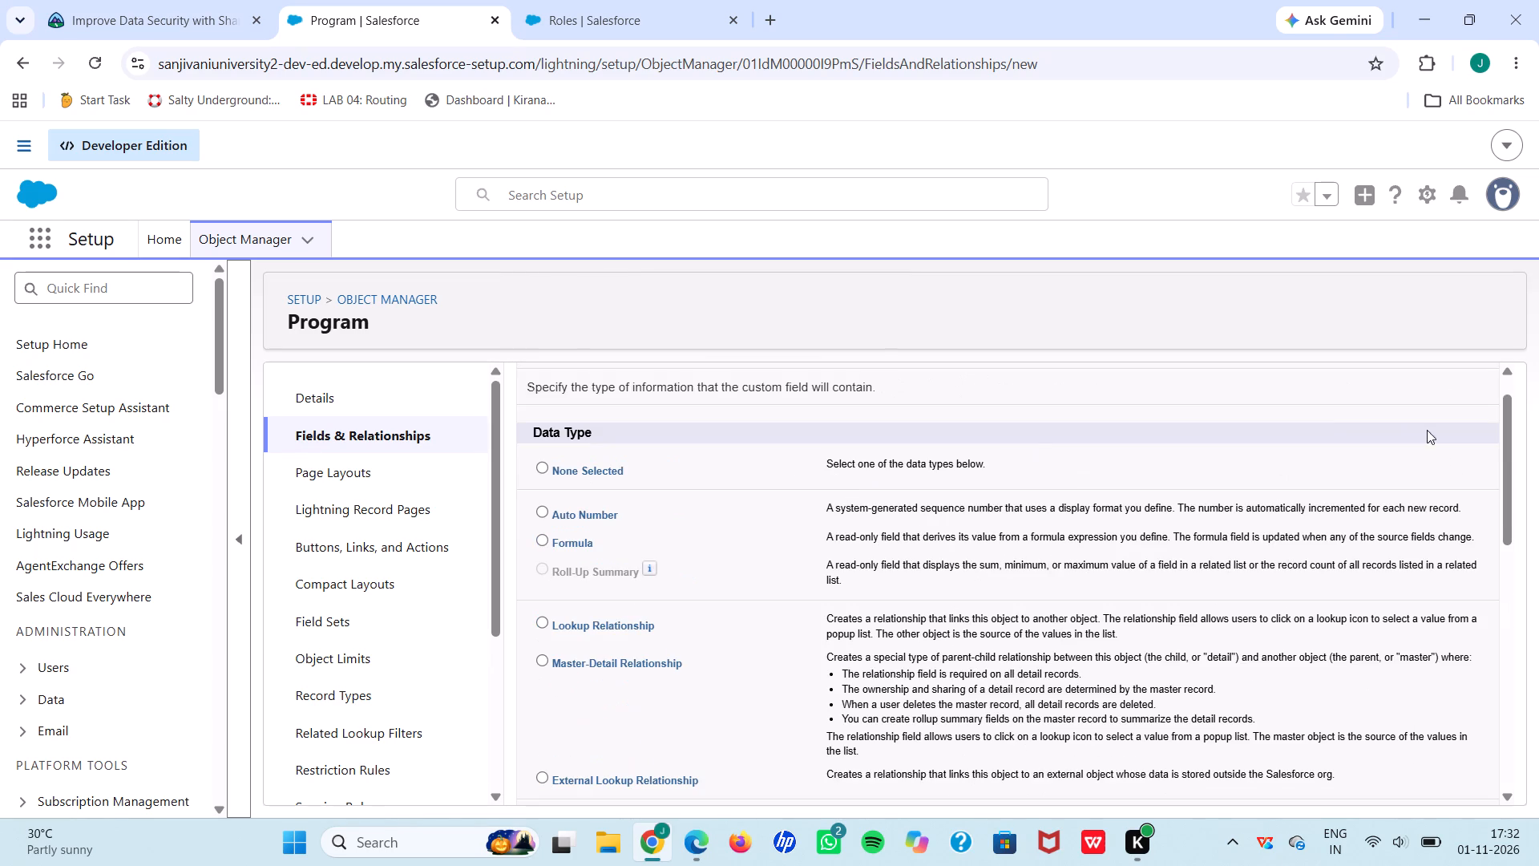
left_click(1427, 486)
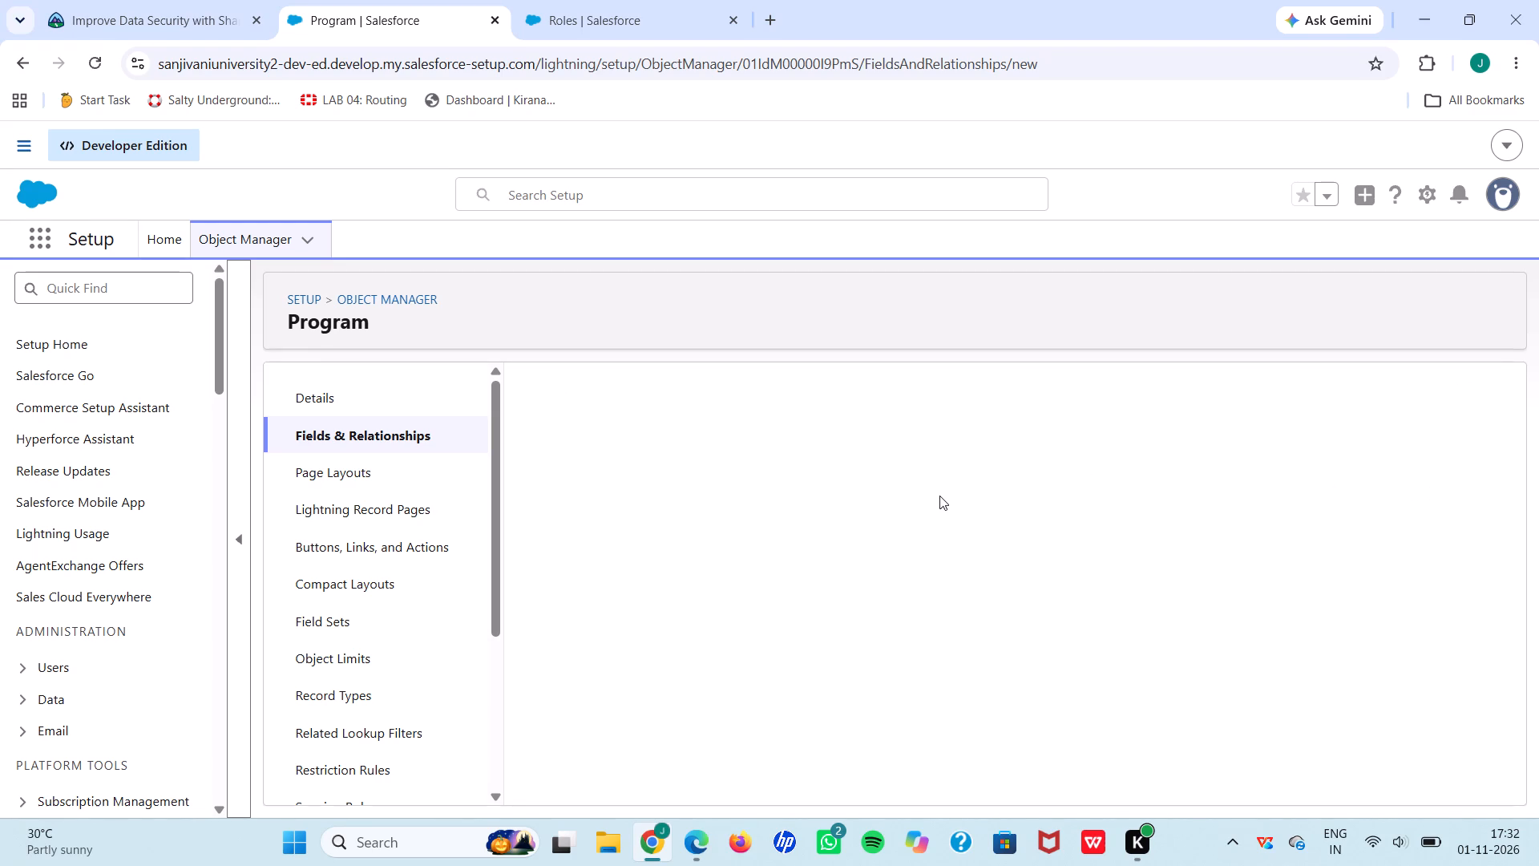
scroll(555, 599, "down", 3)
Reopen the Program object's field list and start a new custom field with the Picklist data type.
left_click(399, 430)
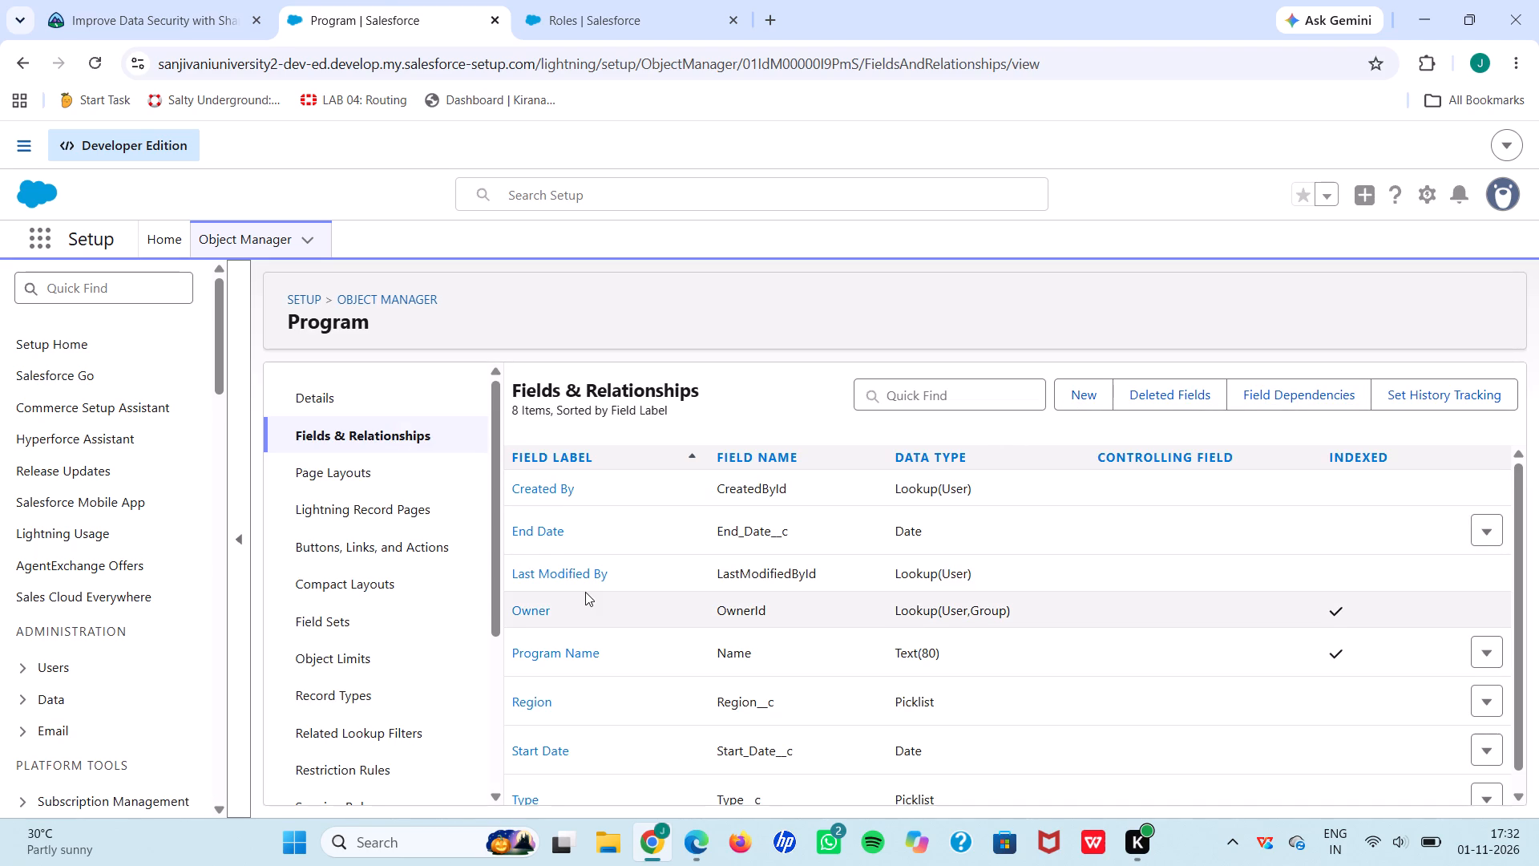
scroll(585, 592, "down", 6)
scroll(585, 592, "up", 3)
left_click(1086, 393)
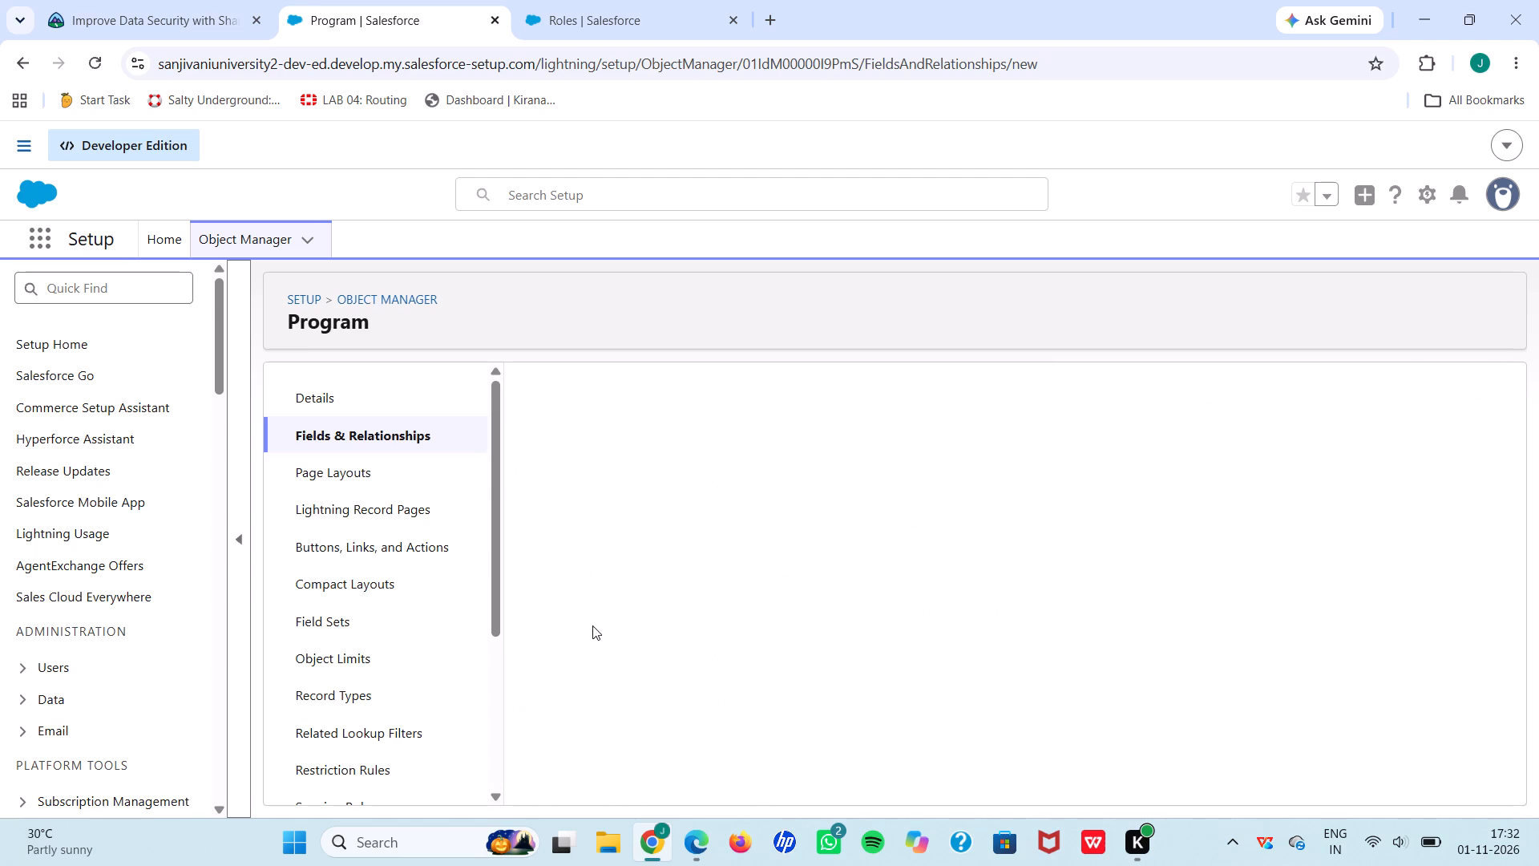
scroll(592, 625, "down", 6)
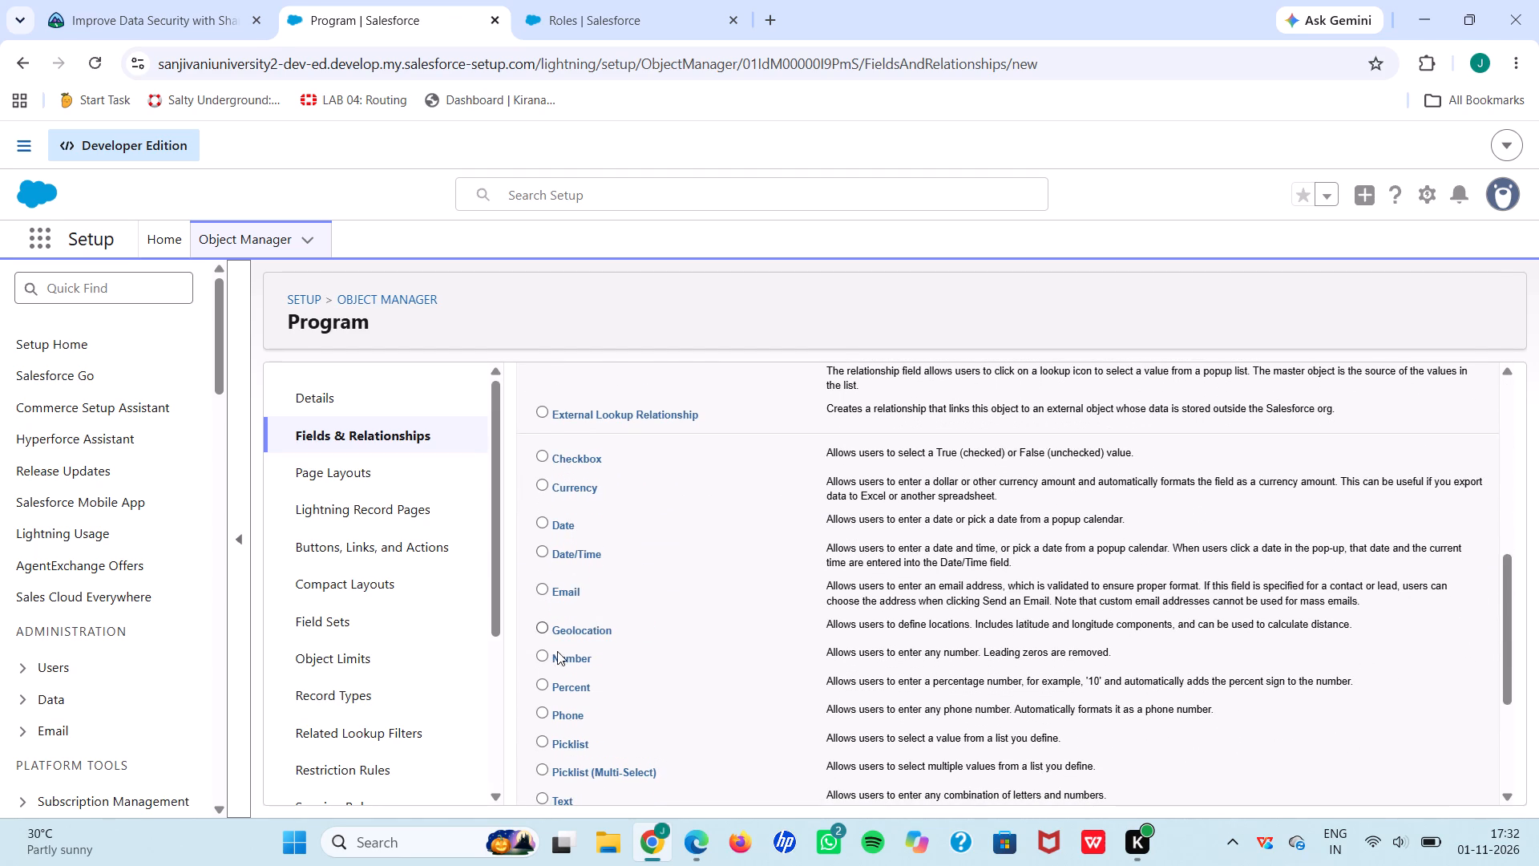
left_click(543, 739)
scroll(854, 674, "up", 8)
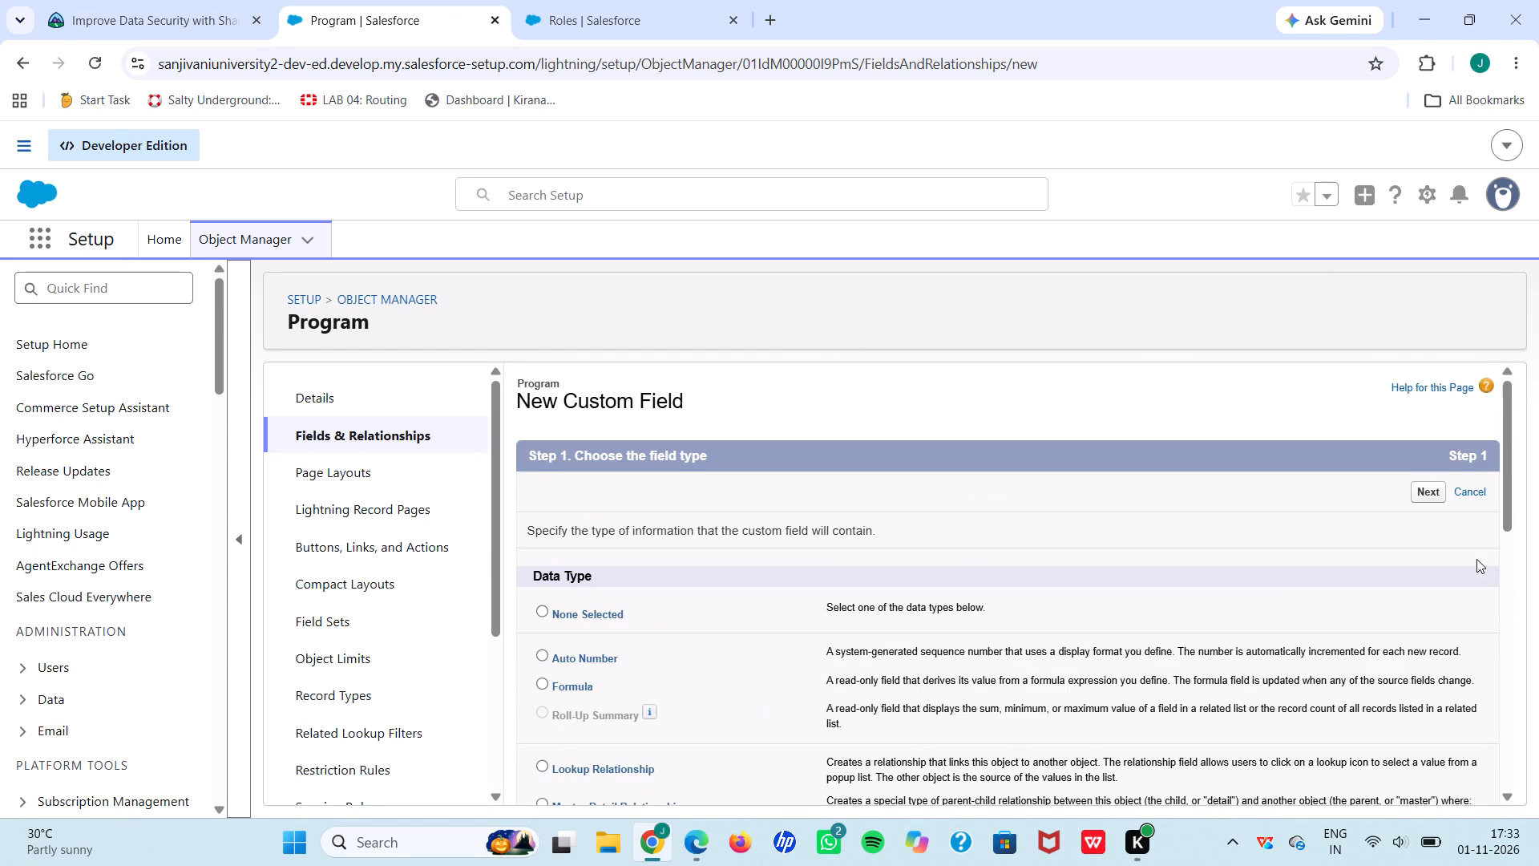
left_click(1428, 493)
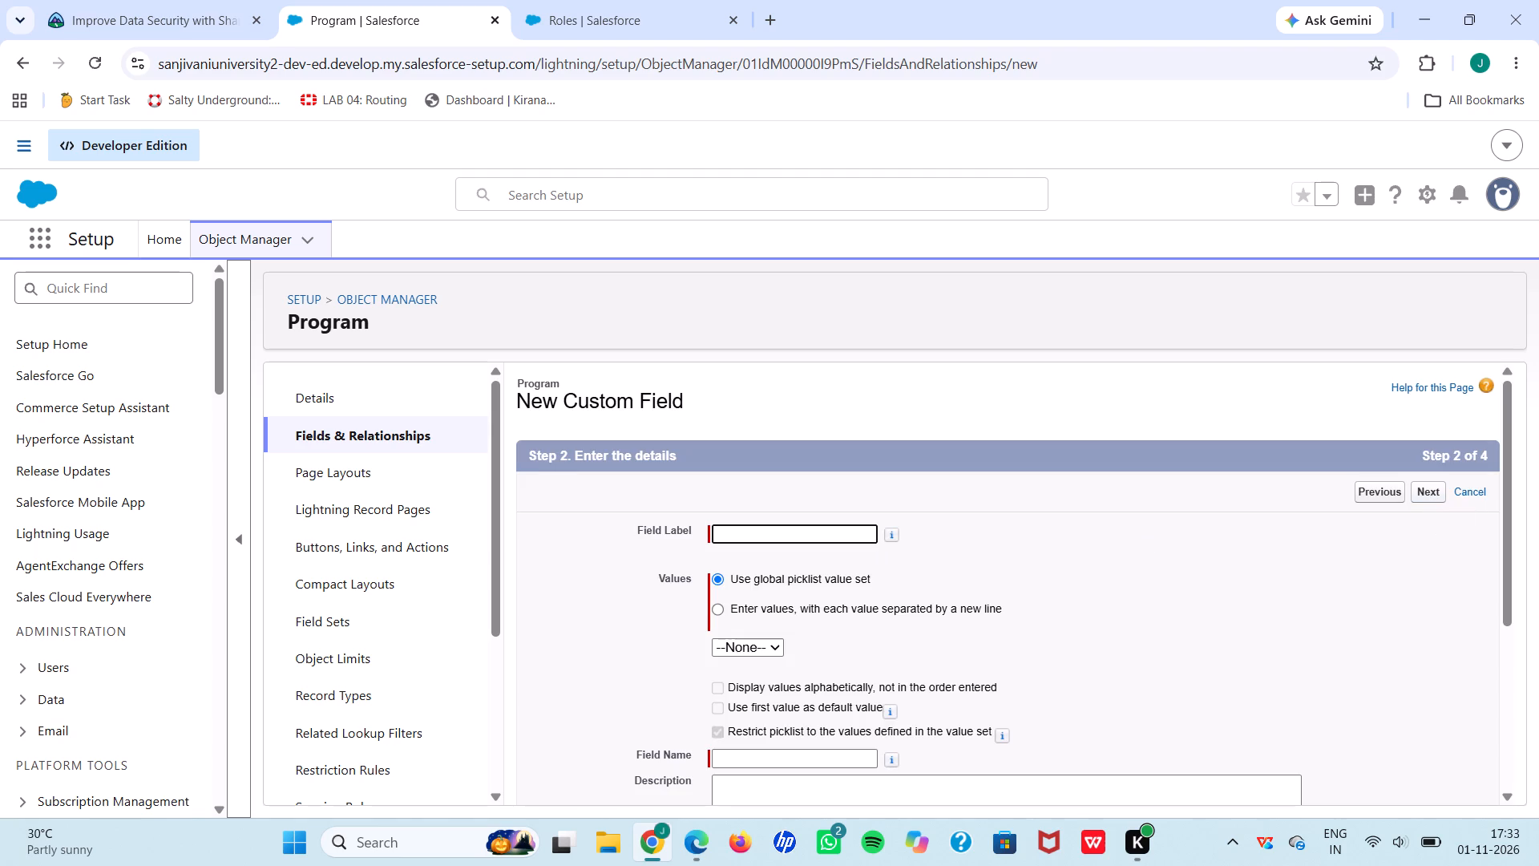
Label the new picklist field Campus Outreach Programs and choose to enter its values one per line.
left_click(808, 535)
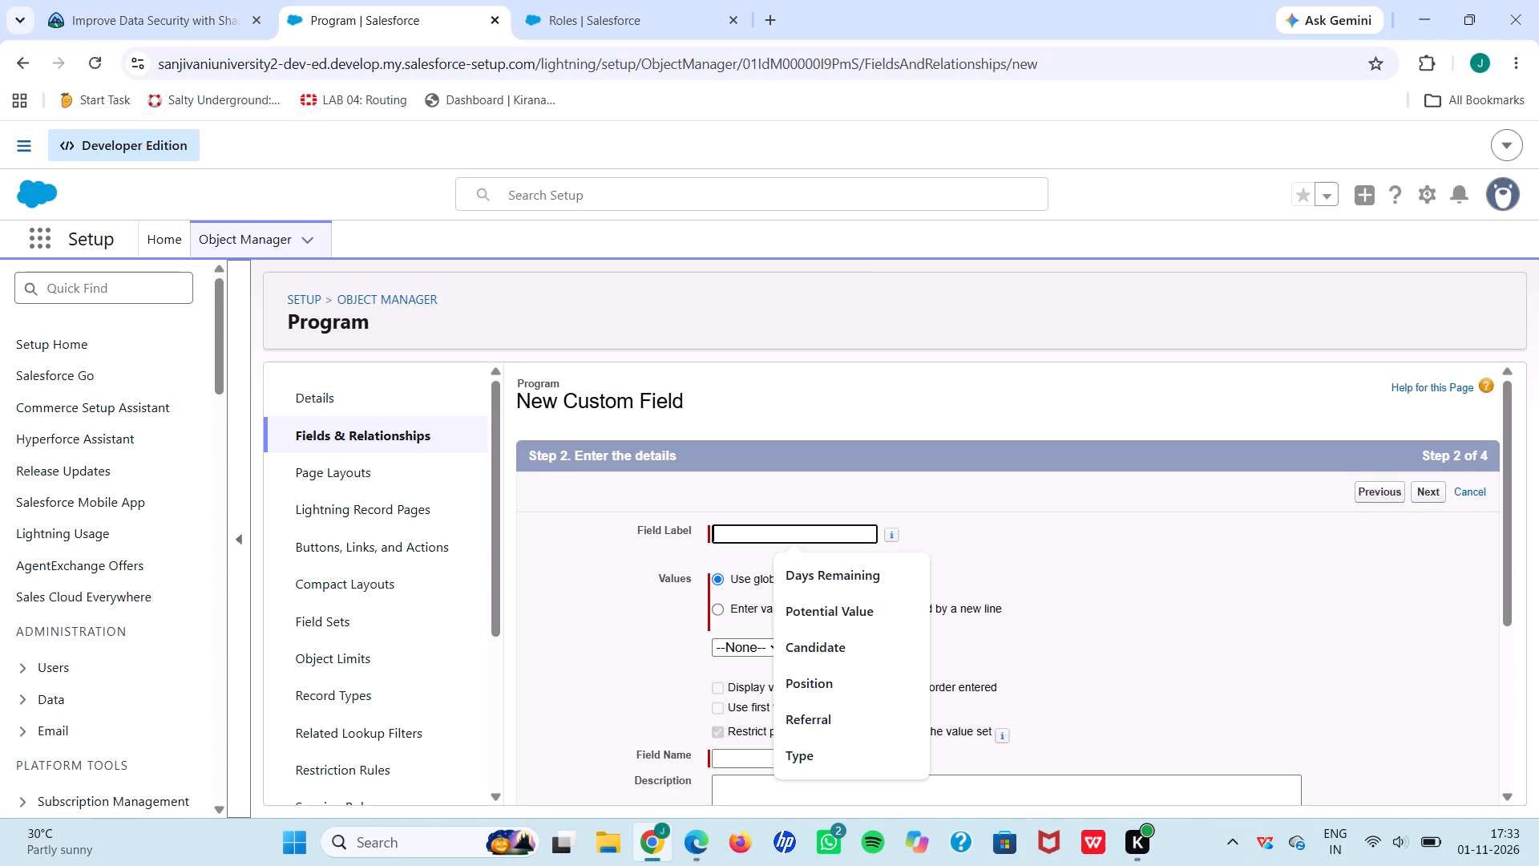
key("ctrl+v")
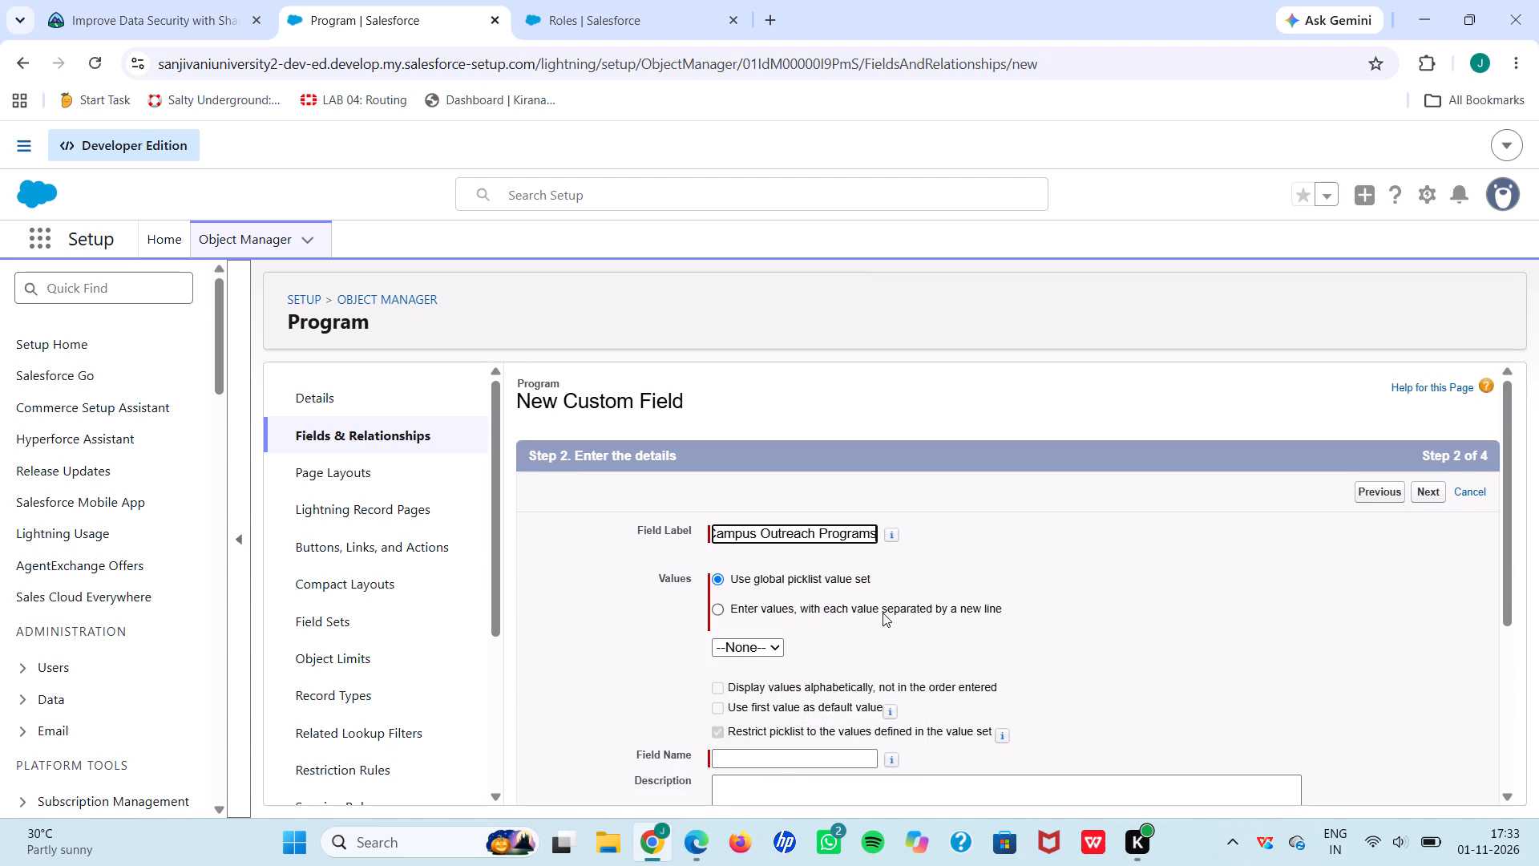
left_click(718, 610)
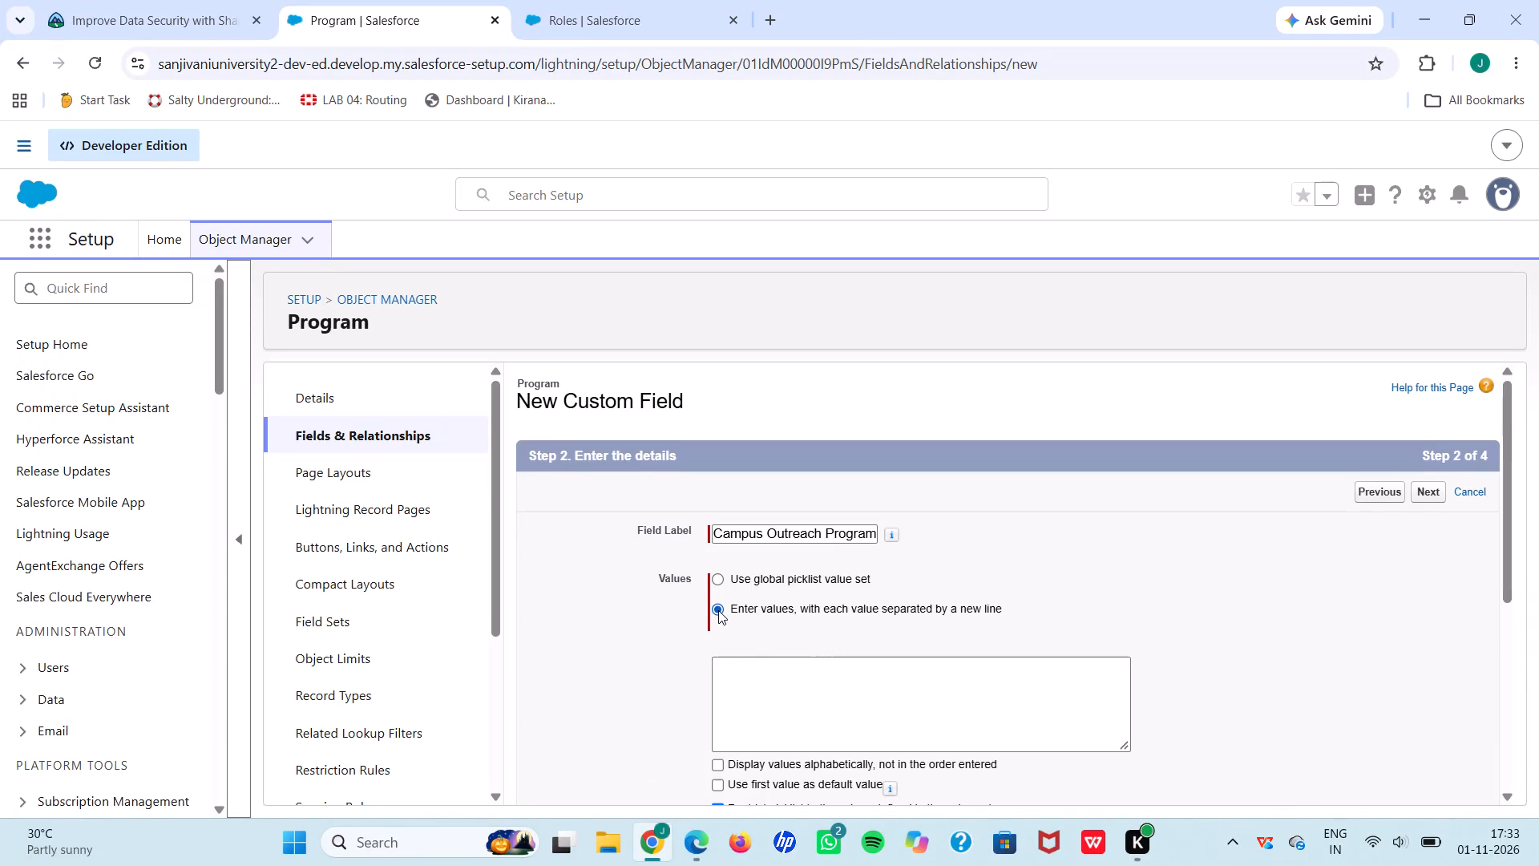
Copy the values Campus Outreach, Development and Research from the Trailhead challenge into the new field's picklist values.
left_click(765, 682)
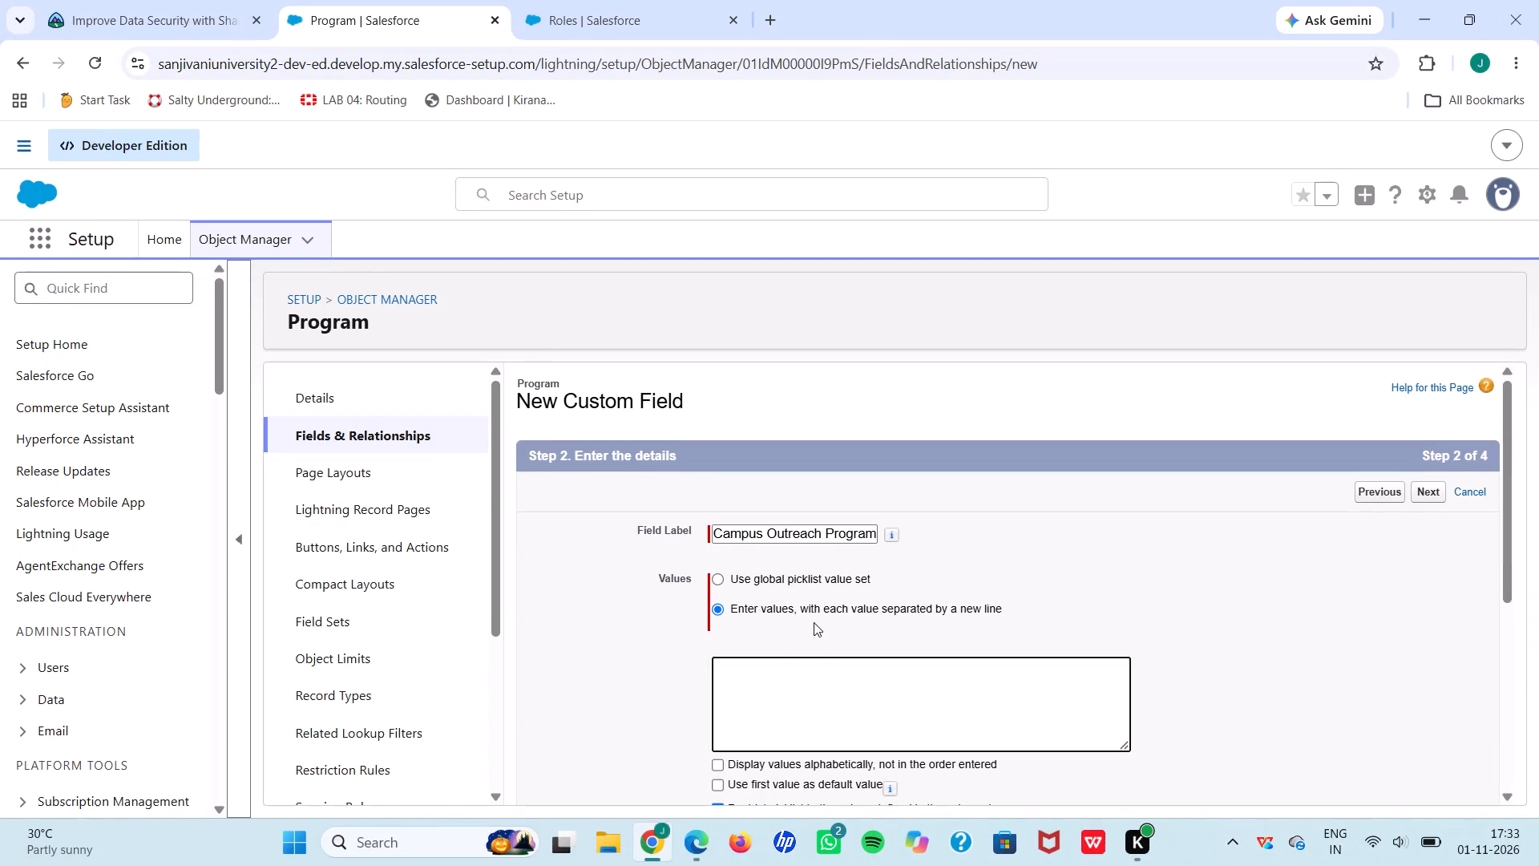
left_click(154, 1)
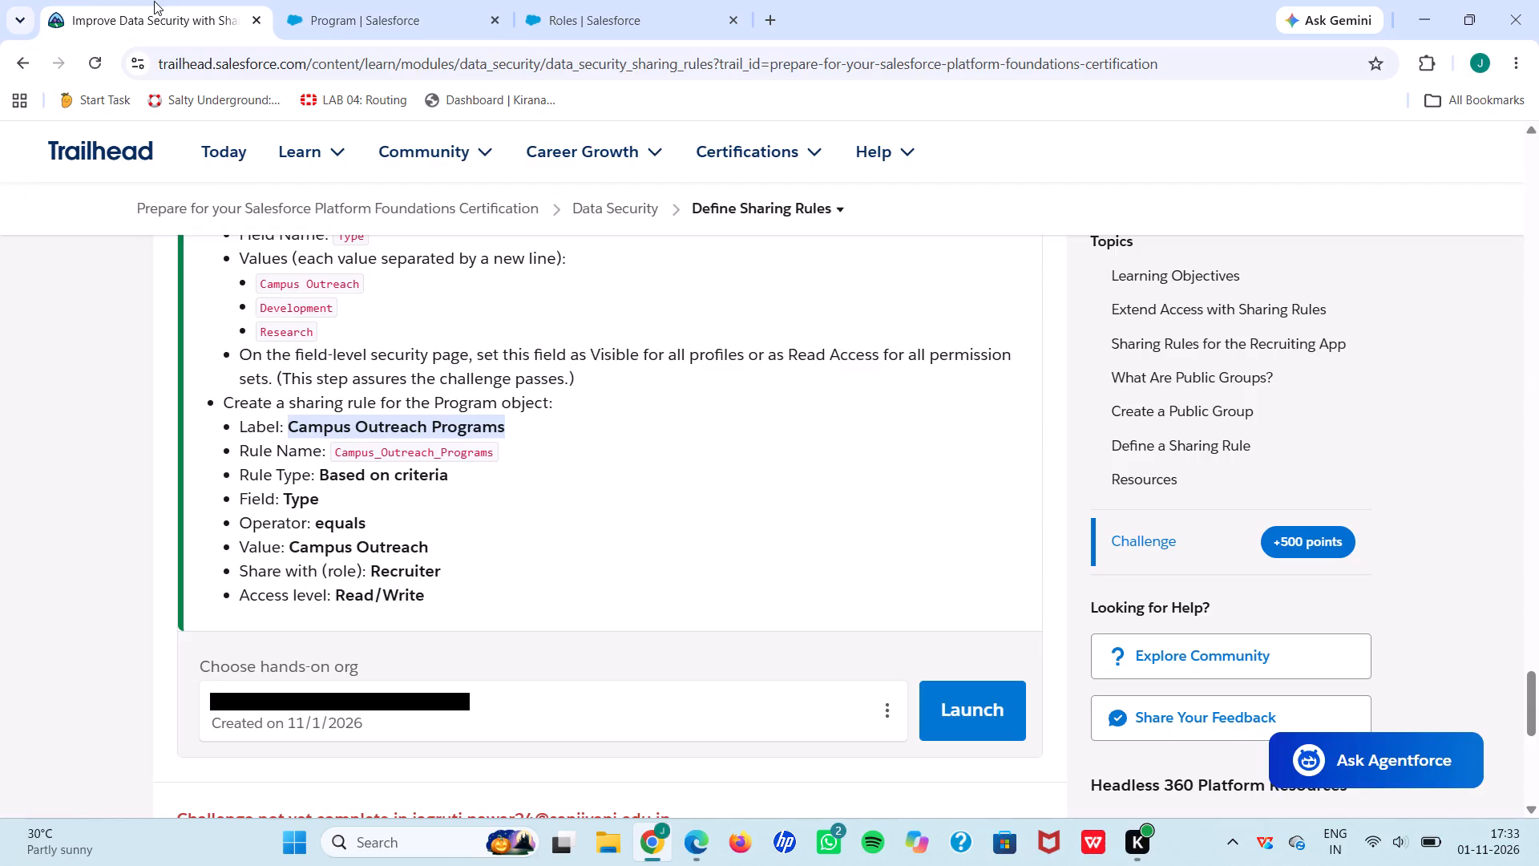
scroll(321, 535, "up", 1)
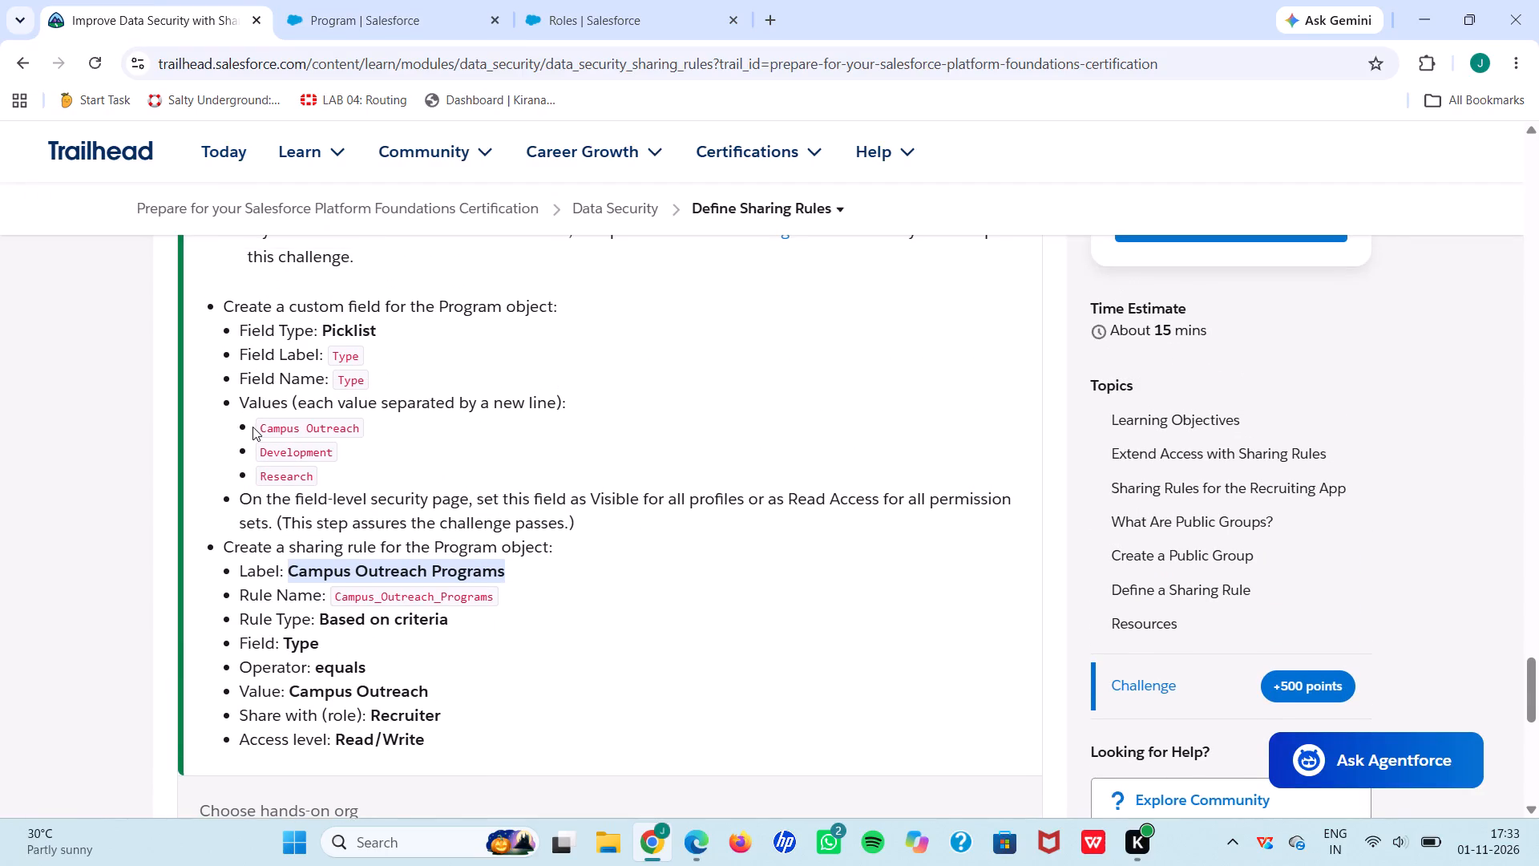
left_click_drag(252, 427, 329, 482)
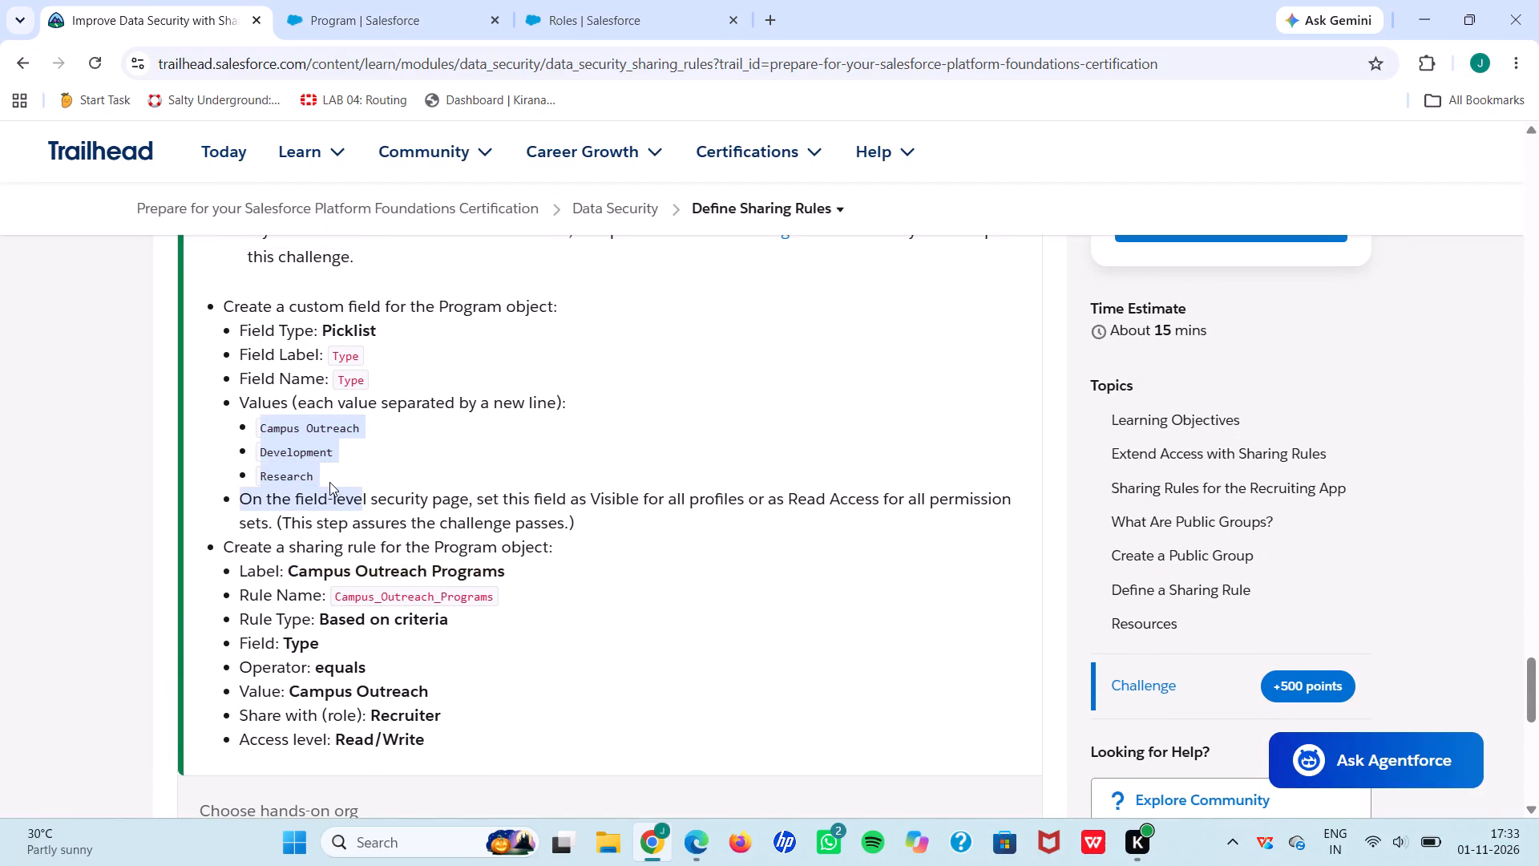
key("ctrl+c")
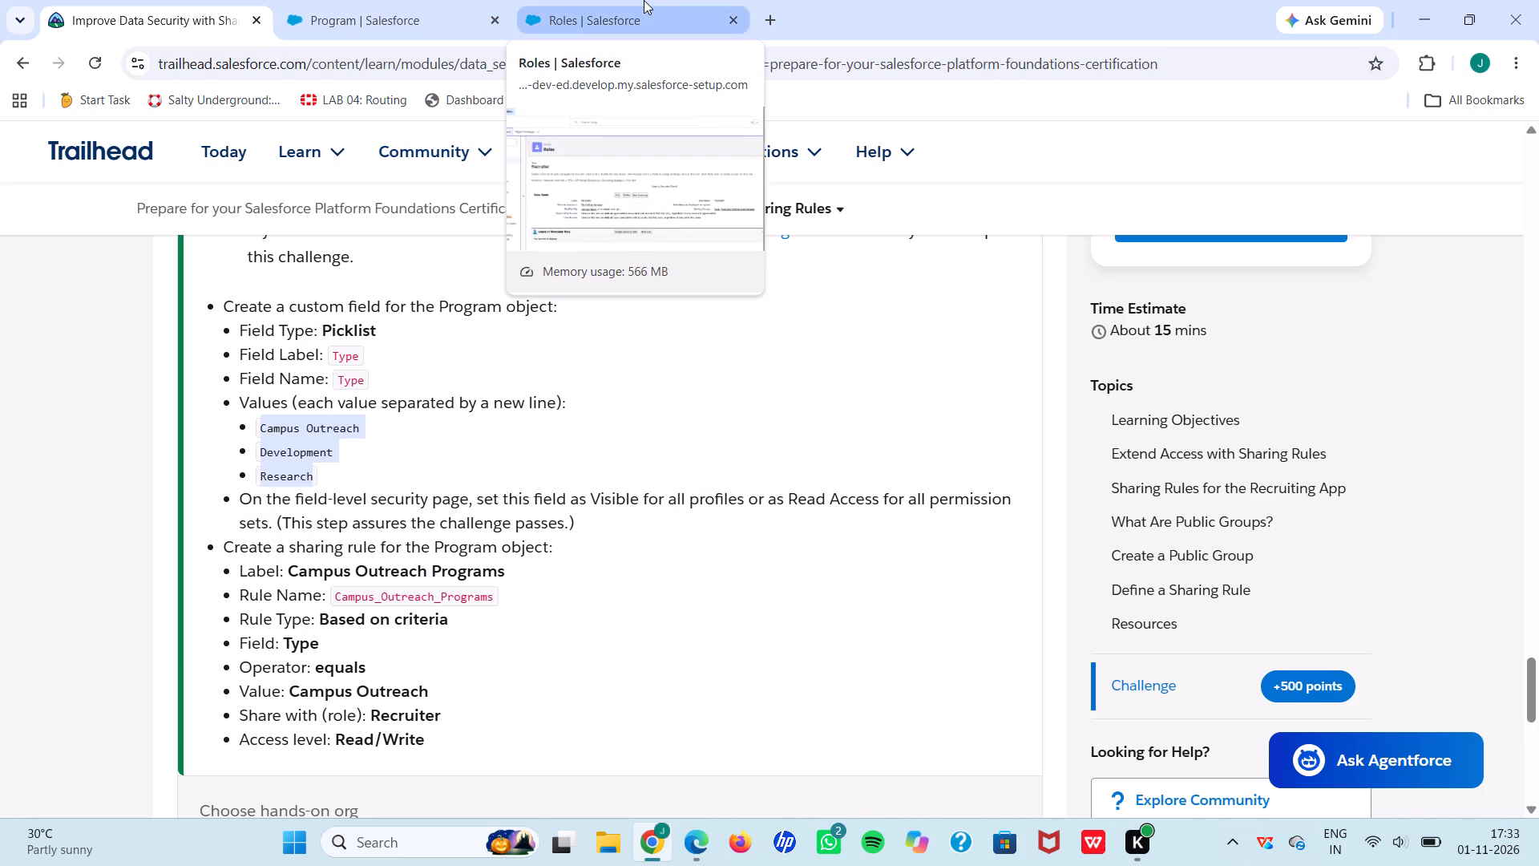
left_click(382, 6)
left_click(807, 672)
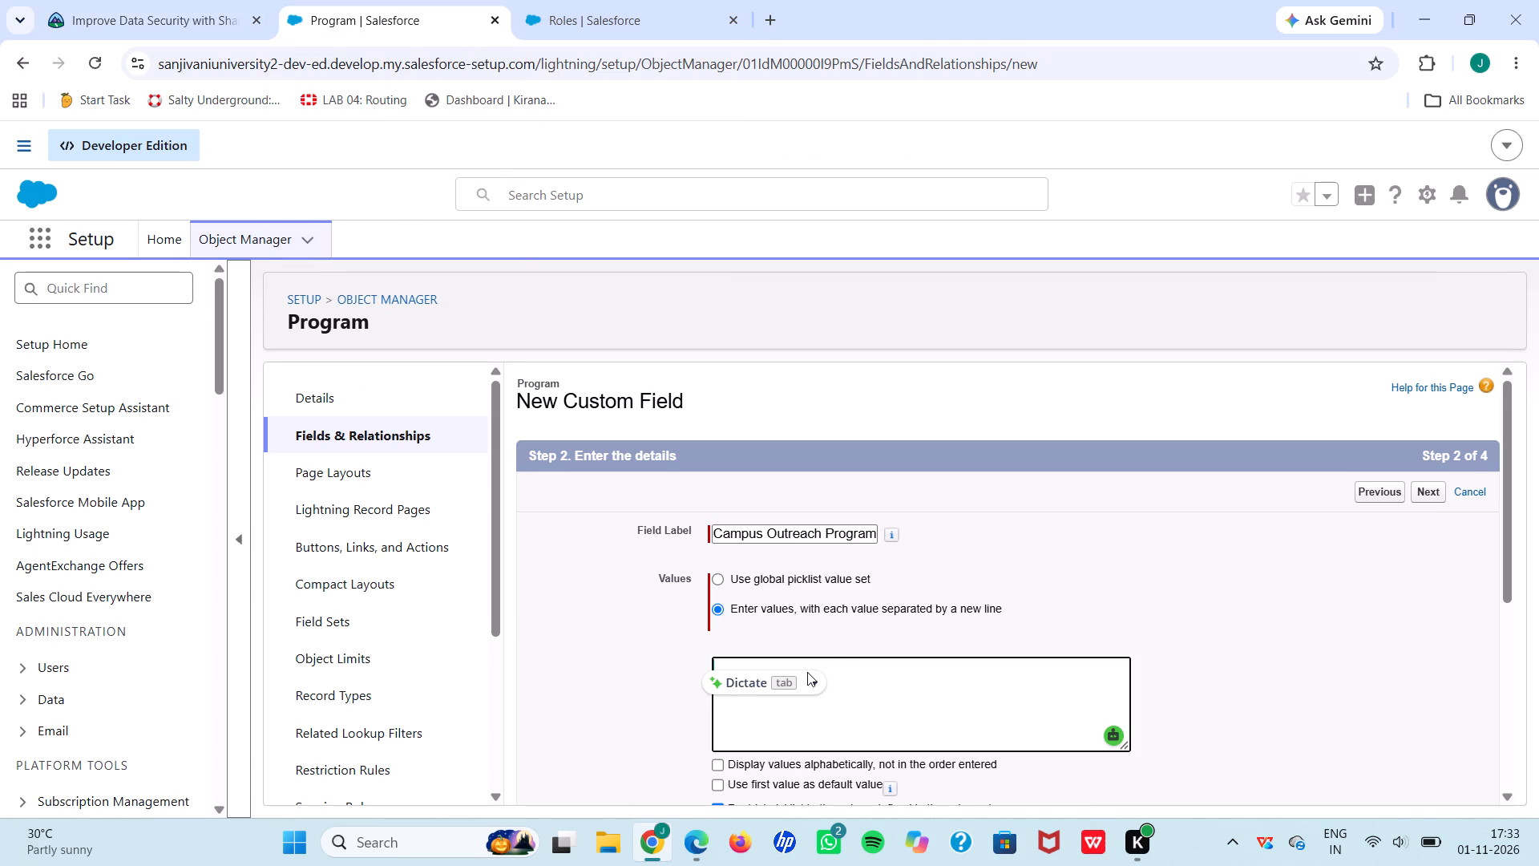
left_click(950, 682)
key("ctrl+v")
Keep the remaining field details at their defaults and continue to the field-level security settings.
scroll(950, 682, "down", 1)
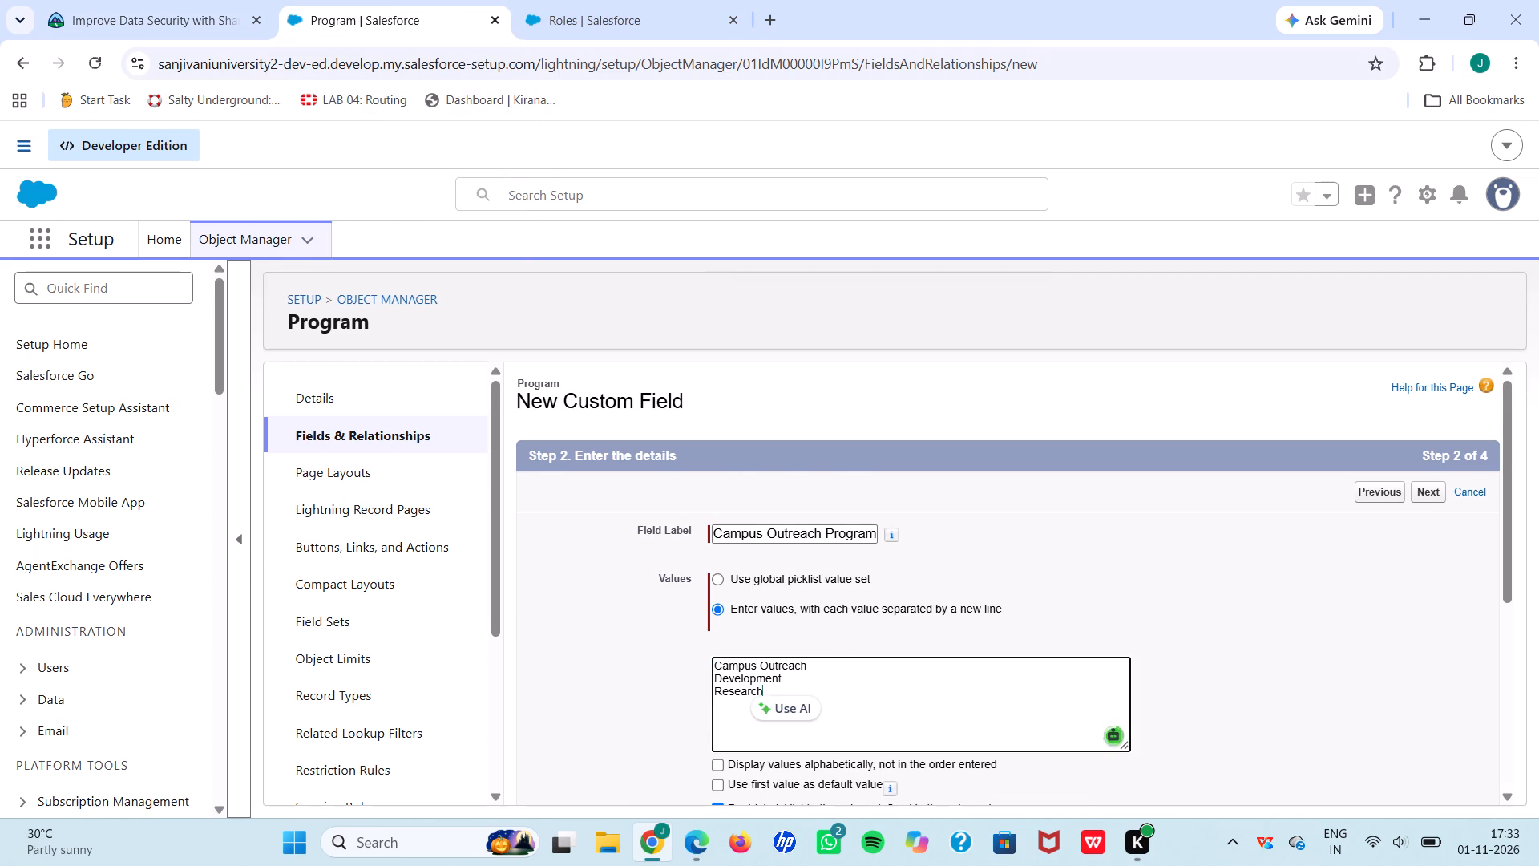
scroll(950, 682, "down", 4)
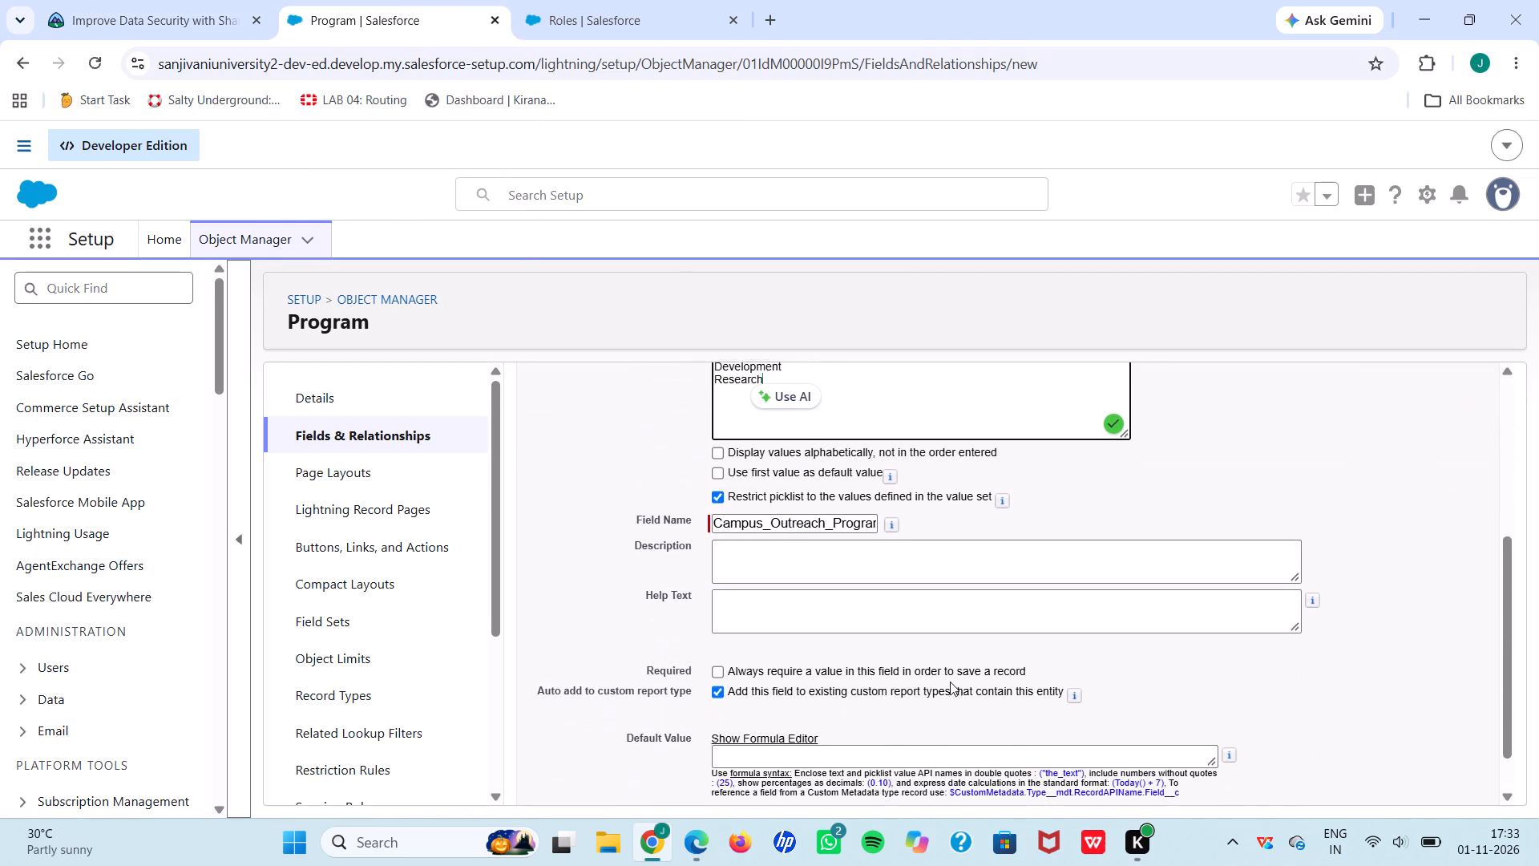
scroll(950, 682, "down", 2)
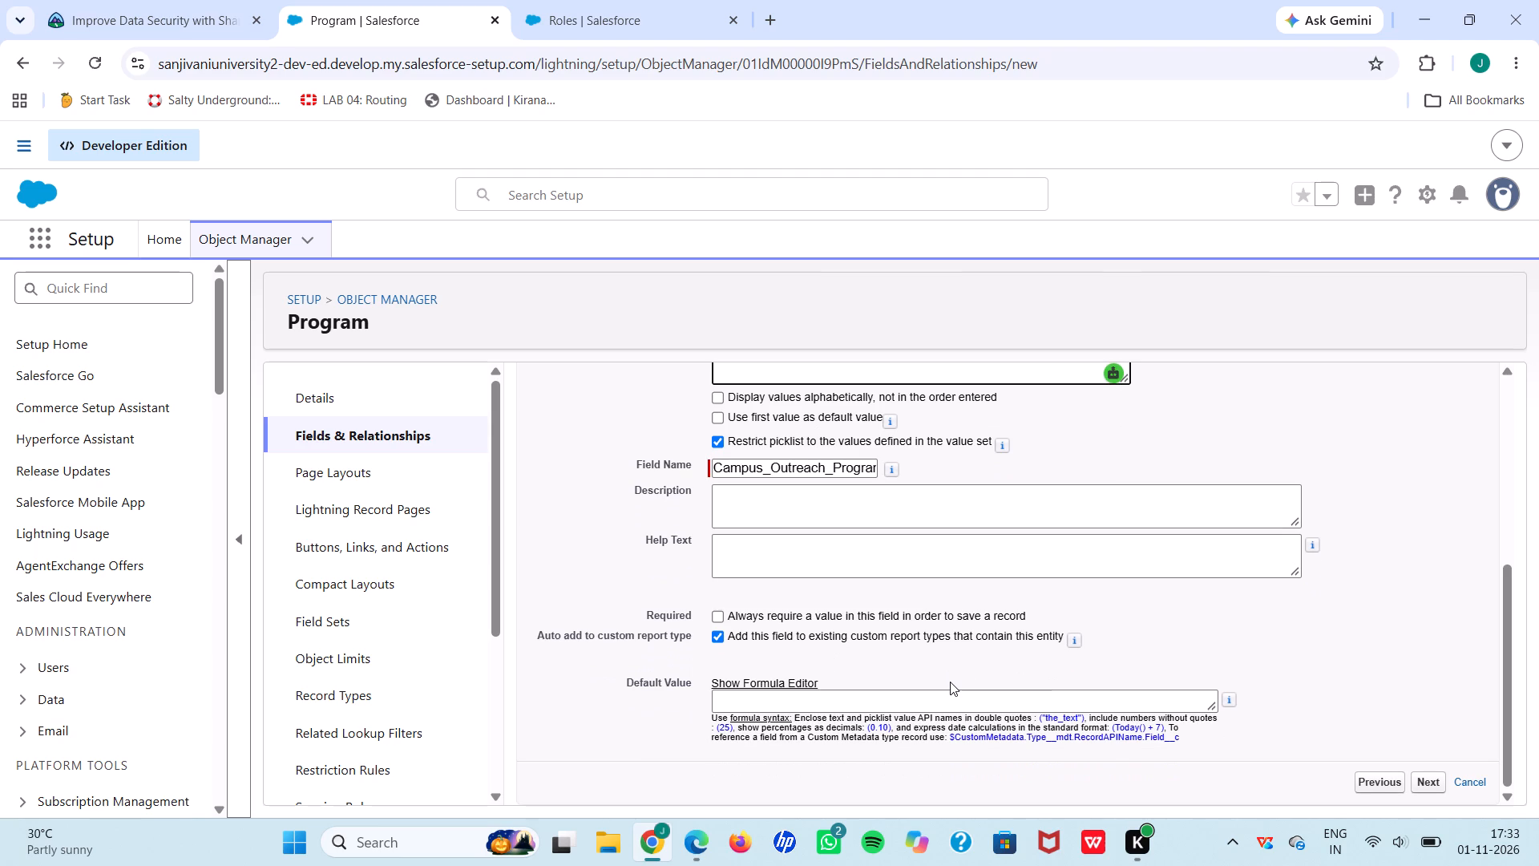
scroll(950, 682, "up", 6)
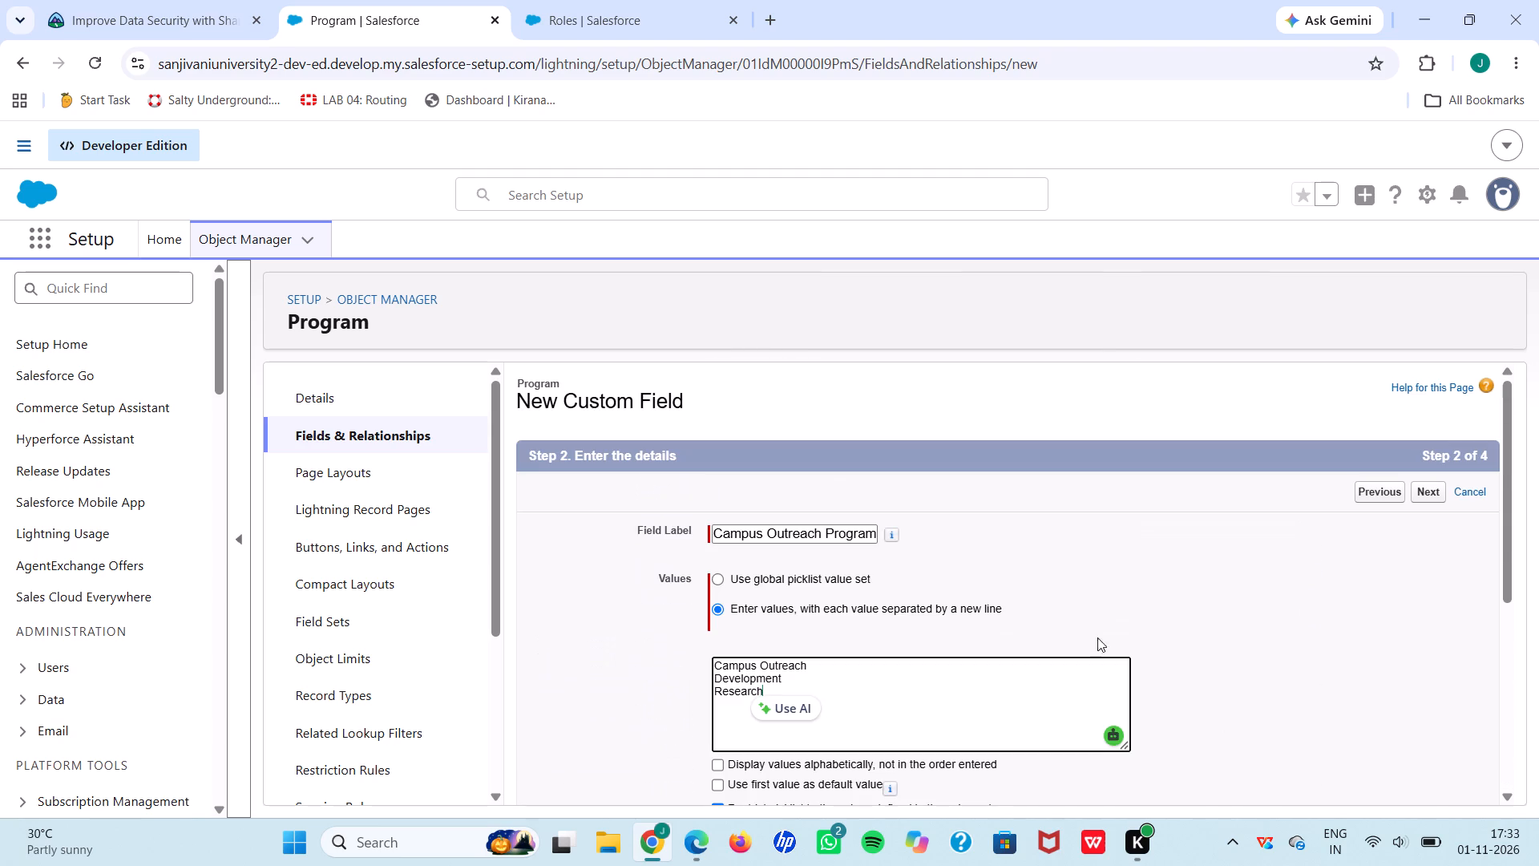
left_click(1416, 486)
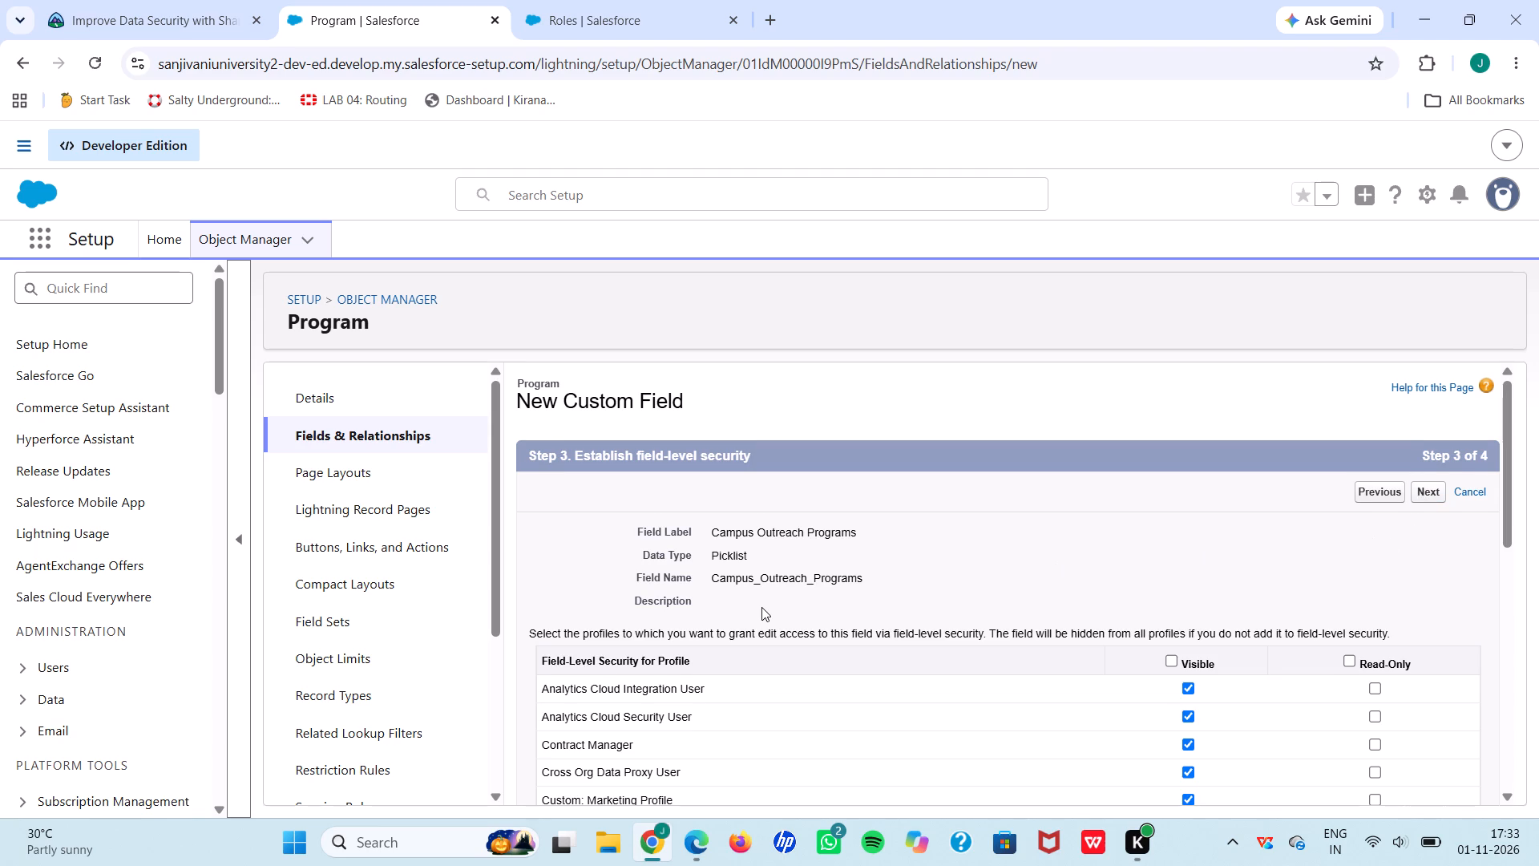
Make the Campus Outreach Programs field visible for all profiles and continue to the page layout settings.
scroll(761, 607, "down", 1)
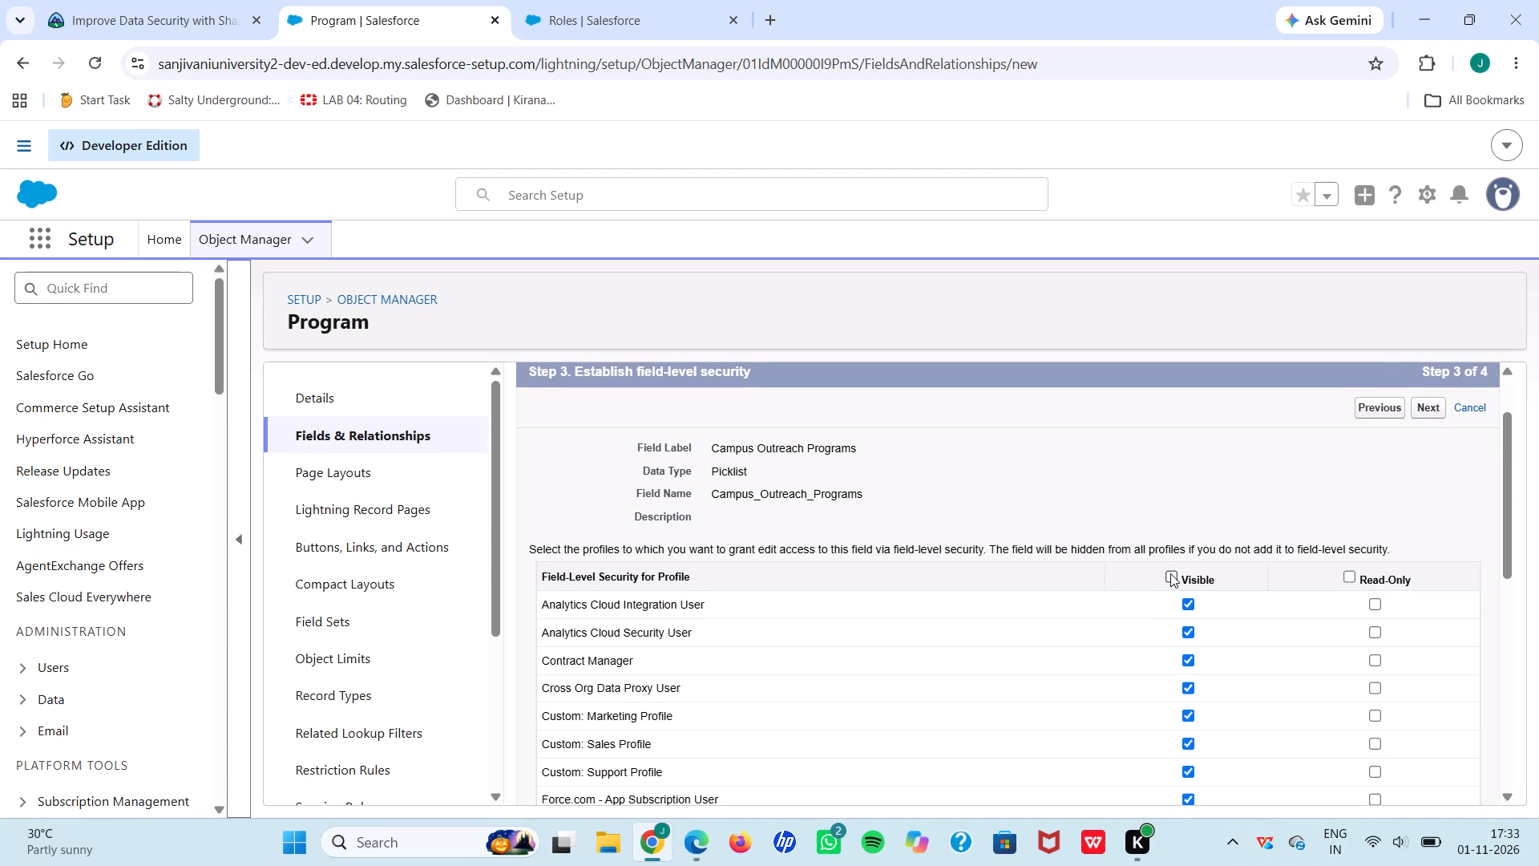
left_click(1170, 573)
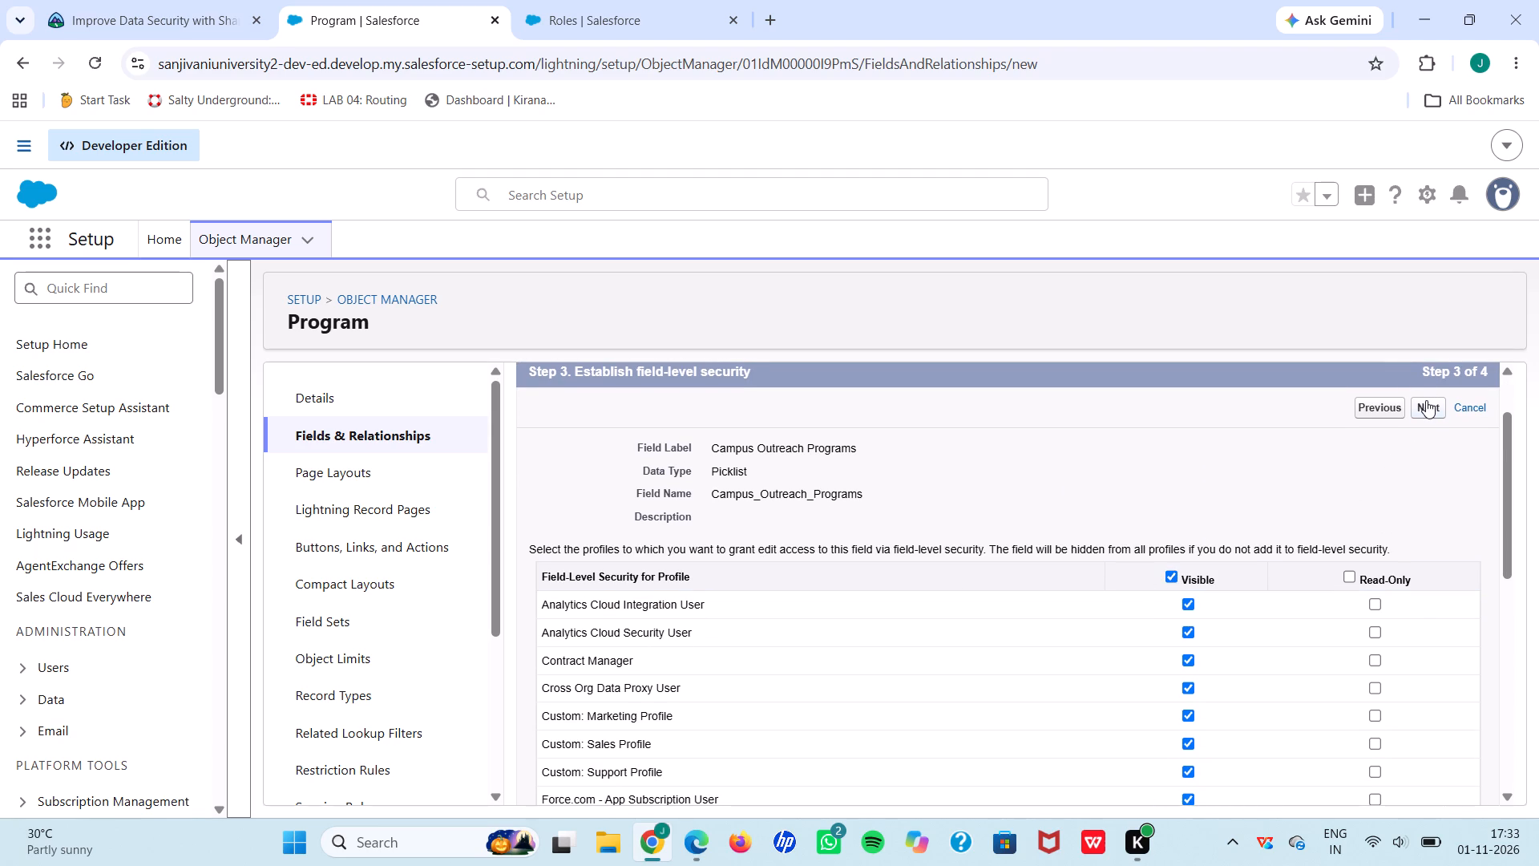
left_click(1426, 400)
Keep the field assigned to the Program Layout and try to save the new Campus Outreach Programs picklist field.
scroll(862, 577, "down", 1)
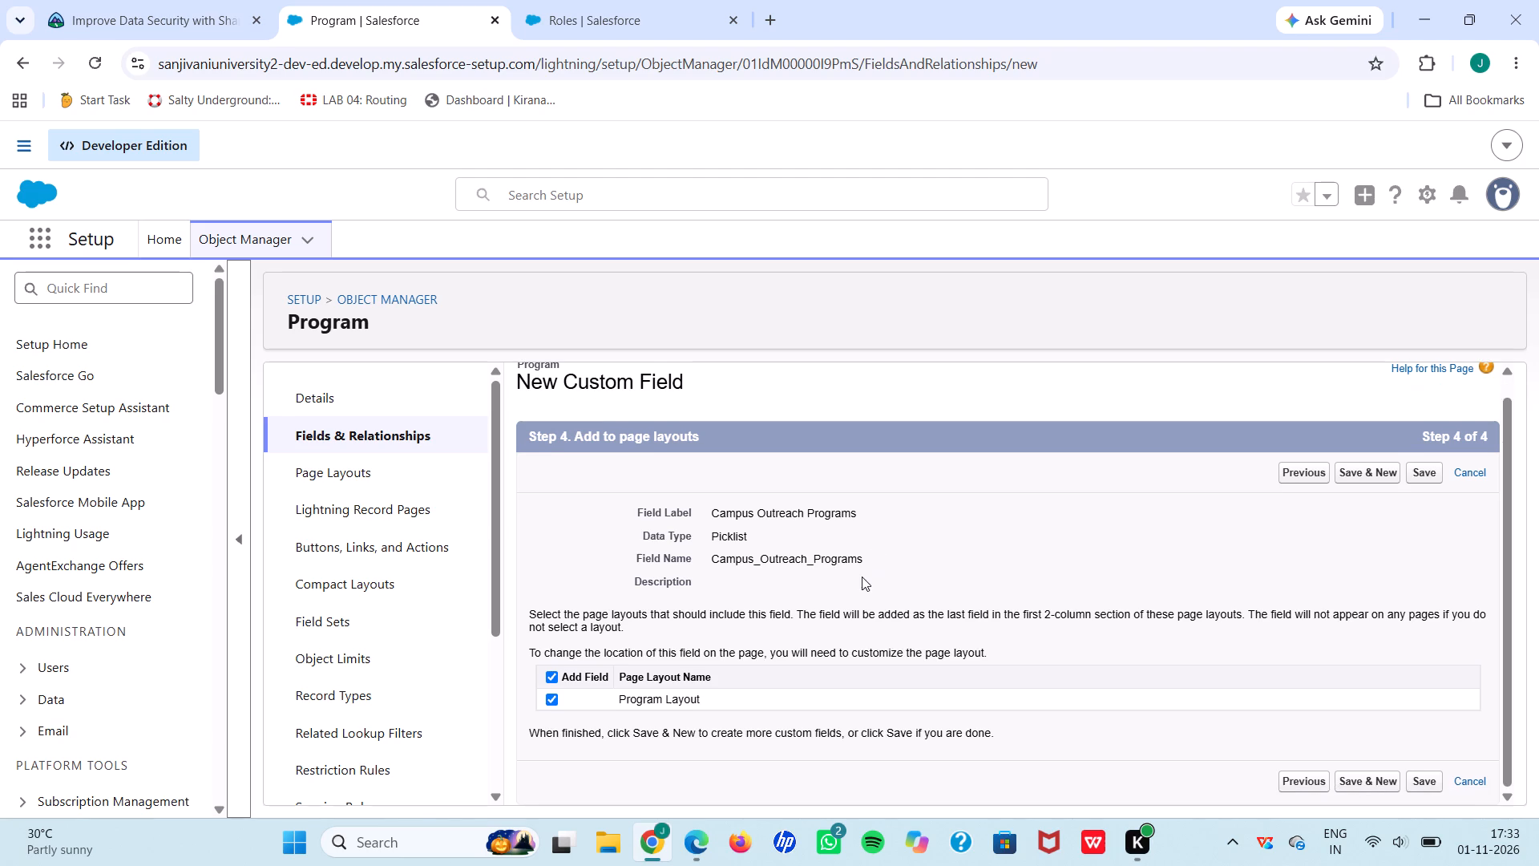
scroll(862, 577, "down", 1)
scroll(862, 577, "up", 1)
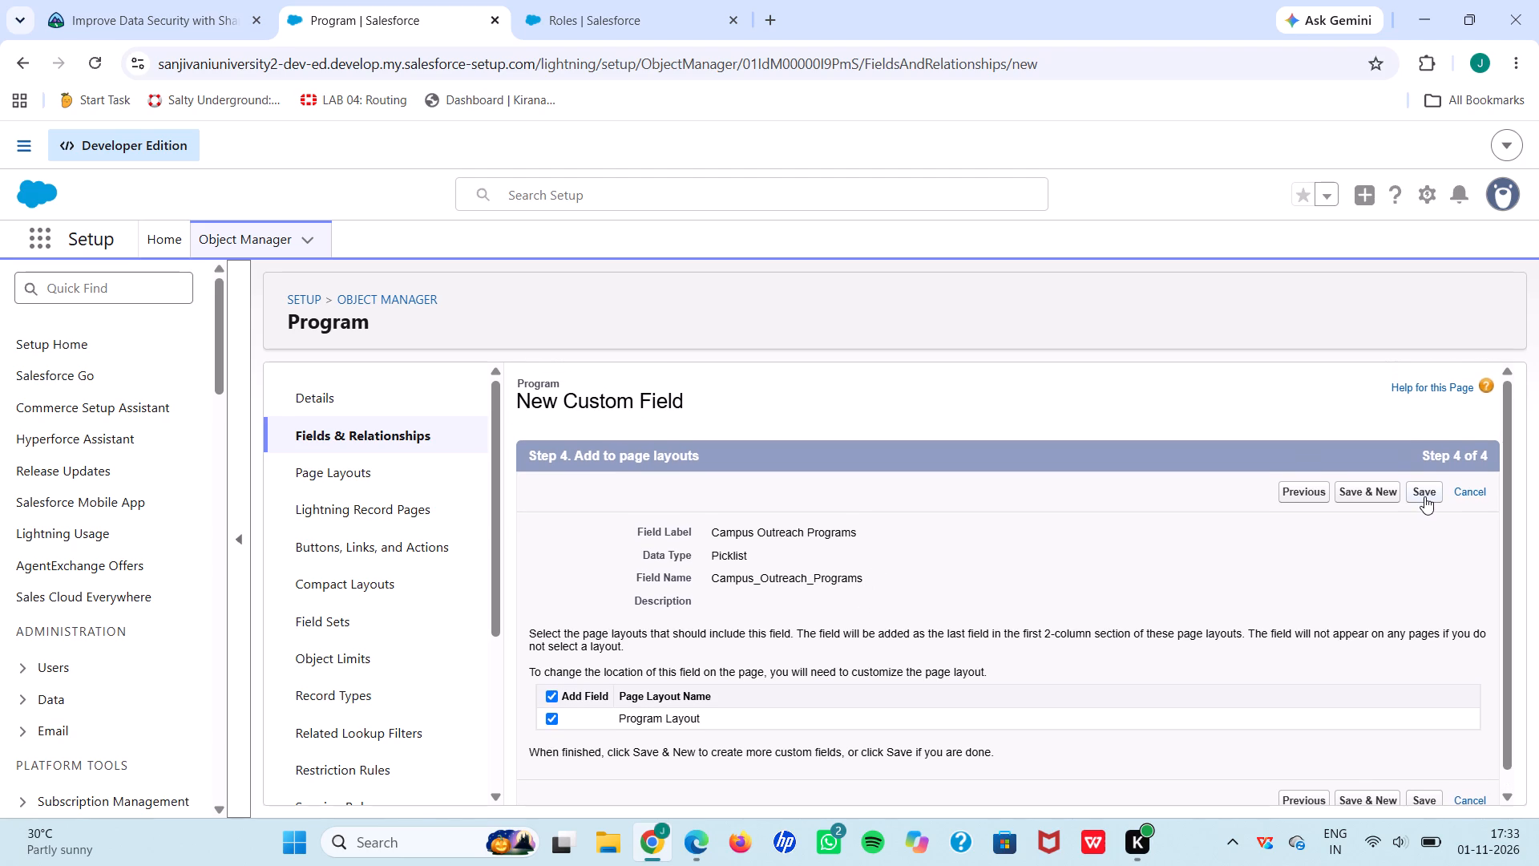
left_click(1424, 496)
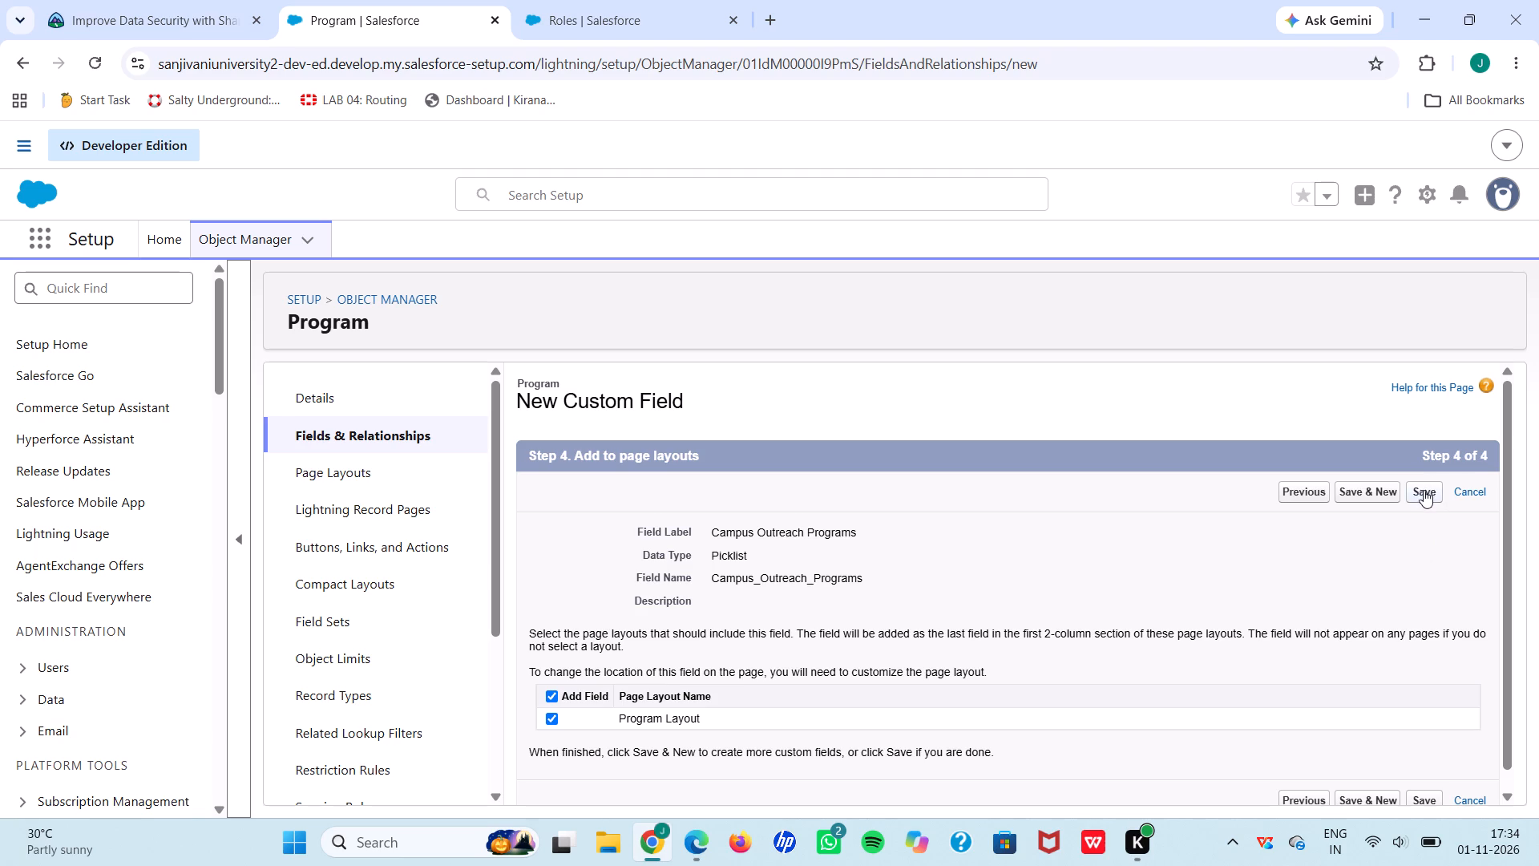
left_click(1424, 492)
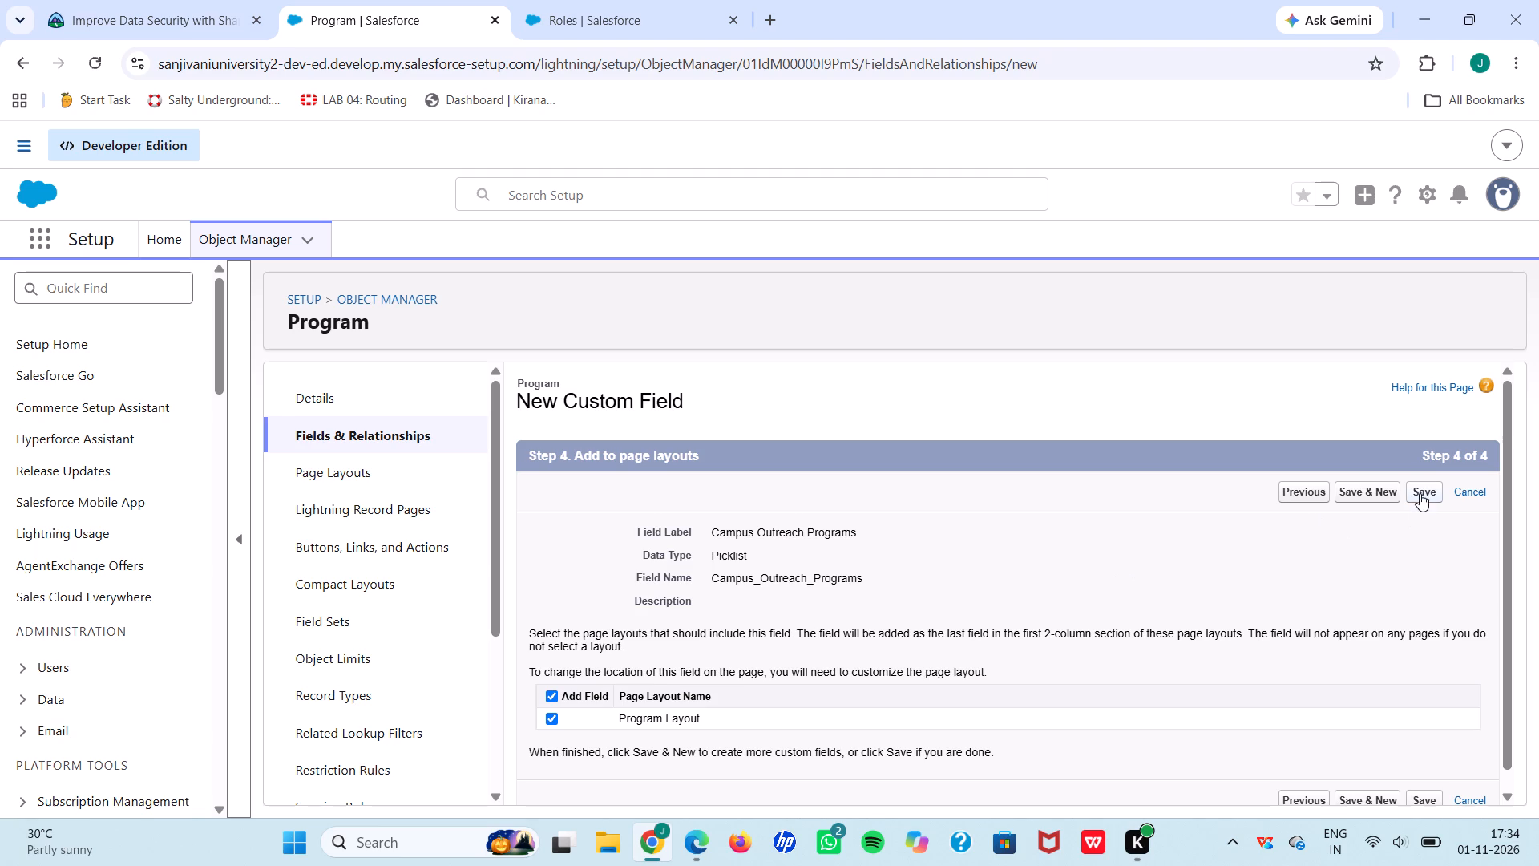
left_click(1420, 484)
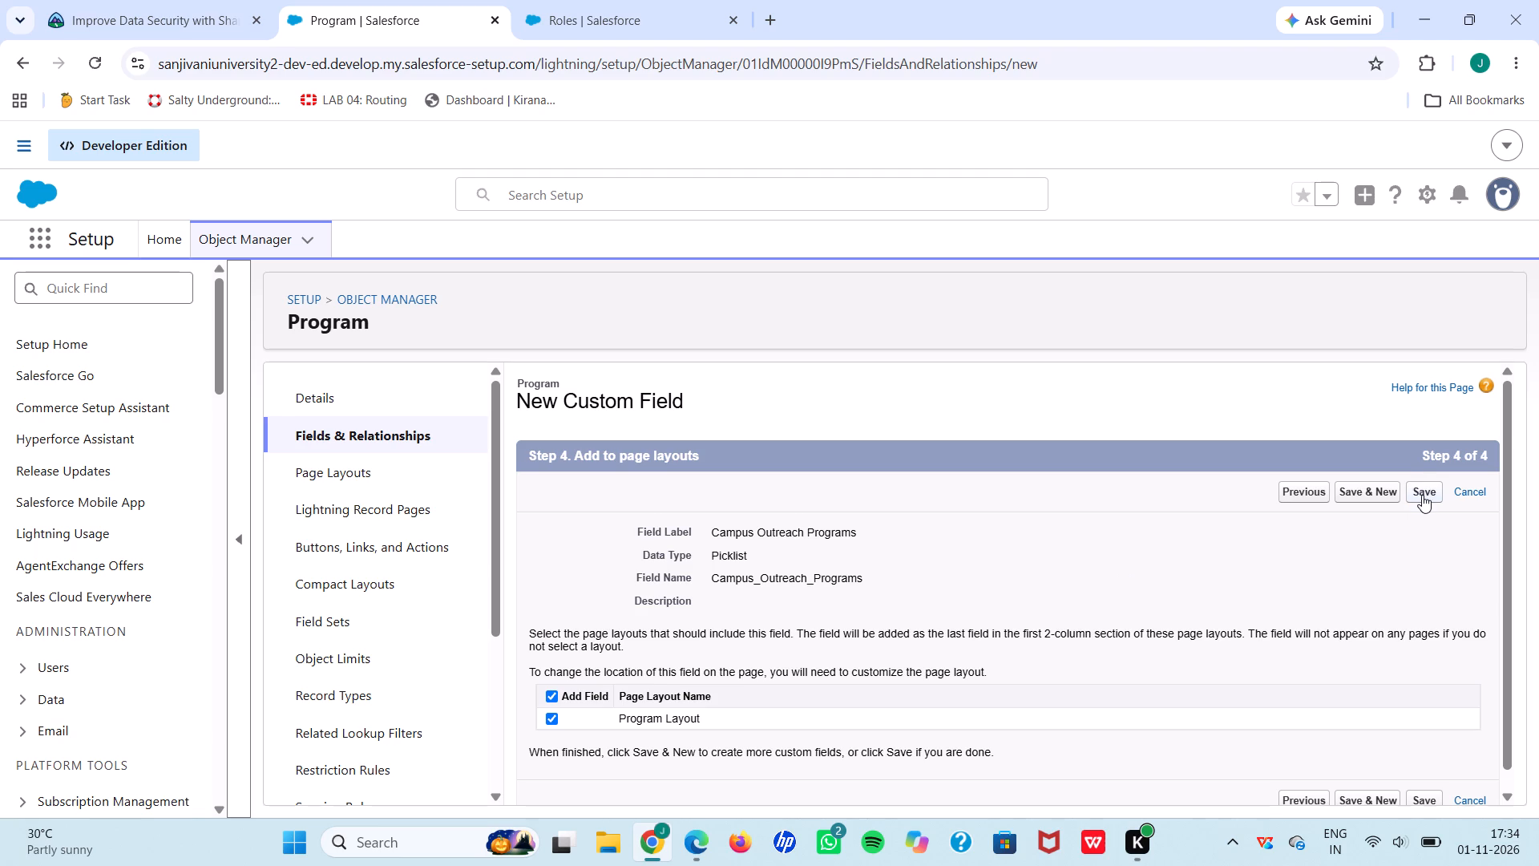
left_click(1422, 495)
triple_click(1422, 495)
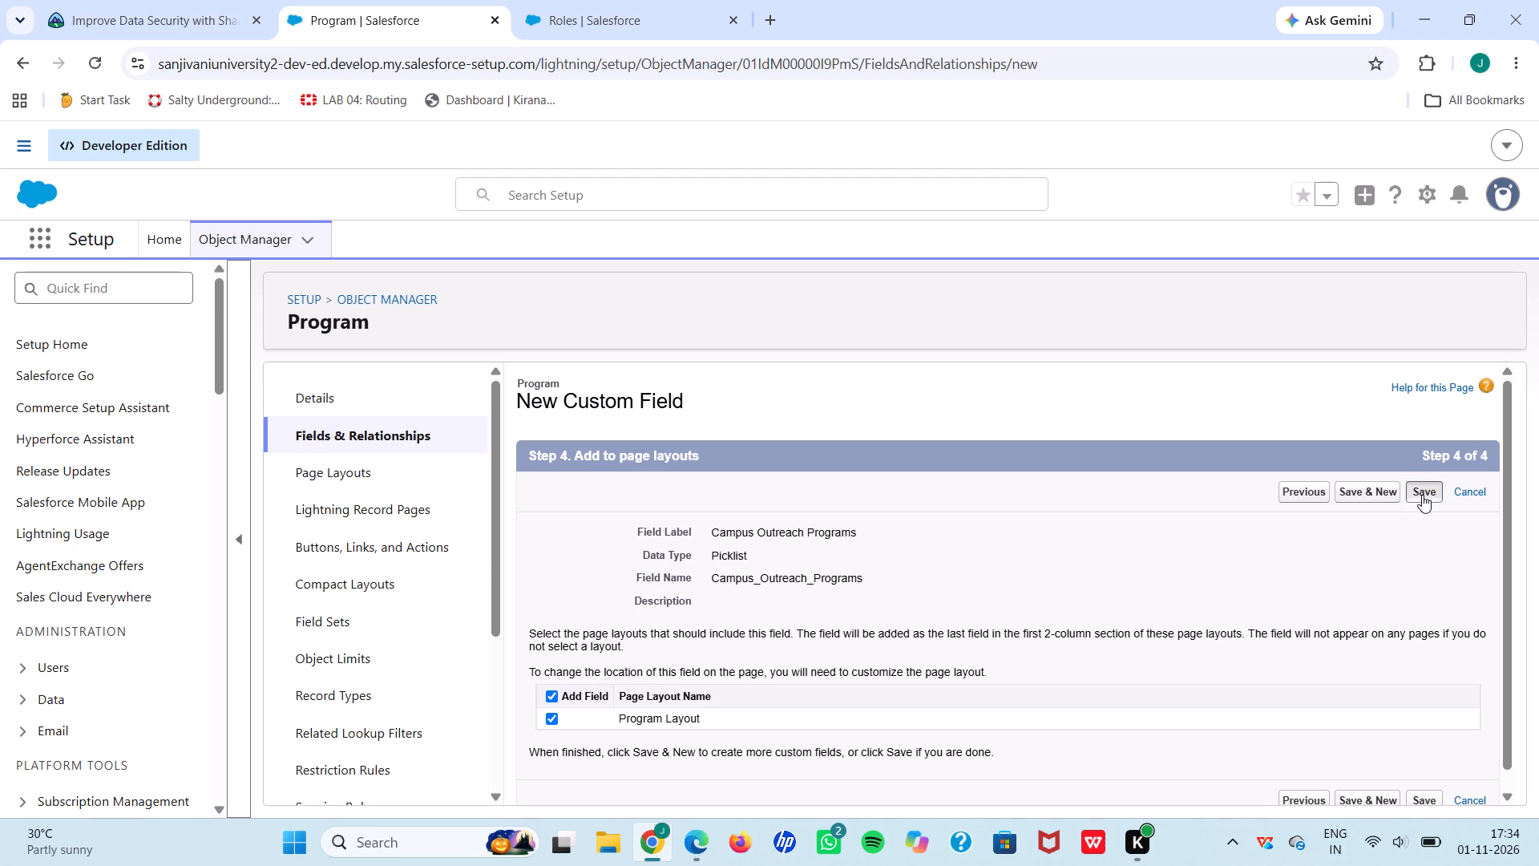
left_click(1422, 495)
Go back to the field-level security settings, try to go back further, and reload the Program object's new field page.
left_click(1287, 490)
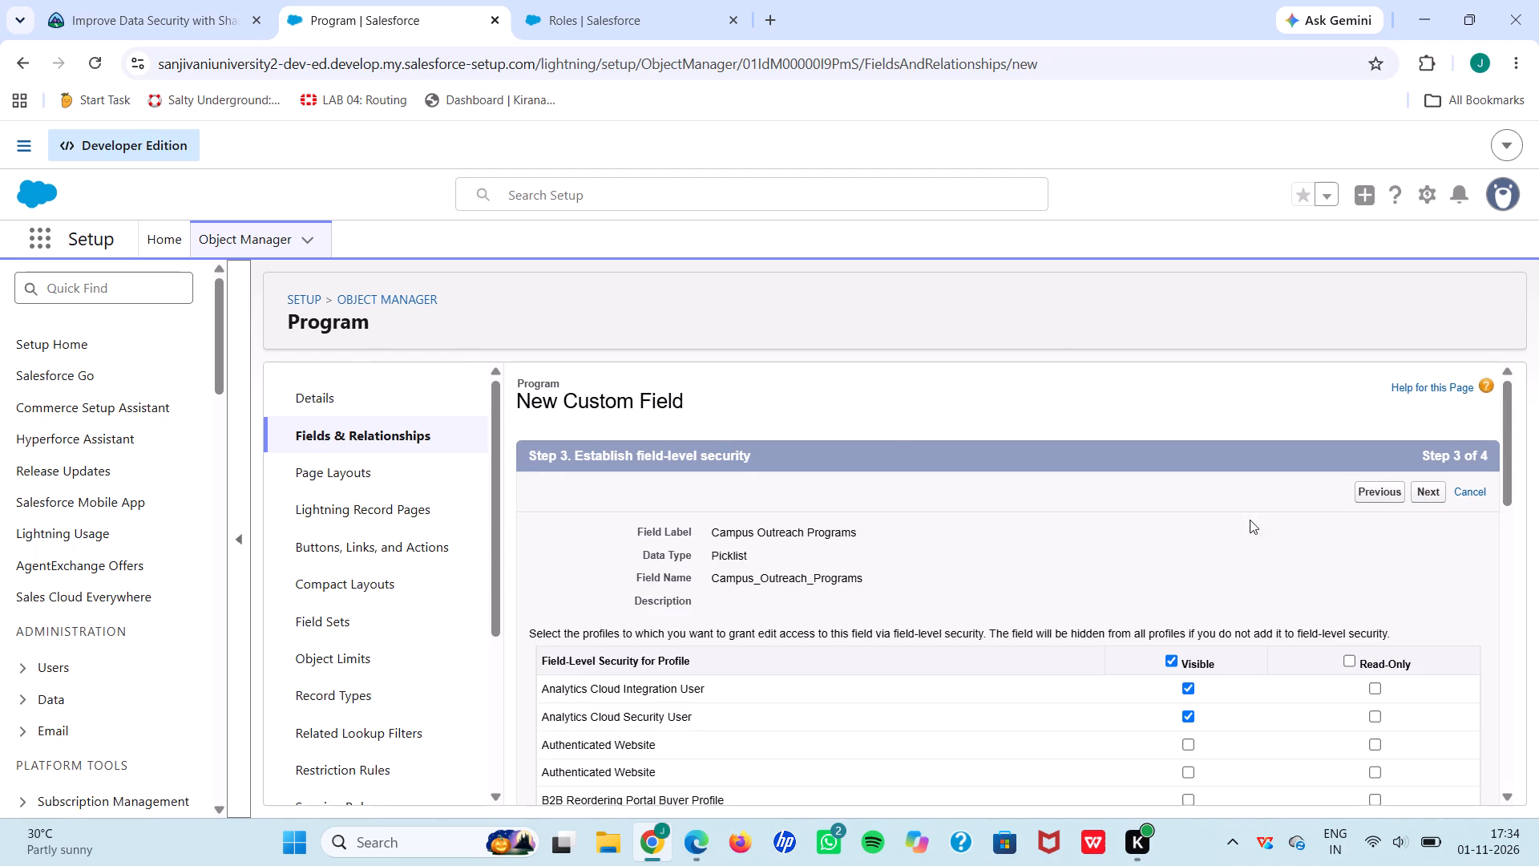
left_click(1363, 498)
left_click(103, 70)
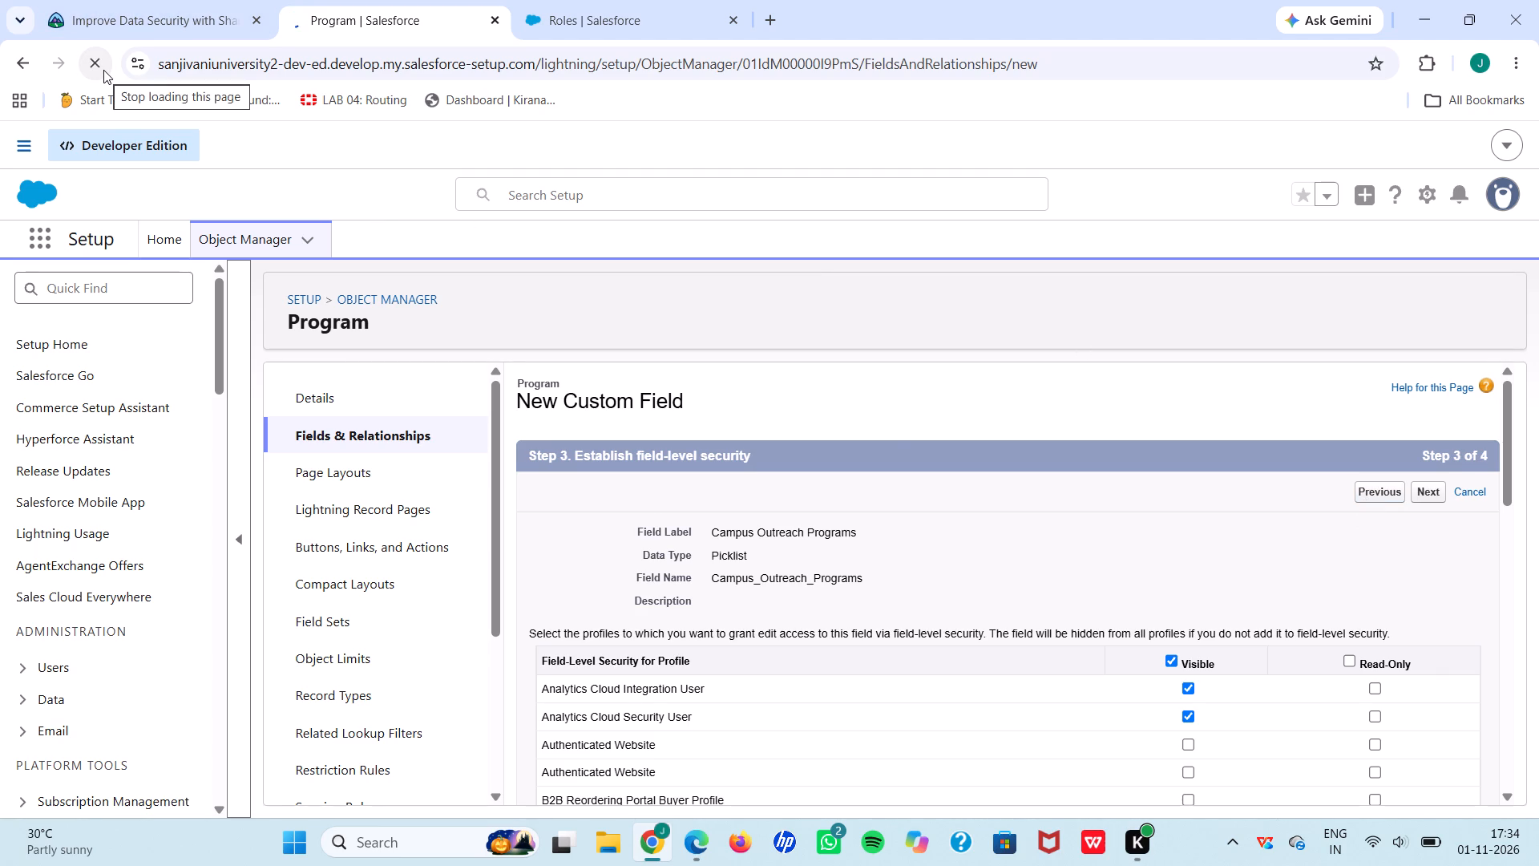
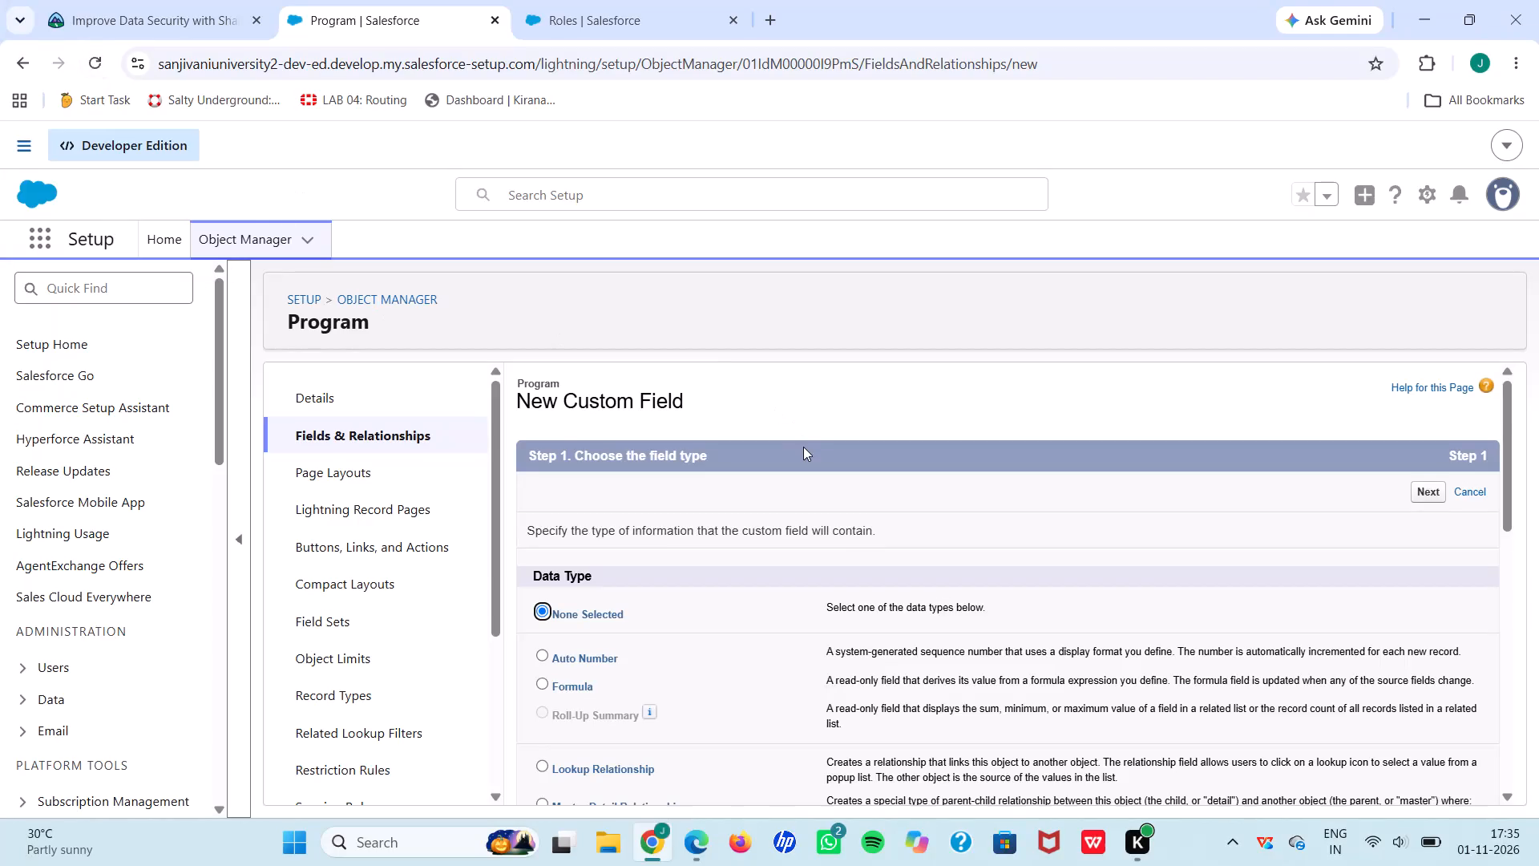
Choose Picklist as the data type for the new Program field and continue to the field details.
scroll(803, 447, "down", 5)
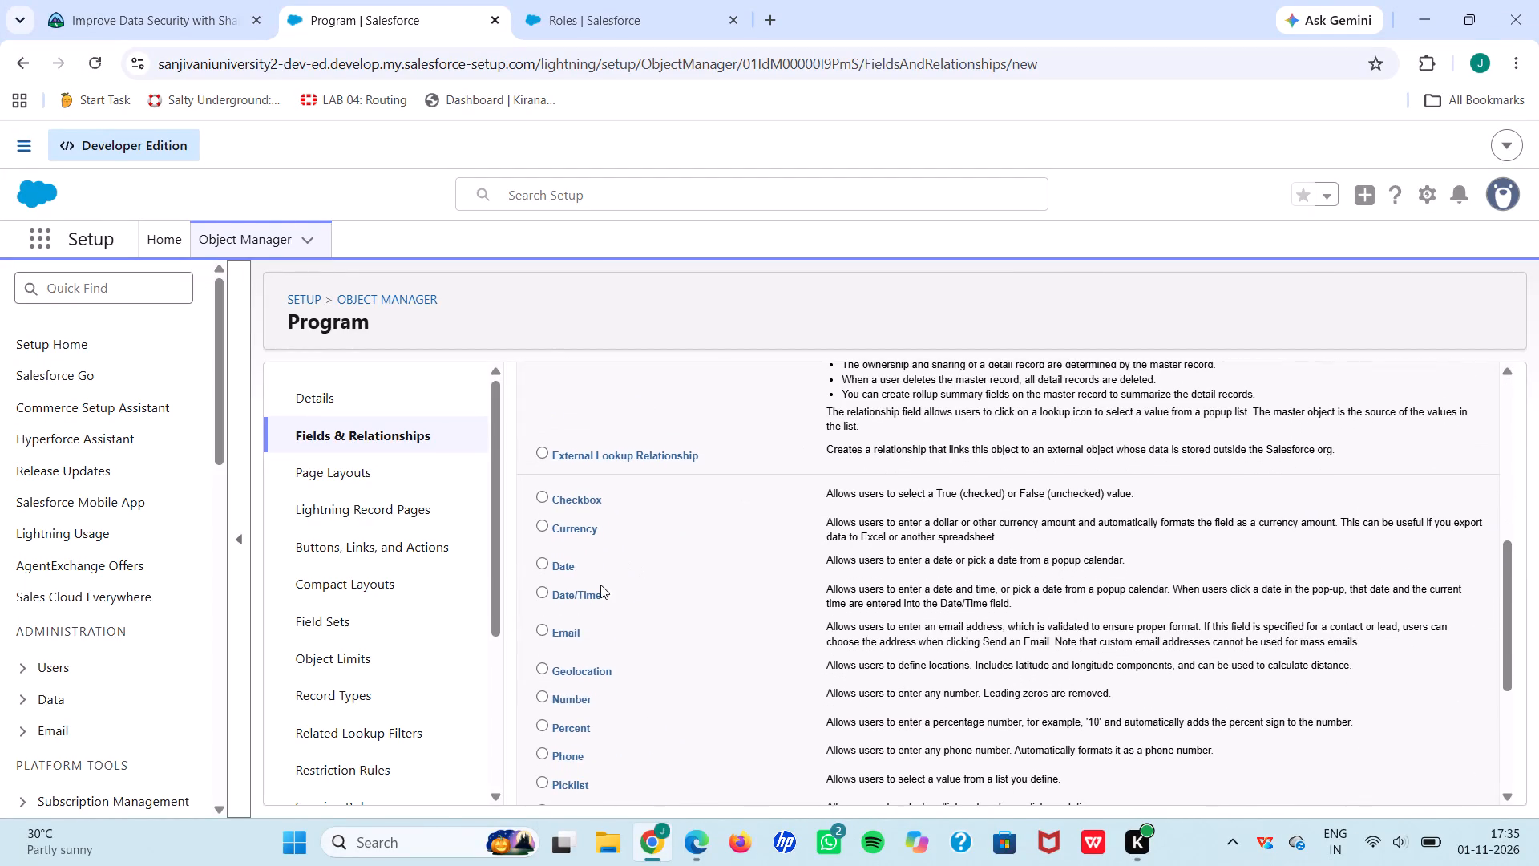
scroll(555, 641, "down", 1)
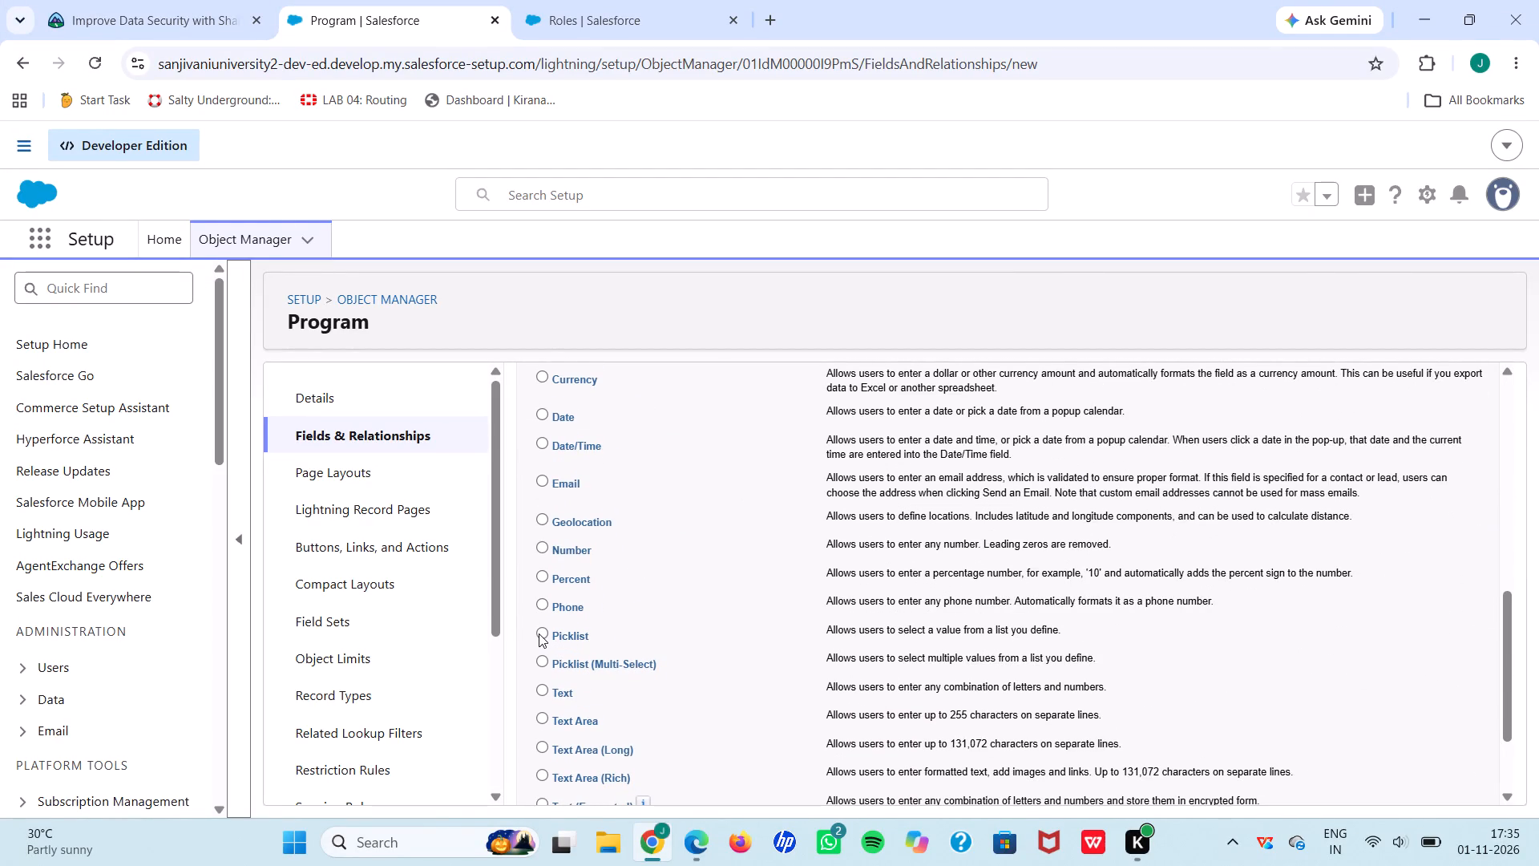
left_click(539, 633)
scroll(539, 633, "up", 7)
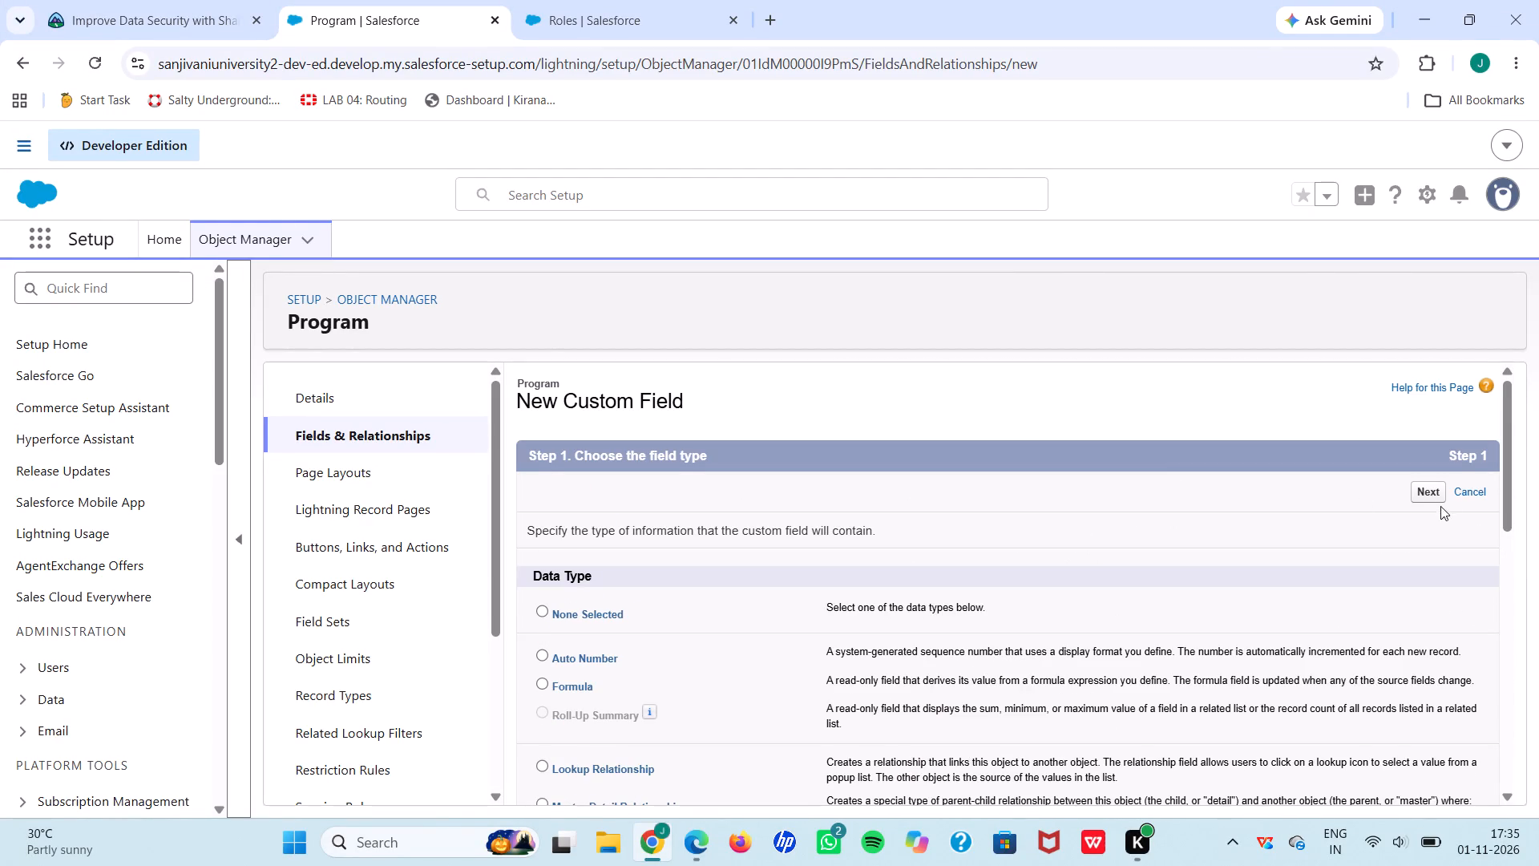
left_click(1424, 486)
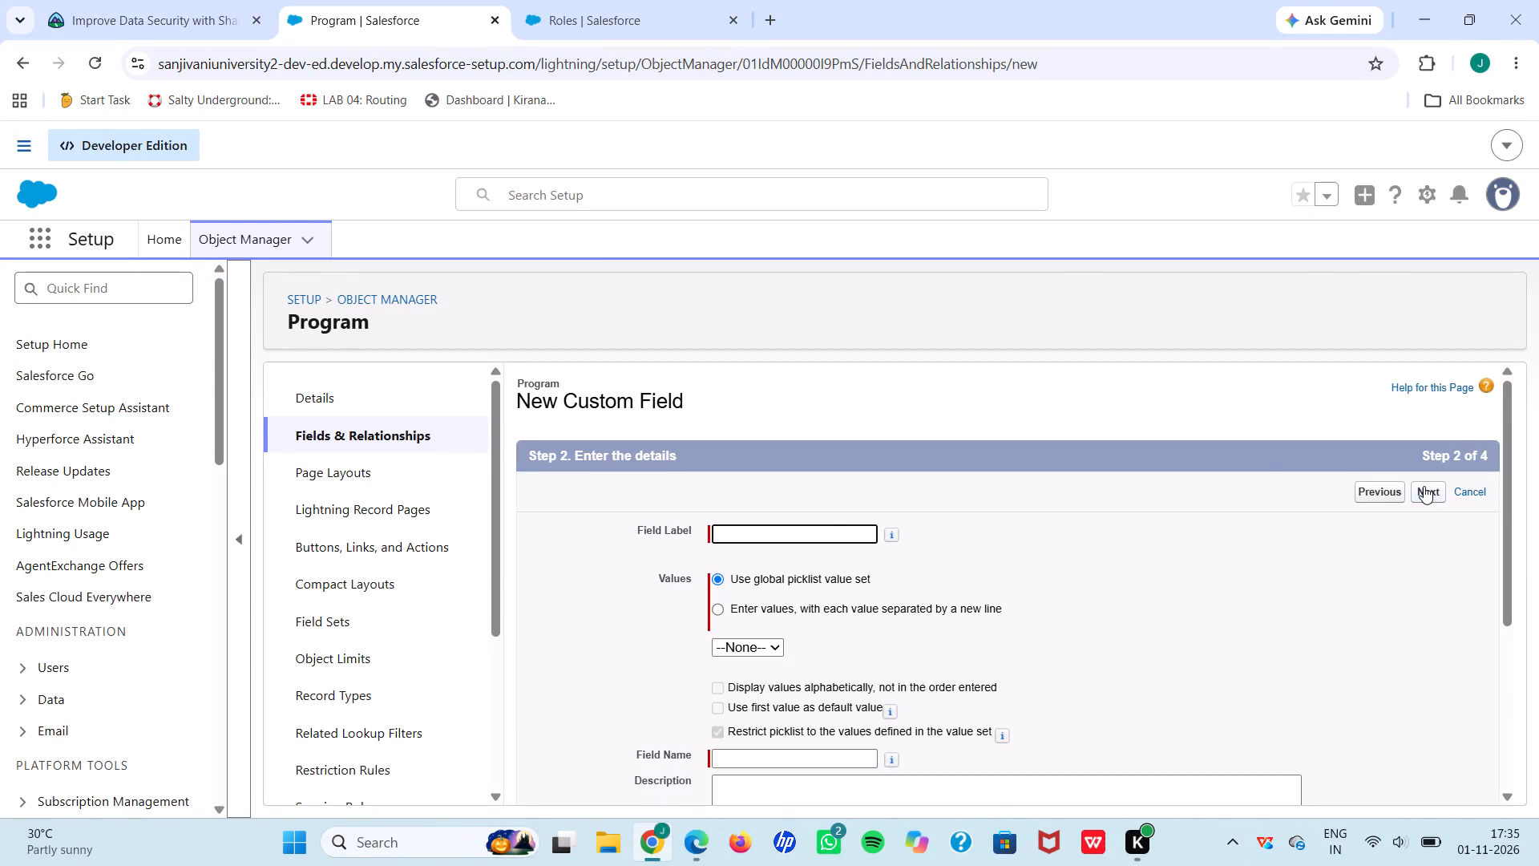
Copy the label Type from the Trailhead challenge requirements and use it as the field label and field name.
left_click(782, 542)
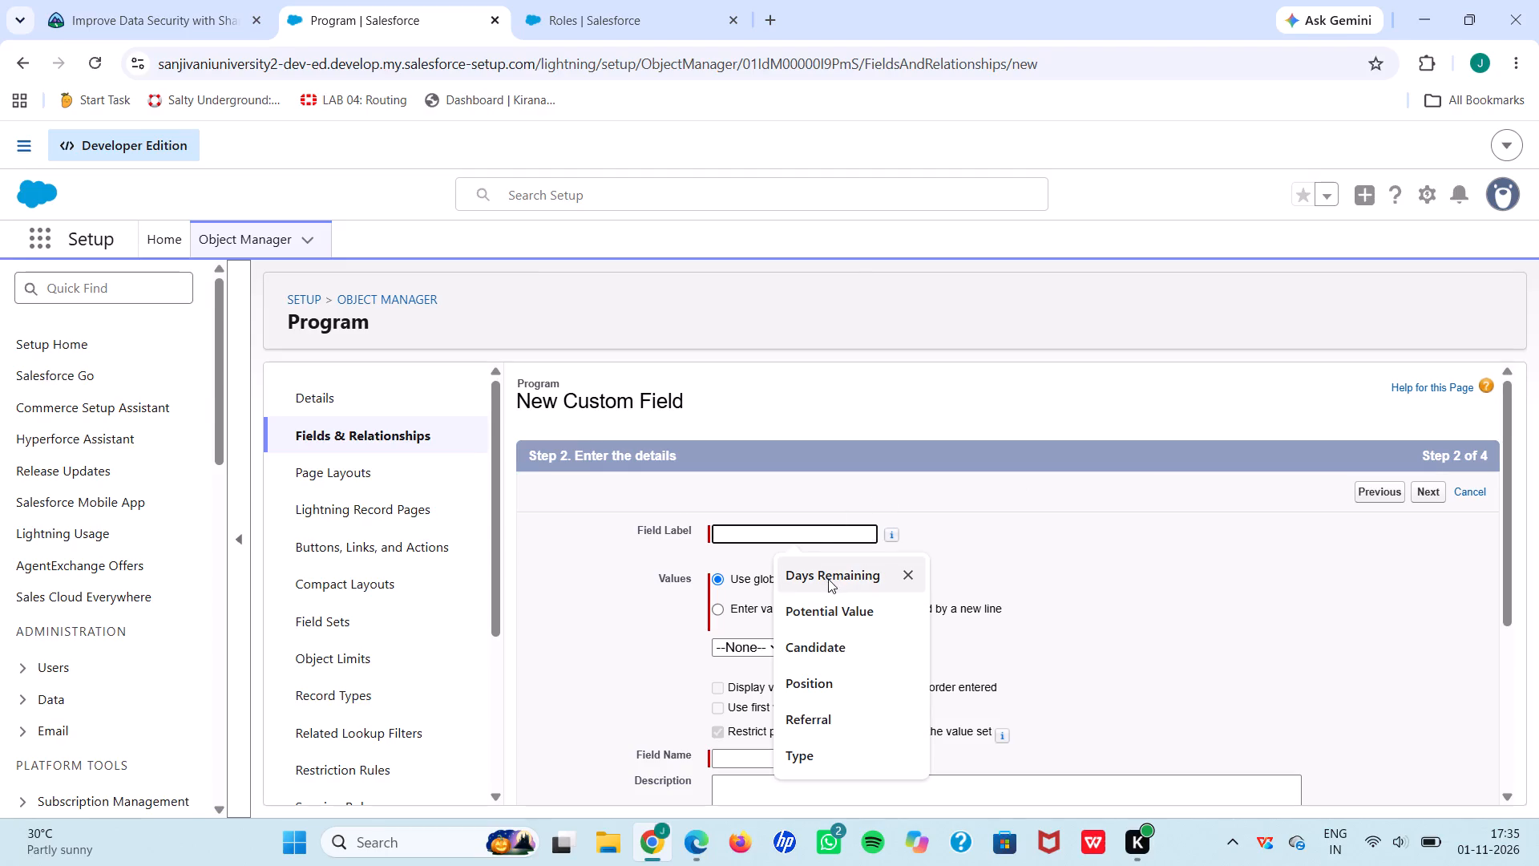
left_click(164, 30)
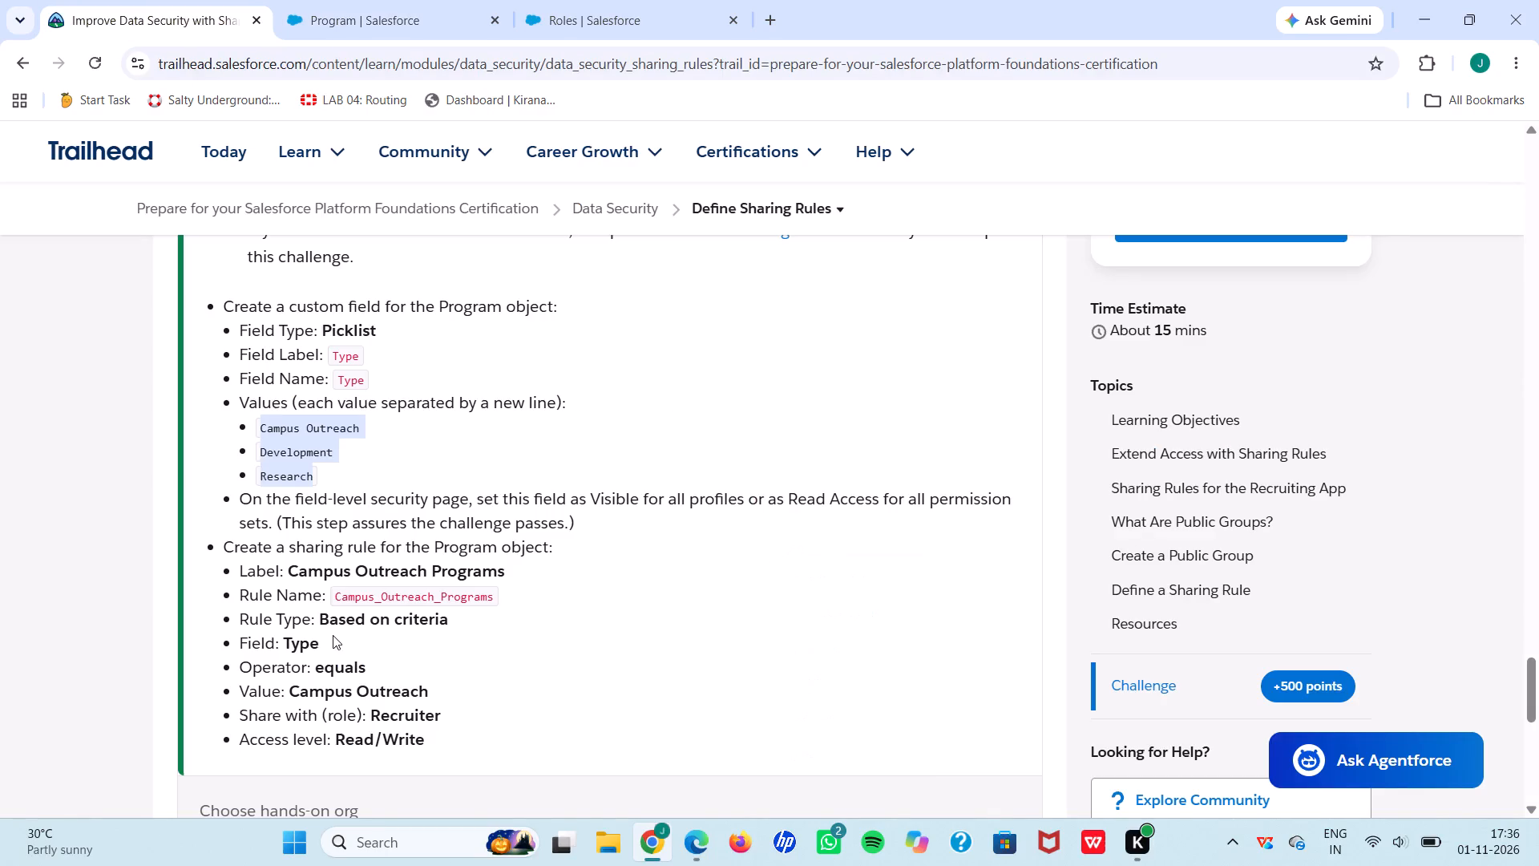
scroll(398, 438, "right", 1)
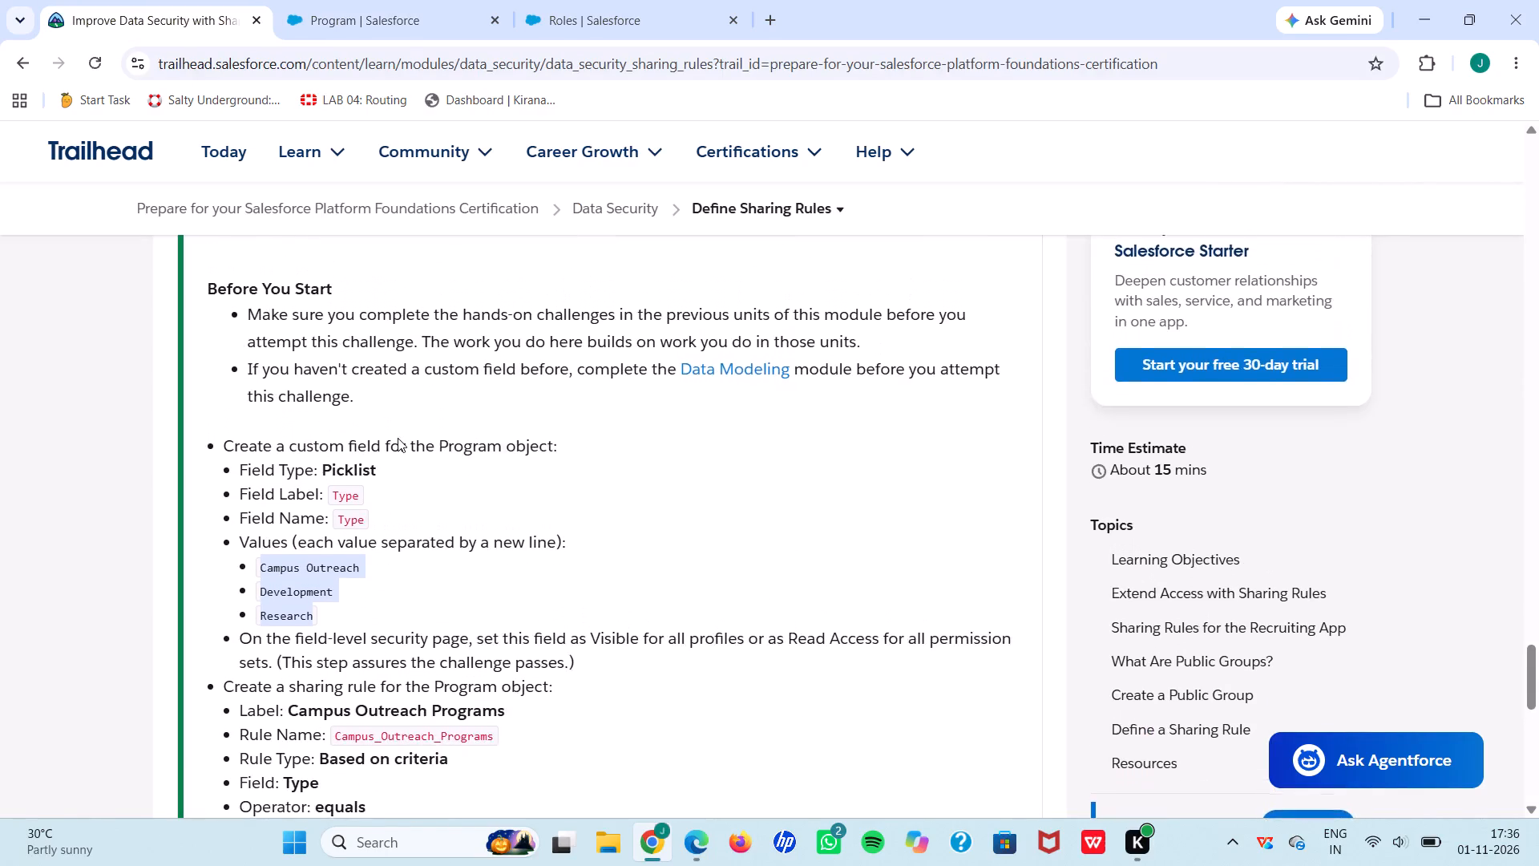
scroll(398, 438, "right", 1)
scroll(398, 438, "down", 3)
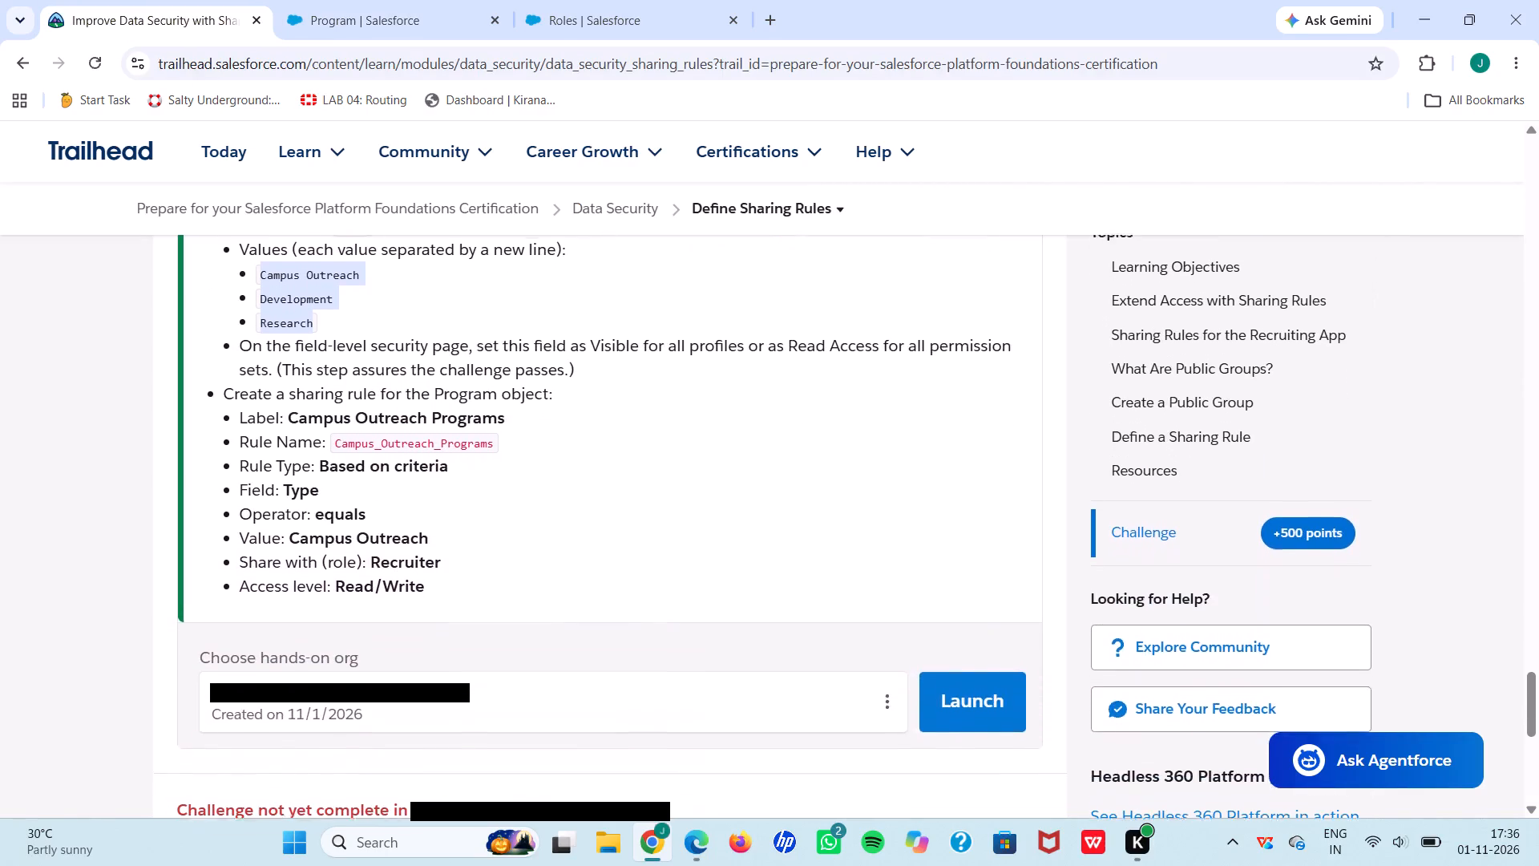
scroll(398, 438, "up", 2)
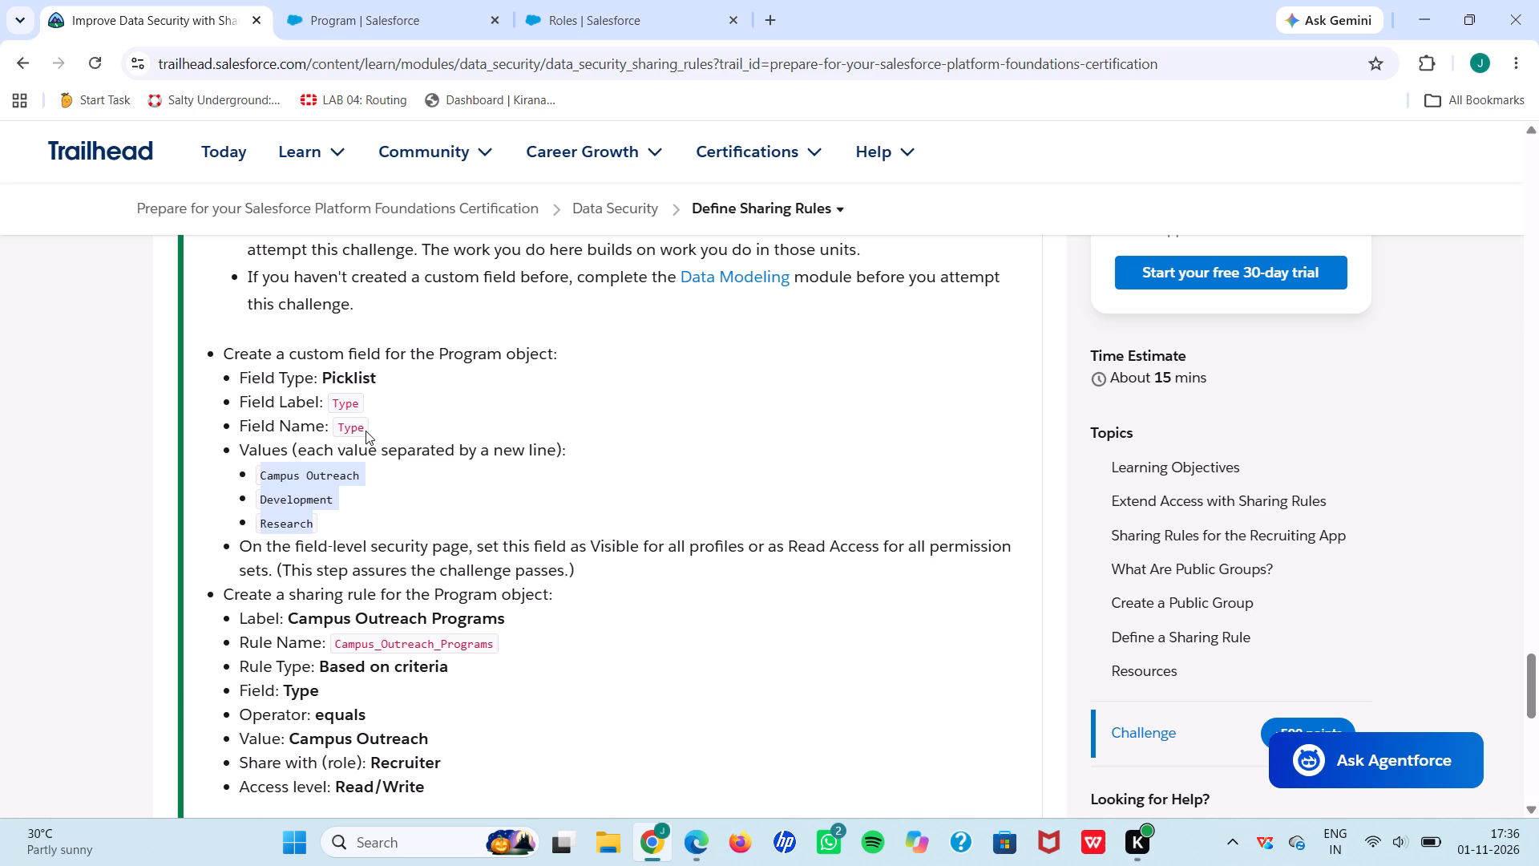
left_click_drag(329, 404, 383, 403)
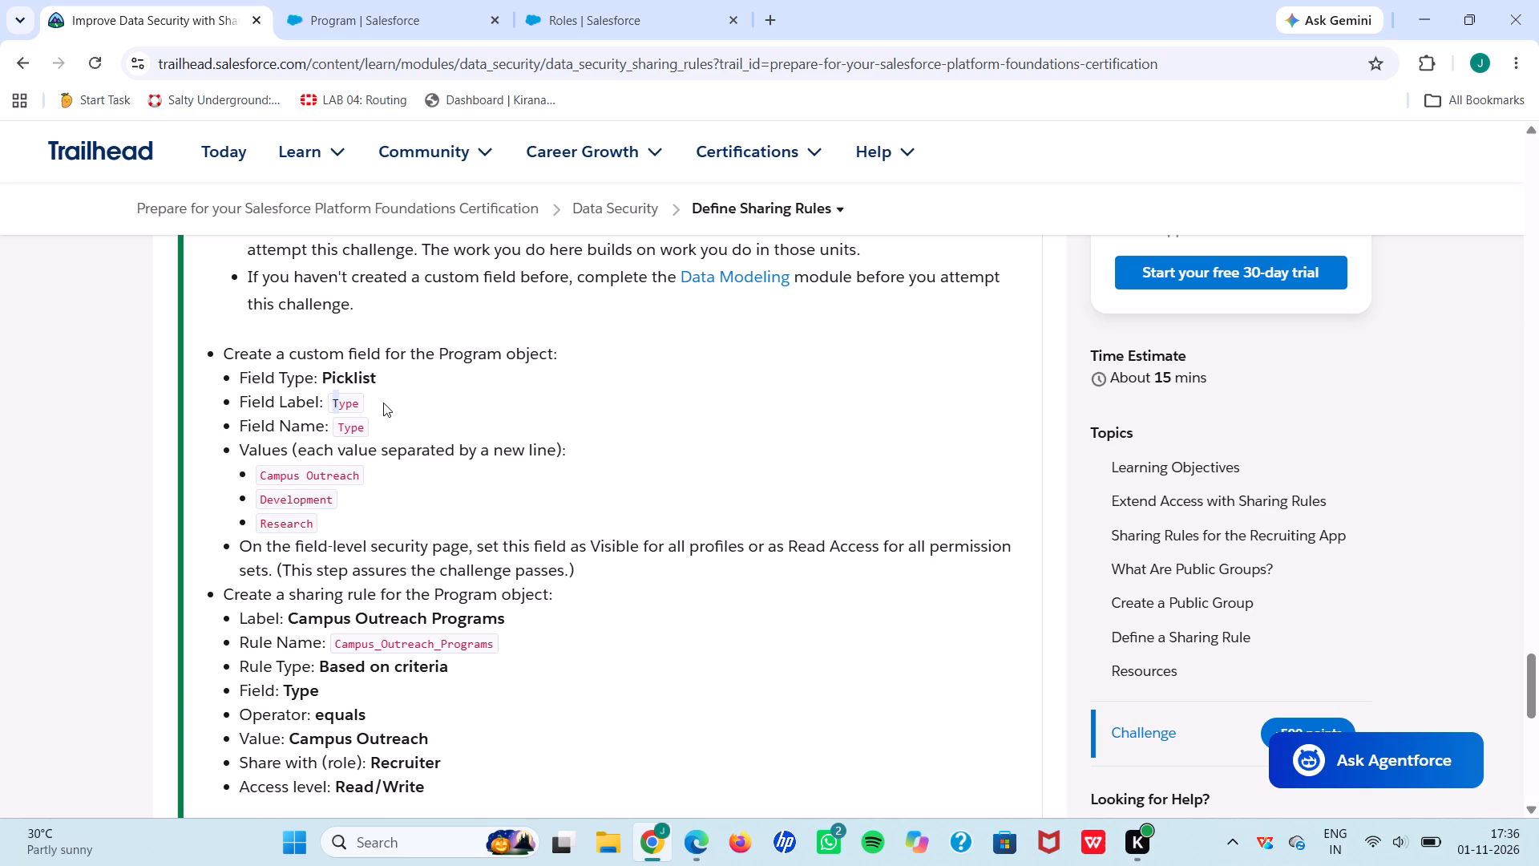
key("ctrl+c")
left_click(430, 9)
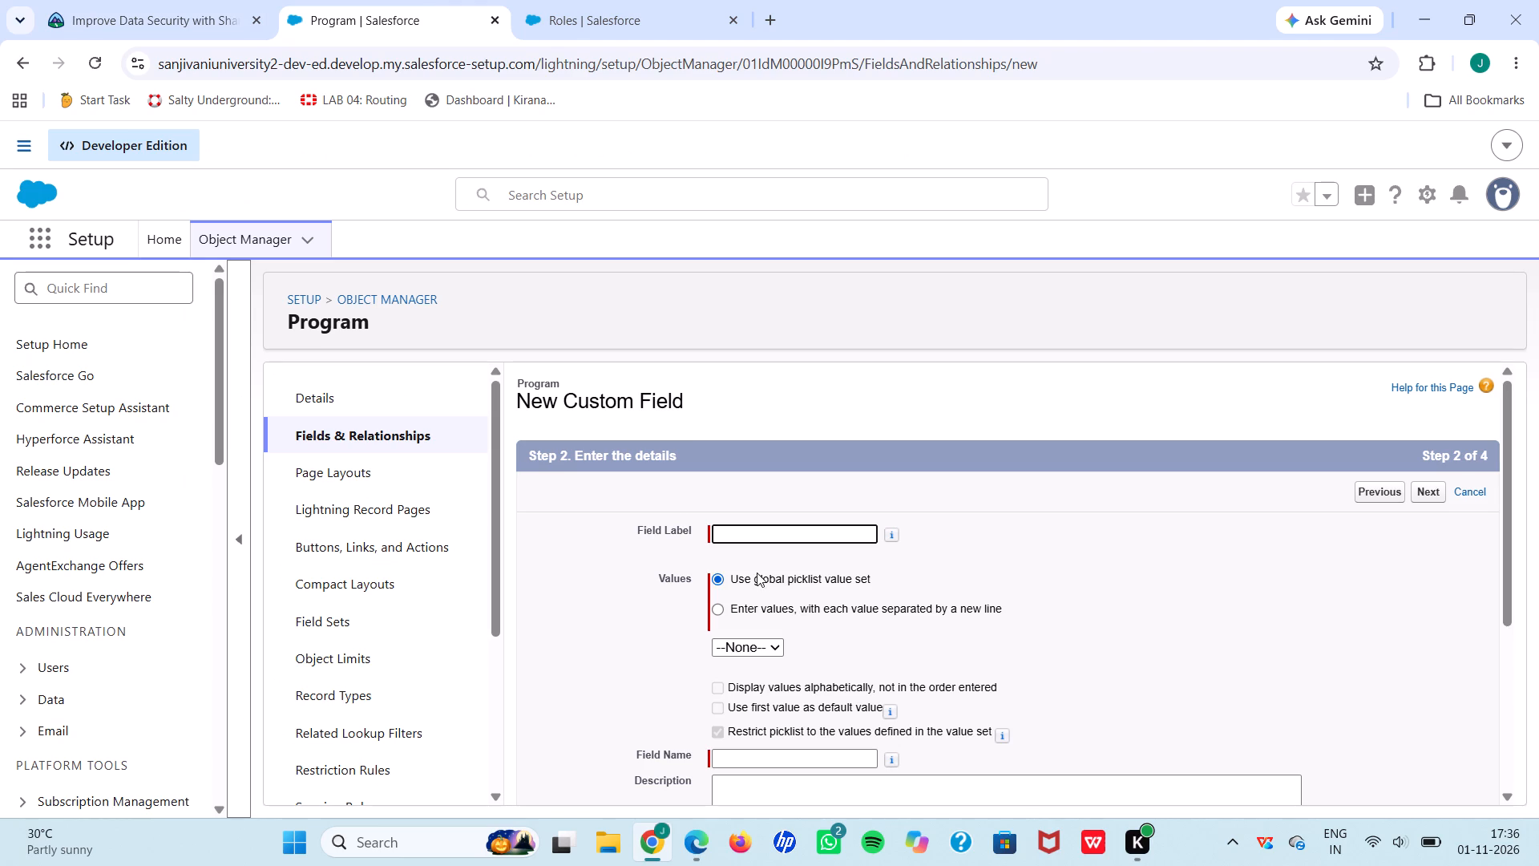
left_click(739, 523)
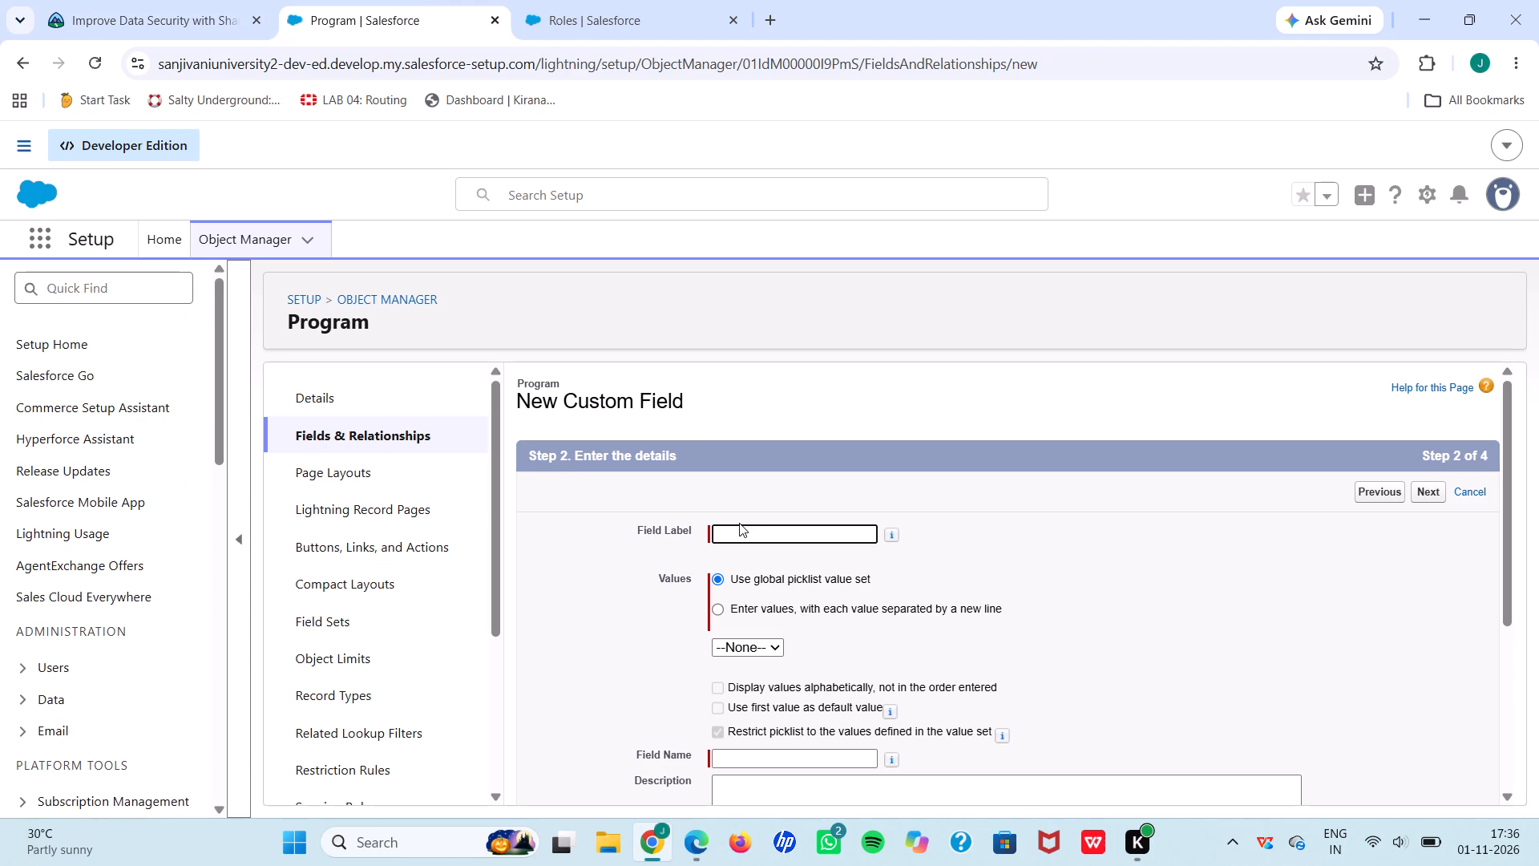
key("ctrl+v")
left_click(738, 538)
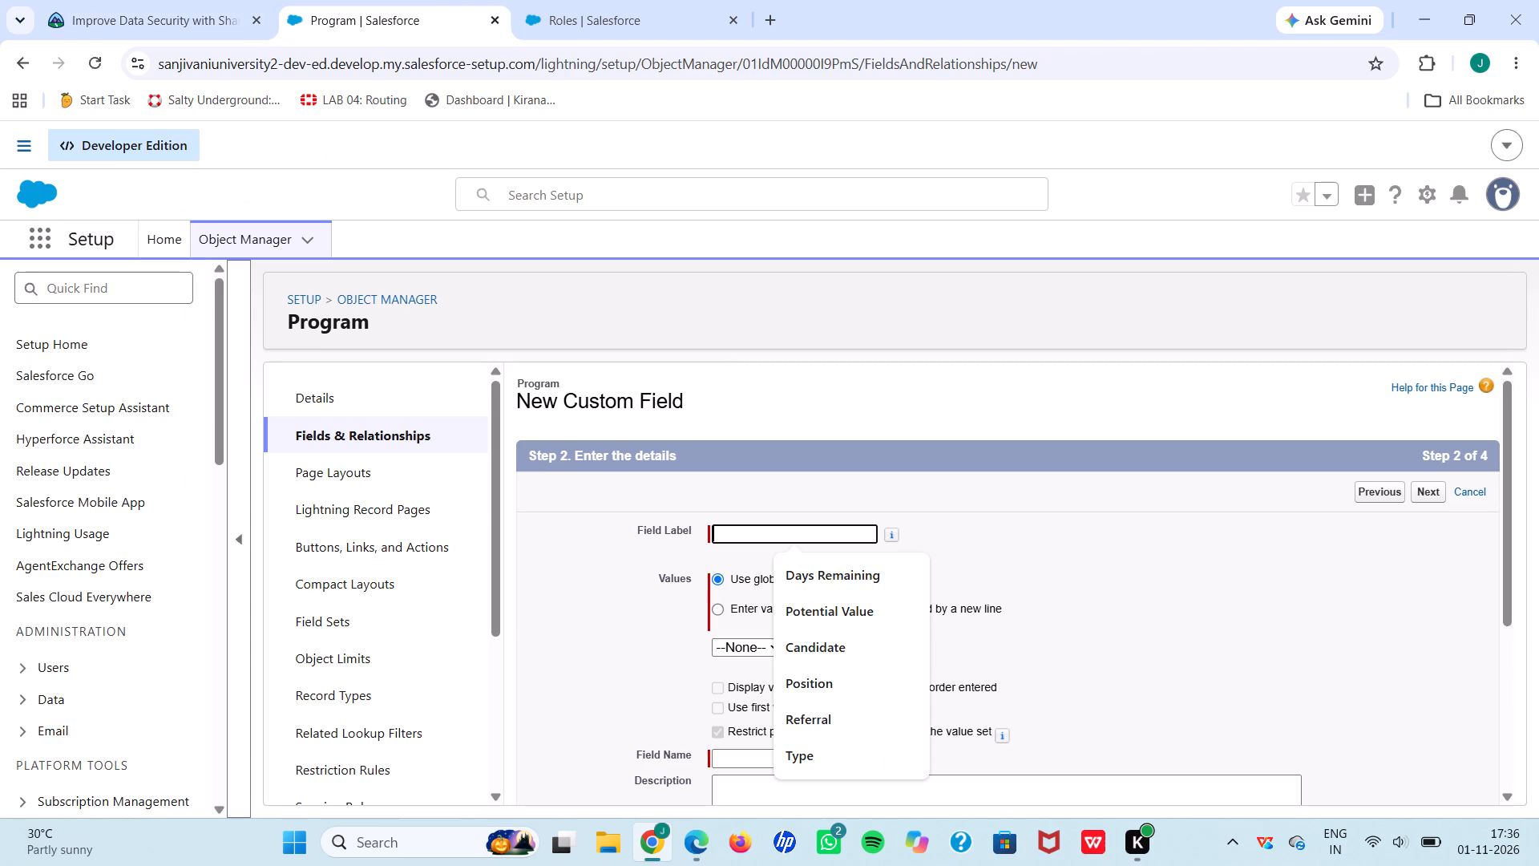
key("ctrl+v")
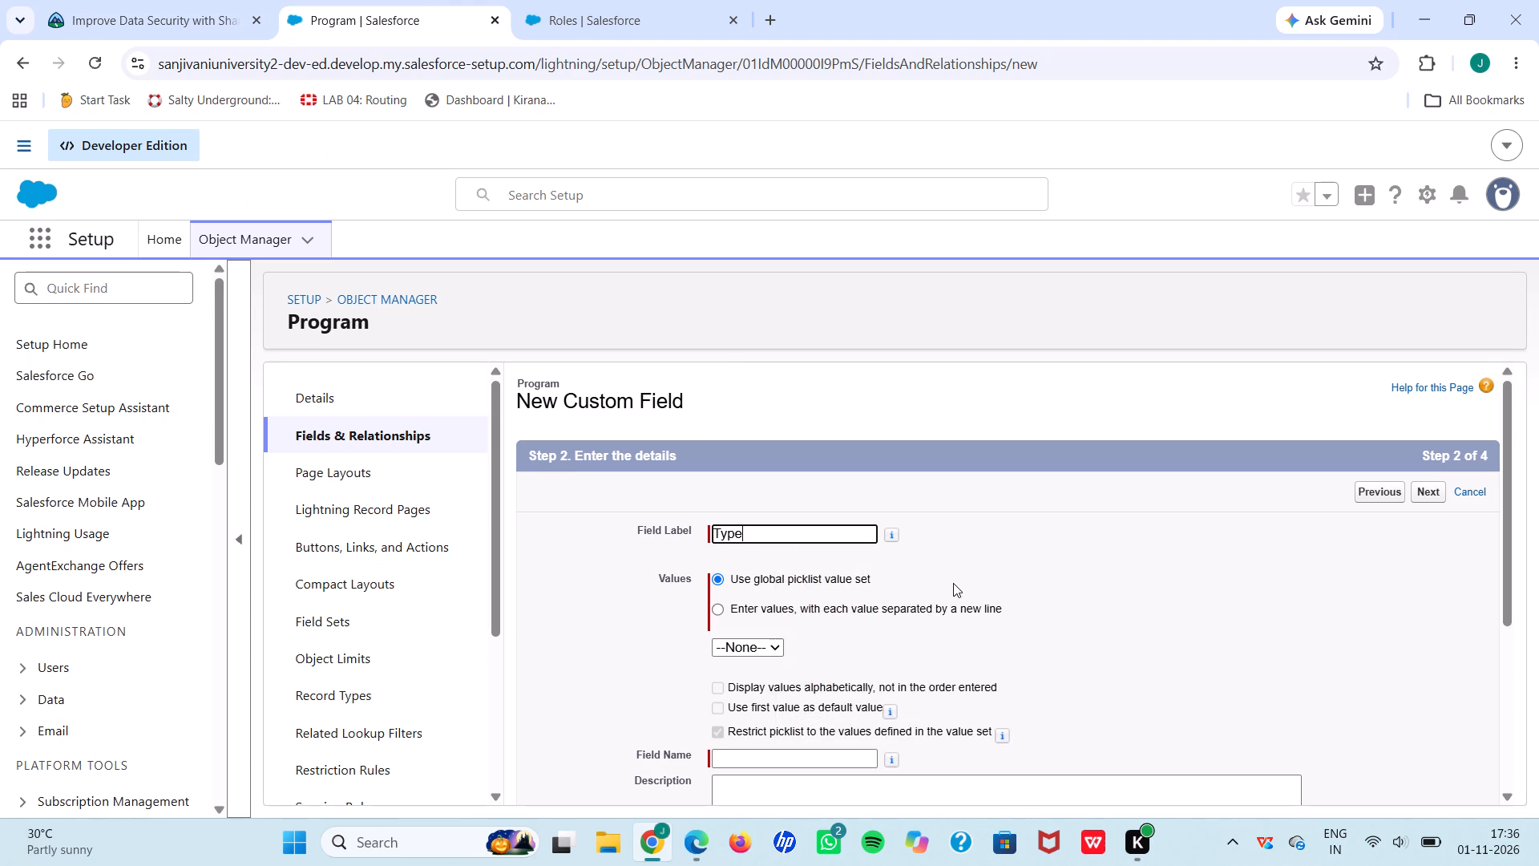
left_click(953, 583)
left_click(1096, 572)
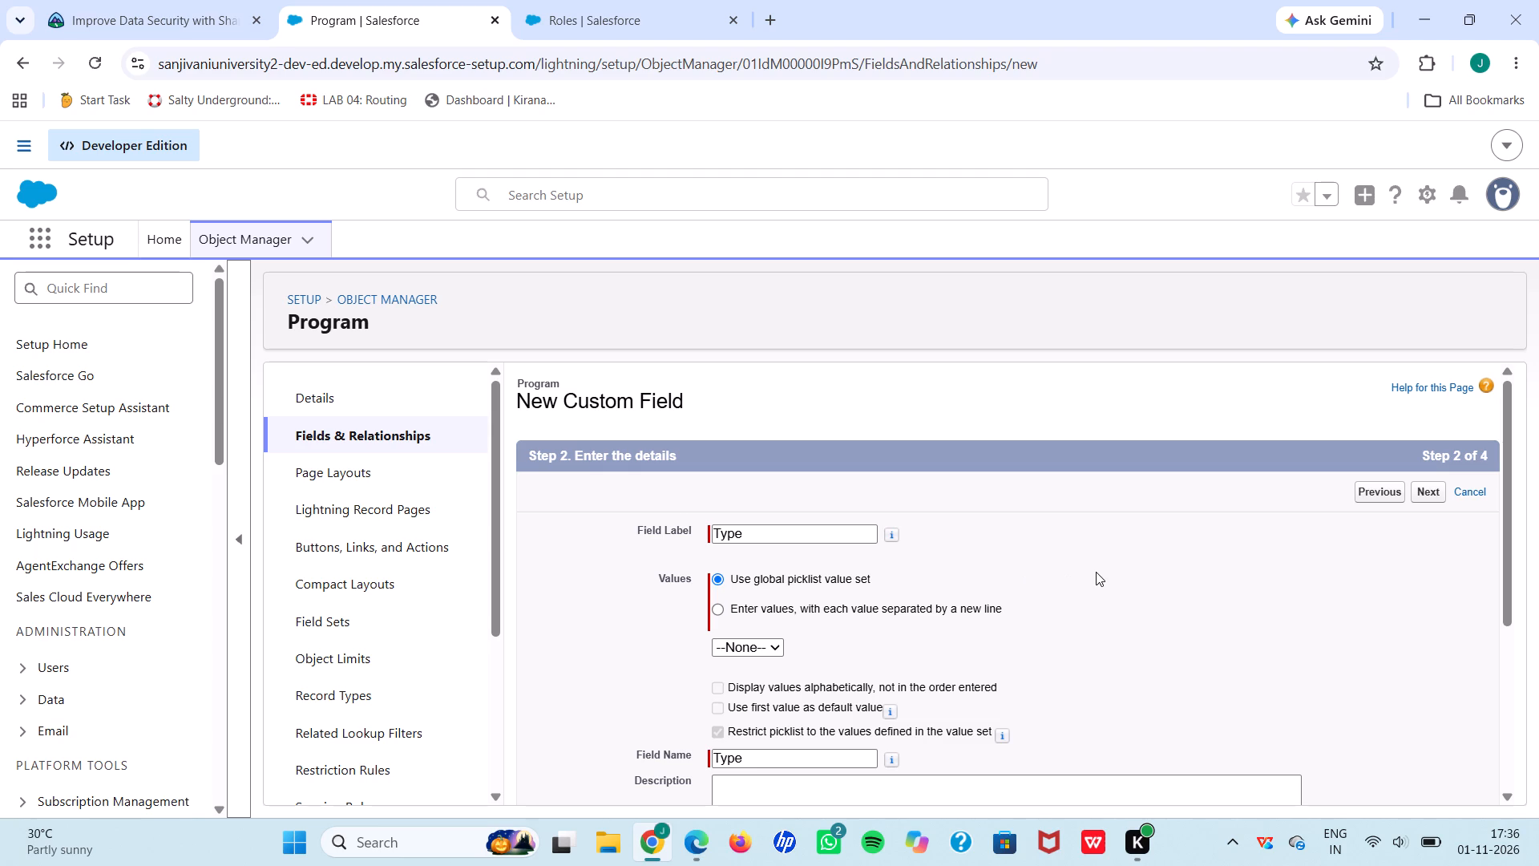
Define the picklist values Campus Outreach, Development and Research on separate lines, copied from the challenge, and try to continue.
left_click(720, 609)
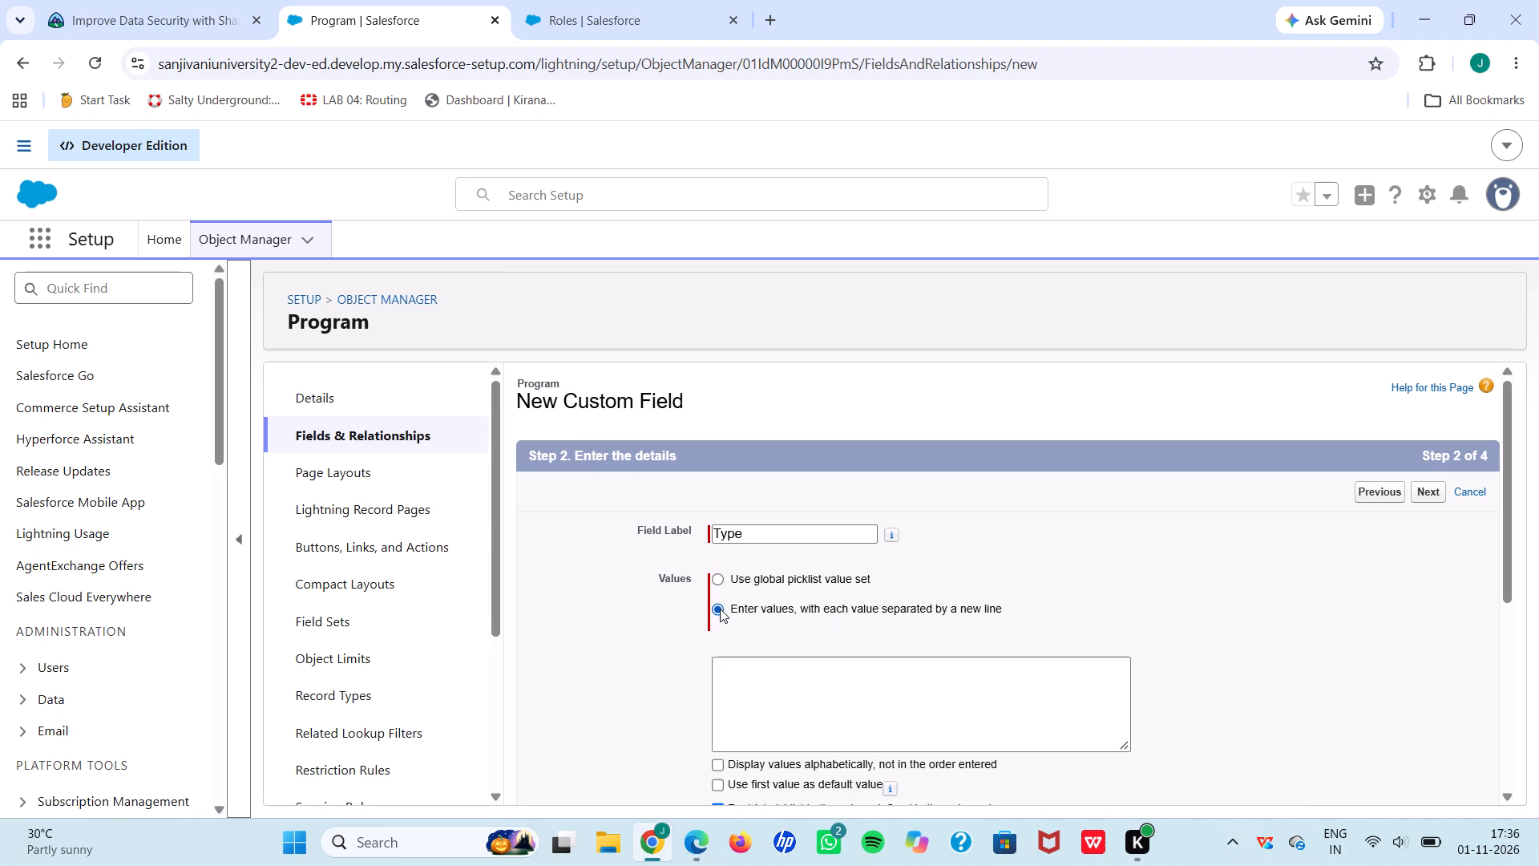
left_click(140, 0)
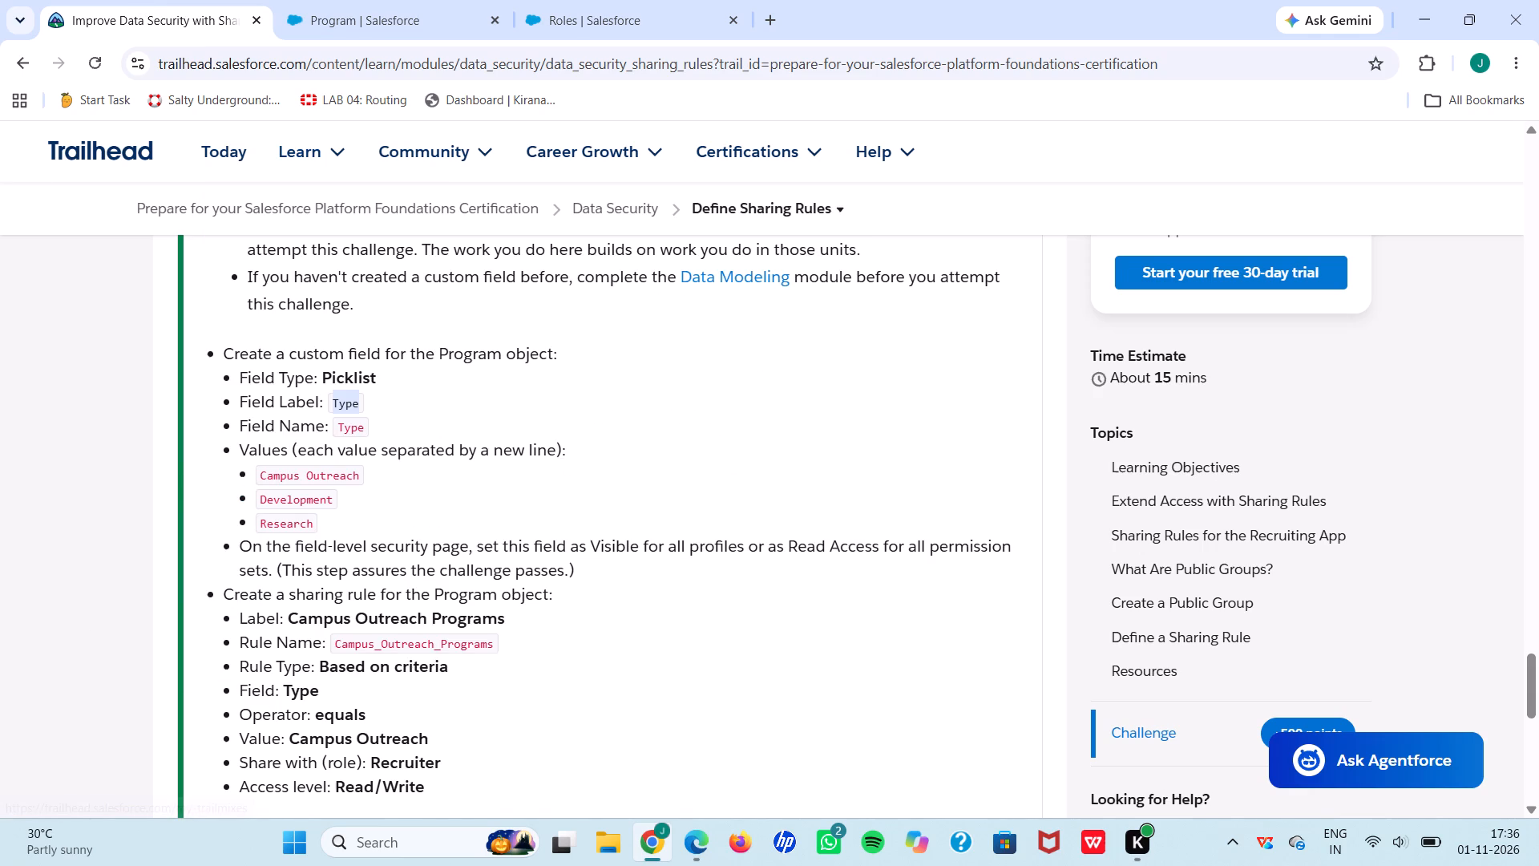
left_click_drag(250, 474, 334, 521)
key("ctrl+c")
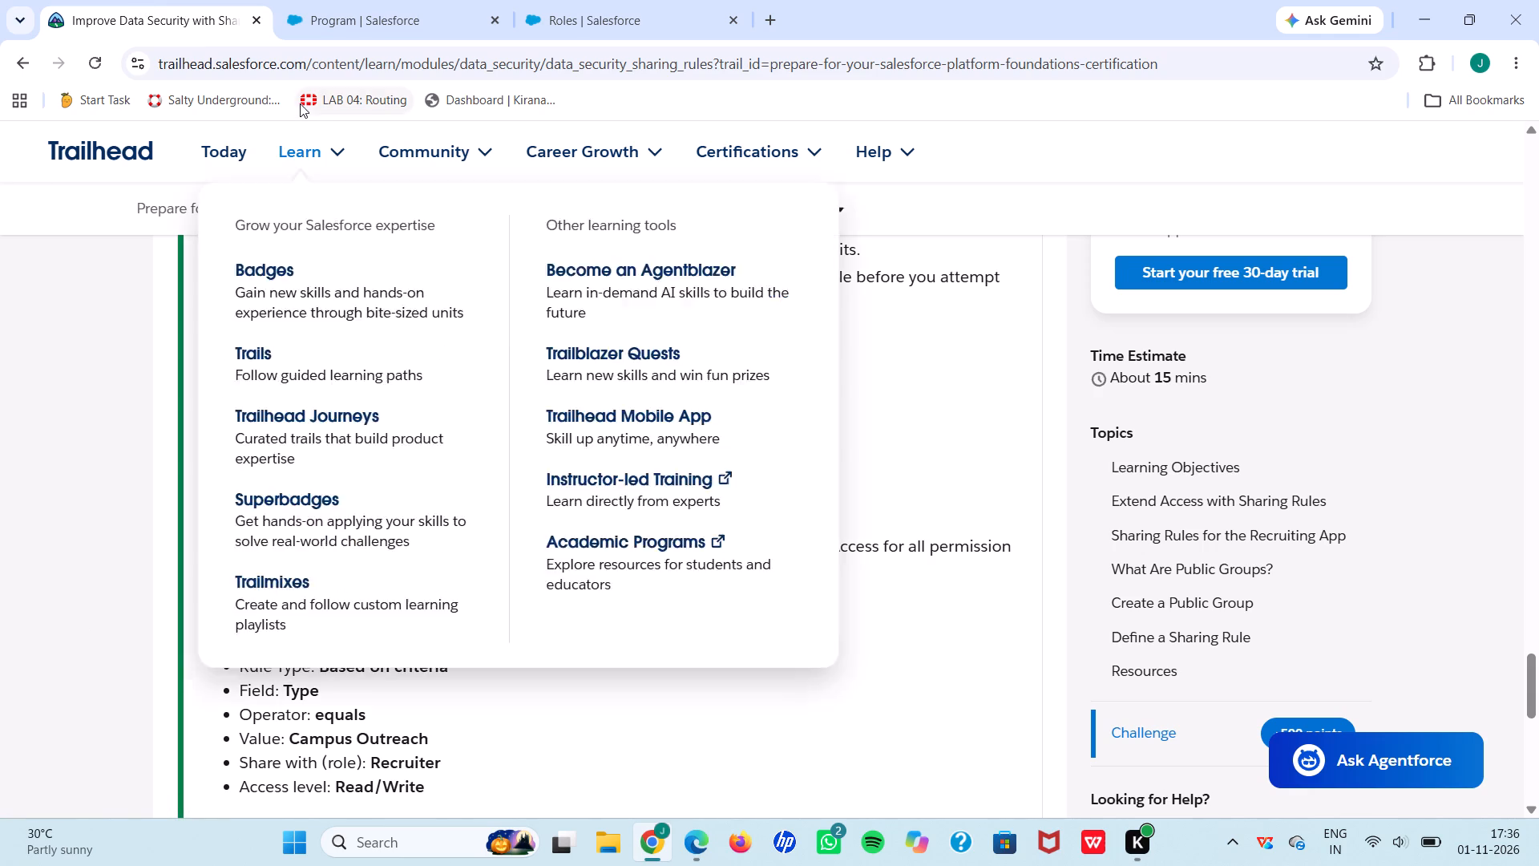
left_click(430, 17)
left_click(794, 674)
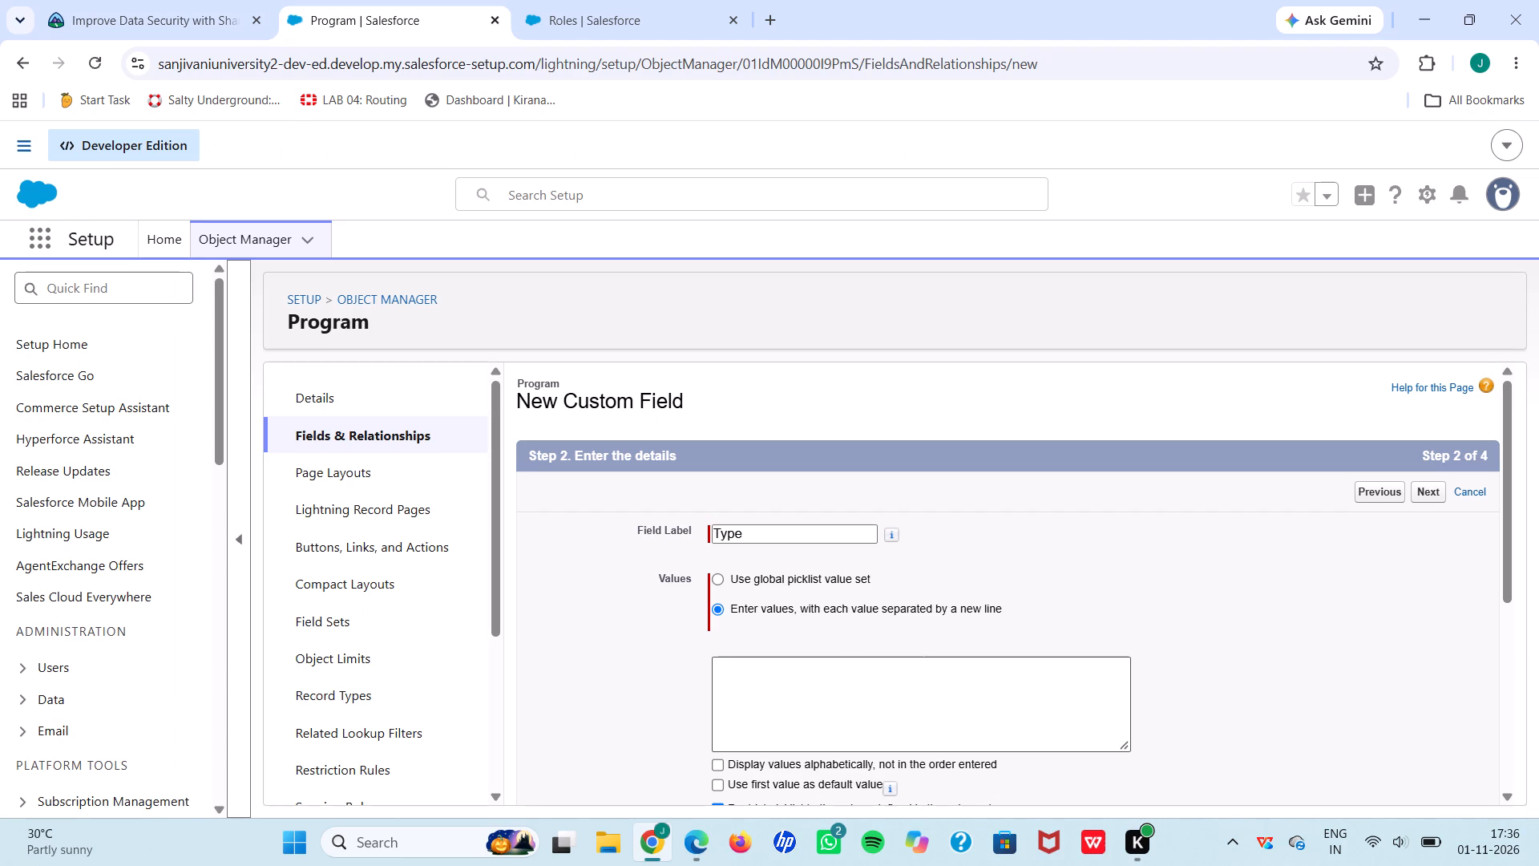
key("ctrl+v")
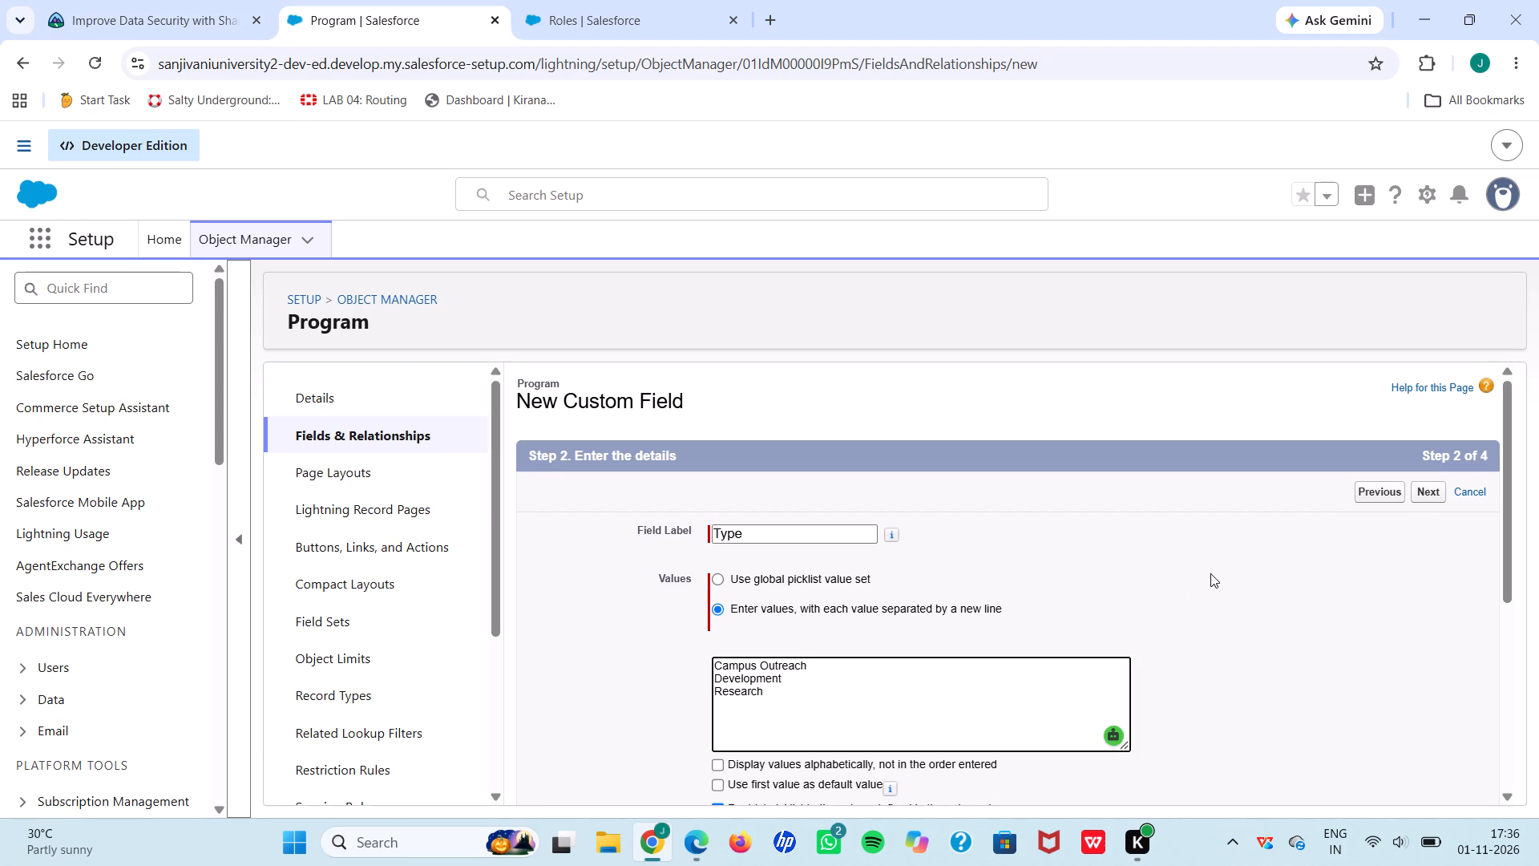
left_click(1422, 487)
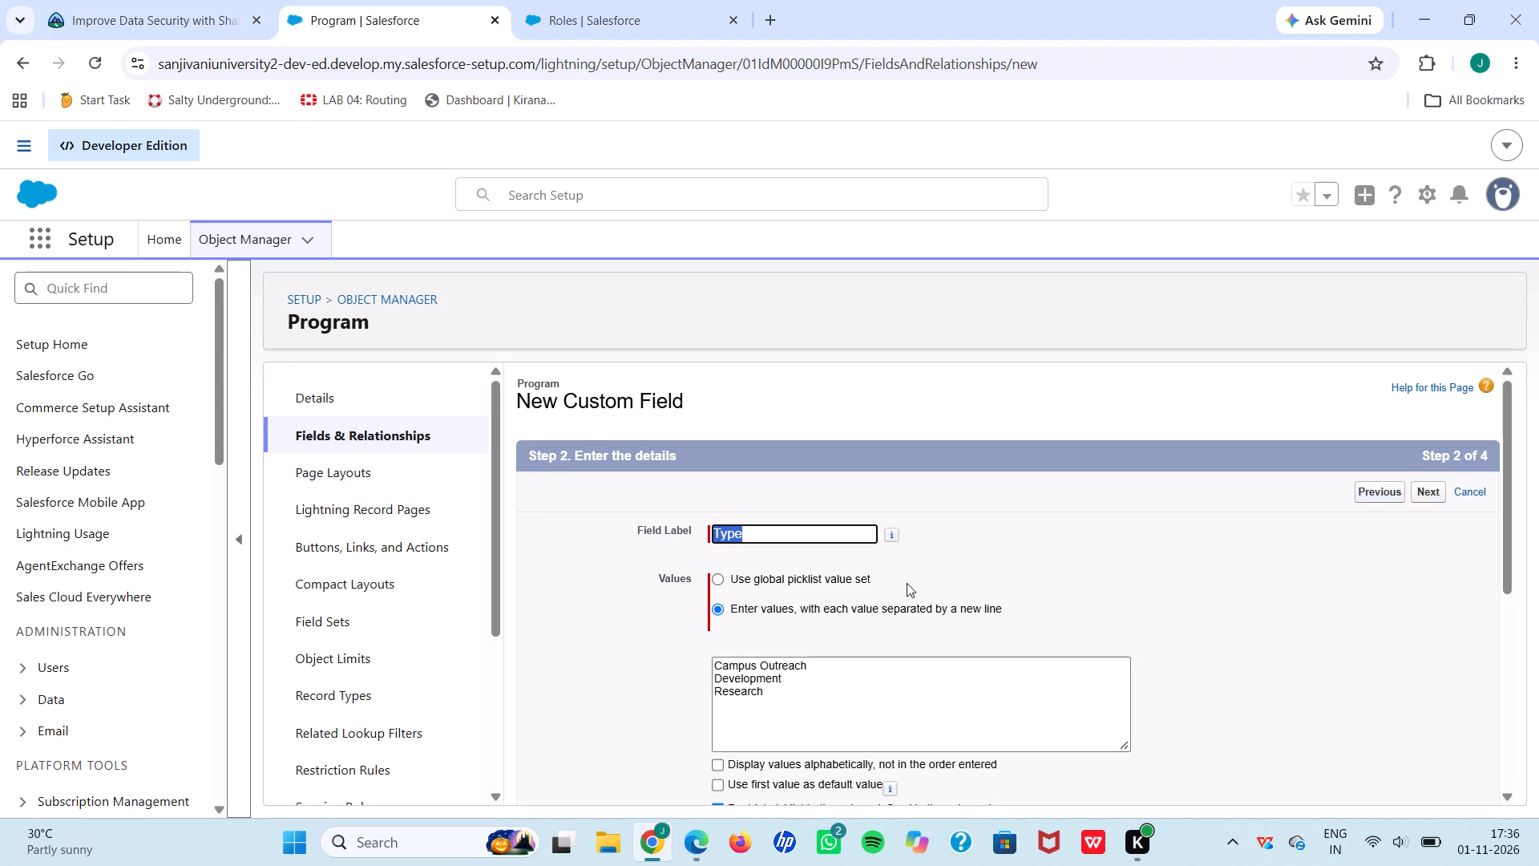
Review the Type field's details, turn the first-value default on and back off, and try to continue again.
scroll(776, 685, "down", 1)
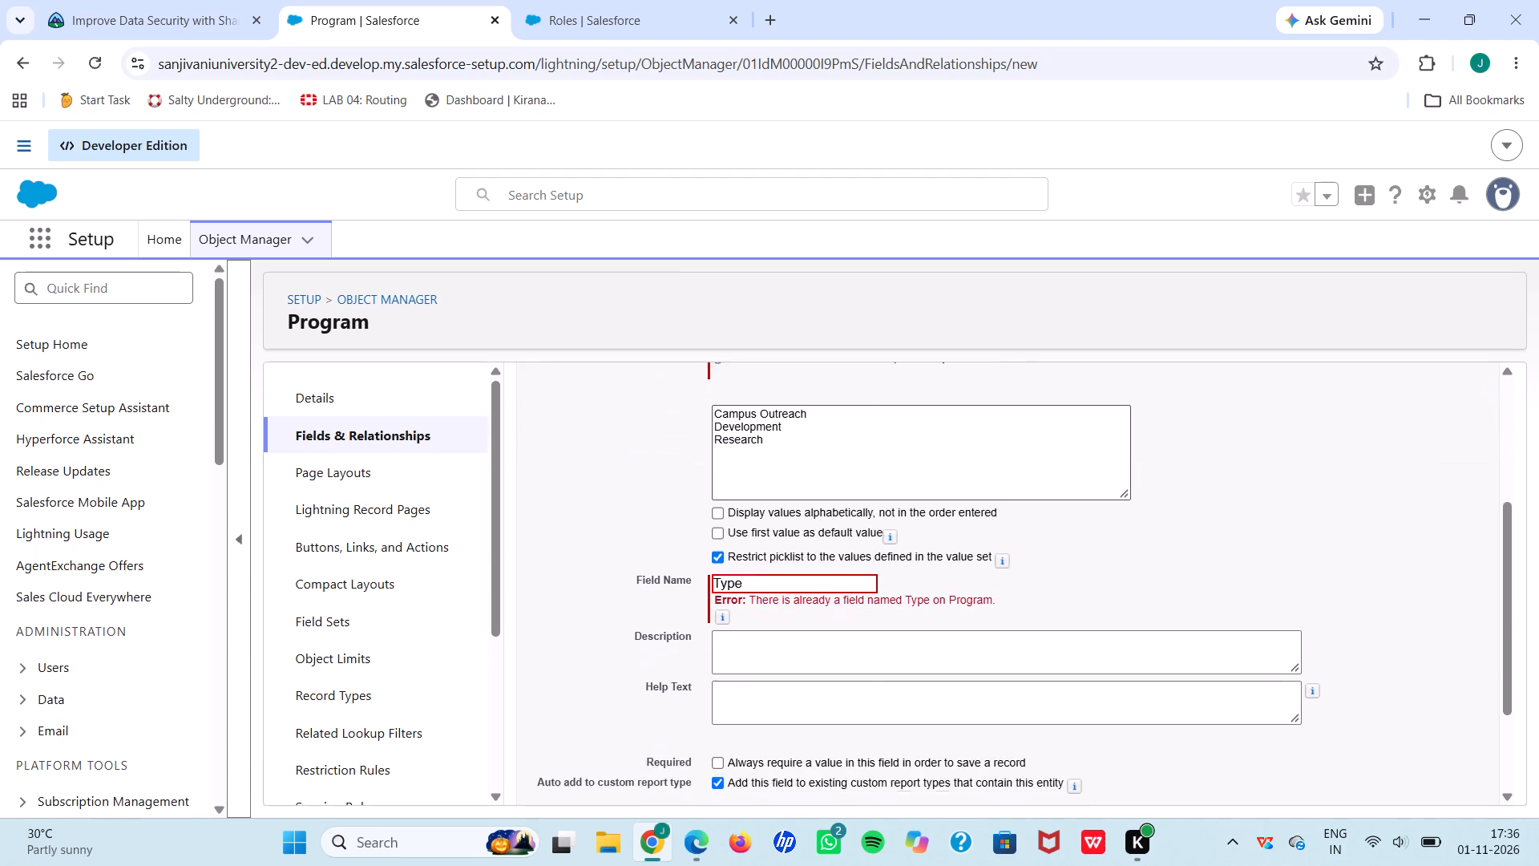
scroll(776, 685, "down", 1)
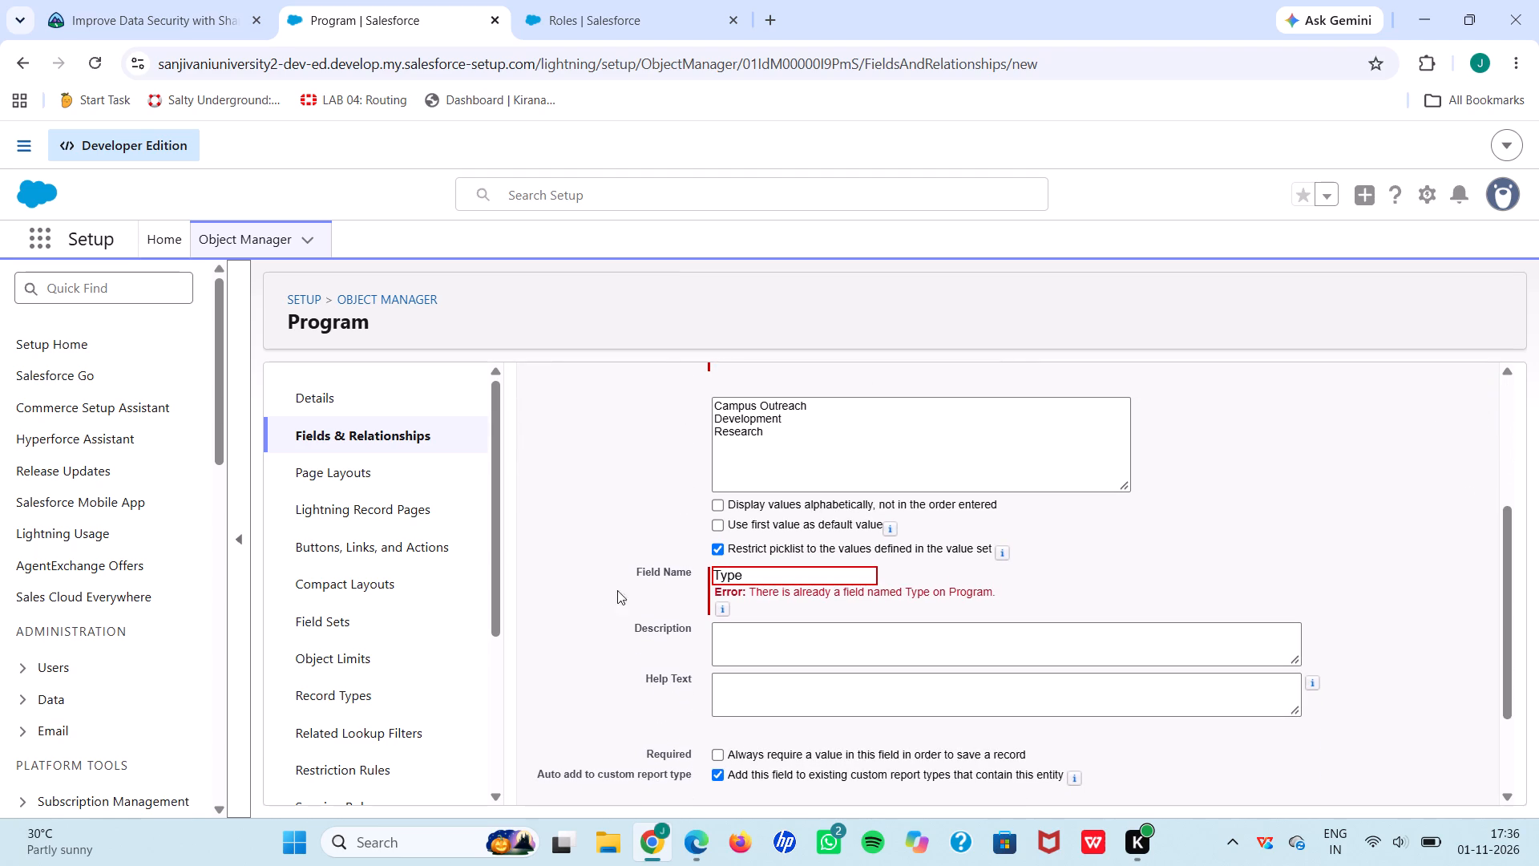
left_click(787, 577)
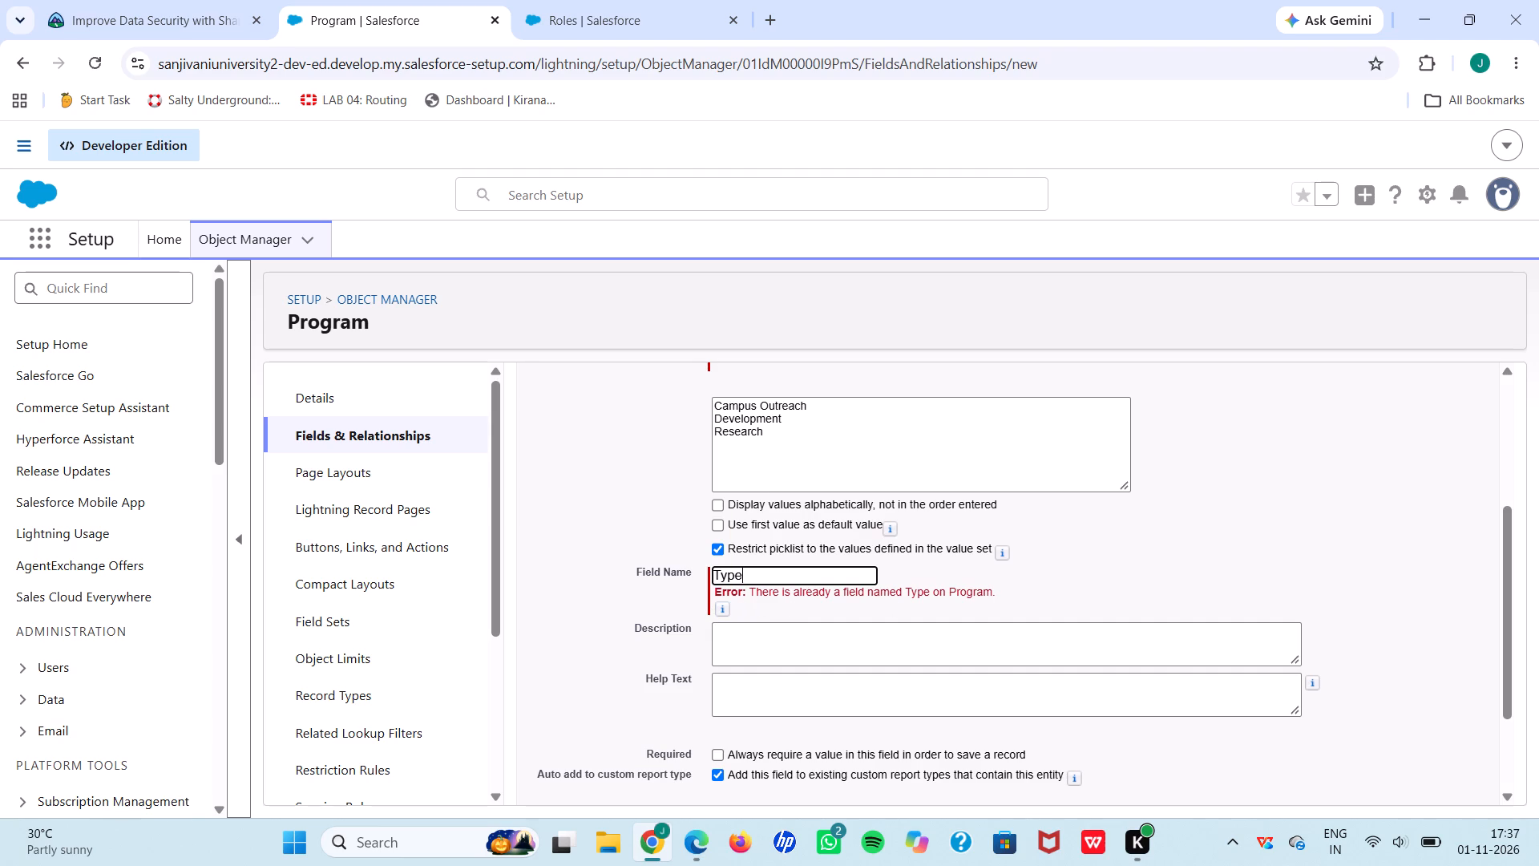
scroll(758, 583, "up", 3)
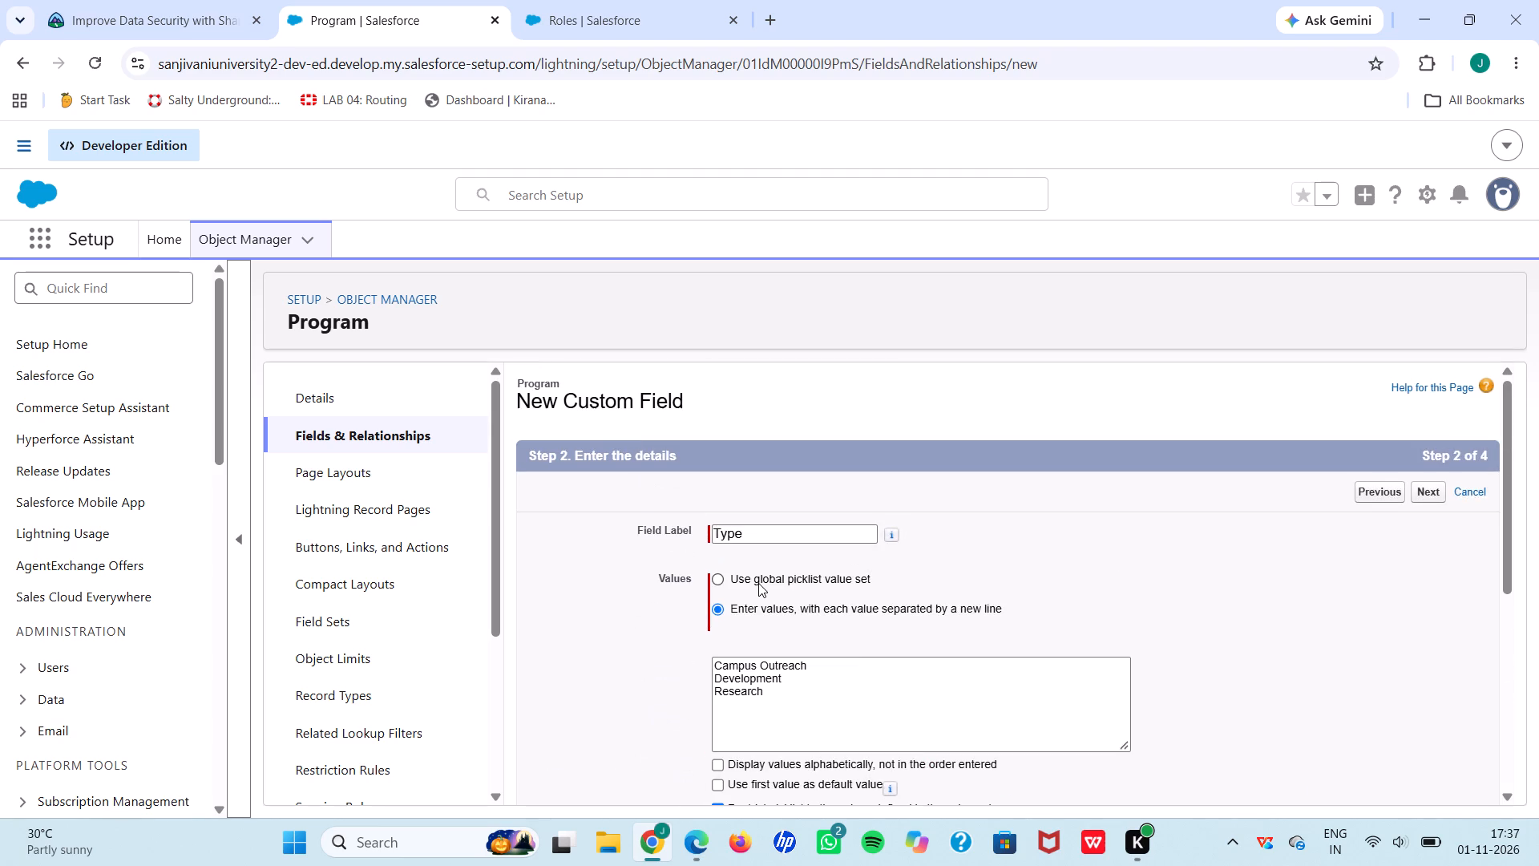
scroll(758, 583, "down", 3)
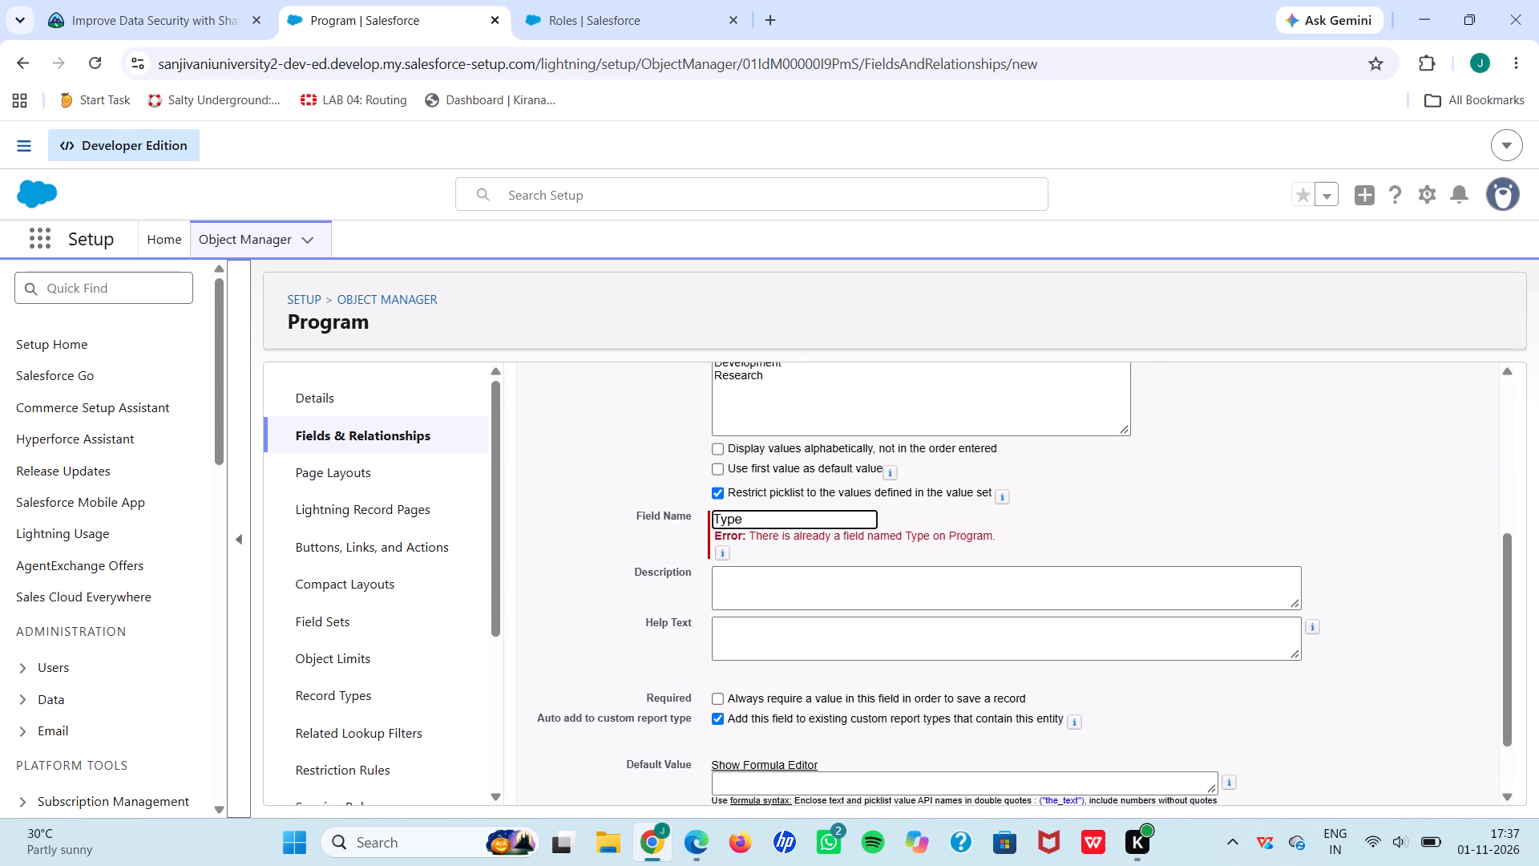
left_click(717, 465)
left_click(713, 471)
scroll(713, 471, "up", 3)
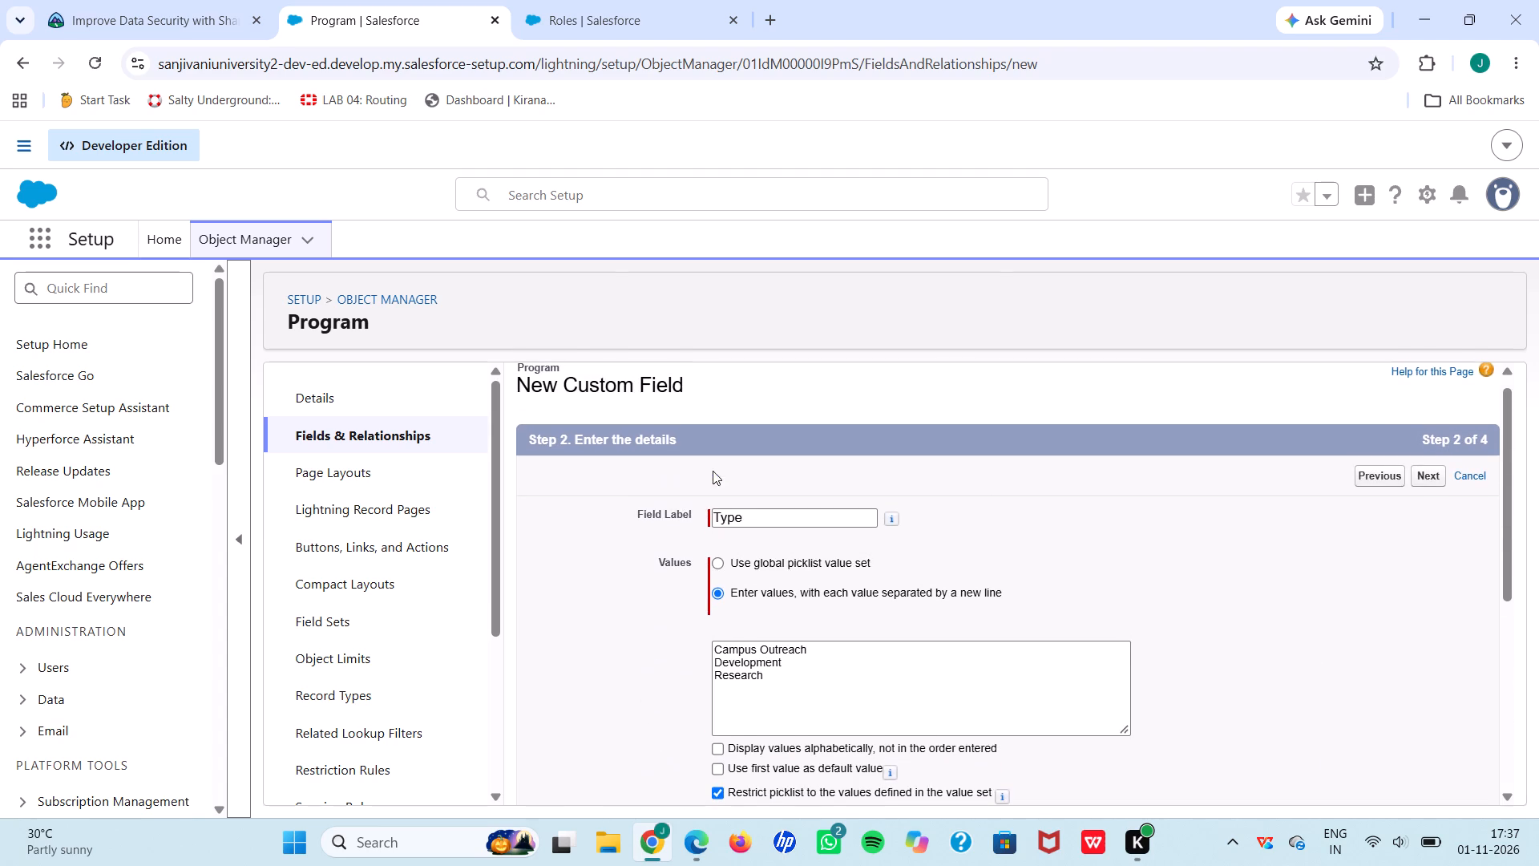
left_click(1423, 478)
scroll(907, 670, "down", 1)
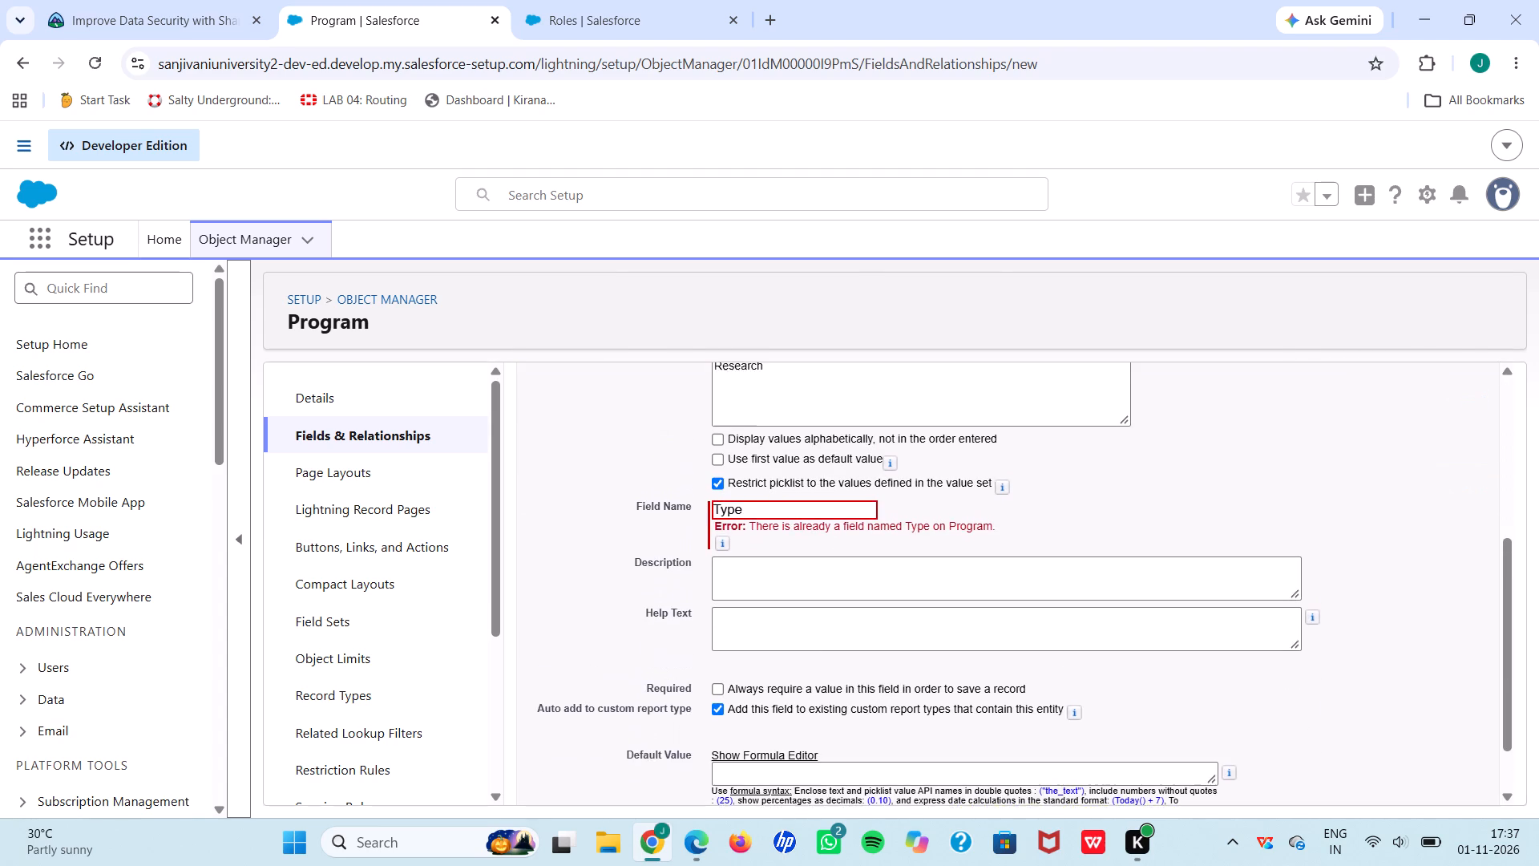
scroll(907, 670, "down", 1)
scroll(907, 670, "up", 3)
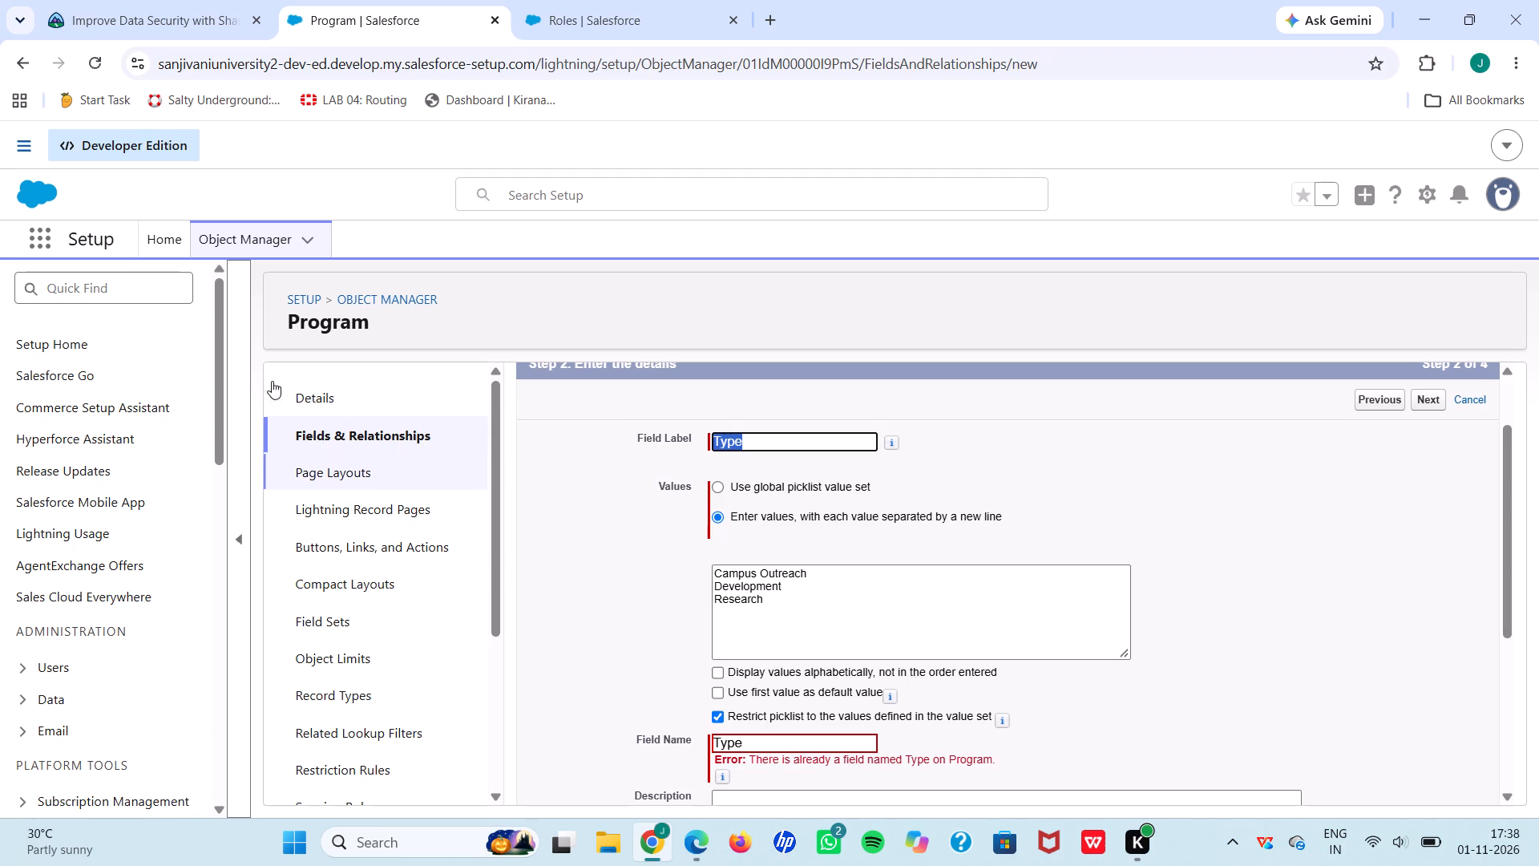
Leave the unsaved Type field form and open Sharing Settings by searching Setup for sharing.
left_click(163, 239)
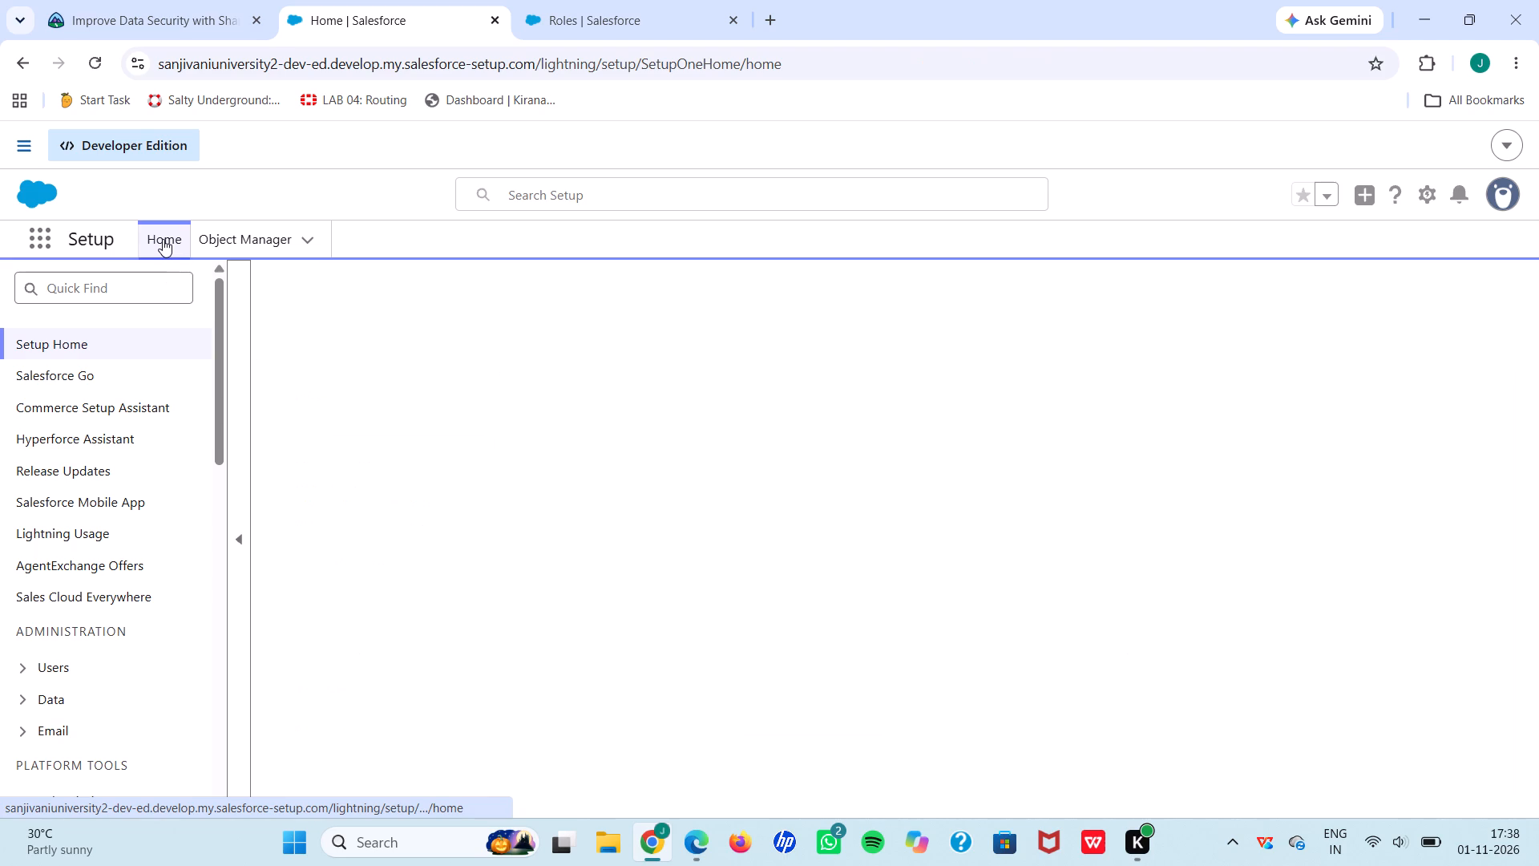
left_click(125, 282)
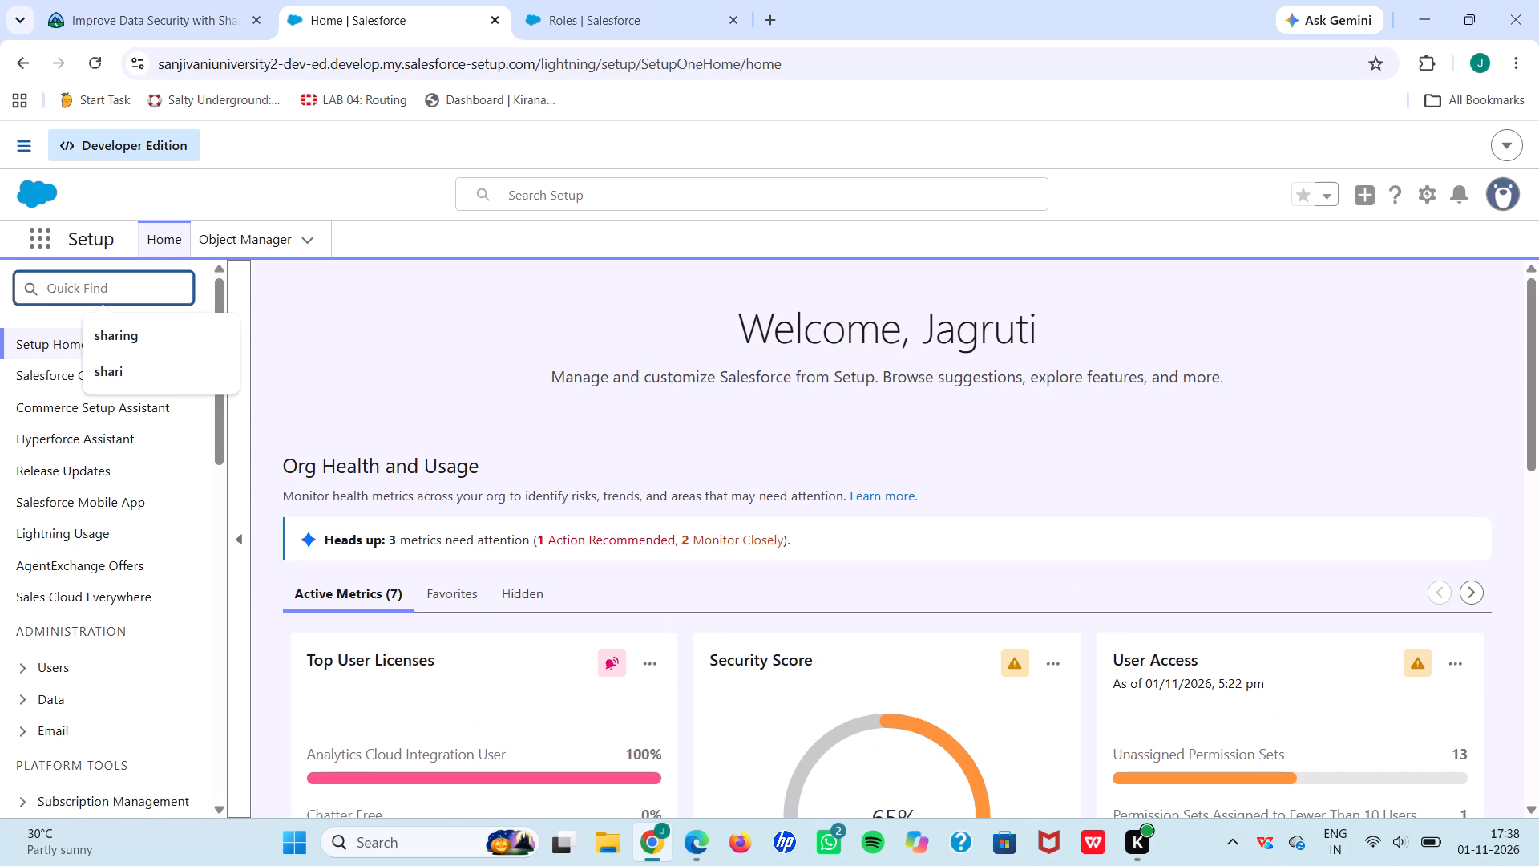
type("sha")
left_click(143, 333)
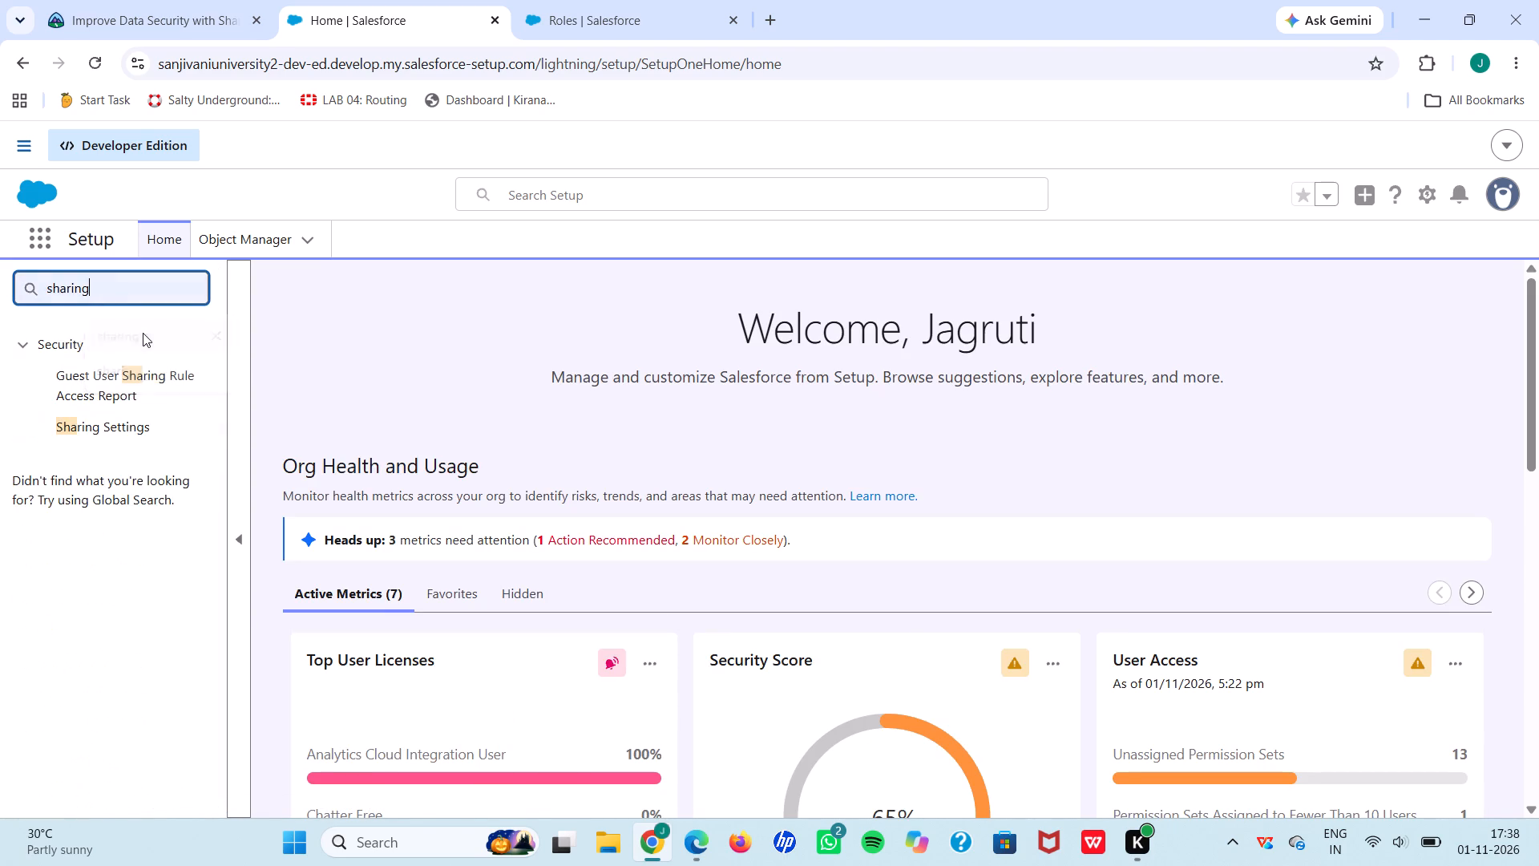
left_click(115, 420)
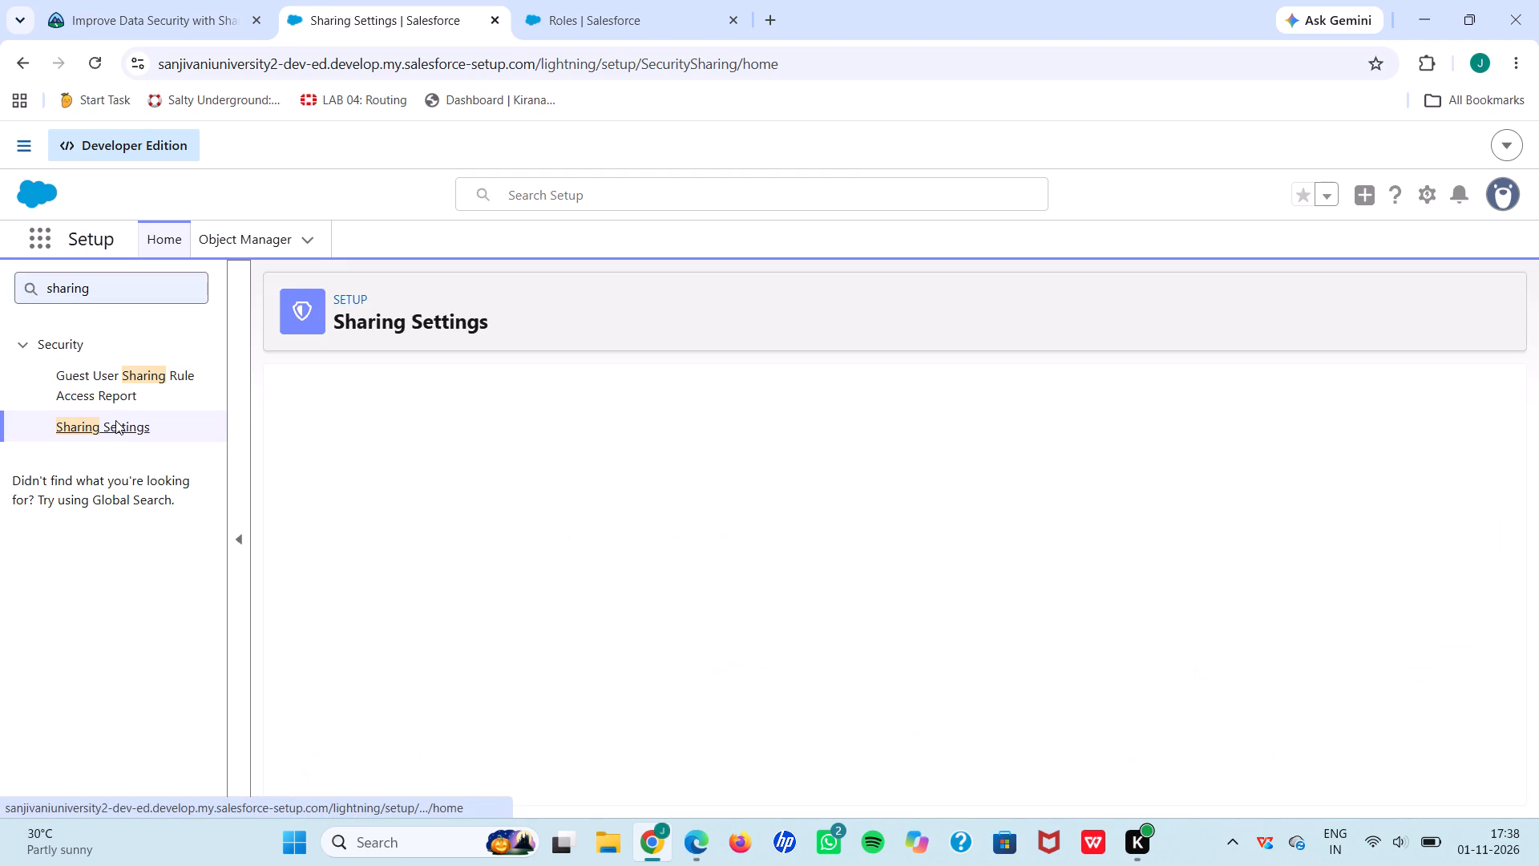
Start a new sharing rule for the Program object.
scroll(508, 549, "down", 2)
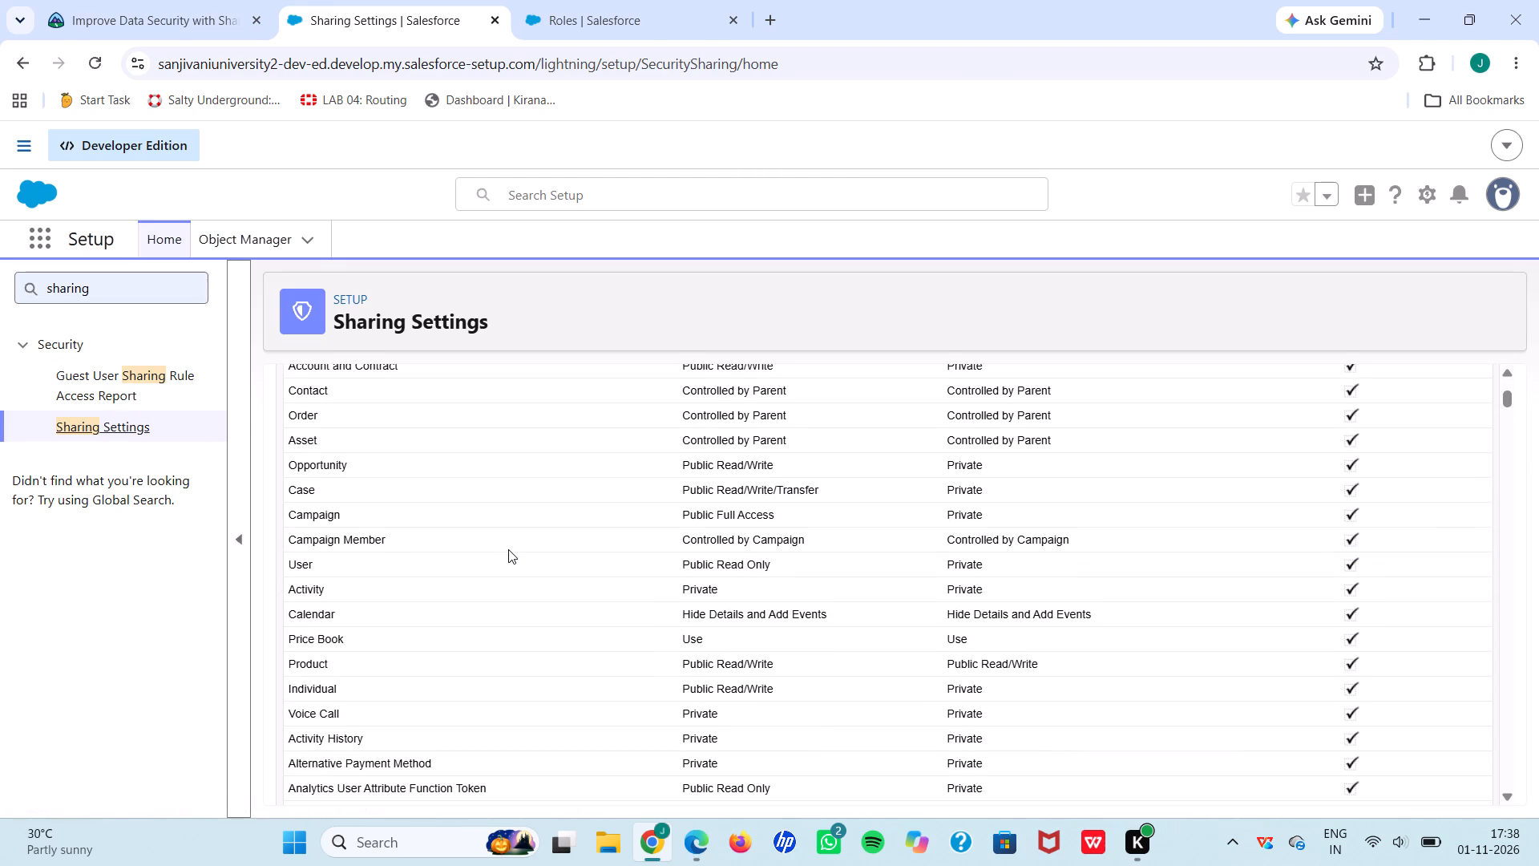
scroll(508, 549, "down", 9)
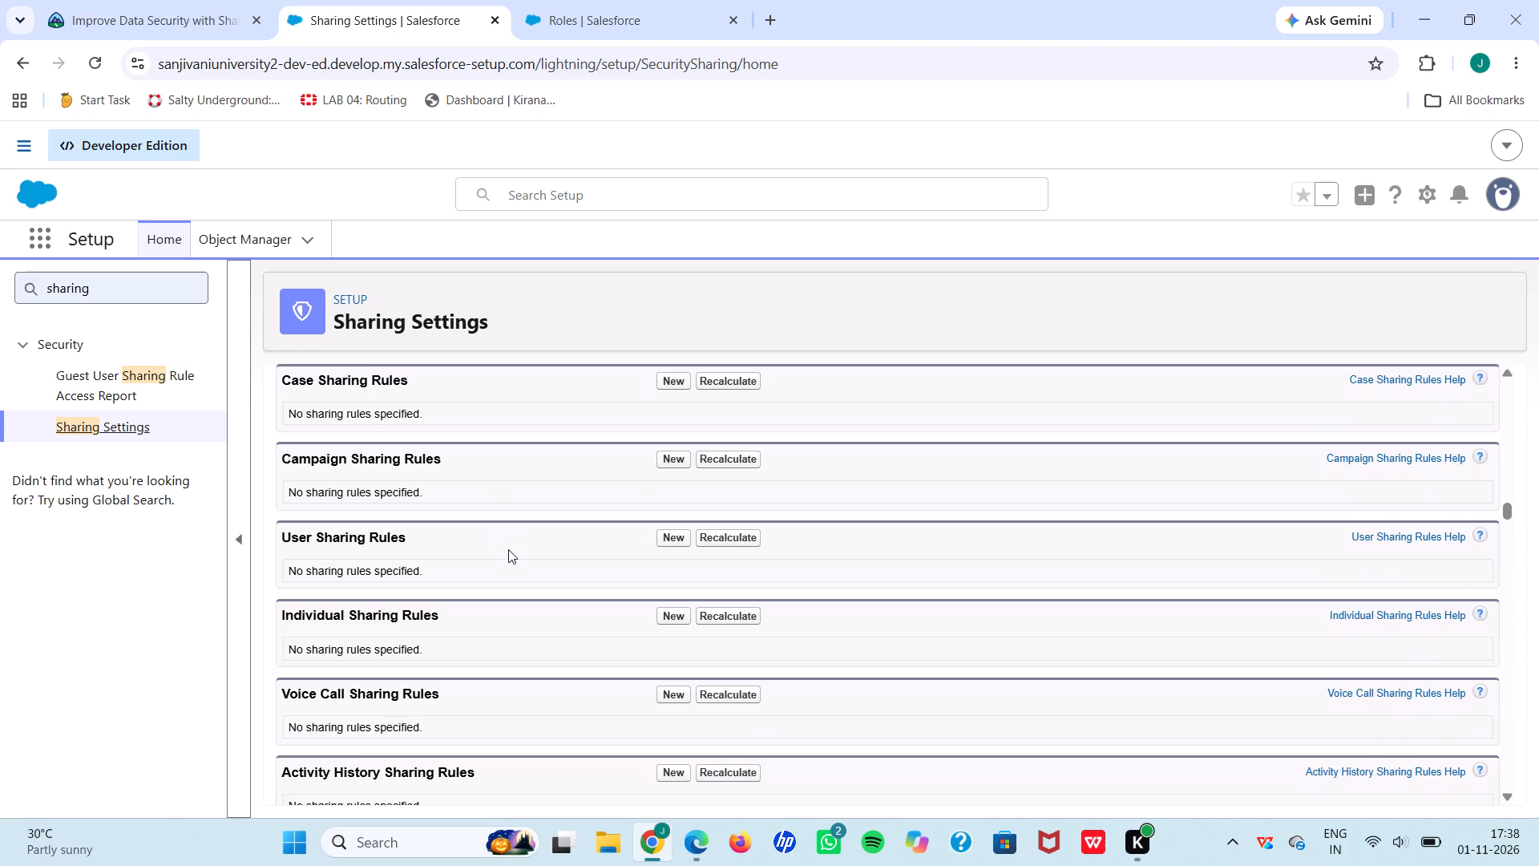
scroll(508, 549, "down", 19)
scroll(508, 549, "down", 4)
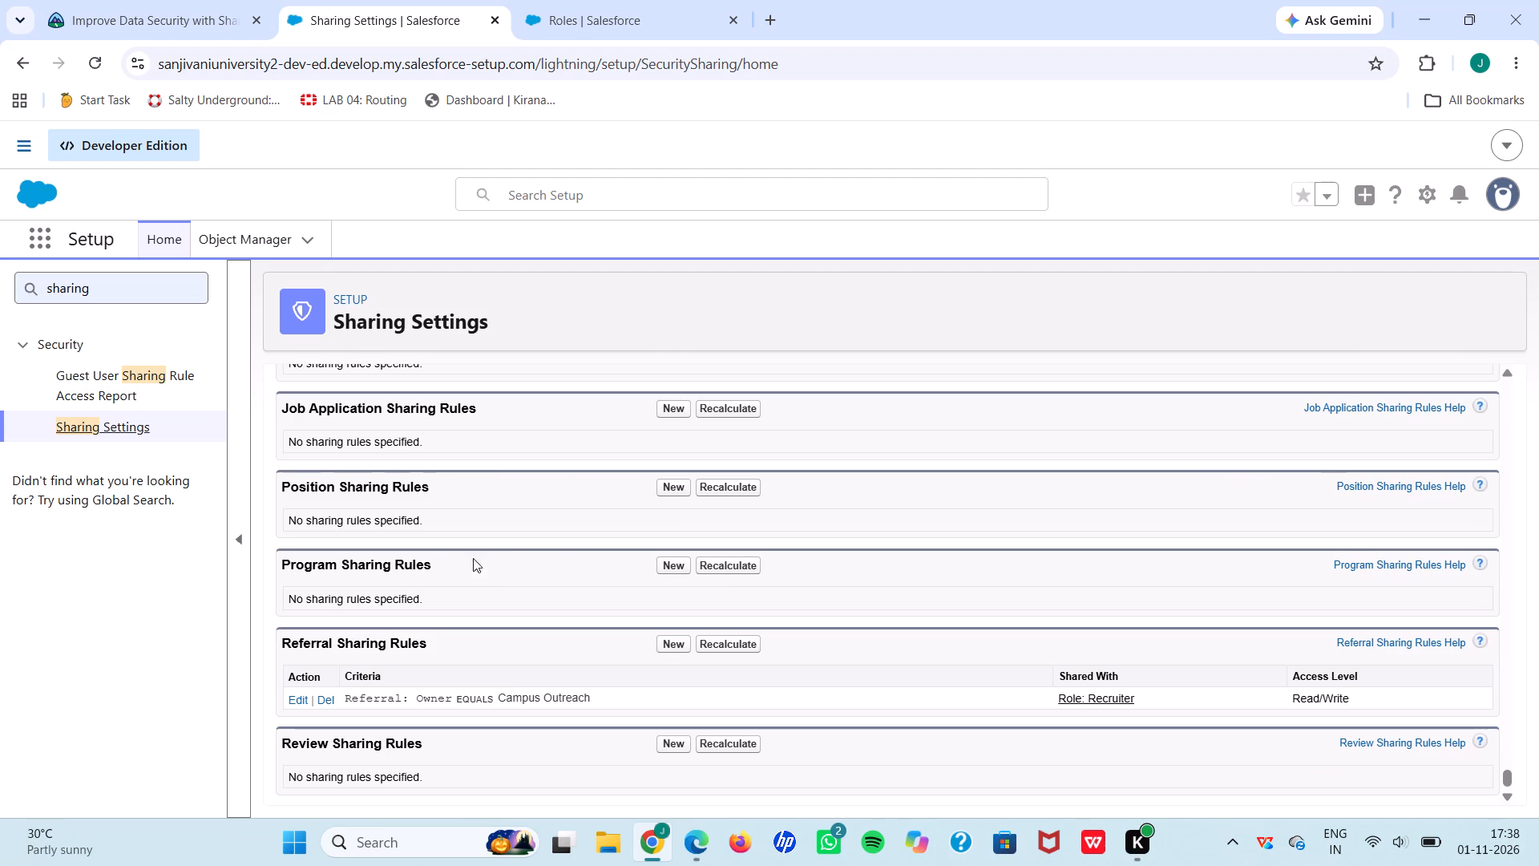
left_click(672, 561)
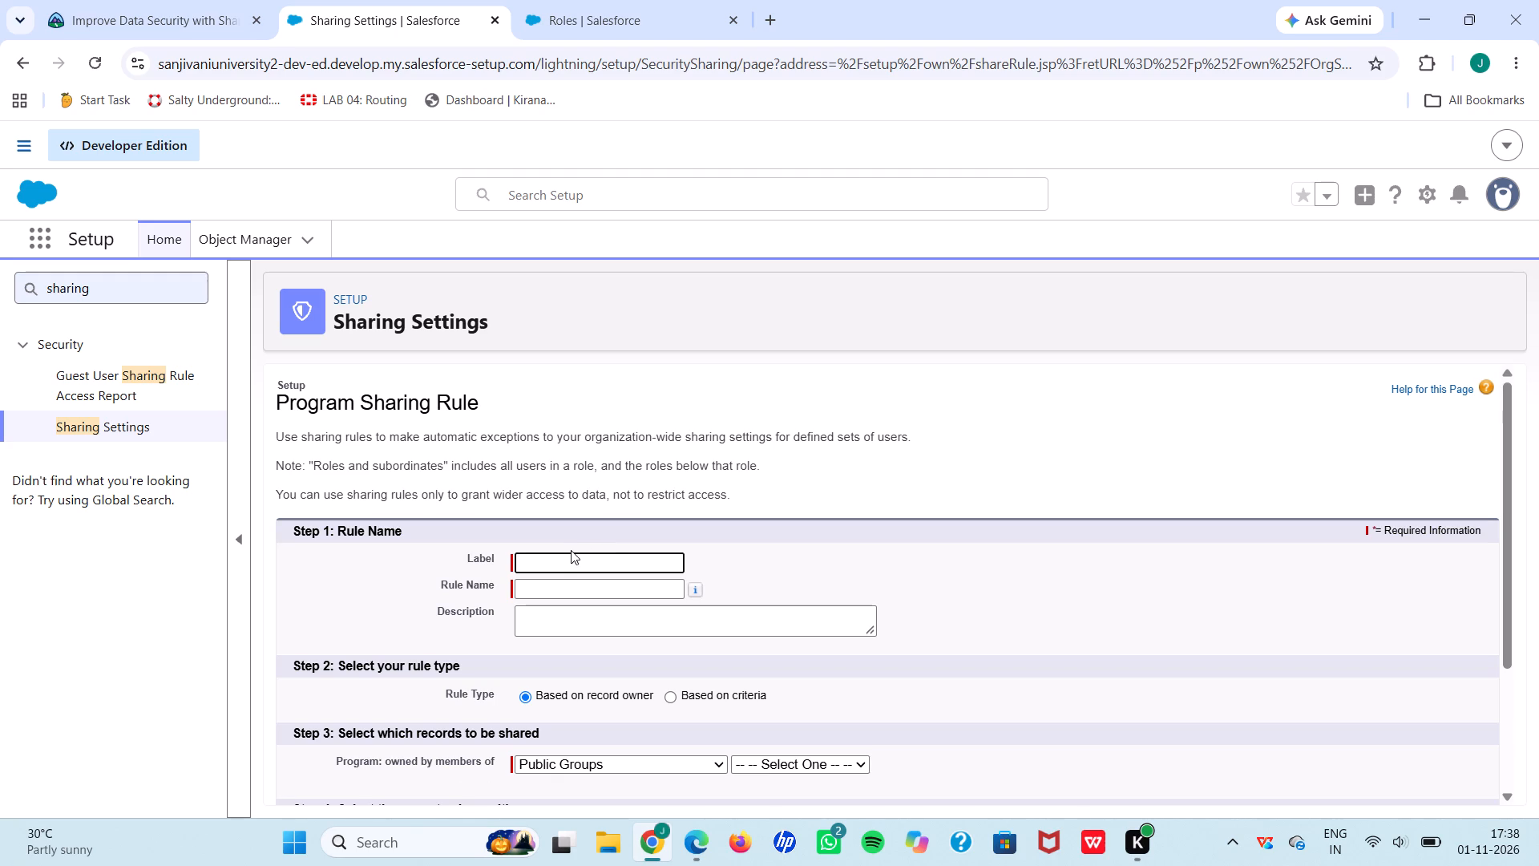
Copy the label Campus Outreach Programs from the Trailhead challenge into the rule's label, with Campus_Outreach_Programs filled in as rule name.
left_click(183, 9)
left_click(487, 663)
left_click(497, 754)
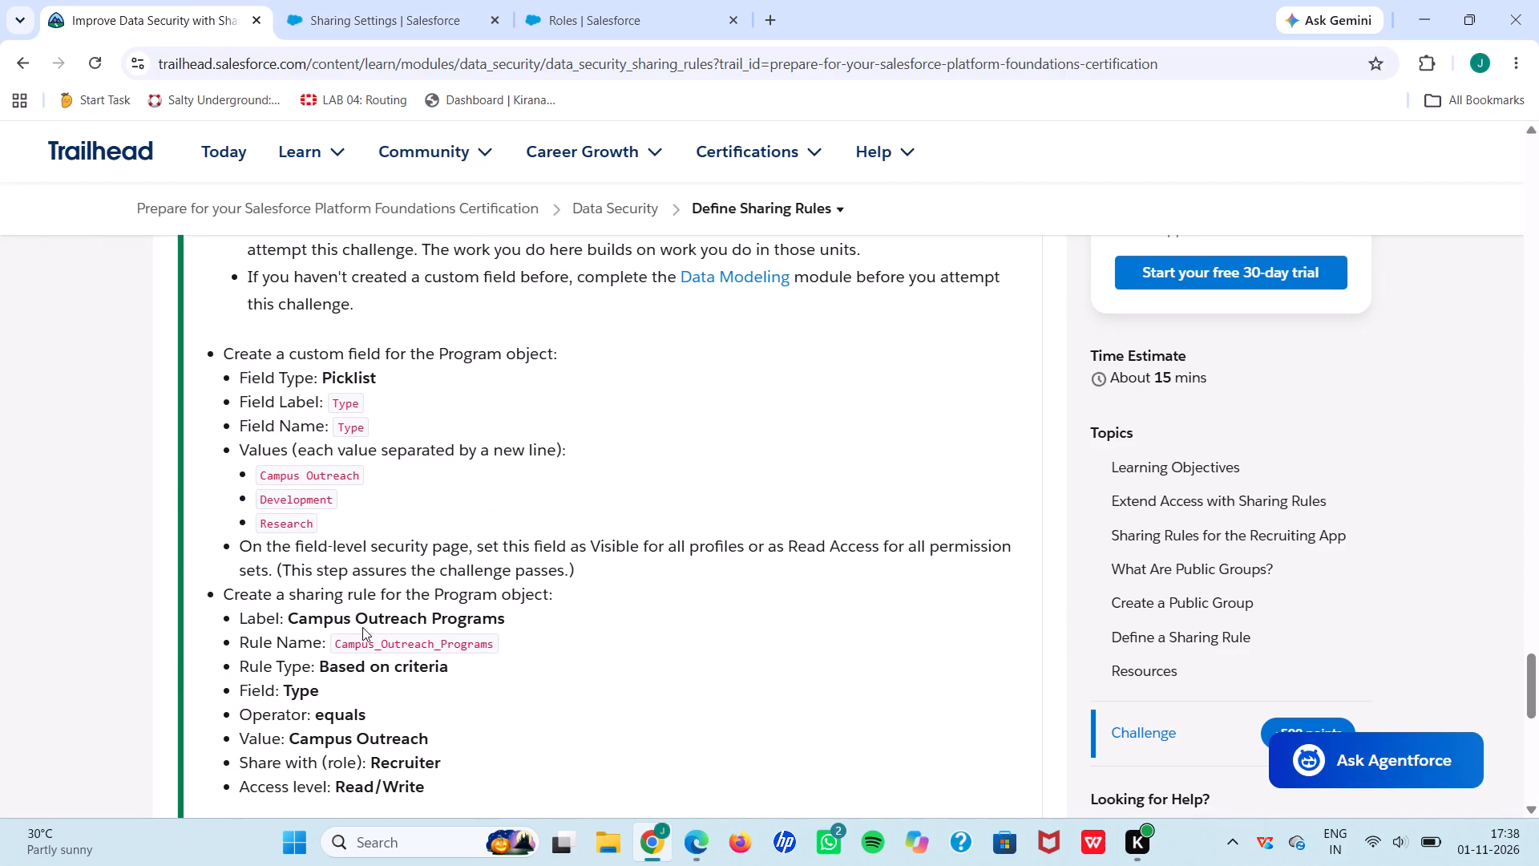
left_click(293, 615)
left_click_drag(293, 615, 515, 617)
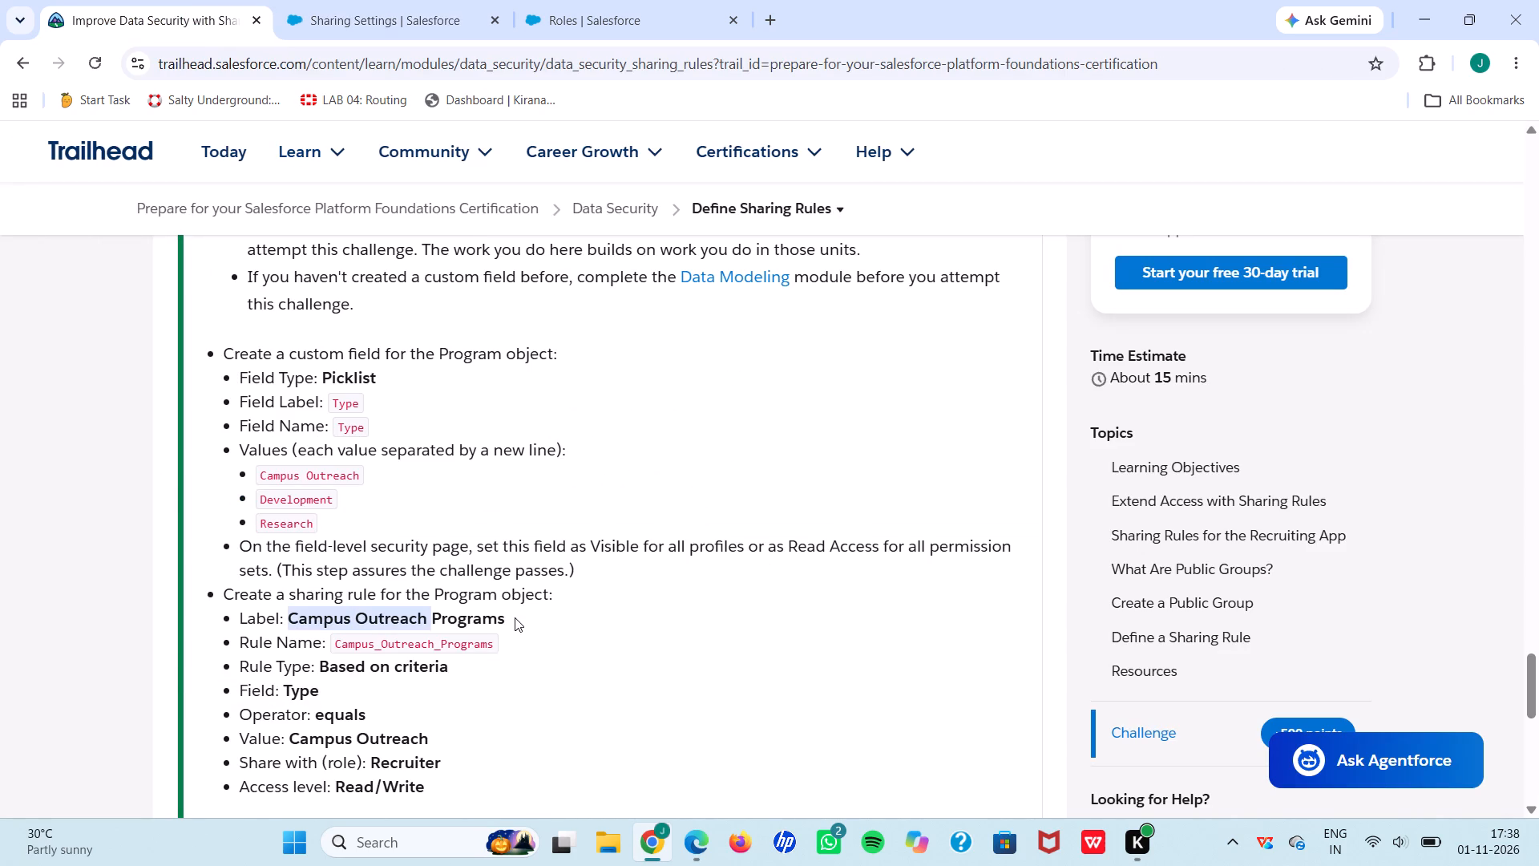
key("ctrl+c")
left_click(396, 0)
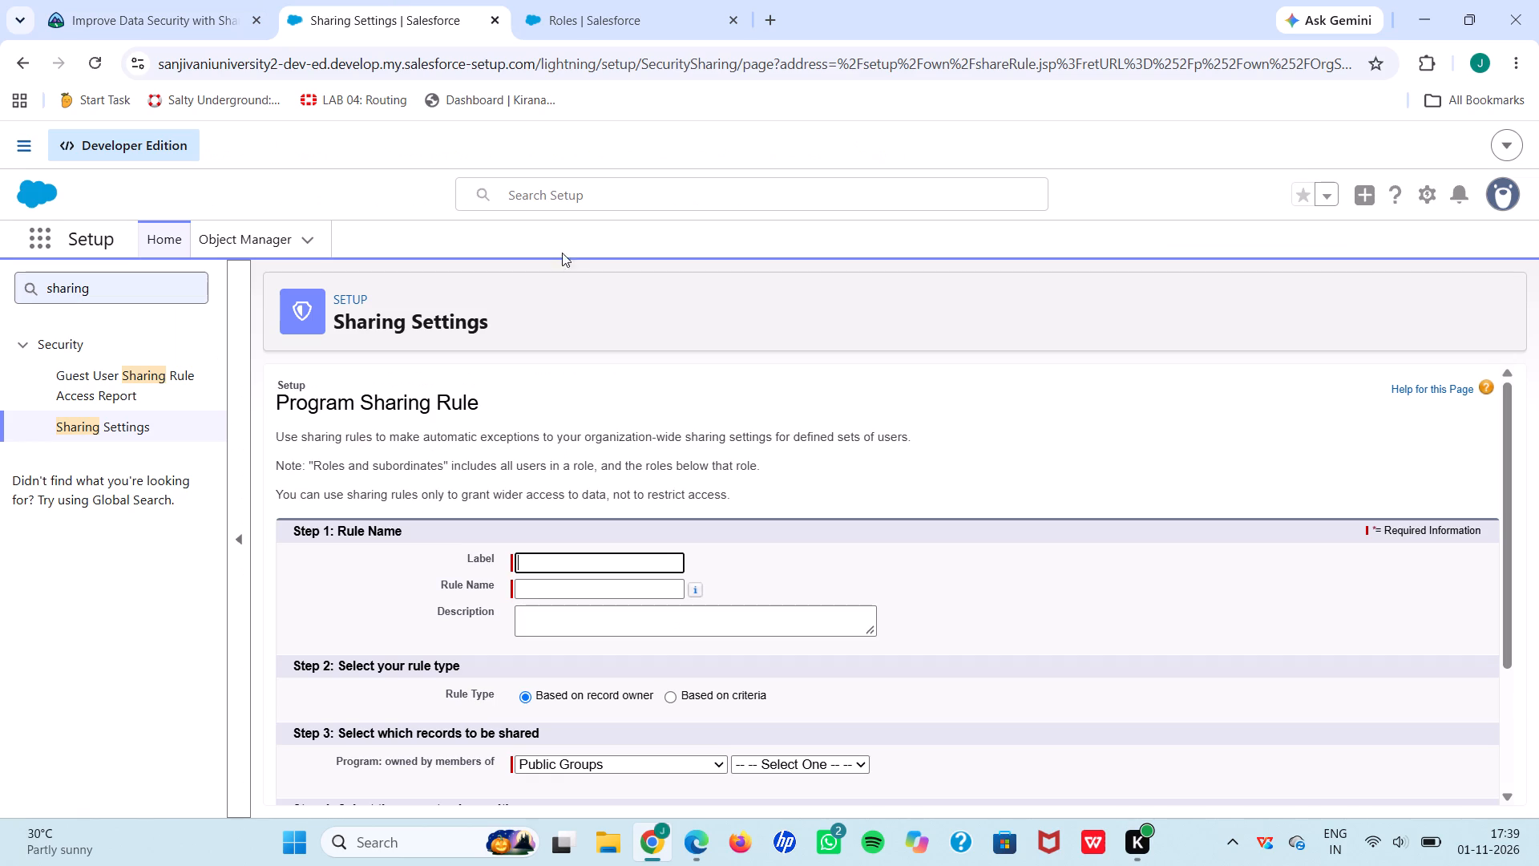
left_click(522, 565)
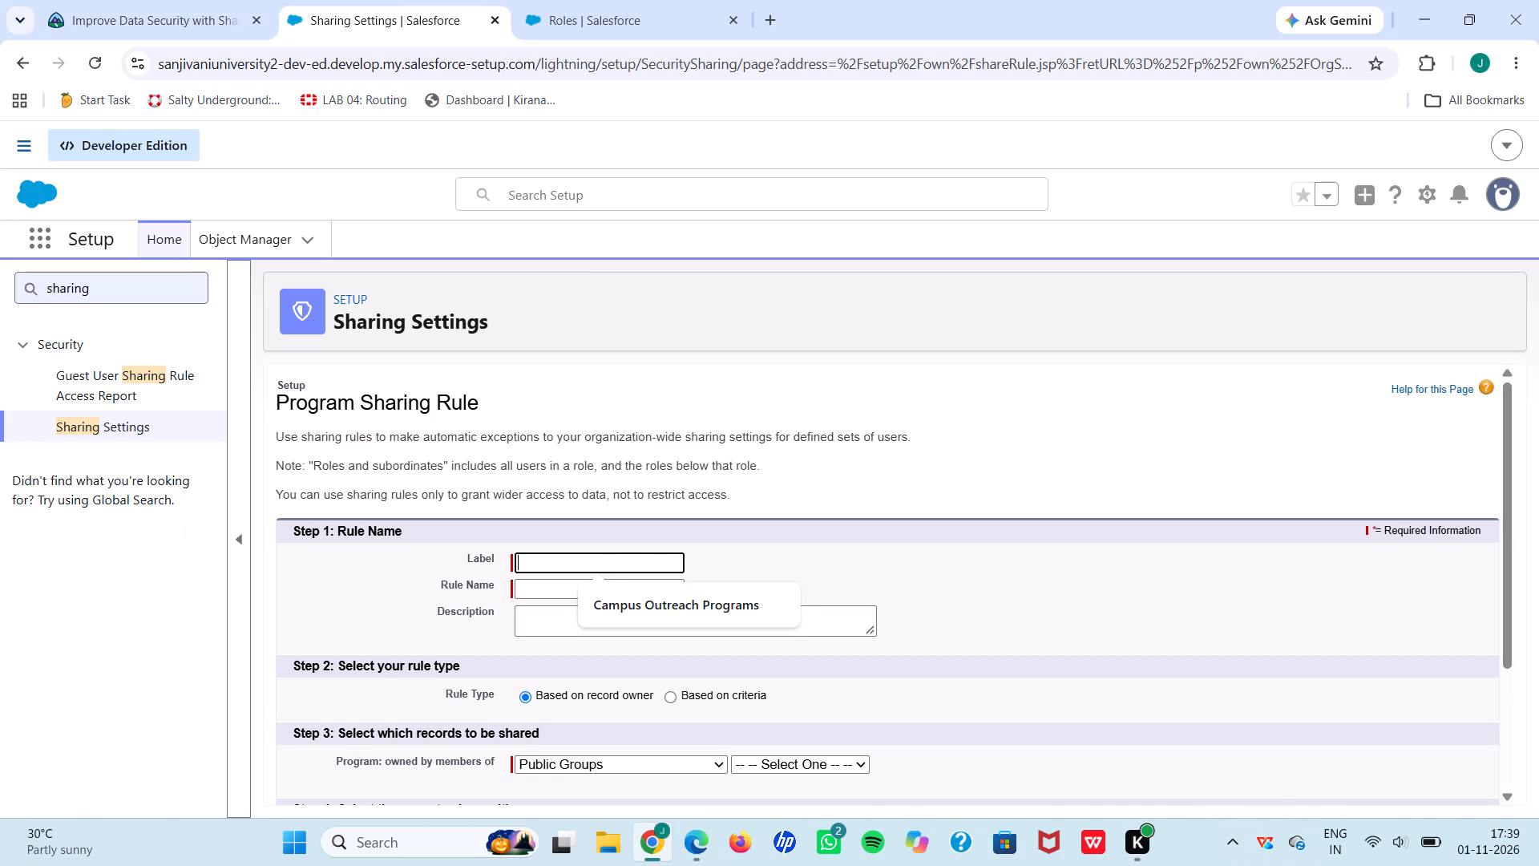
key("ctrl+v")
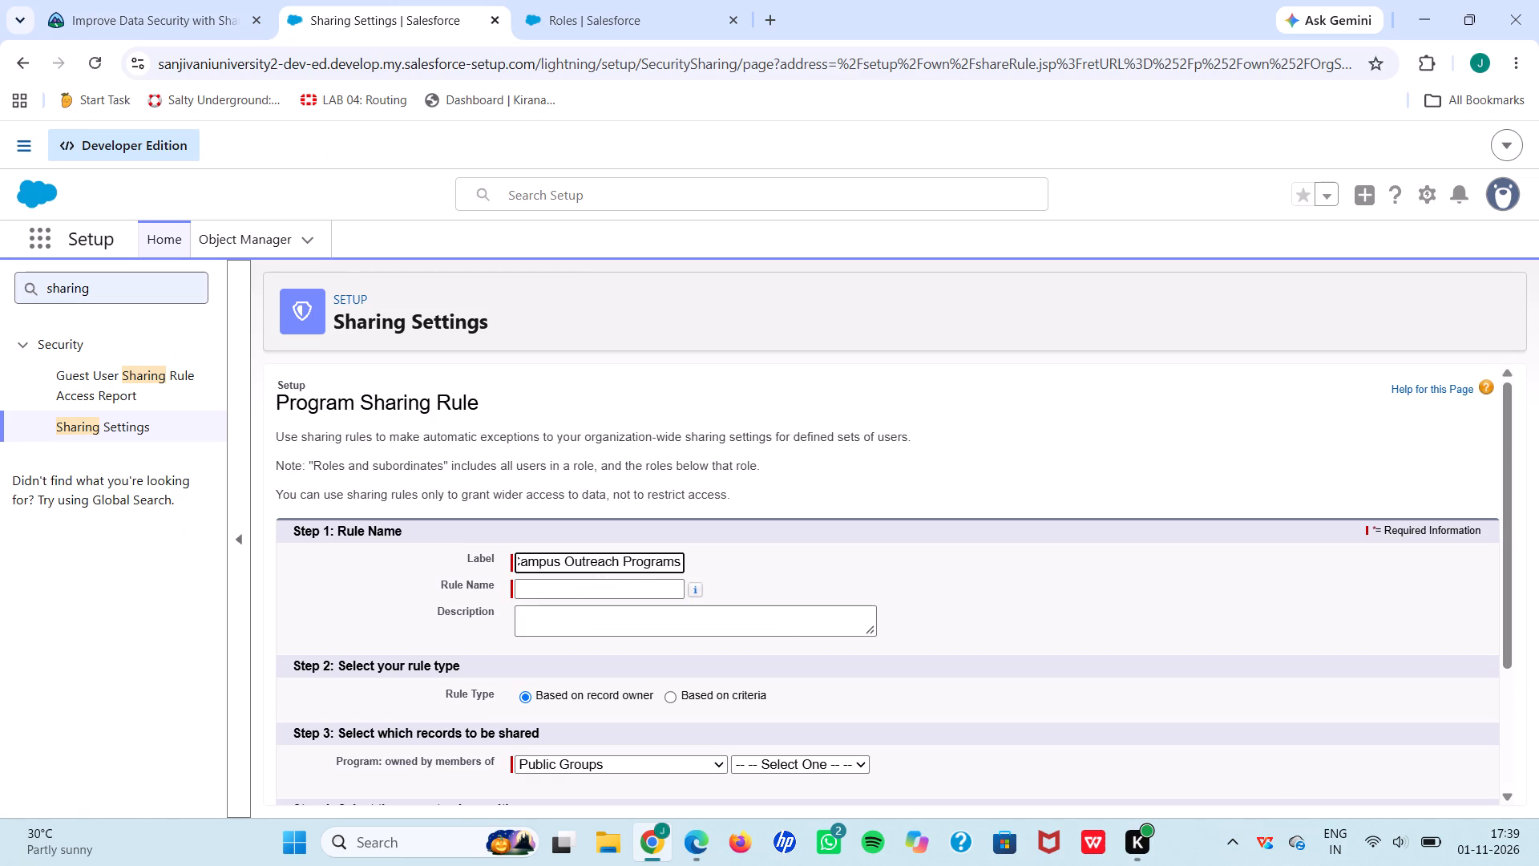
left_click(765, 569)
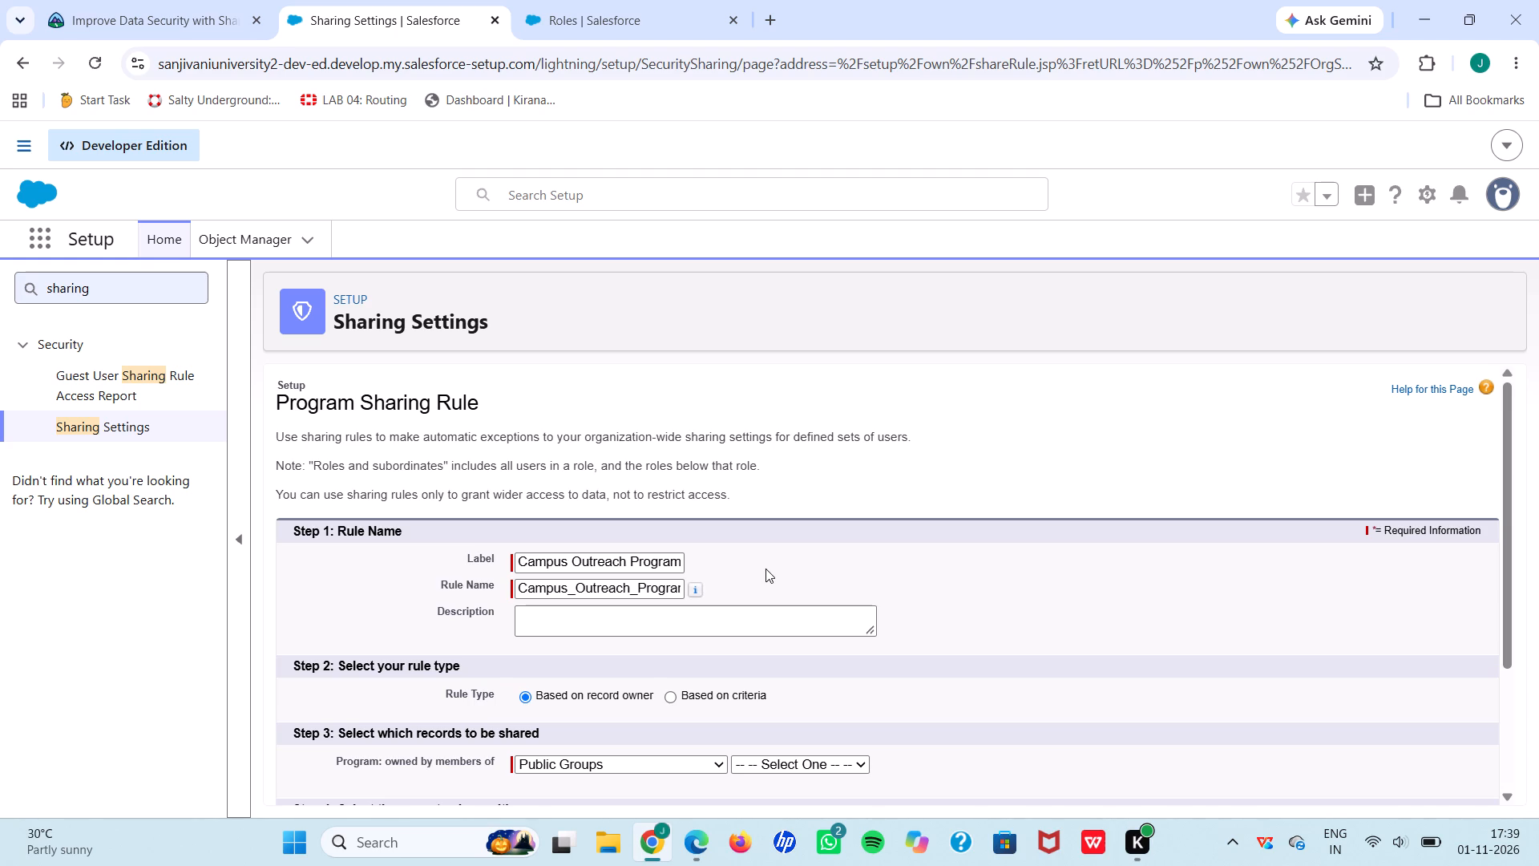
Base the rule on criteria and set the first criterion to Type equals Campus Outreach.
left_click(669, 694)
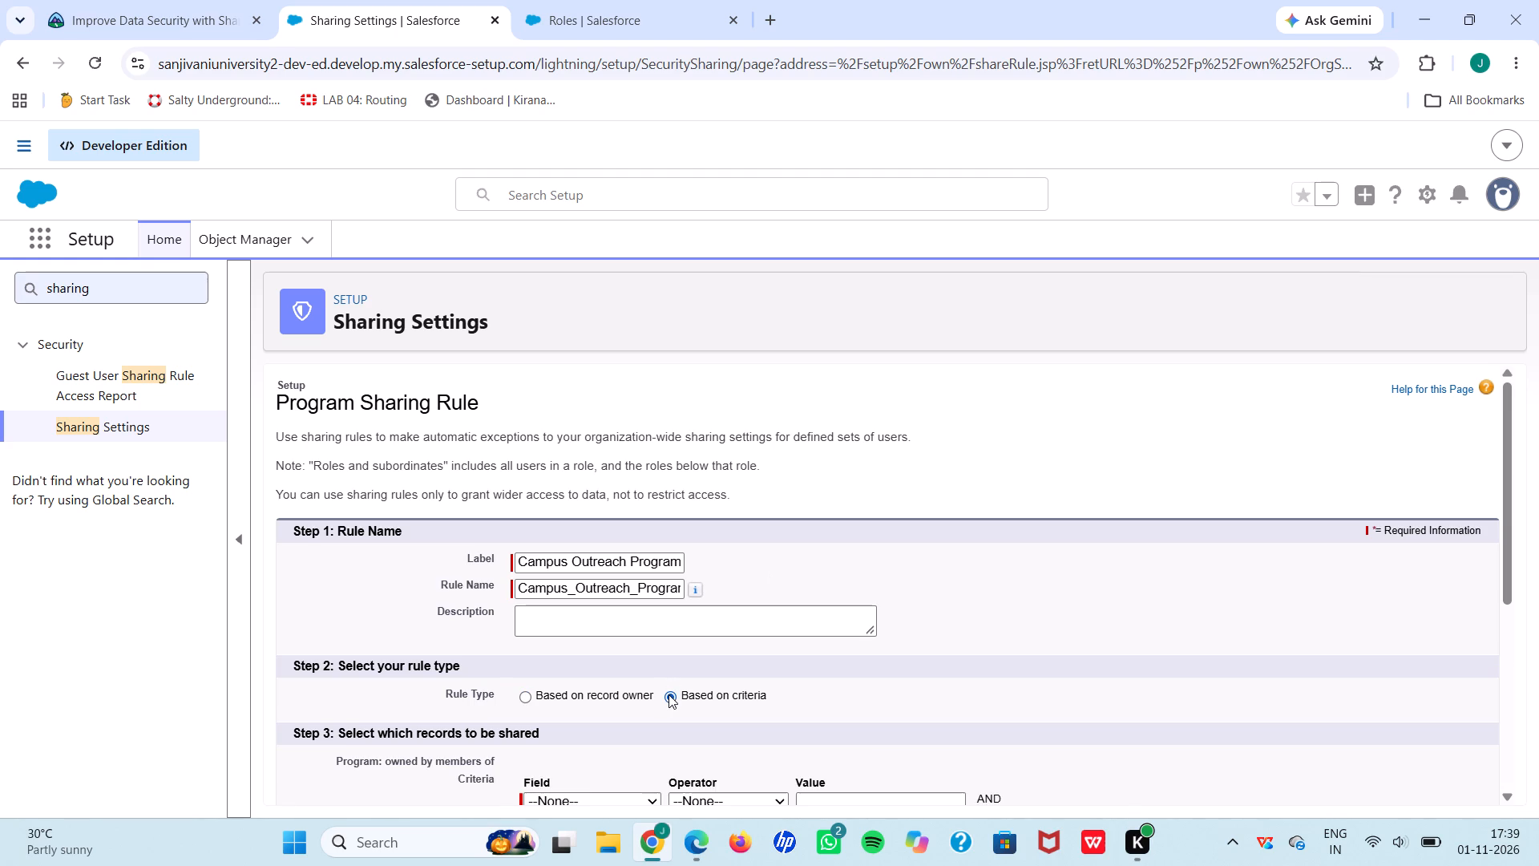
scroll(669, 694, "down", 2)
left_click(651, 646)
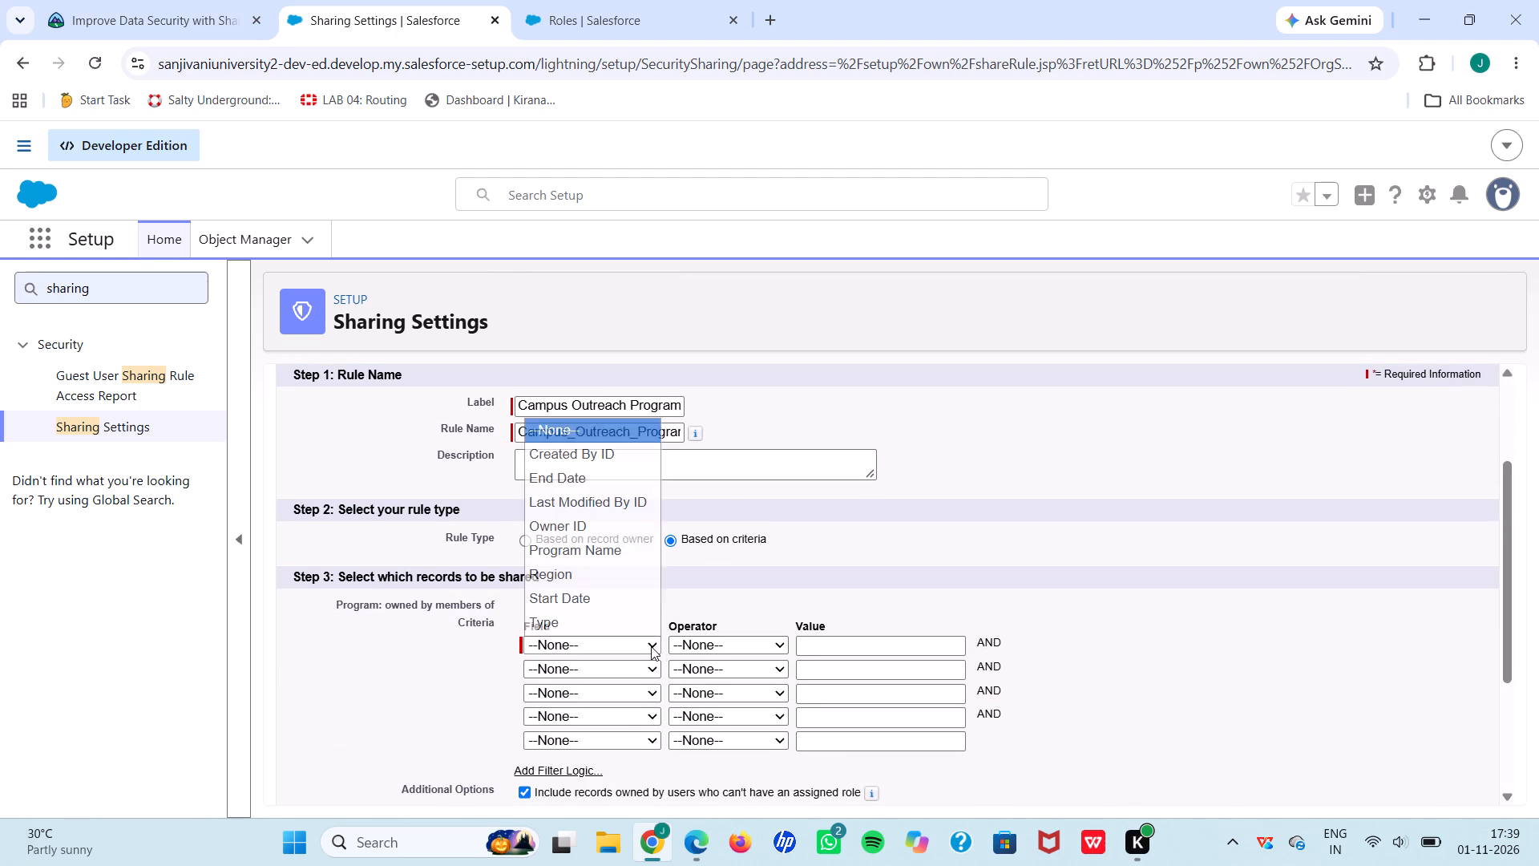
left_click(563, 612)
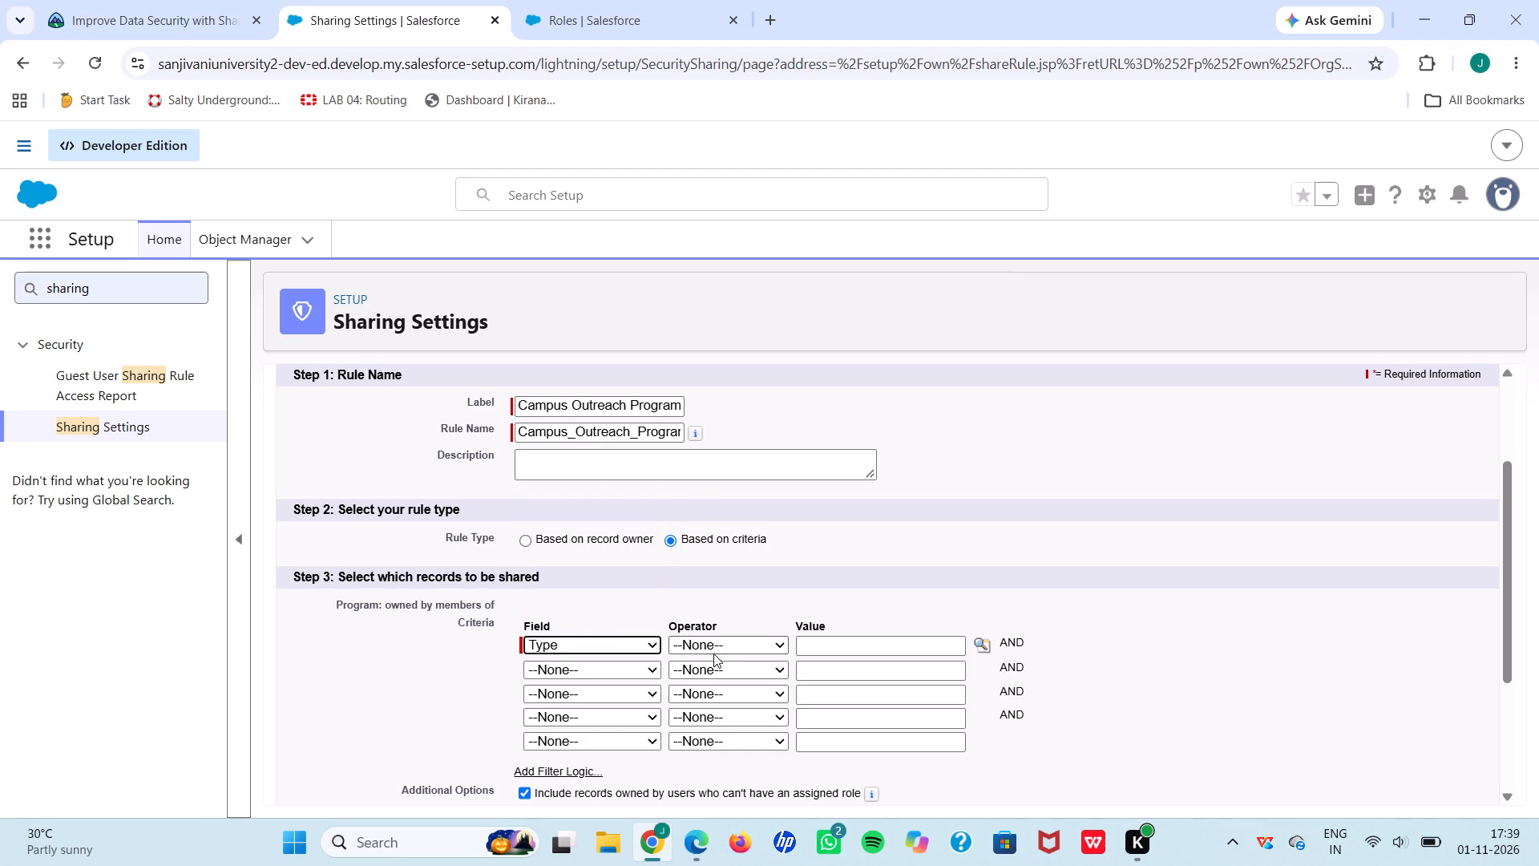
left_click(715, 644)
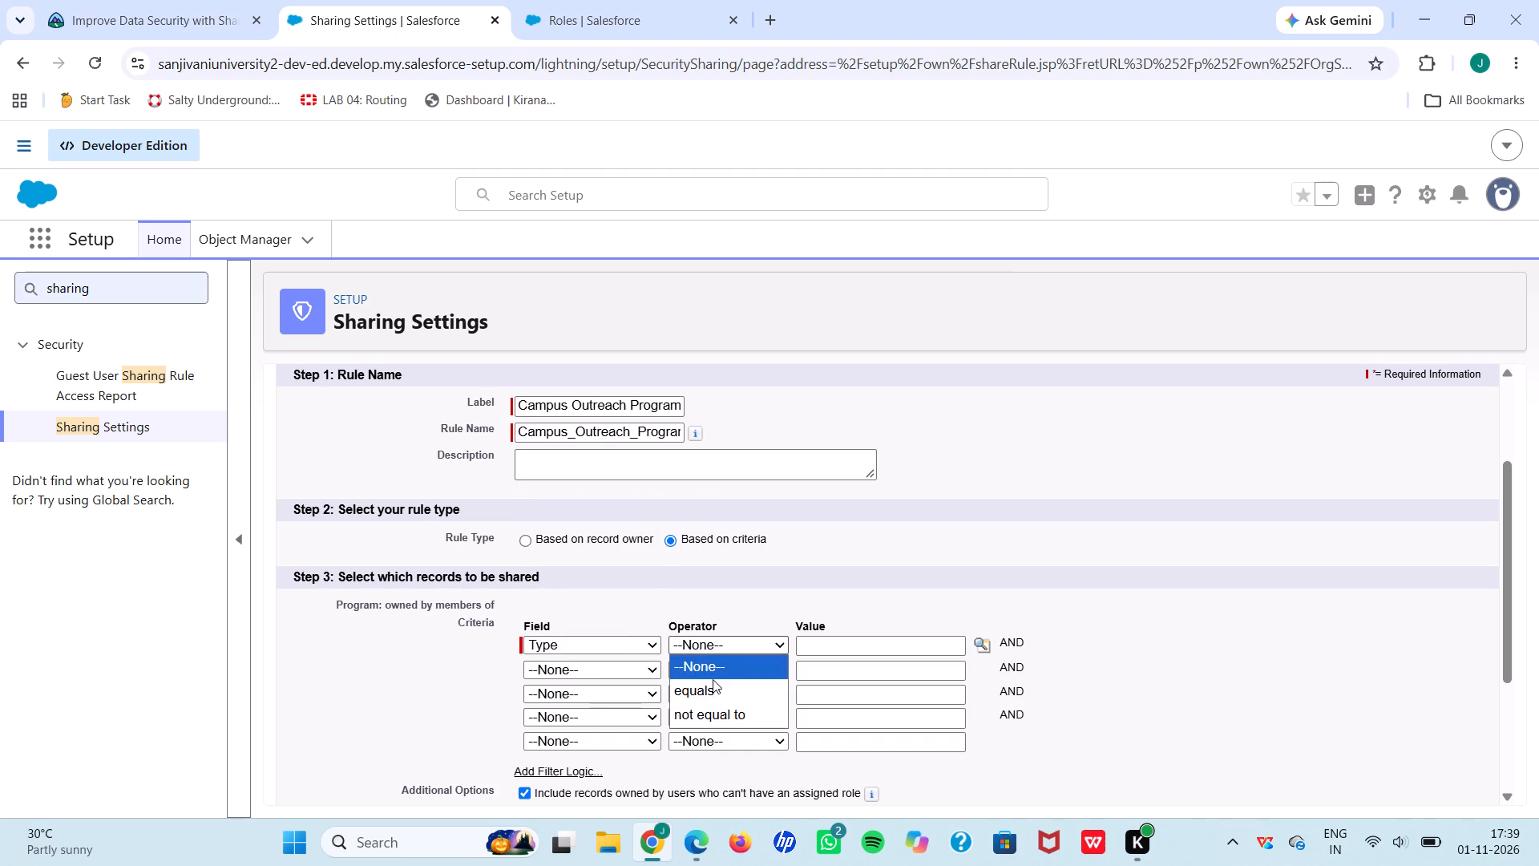
left_click(705, 688)
left_click(832, 645)
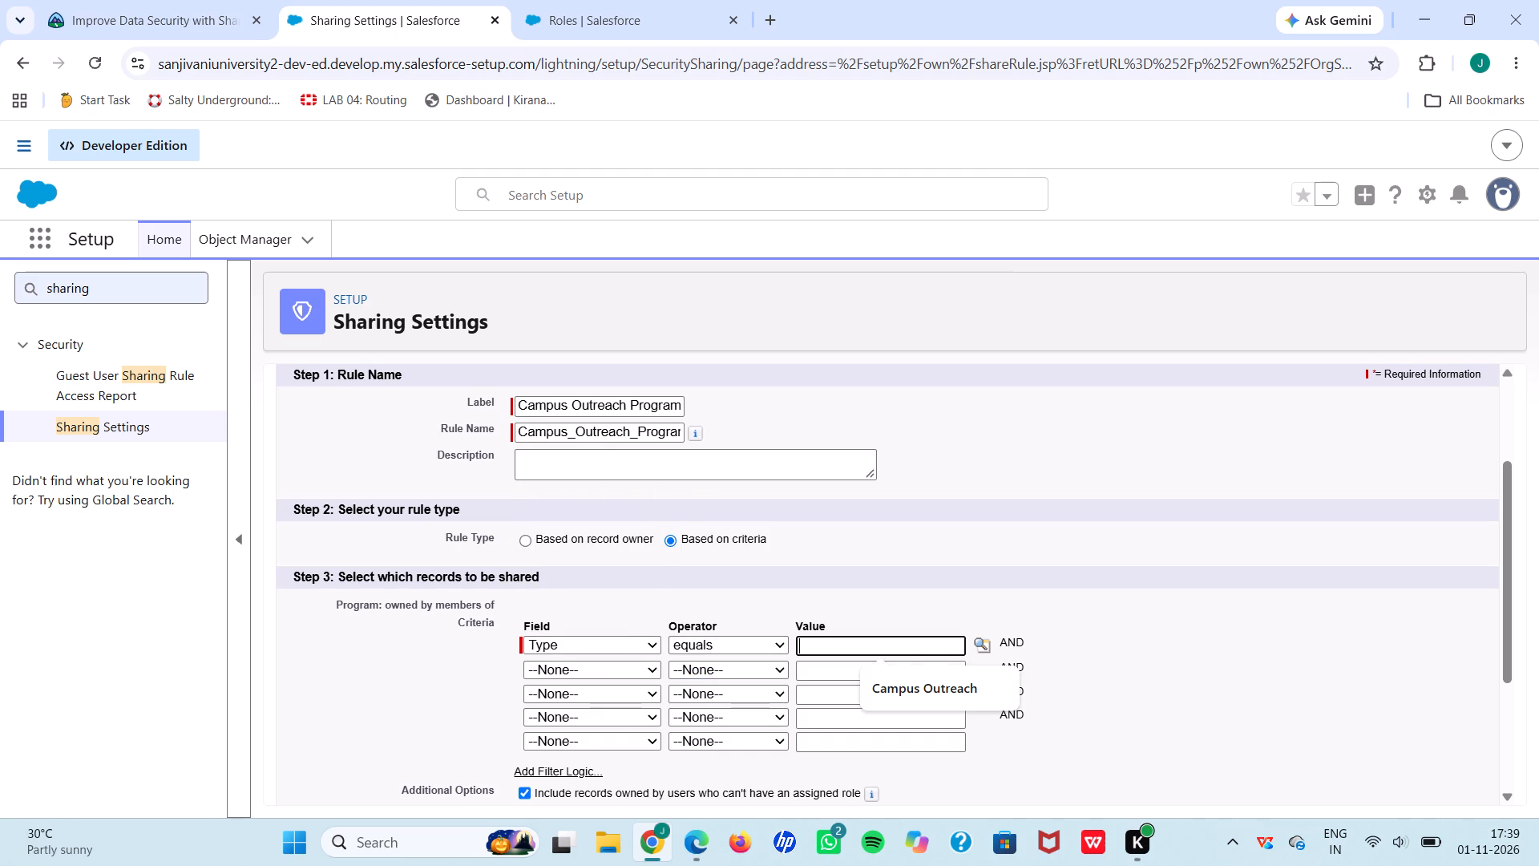
left_click(907, 692)
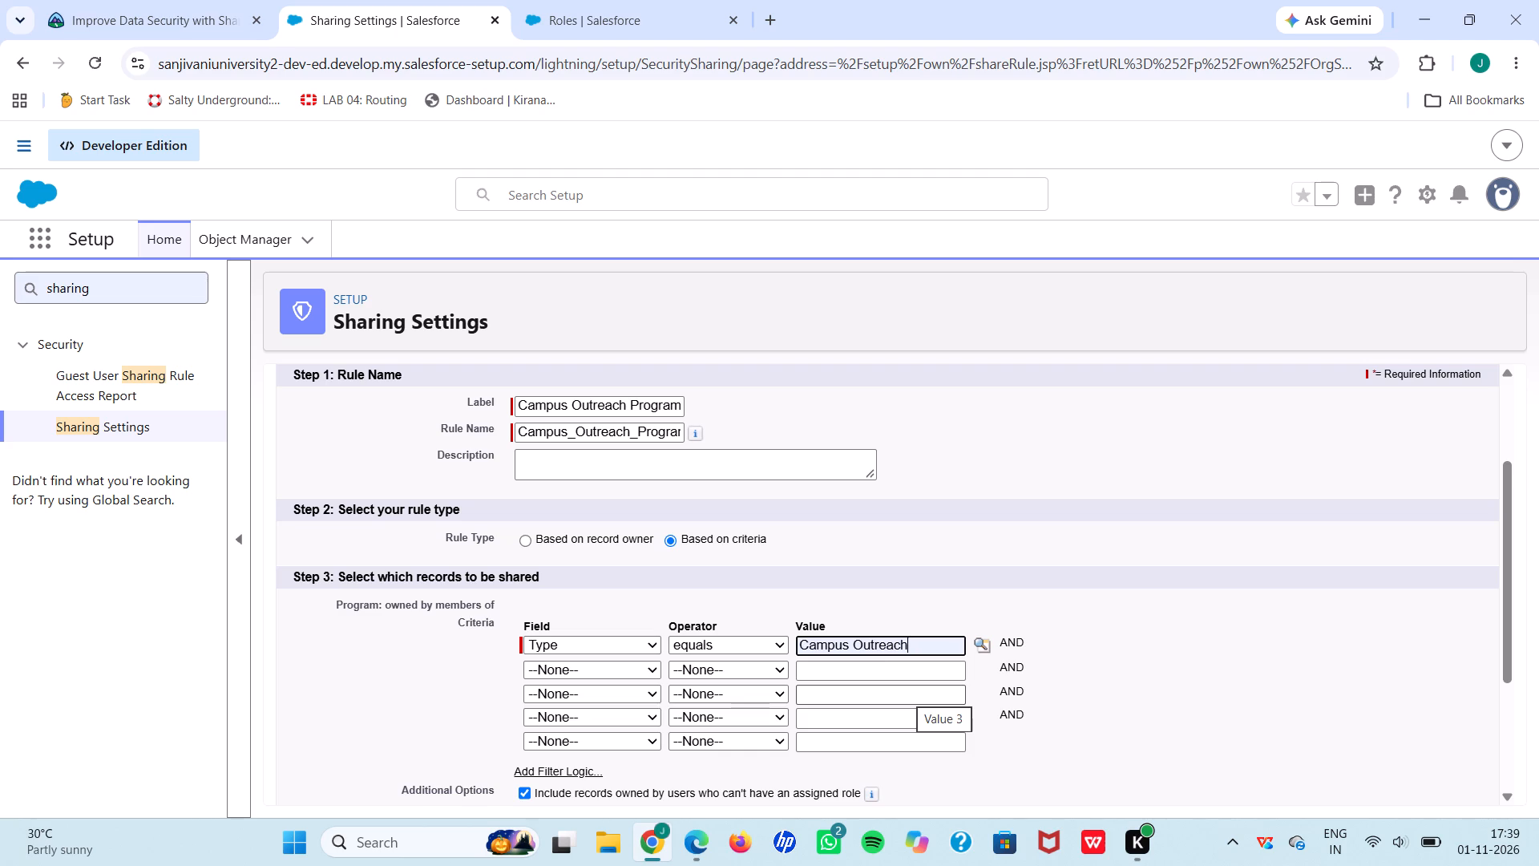
Recheck the challenge requirements, share the rule with the Recruiter role at Read/Write access, and save it, accepting the sharing recalculation.
left_click(165, 0)
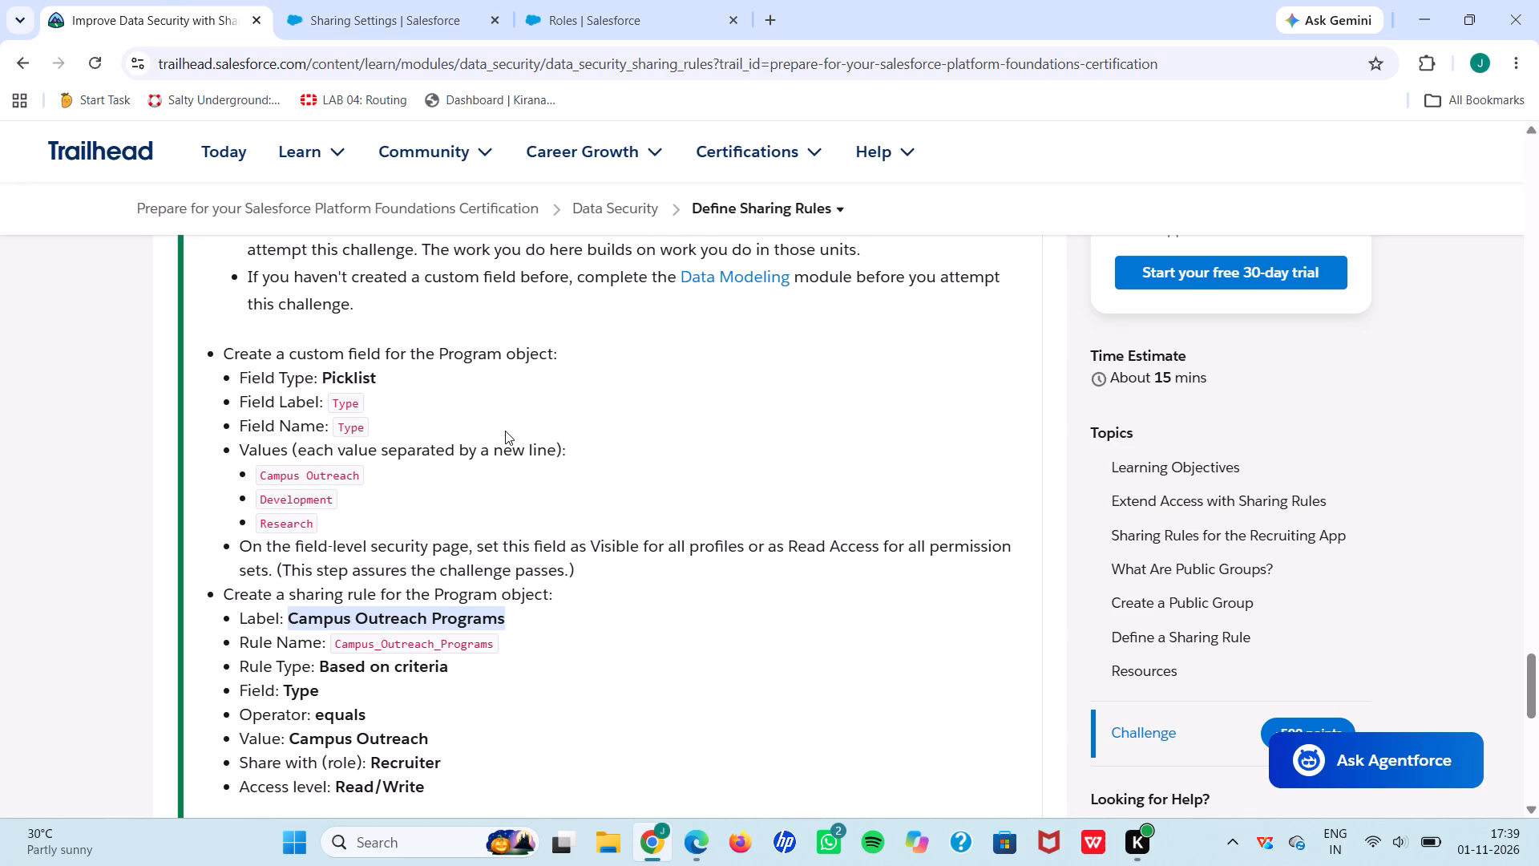
left_click(640, 0)
left_click(463, 0)
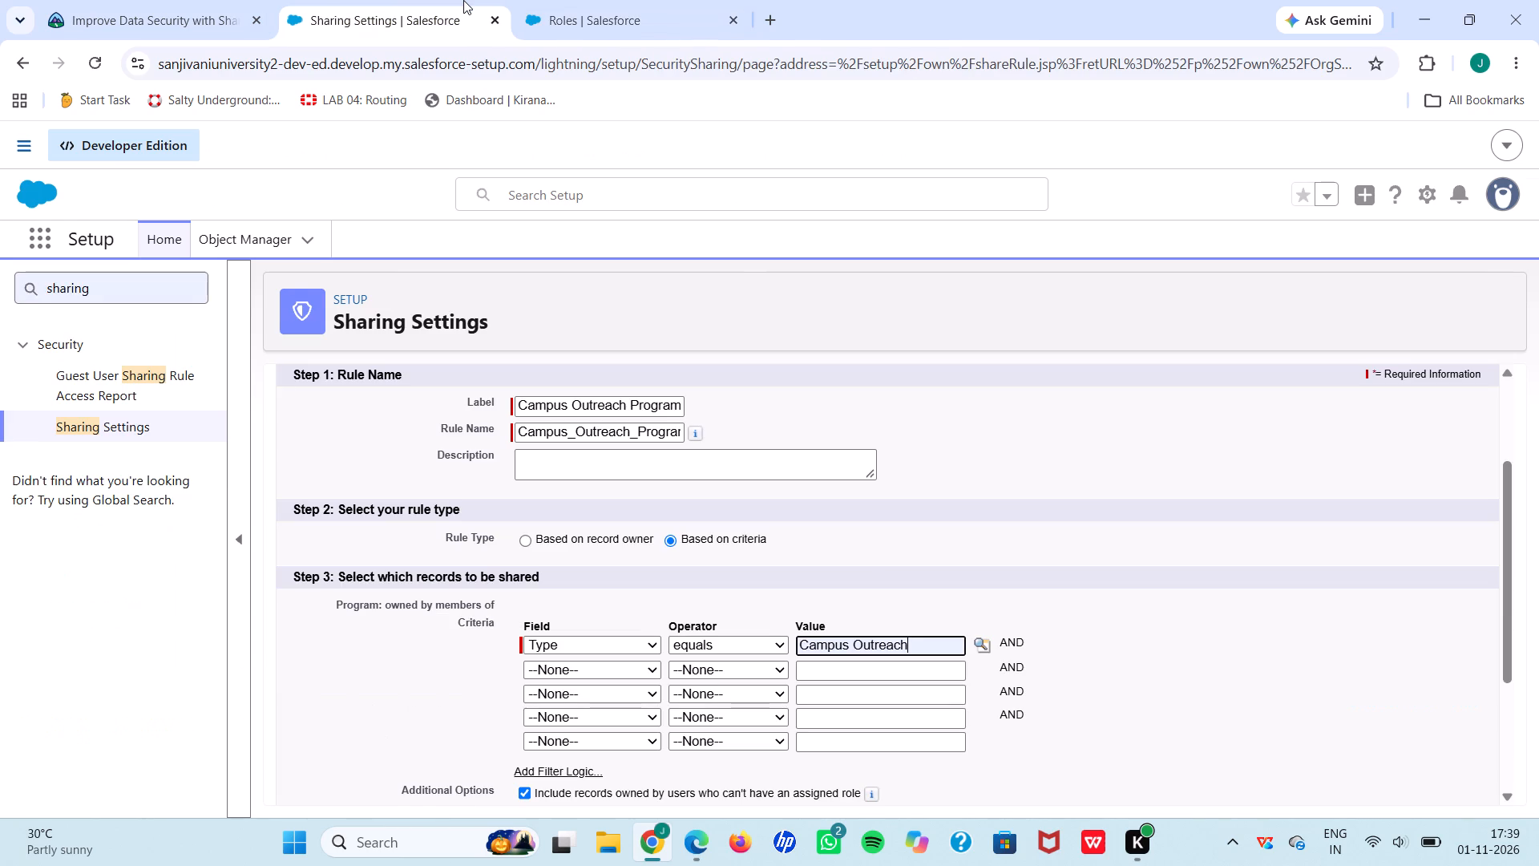
scroll(699, 669, "down", 3)
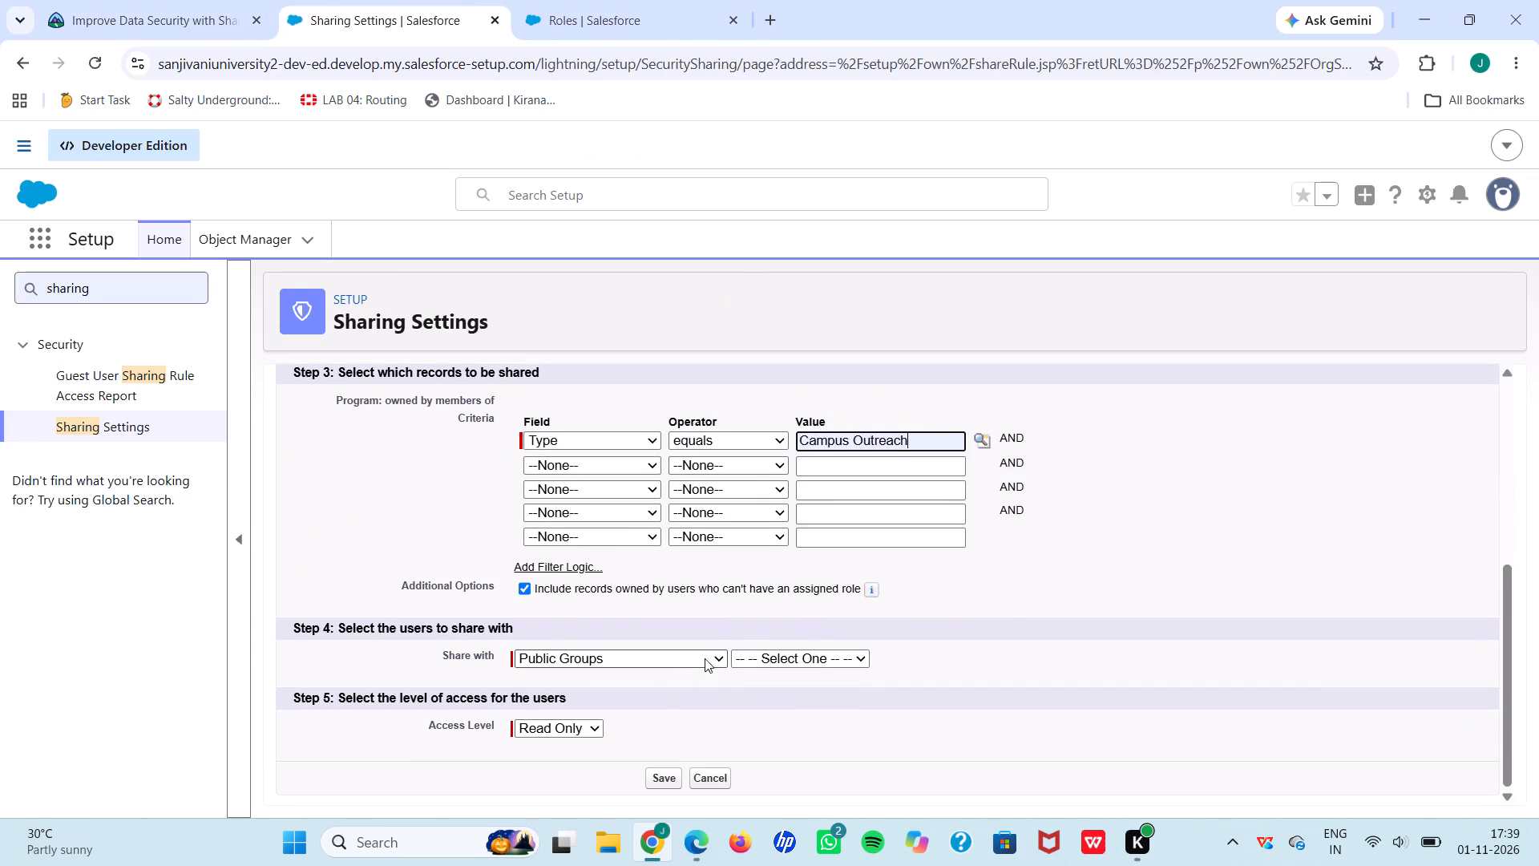
left_click(712, 656)
left_click(580, 697)
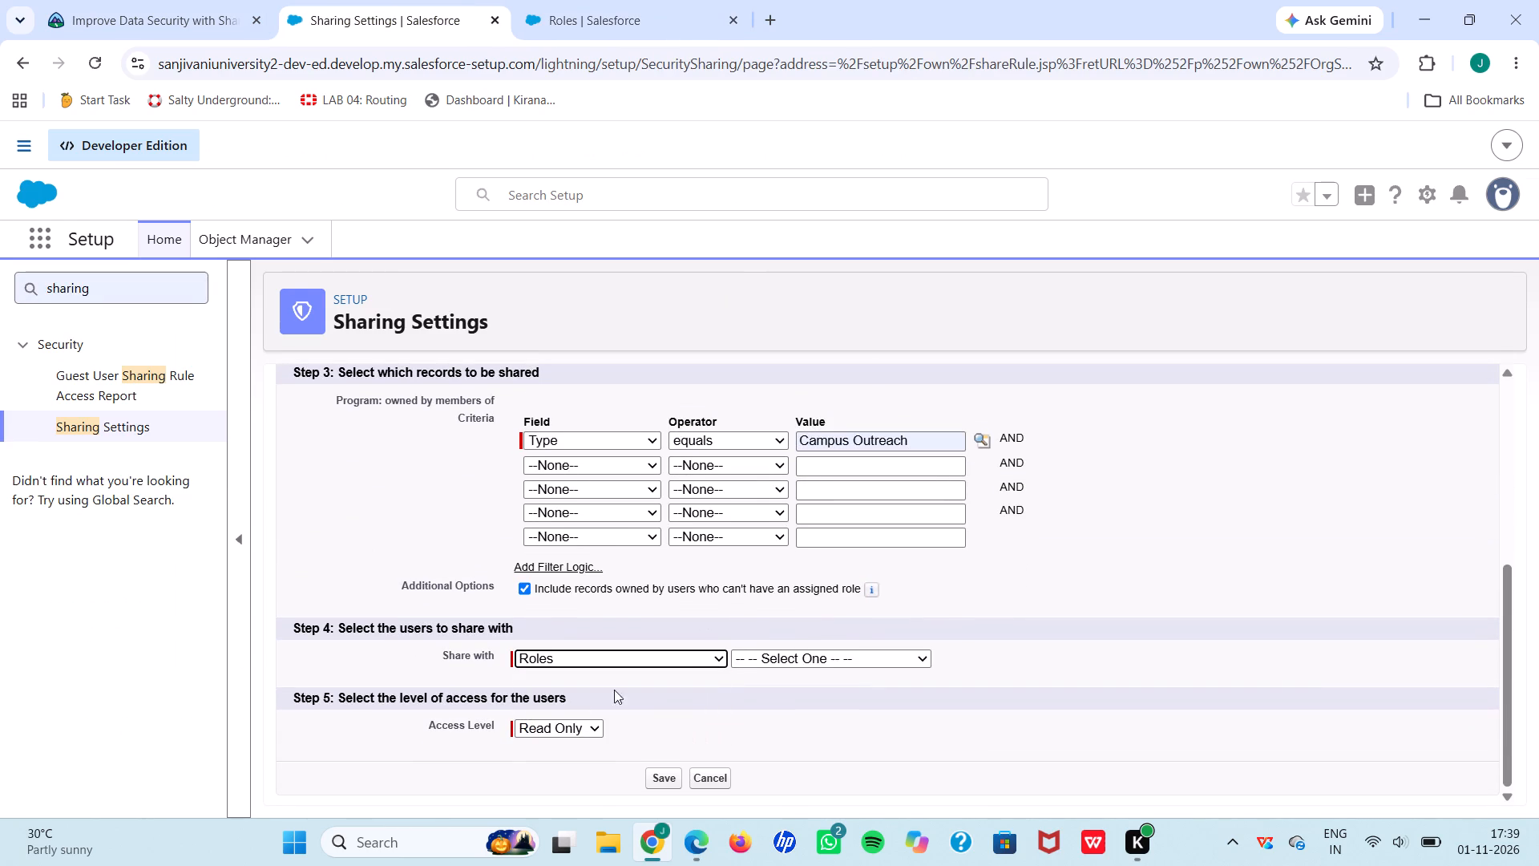
left_click(783, 650)
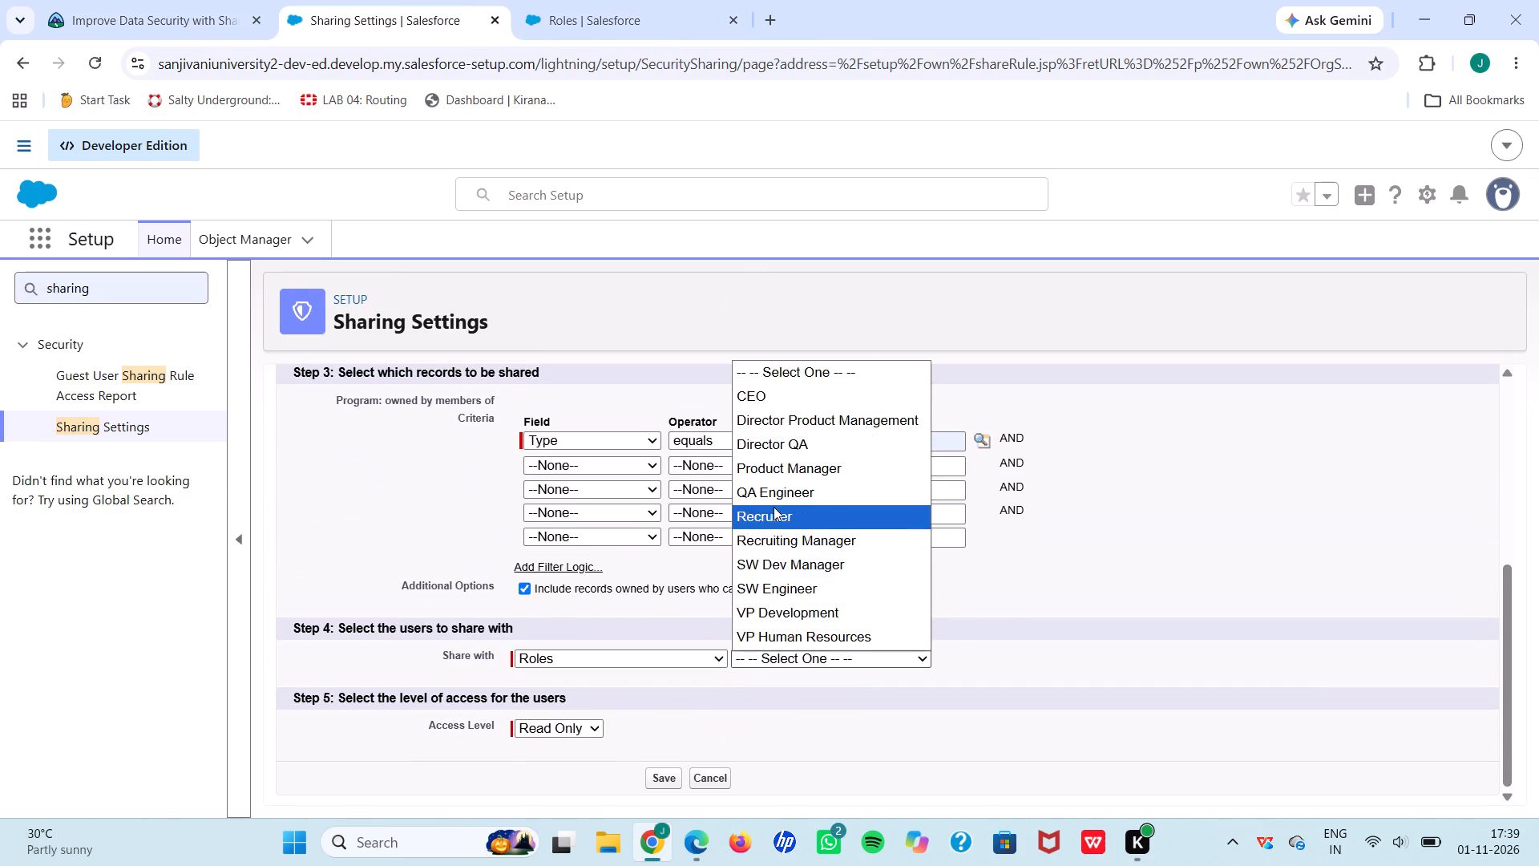
left_click(772, 508)
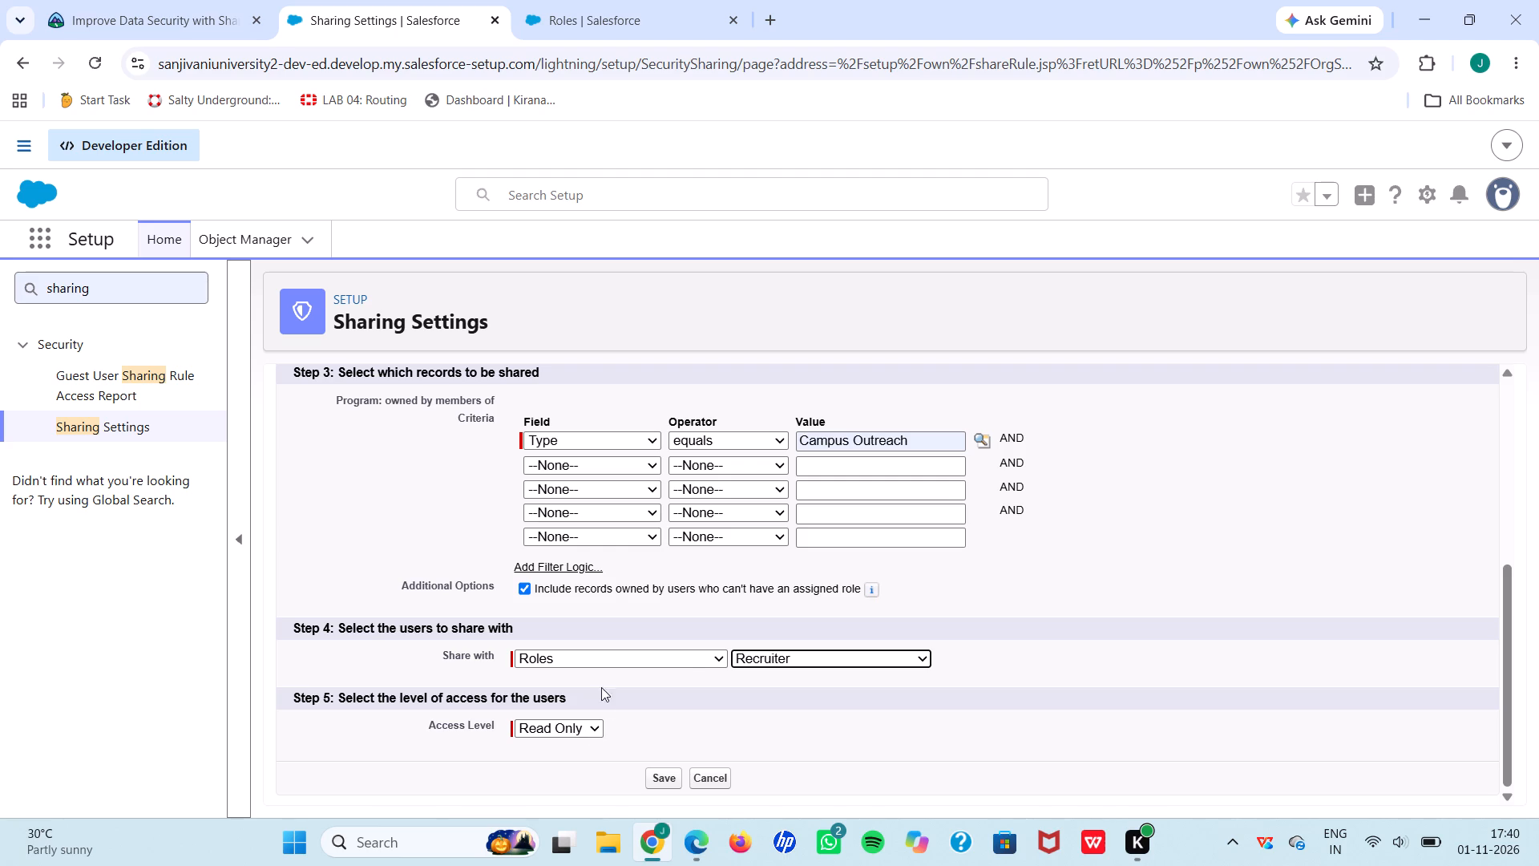
left_click(564, 723)
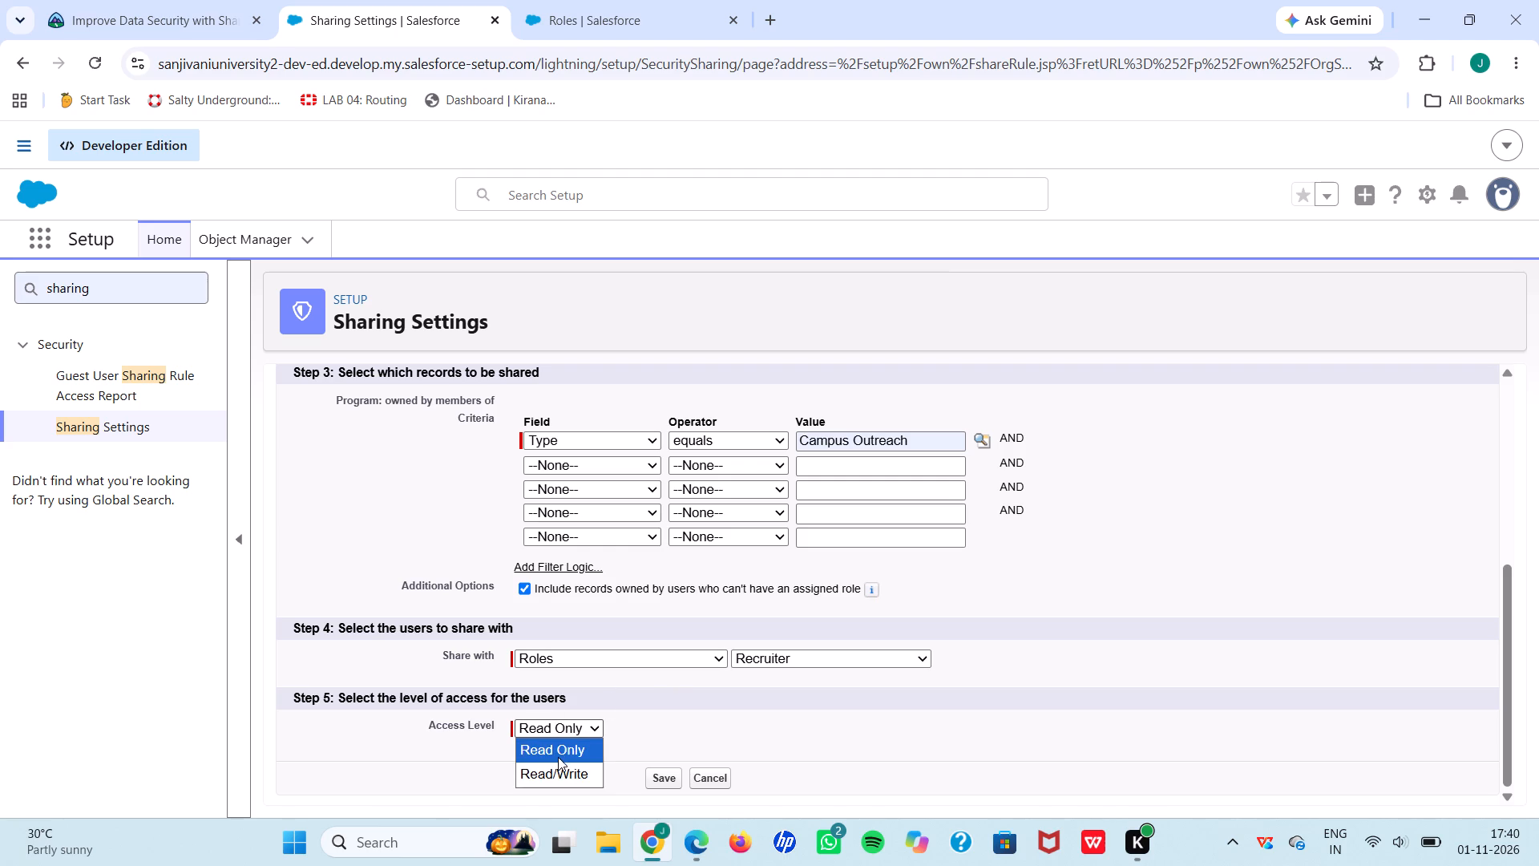
left_click(554, 773)
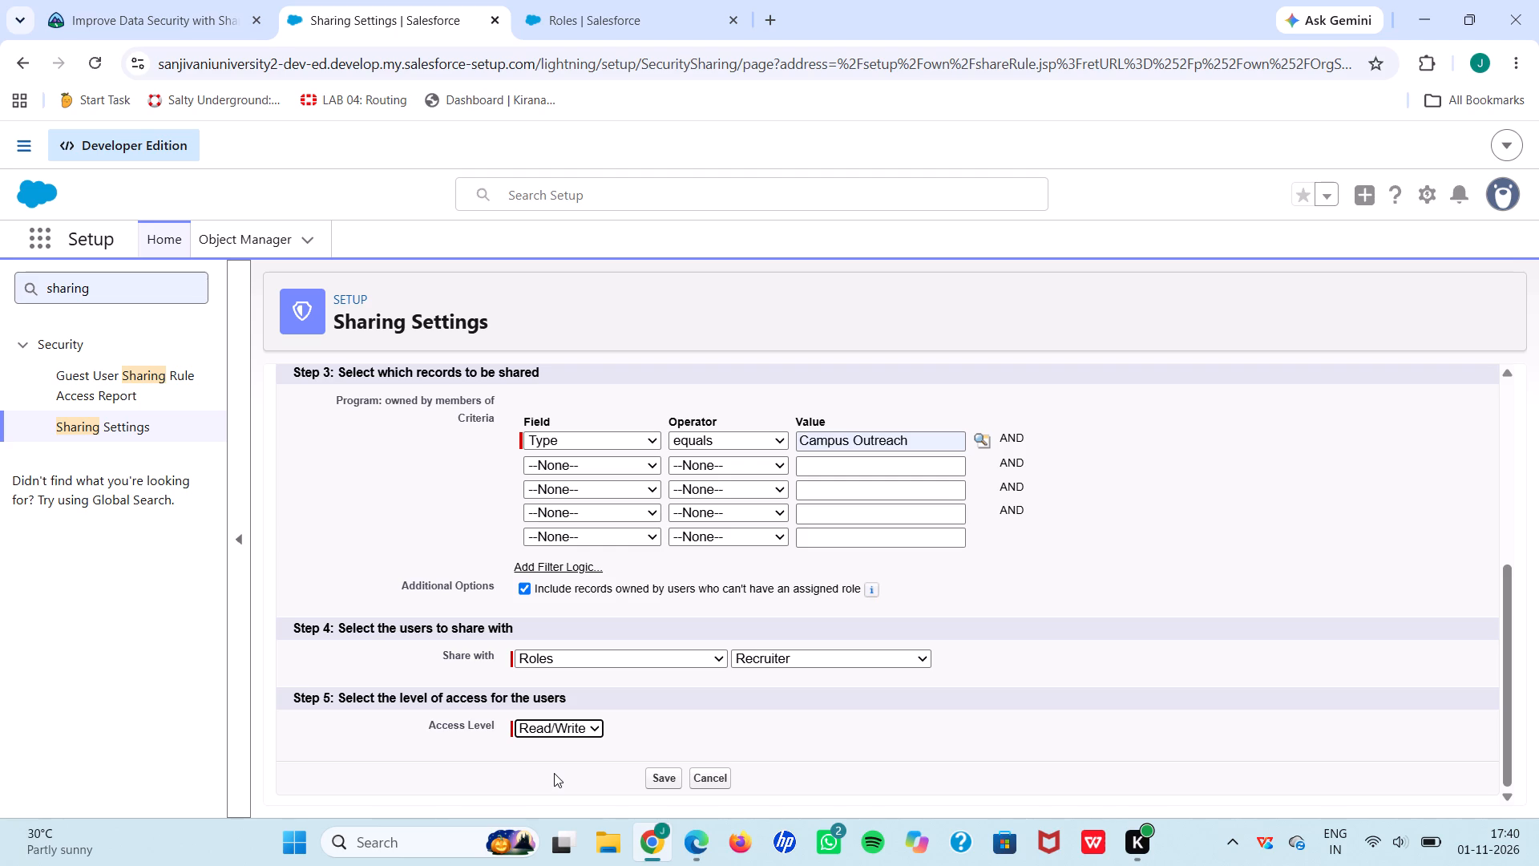
left_click(659, 775)
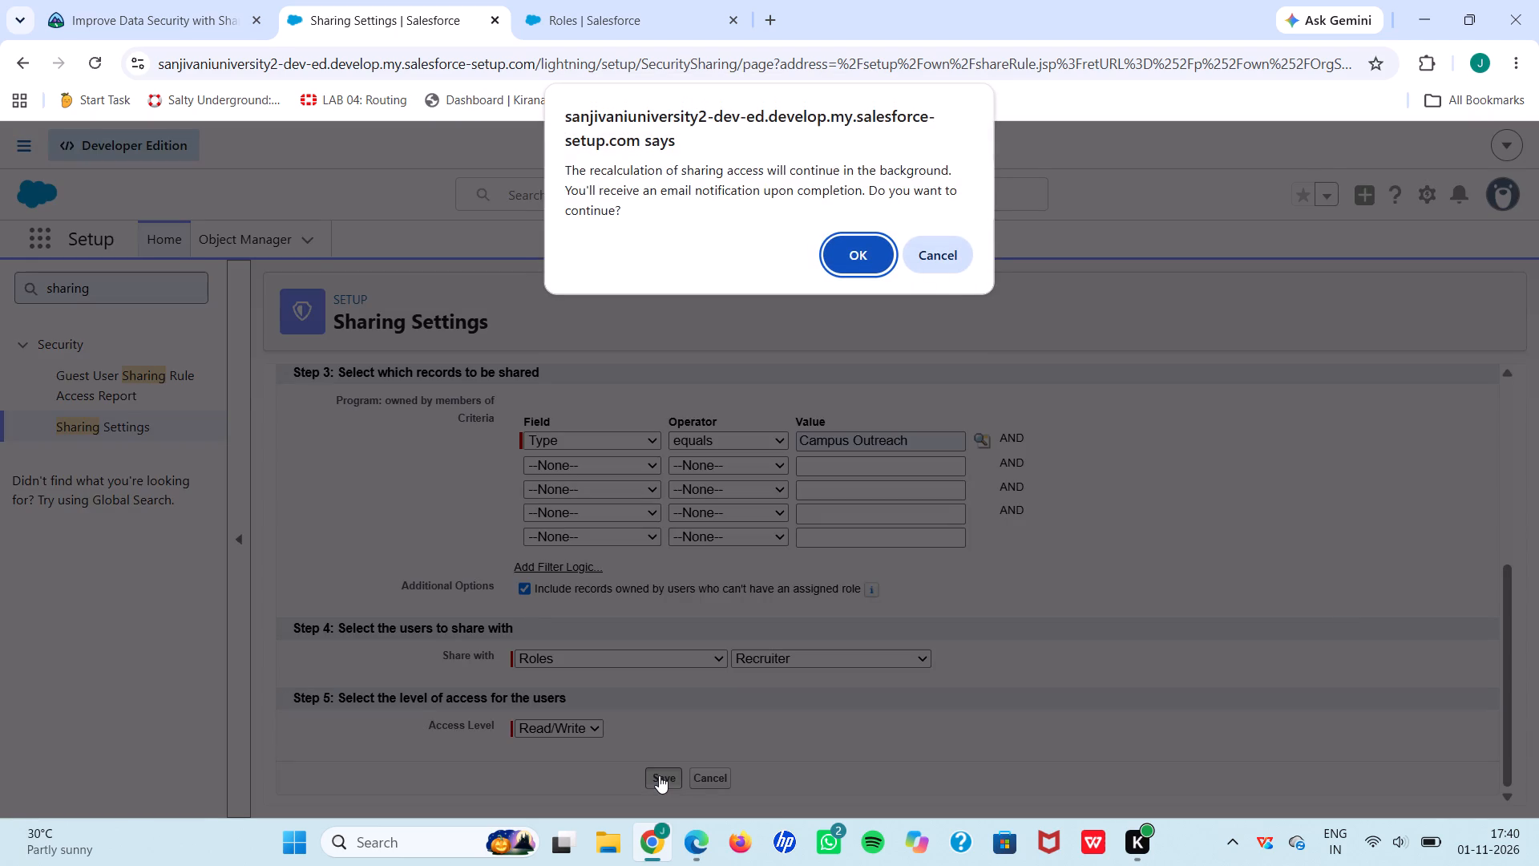
left_click(857, 245)
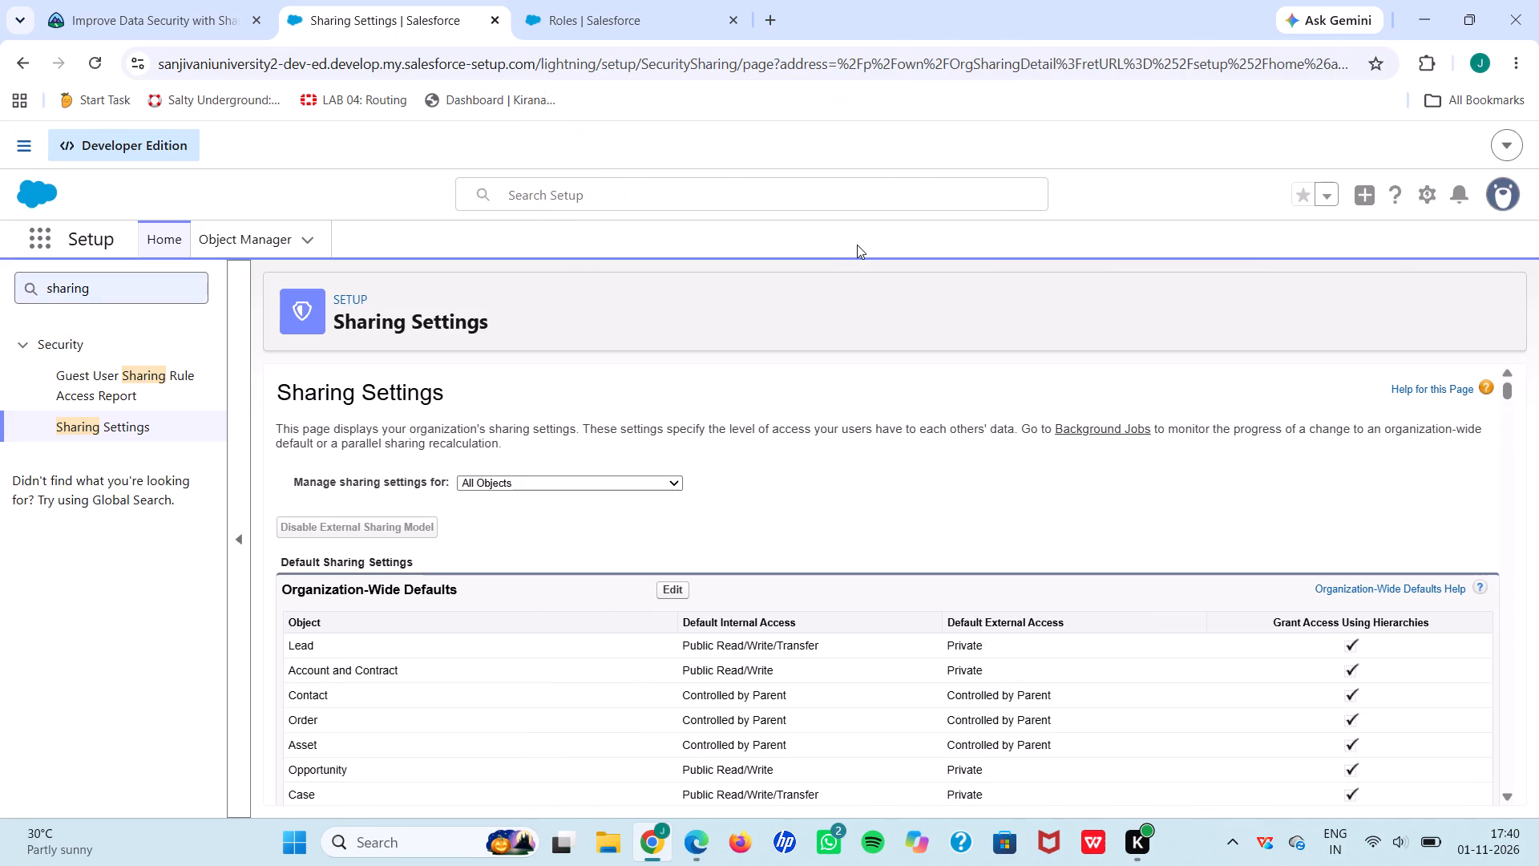
Switch back to the Trailhead challenge and submit the work for checking.
left_click(194, 0)
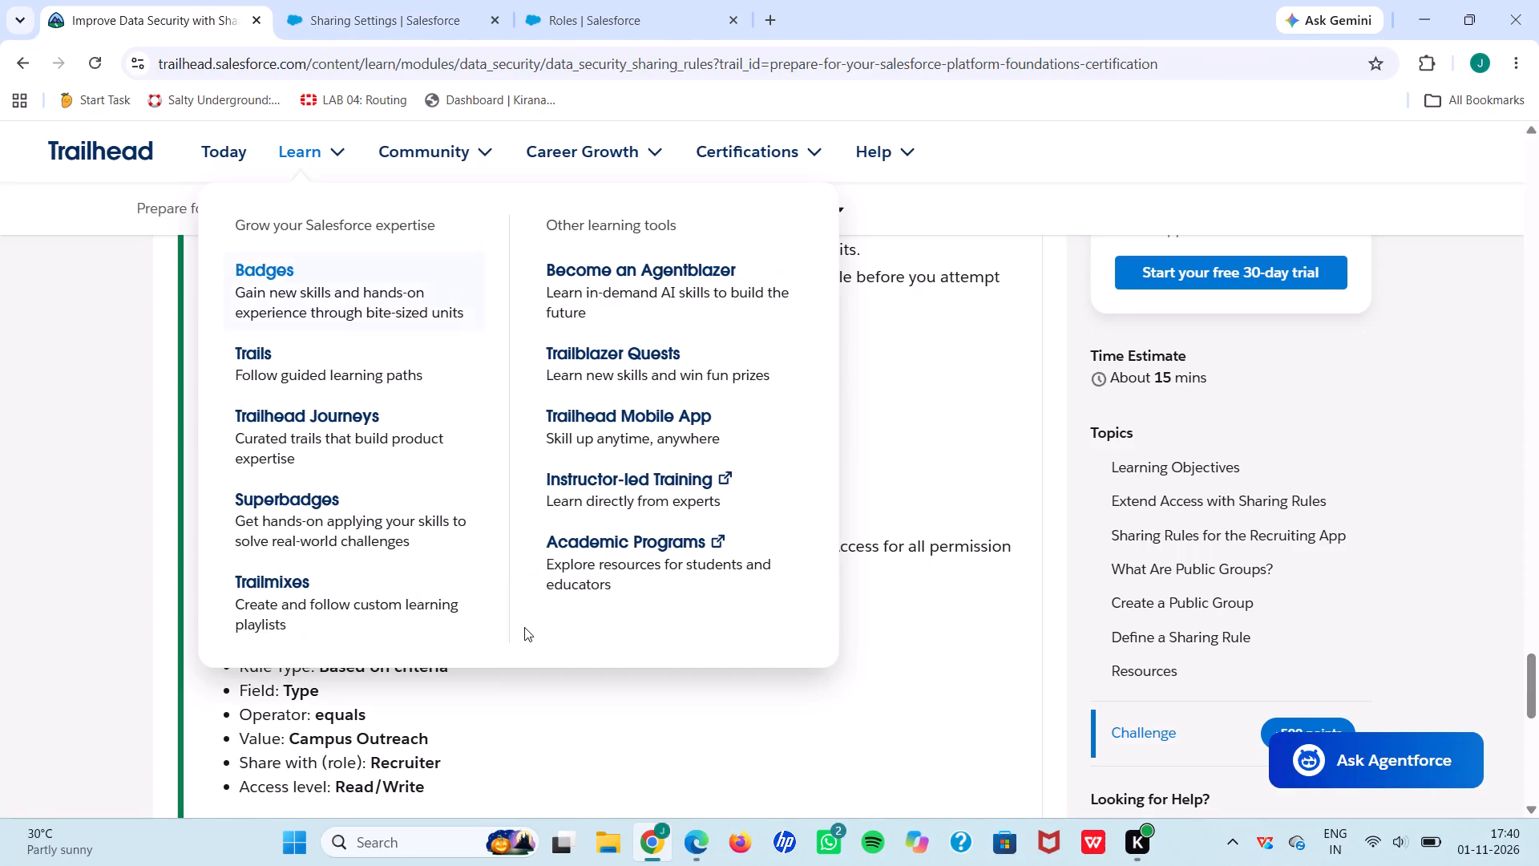
scroll(394, 776, "down", 4)
left_click(342, 739)
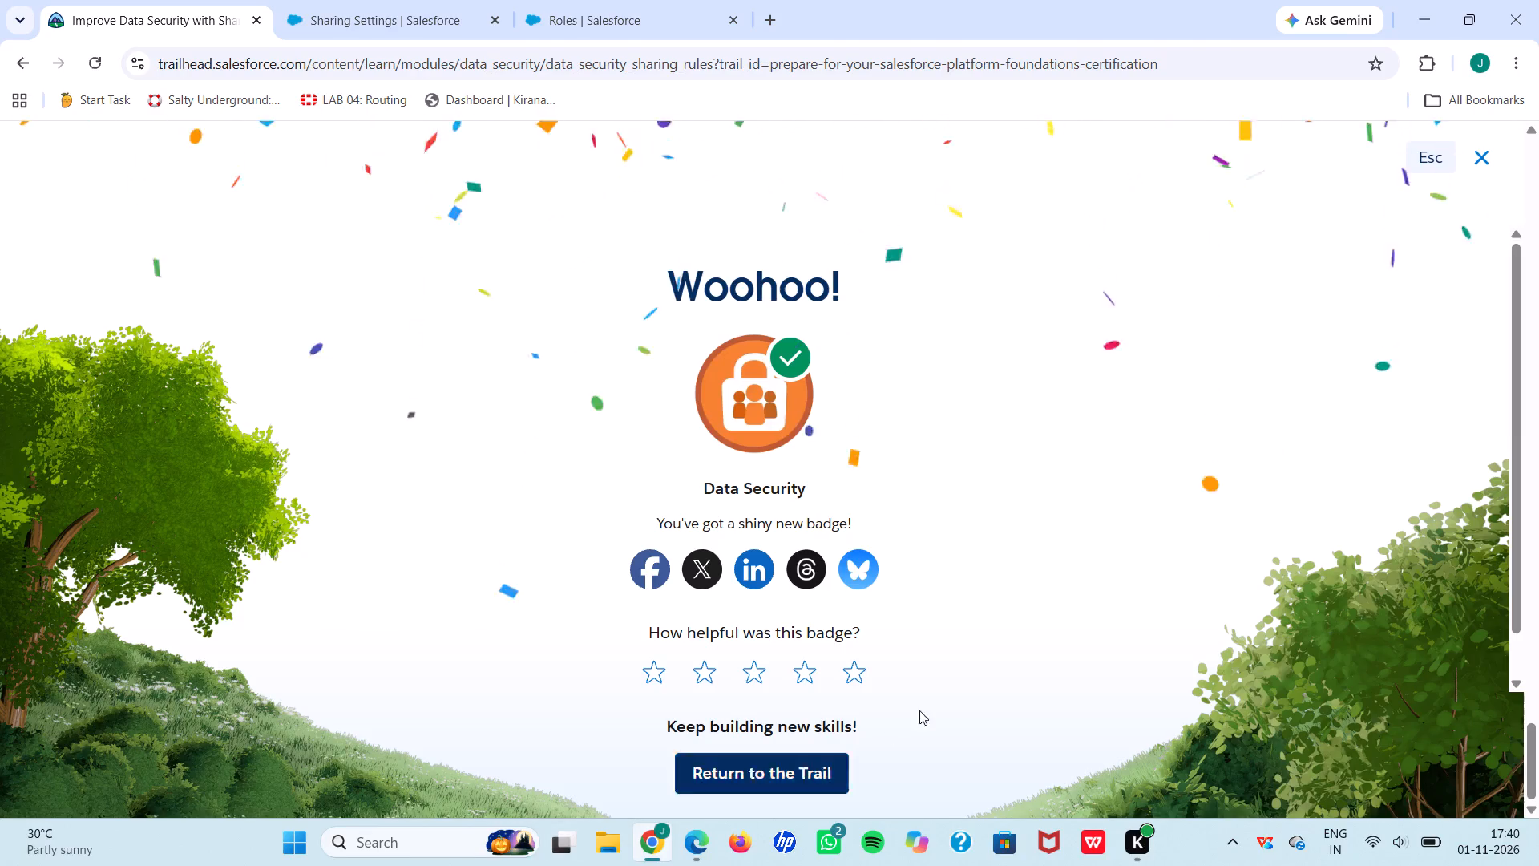
Return to the Salesforce Platform Foundations Certification trail and show its completed modules.
left_click(724, 767)
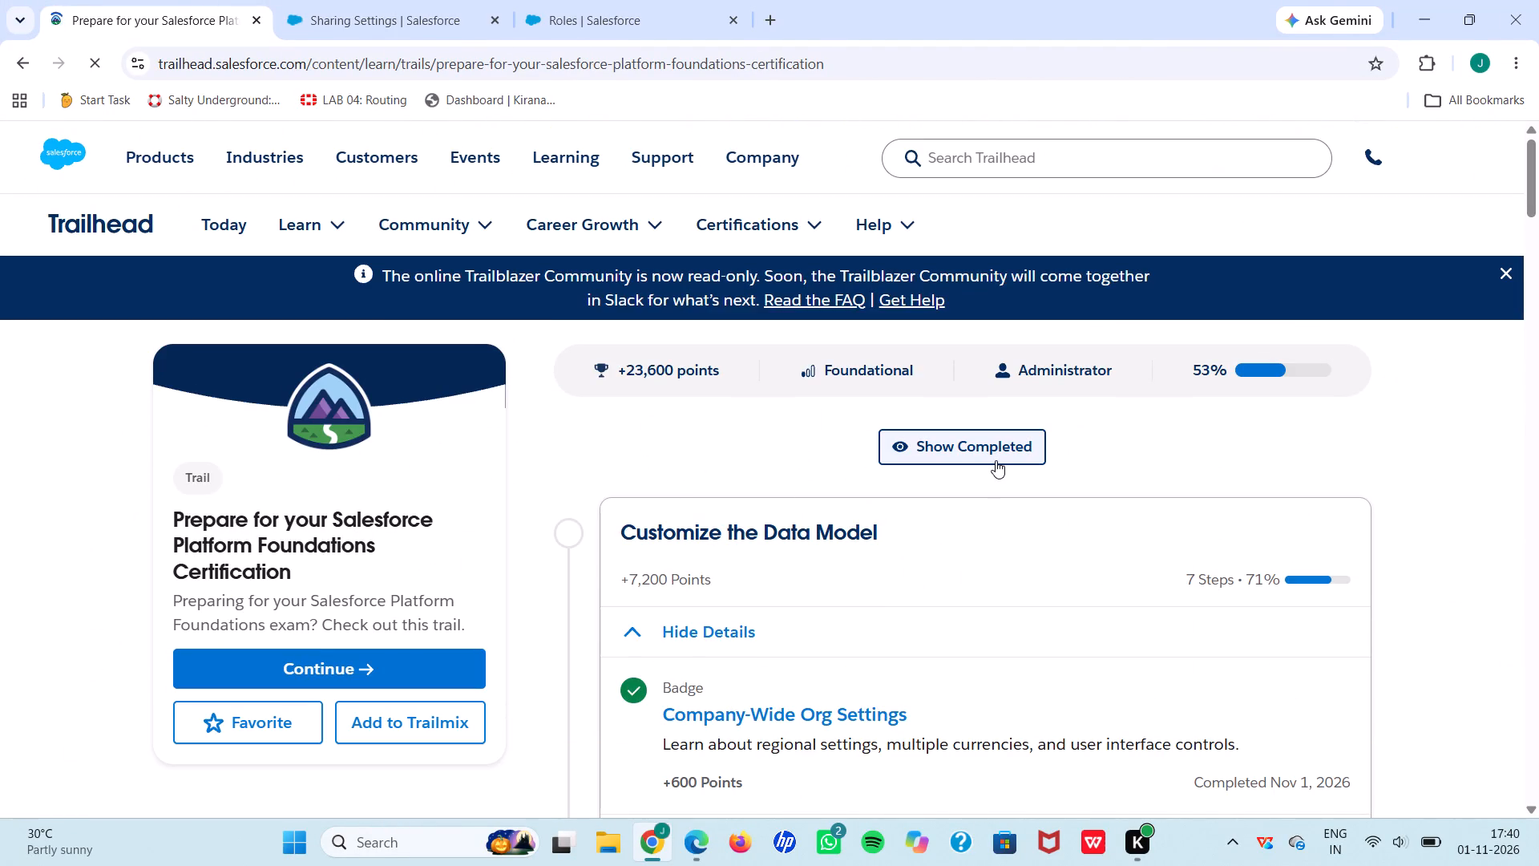
left_click(996, 460)
scroll(684, 581, "down", 4)
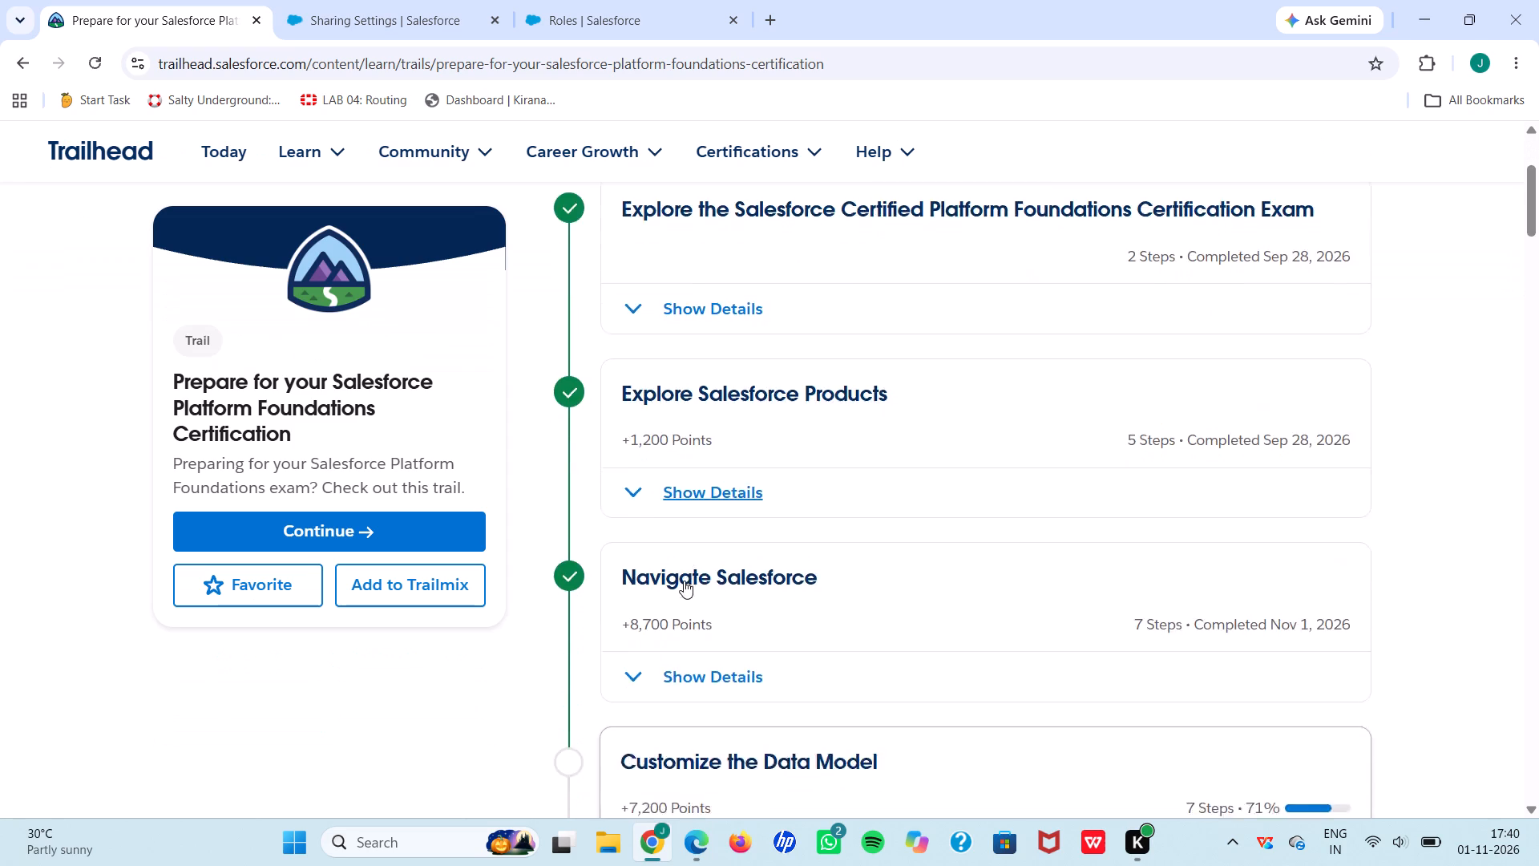
Open the Protect Your Data in Salesforce badge from the trail's Customize the Data Model section and look over its steps.
scroll(684, 581, "down", 4)
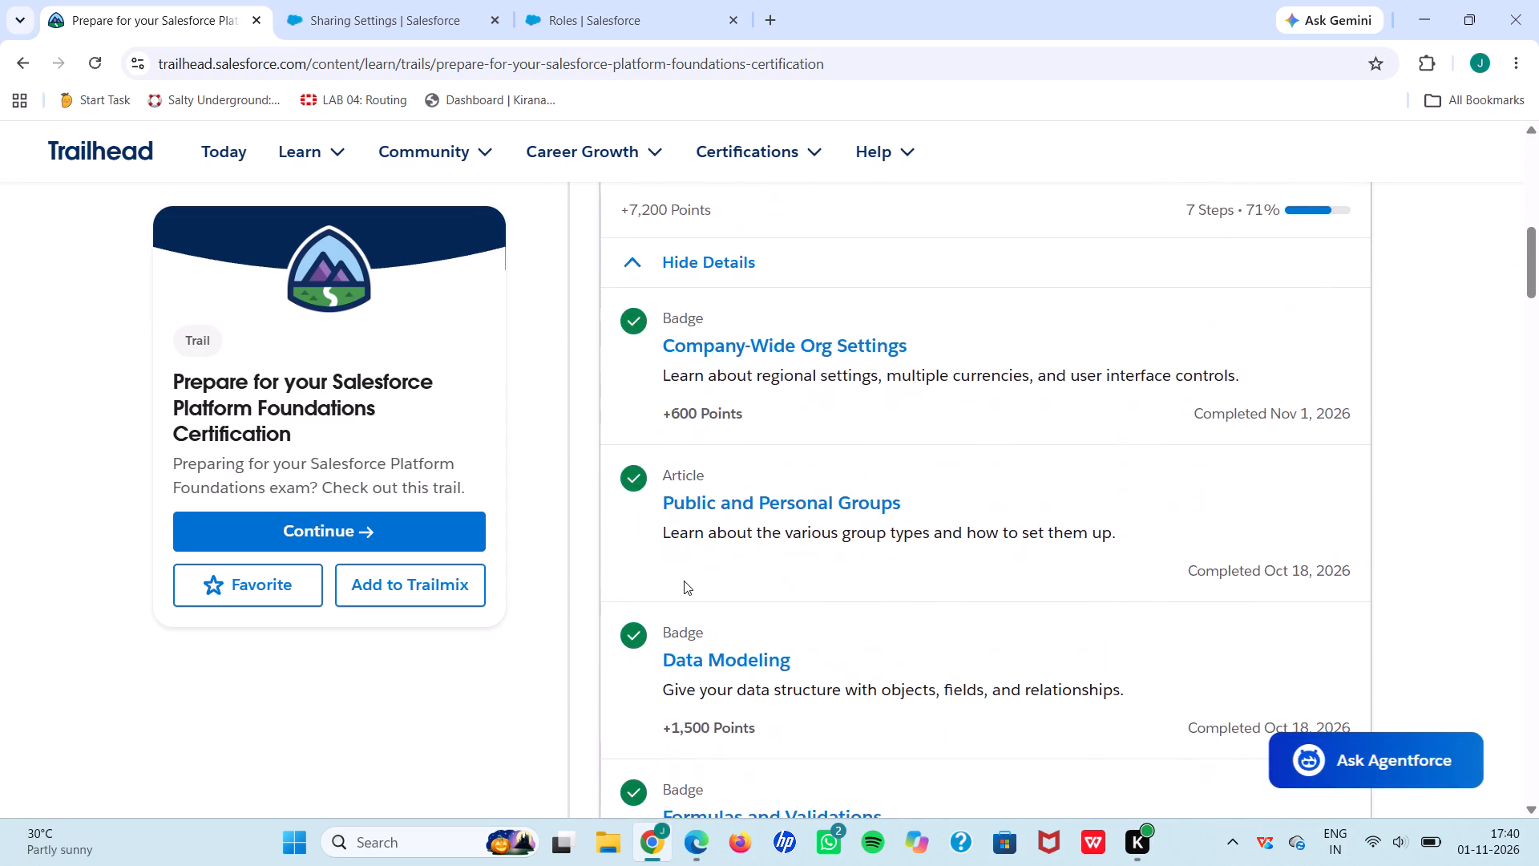
scroll(684, 581, "down", 3)
scroll(684, 581, "right", 5)
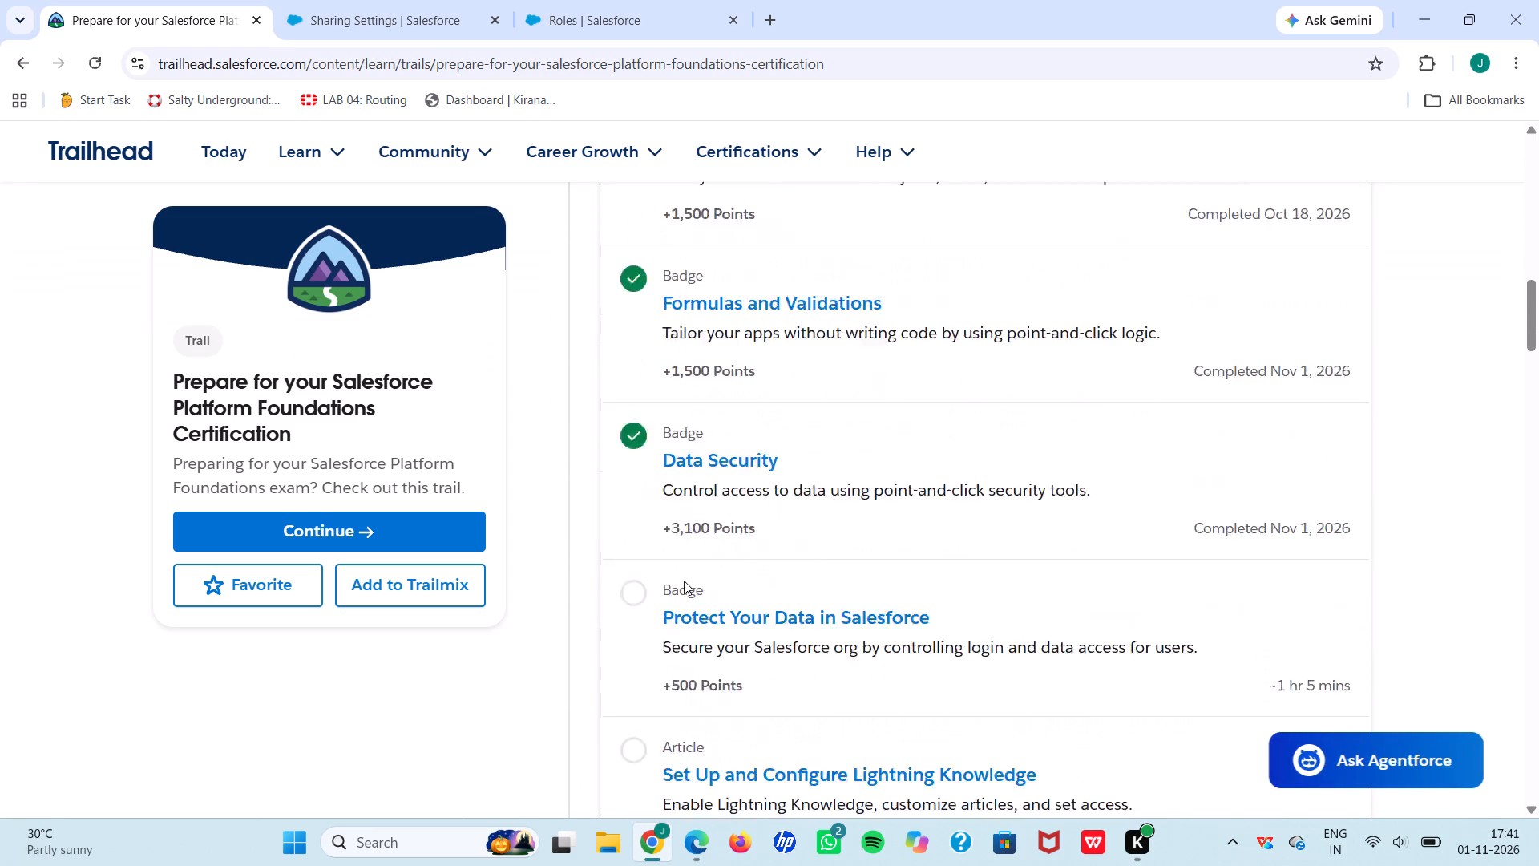
scroll(684, 581, "right", 3)
scroll(684, 581, "down", 1)
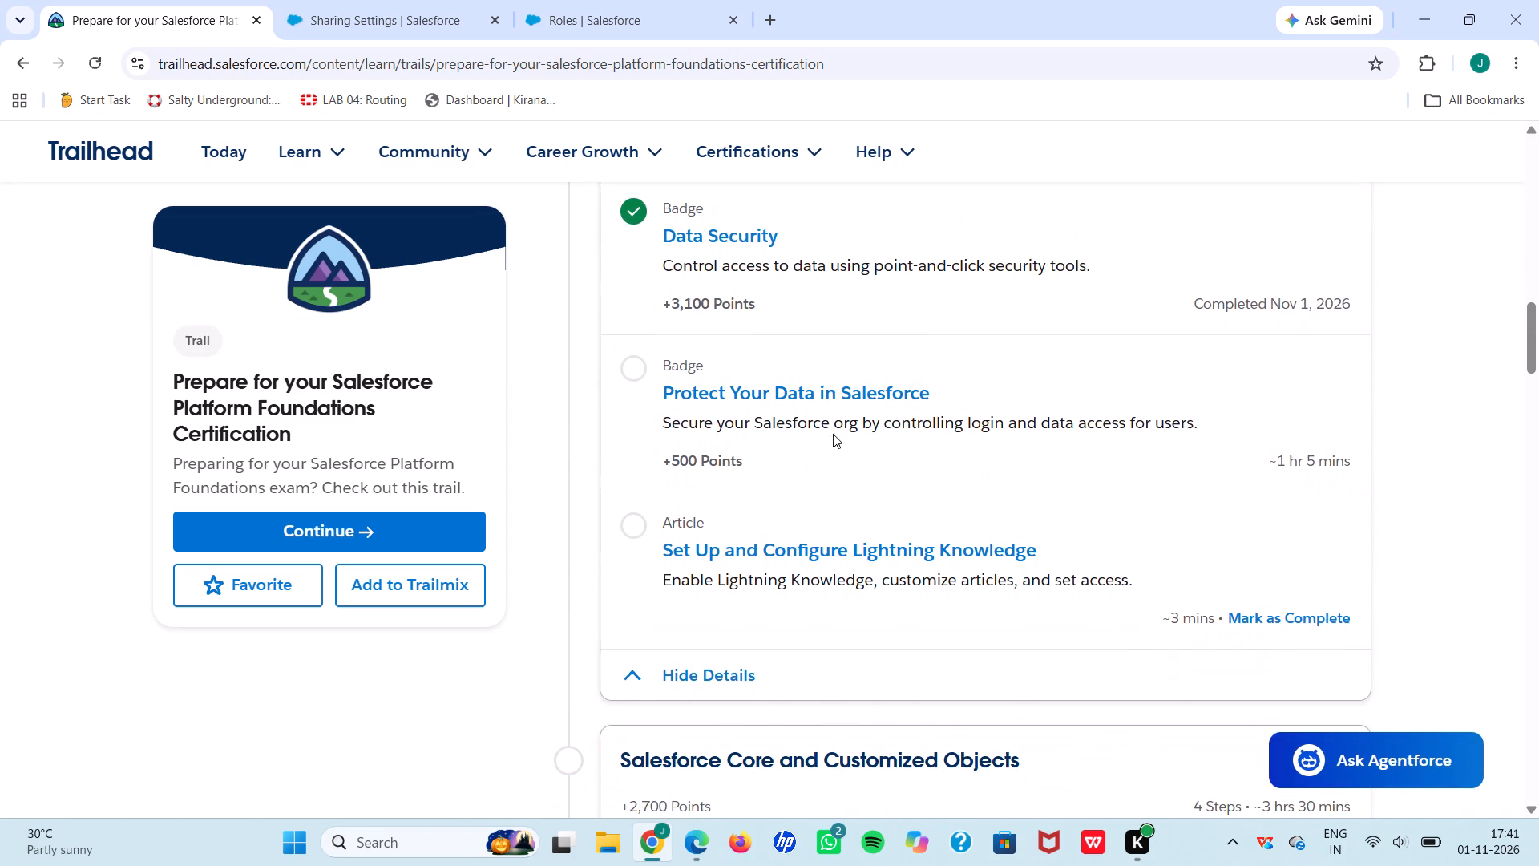
left_click(697, 399)
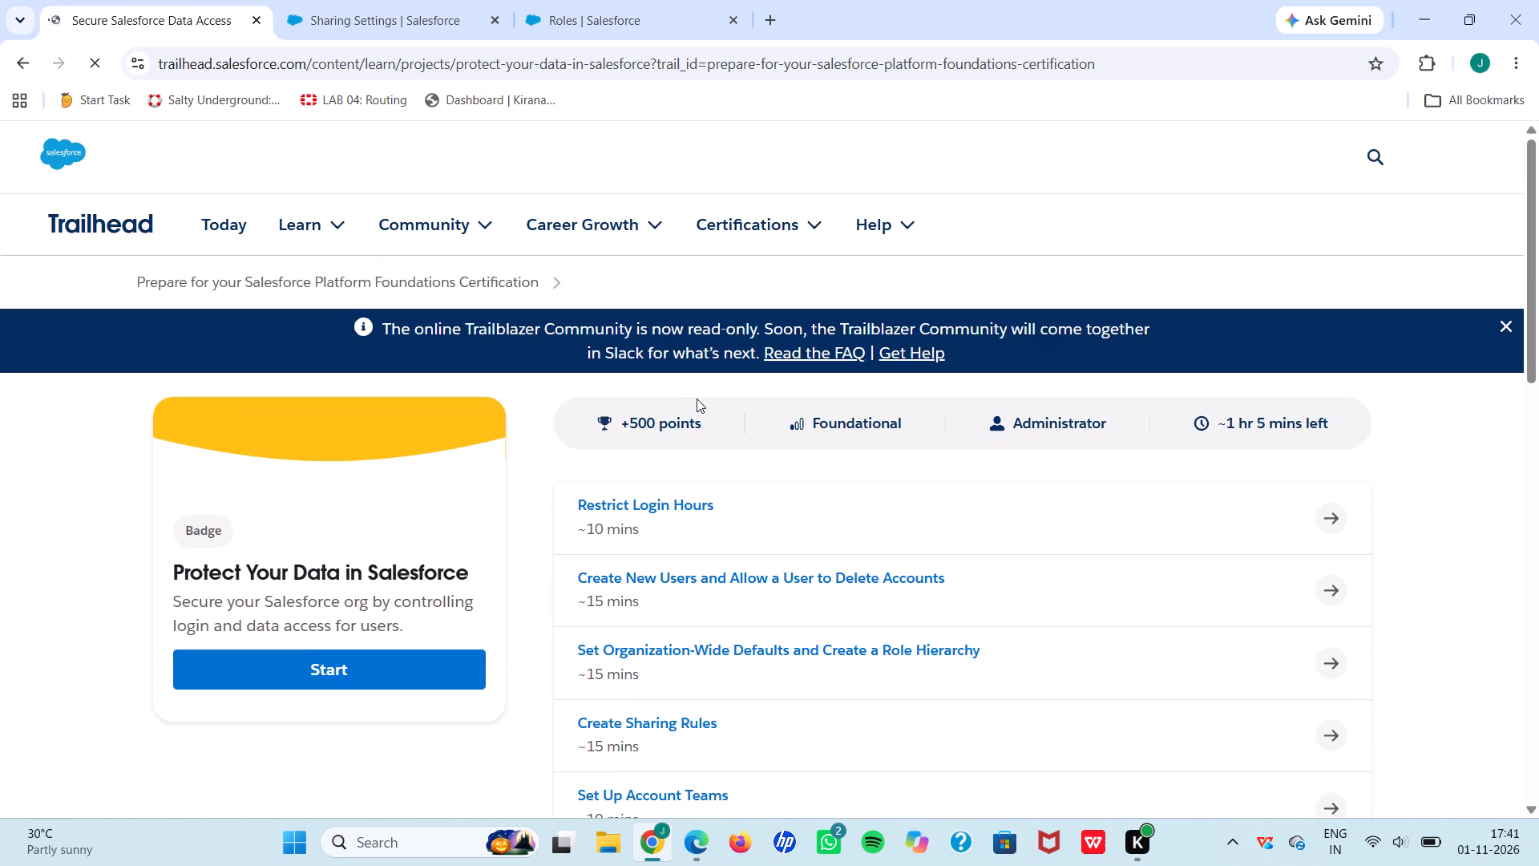
scroll(621, 580, "down", 6)
scroll(621, 580, "up", 6)
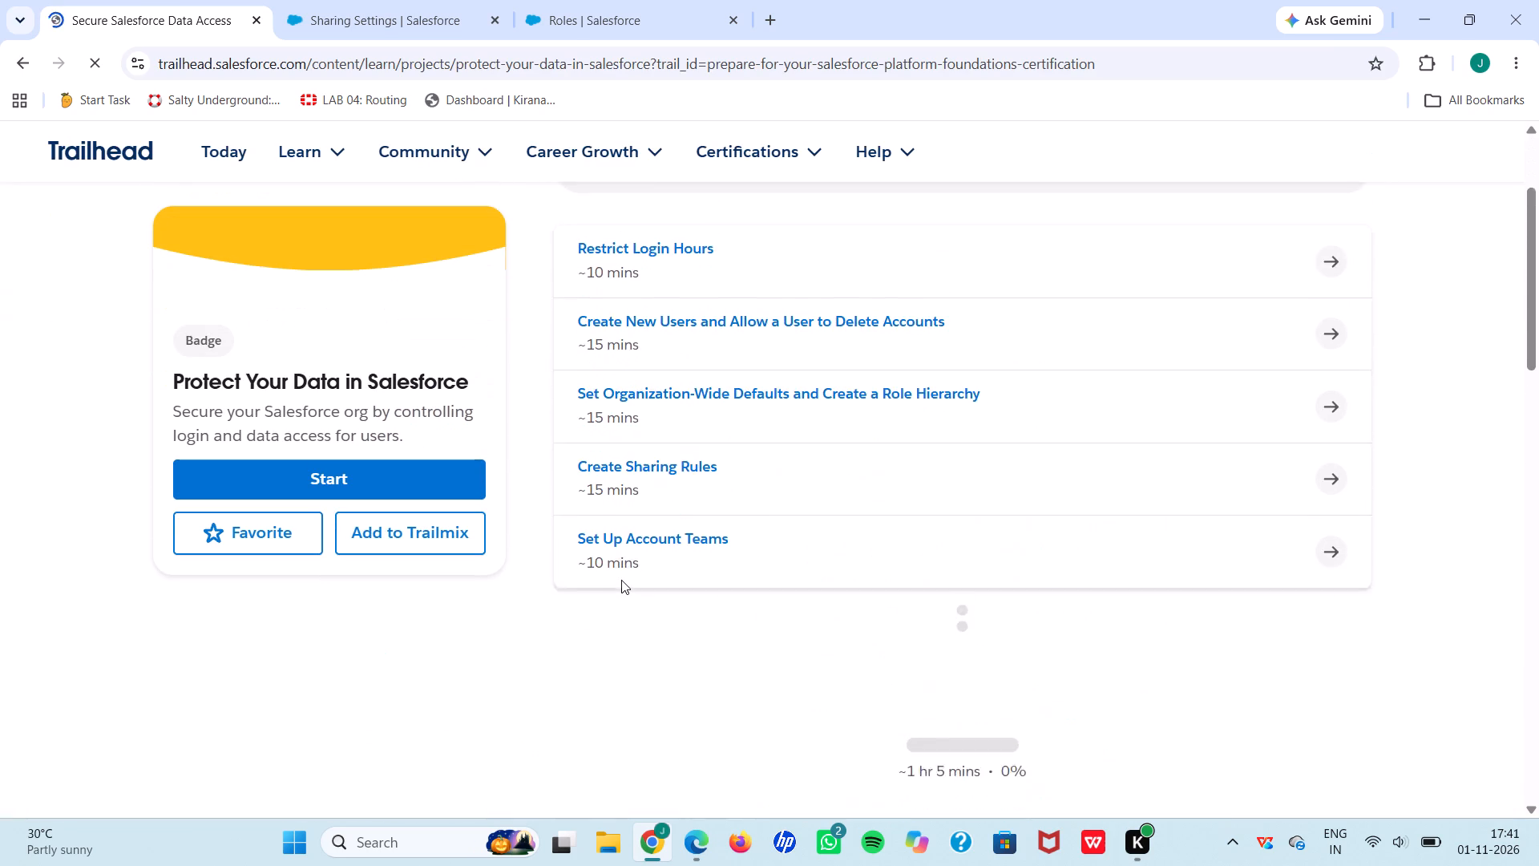
scroll(621, 580, "up", 1)
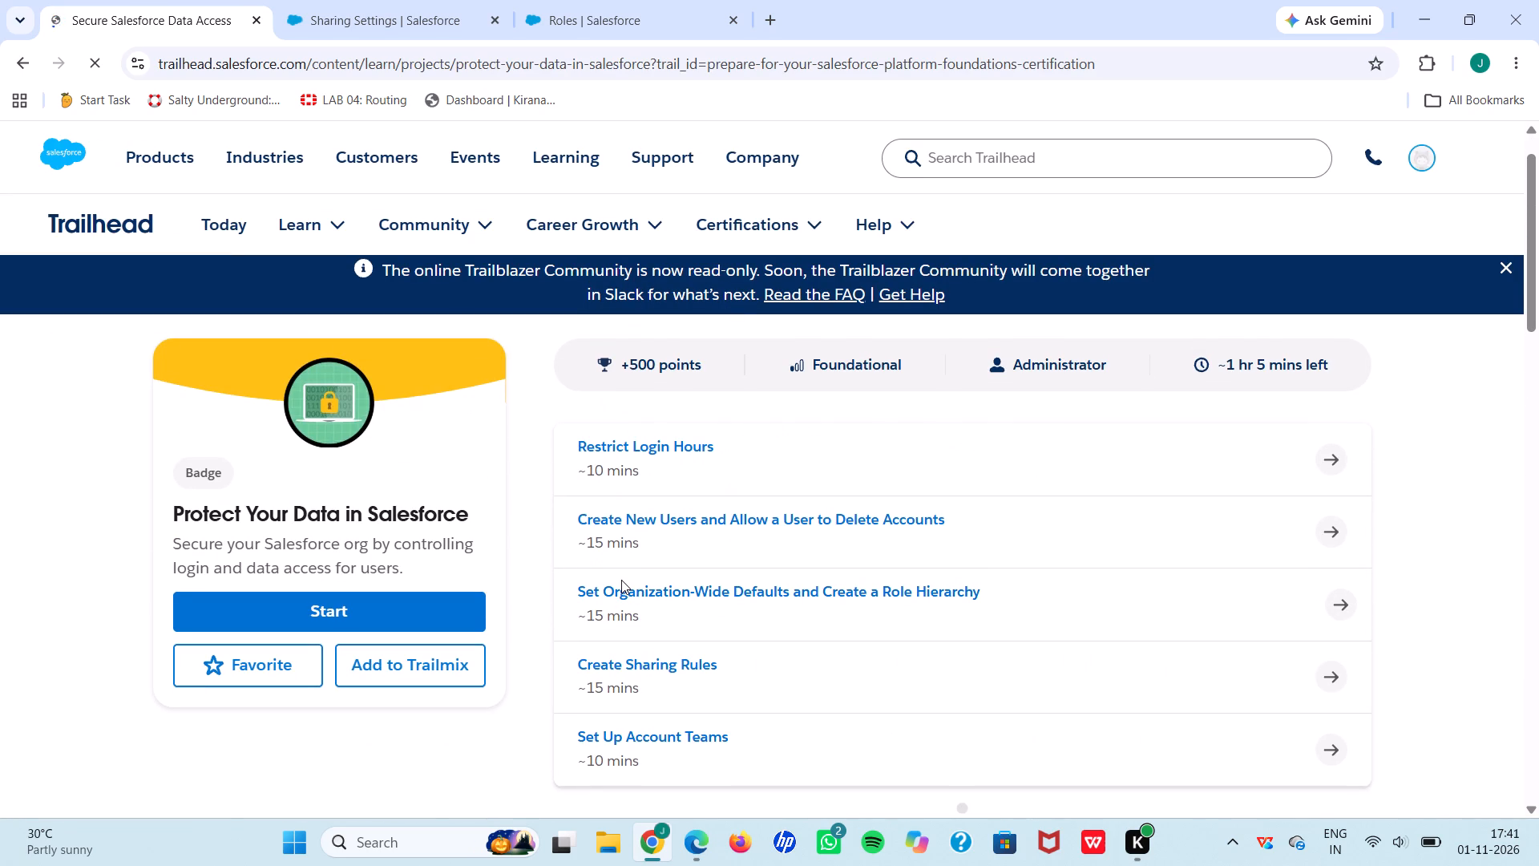
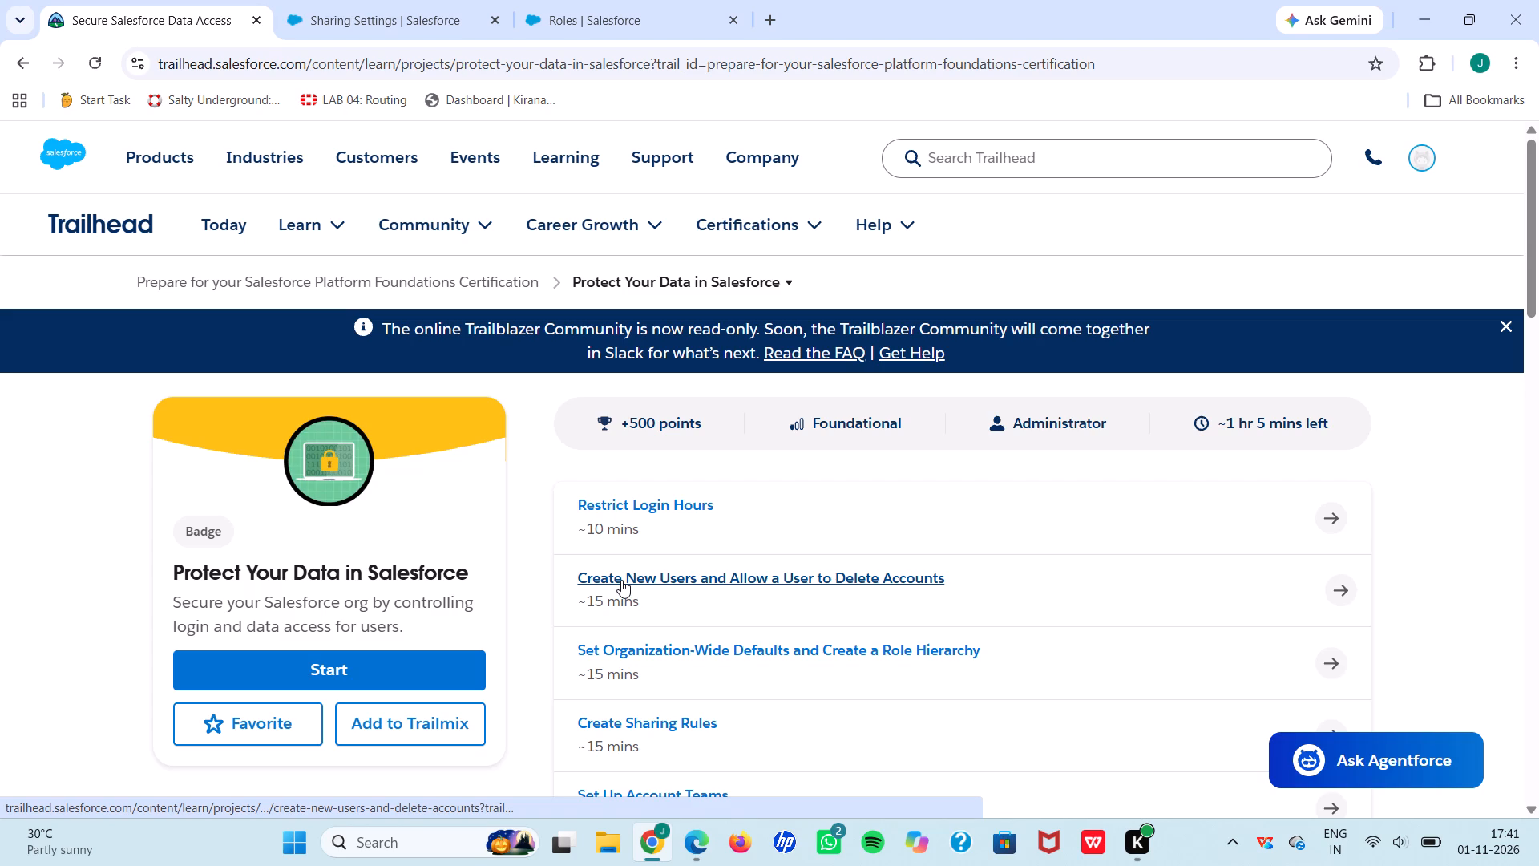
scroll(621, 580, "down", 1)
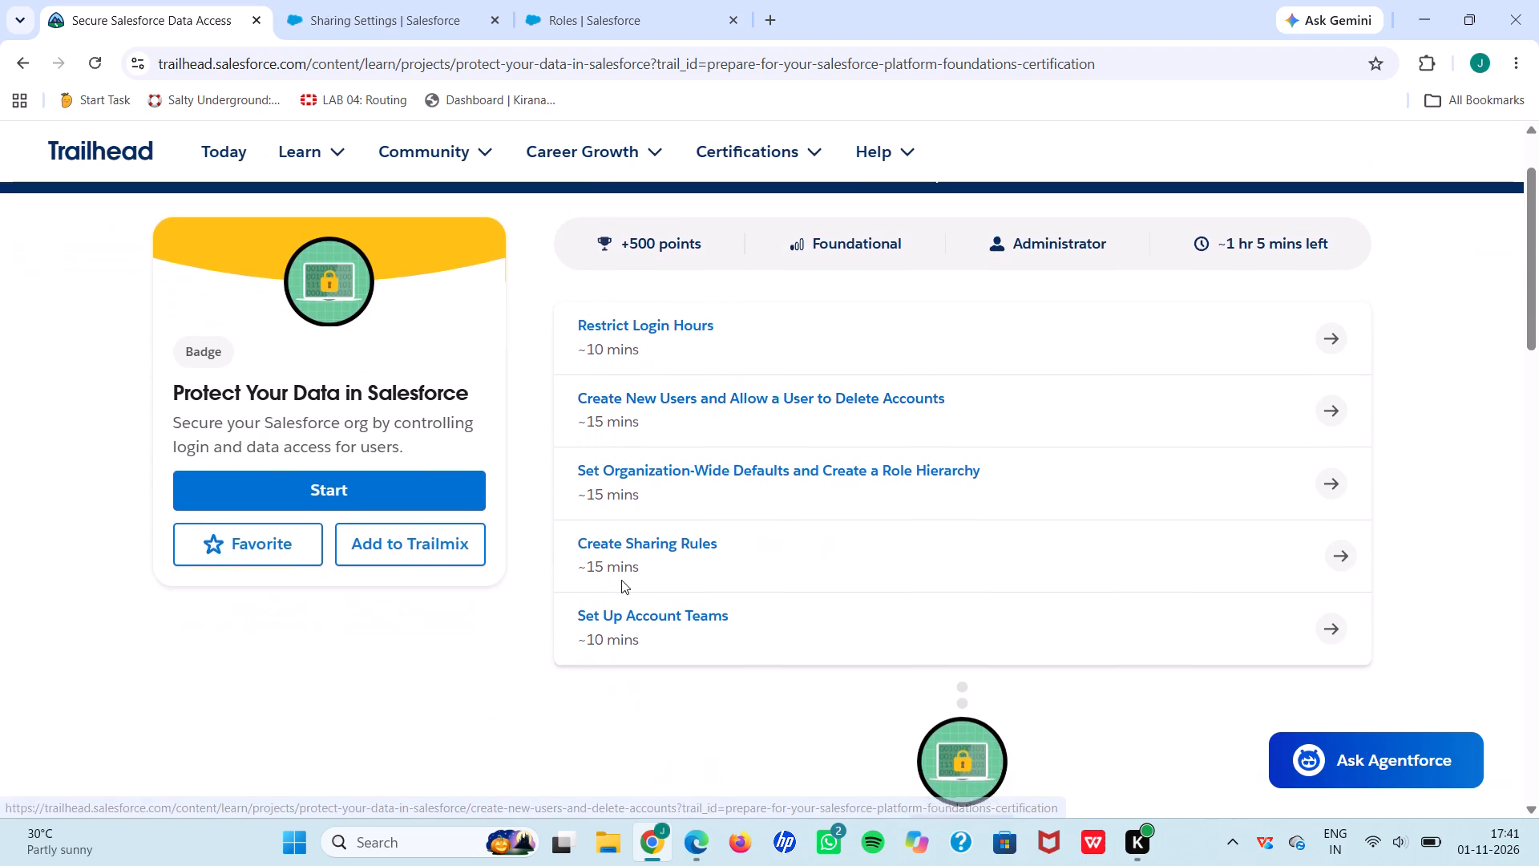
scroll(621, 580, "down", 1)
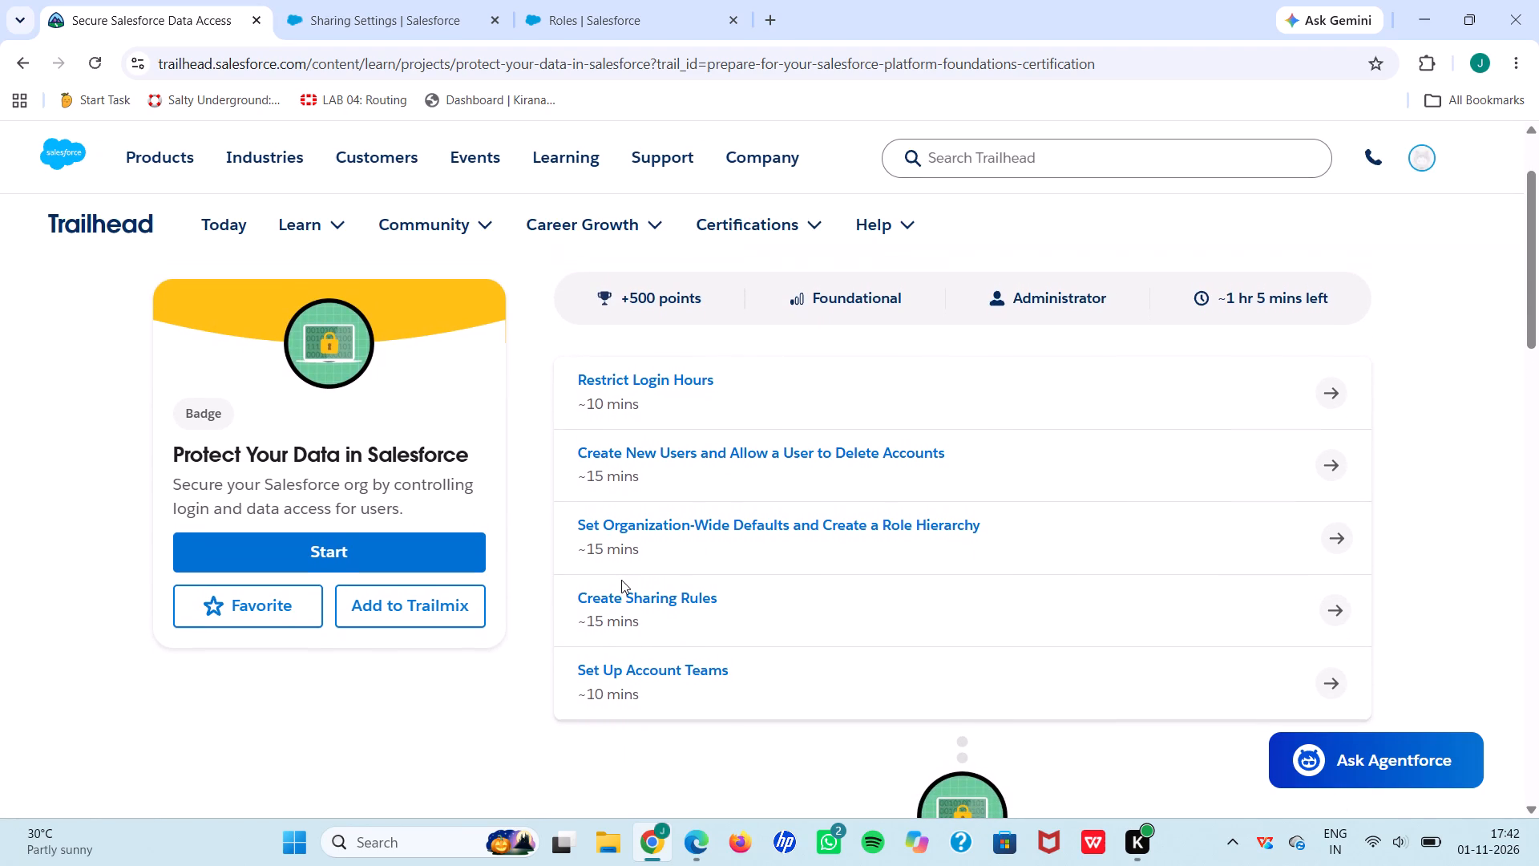
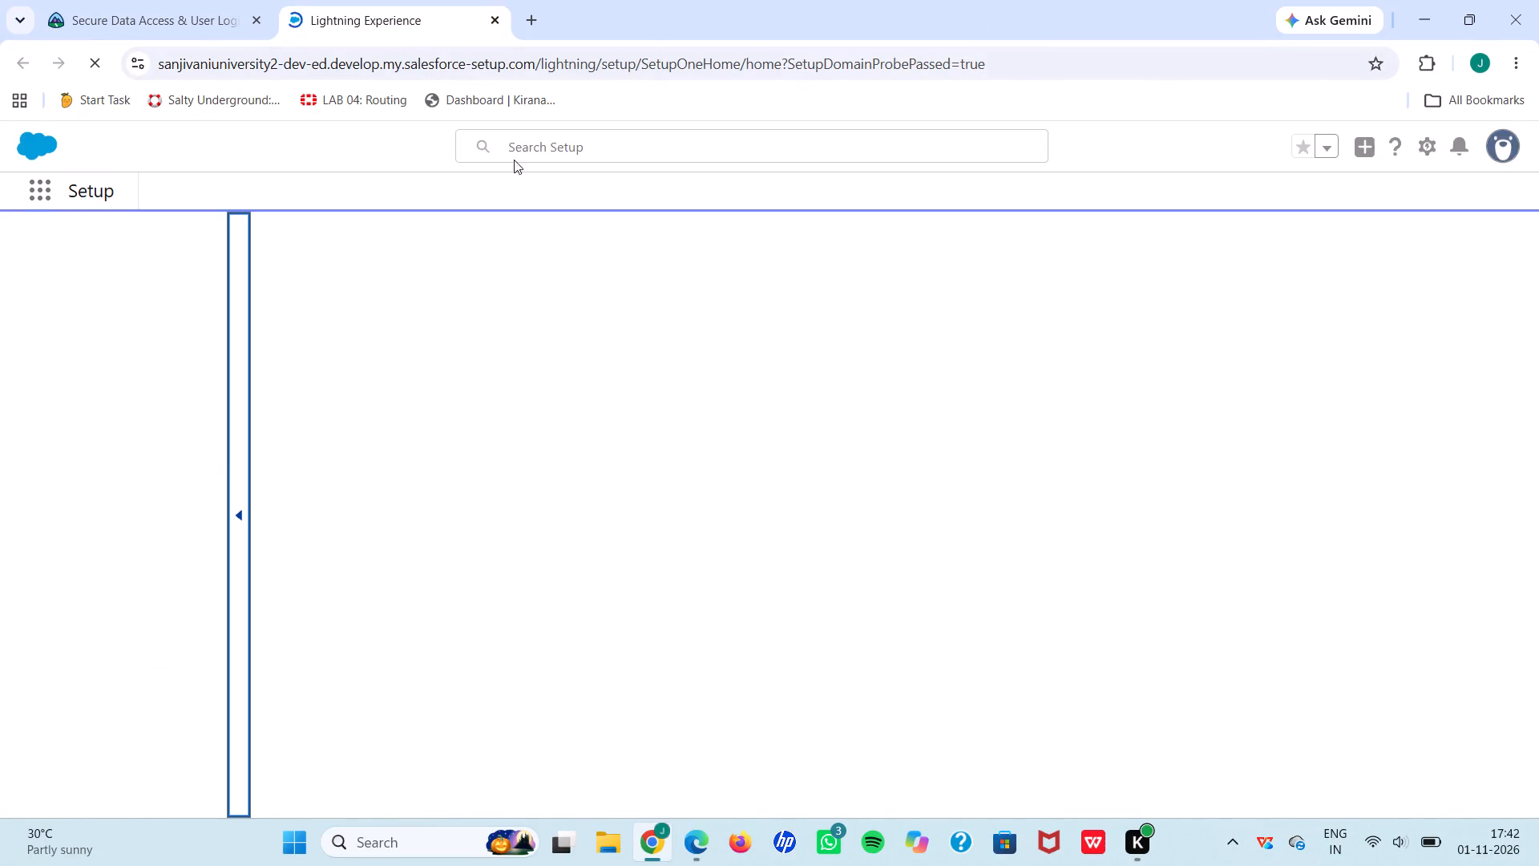
Open Salesforce Setup in a new browser tab, search its settings for "compa", and open the Company Information page.
left_click(1418, 201)
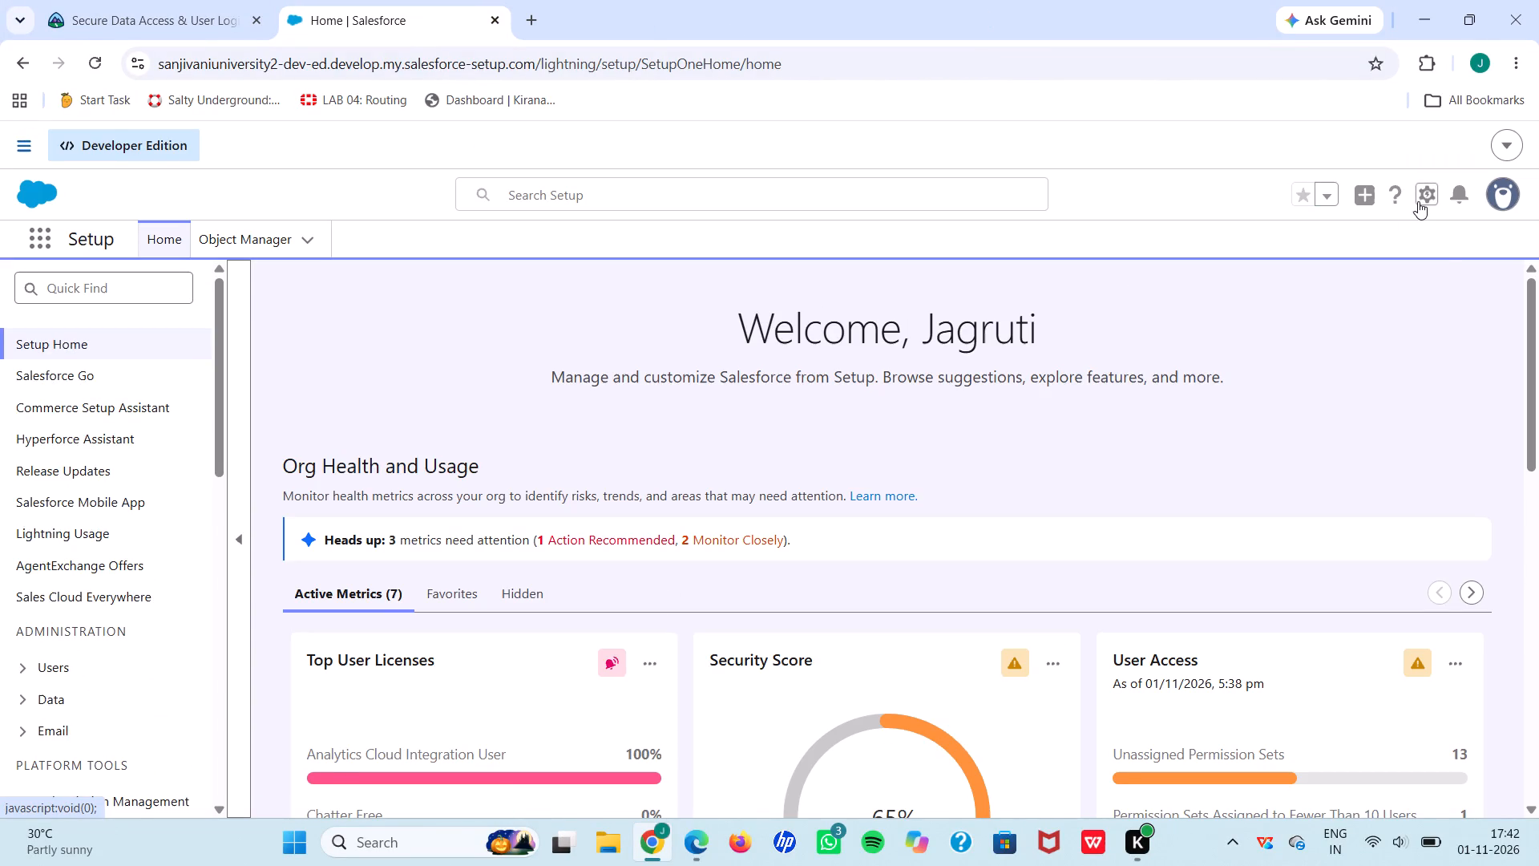
left_click(1323, 275)
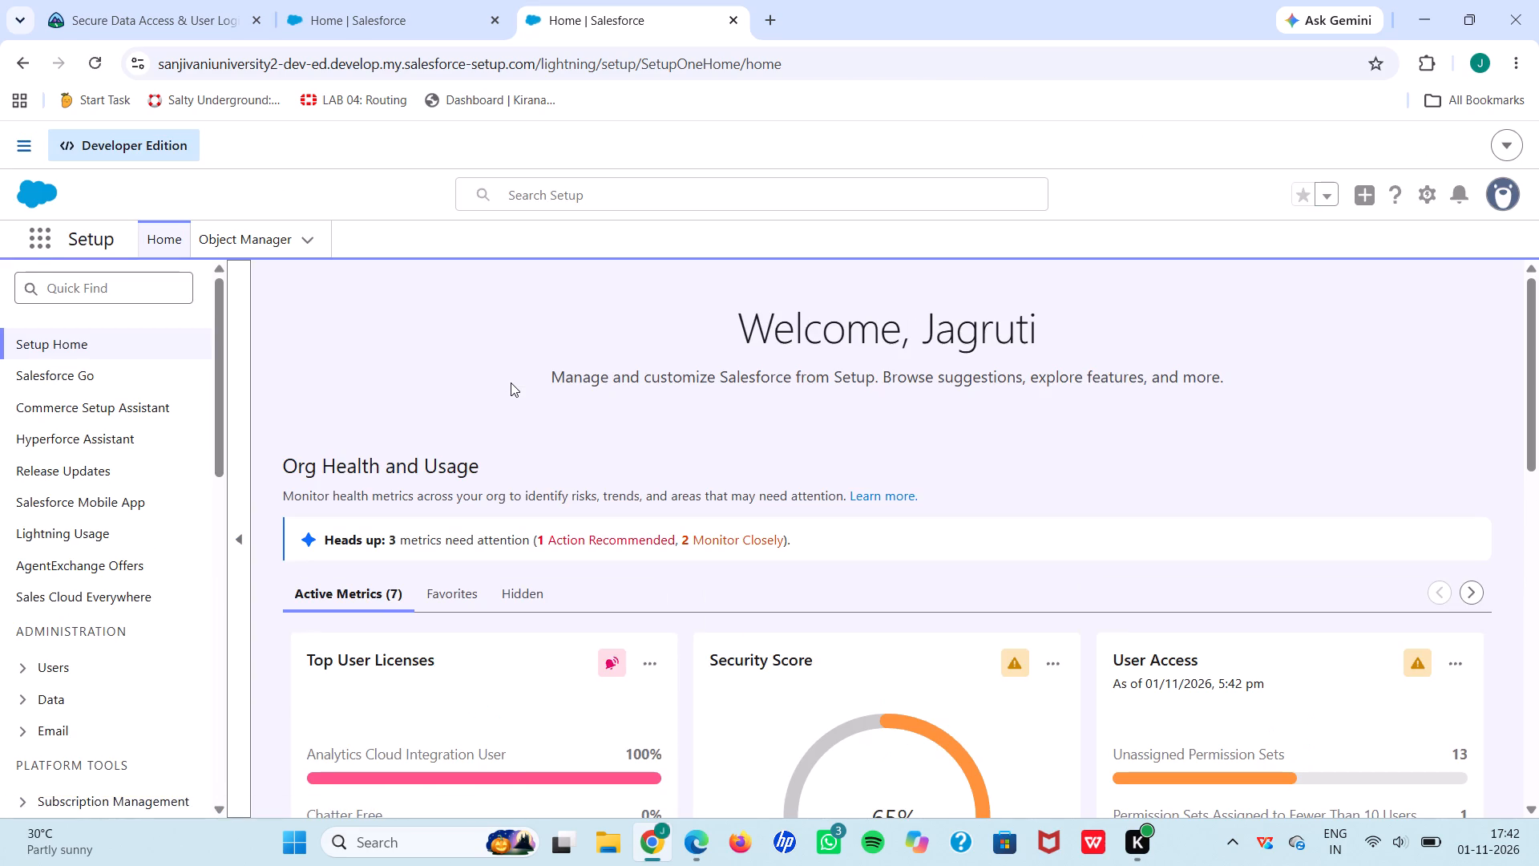
left_click(107, 293)
type("compa")
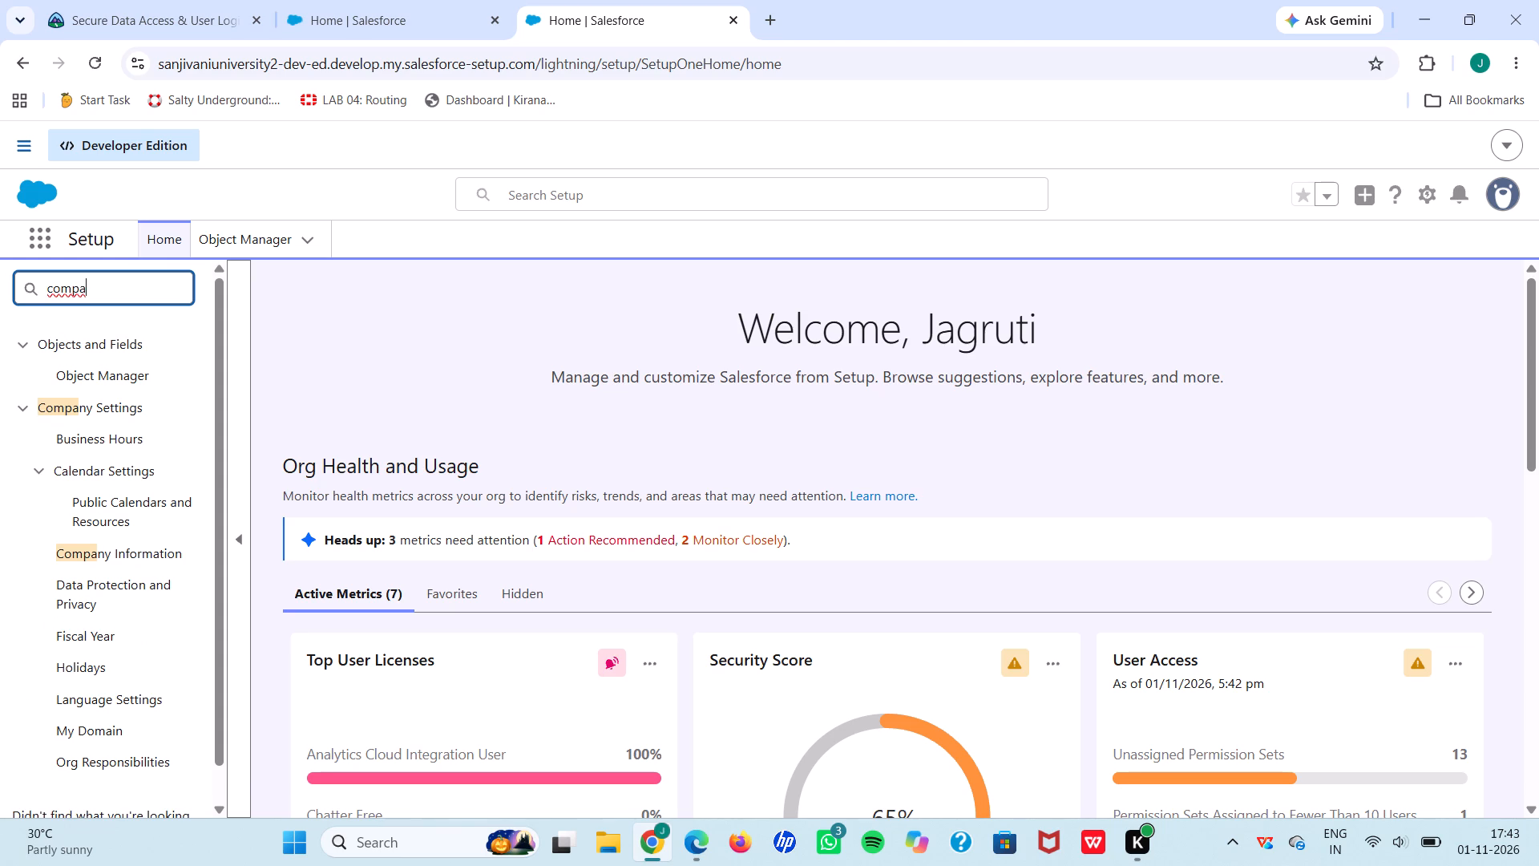
left_click(96, 556)
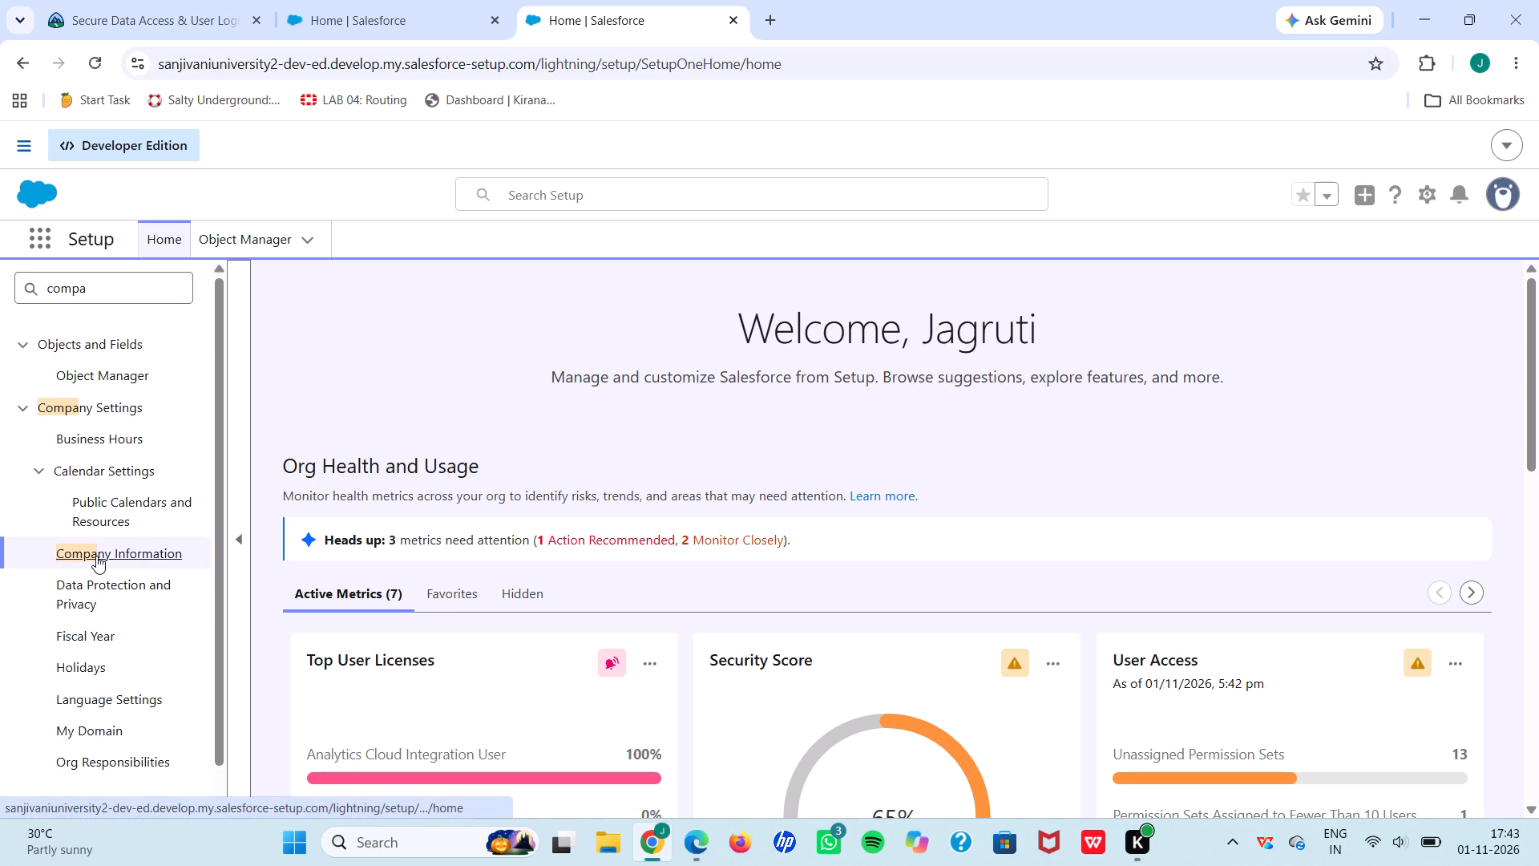
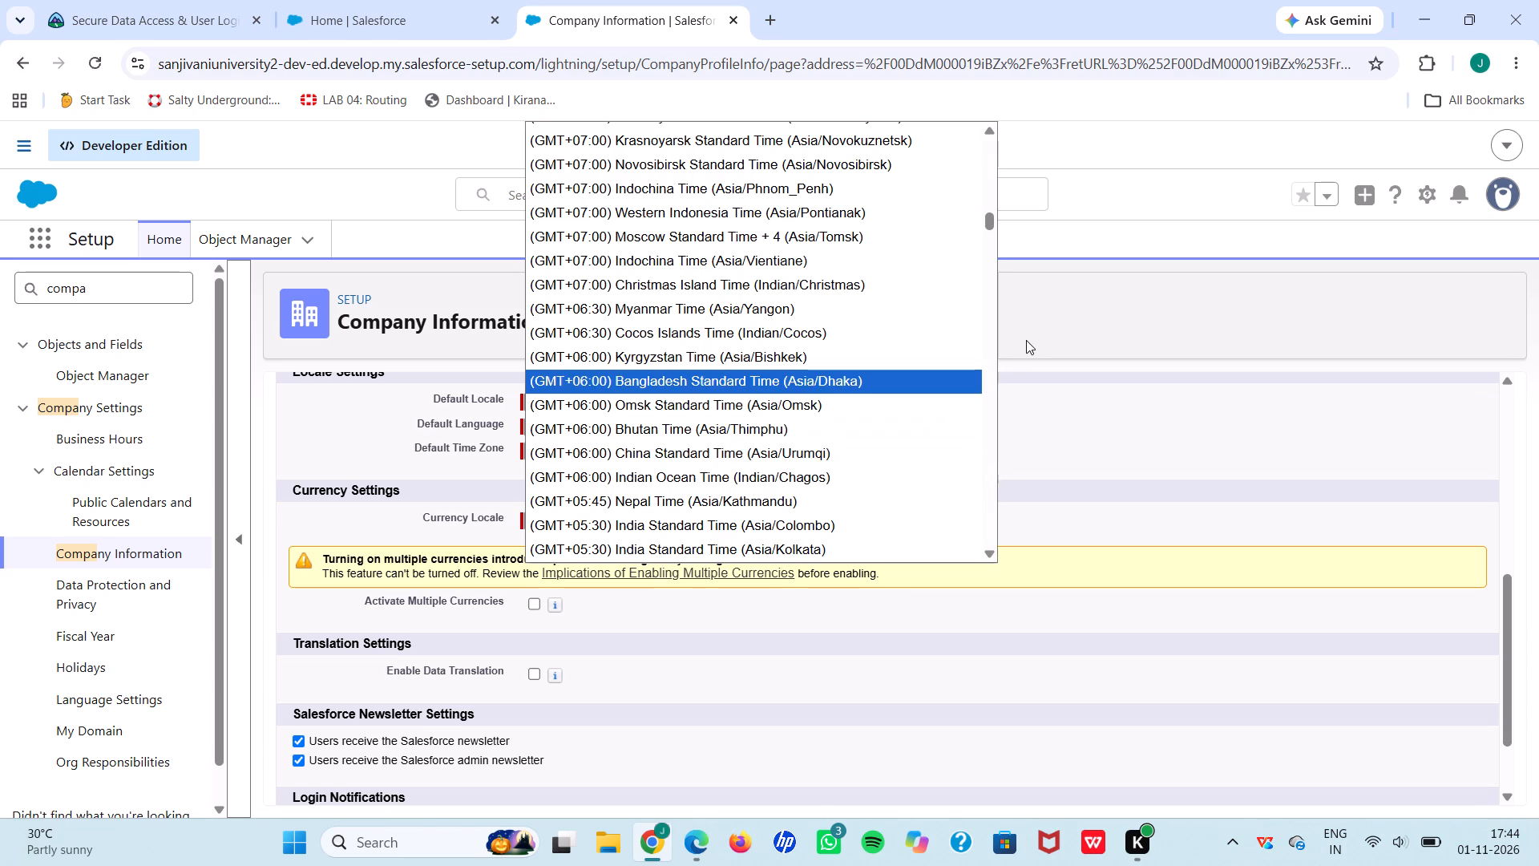
Set the organization's default time zone to (GMT-08:00) Pacific Standard Time (America/Los_Angeles) and save the company information.
scroll(757, 380, "down", 3)
scroll(757, 380, "up", 9)
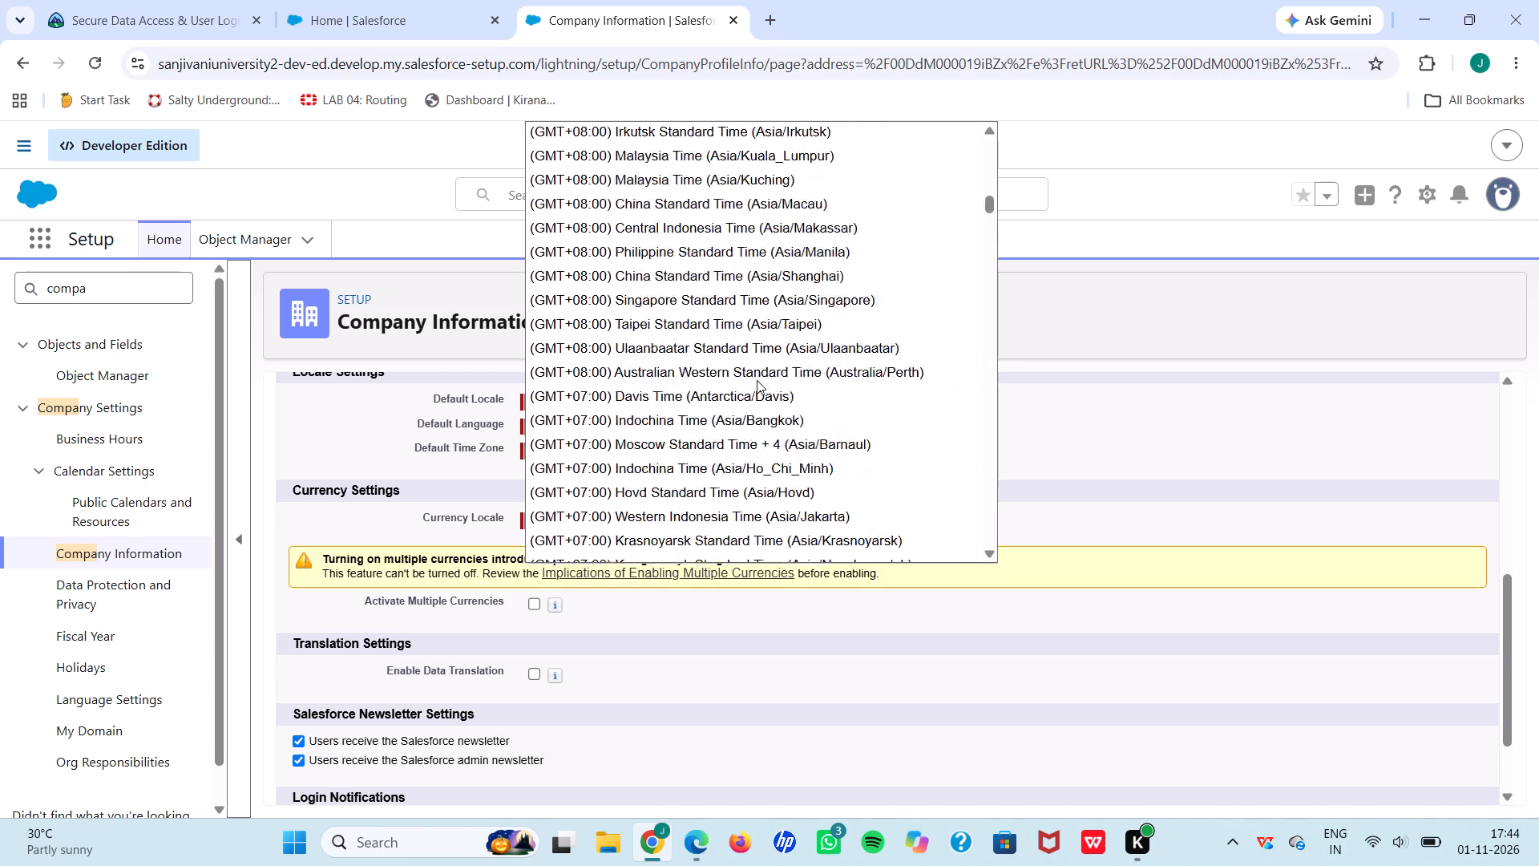
scroll(757, 380, "down", 2)
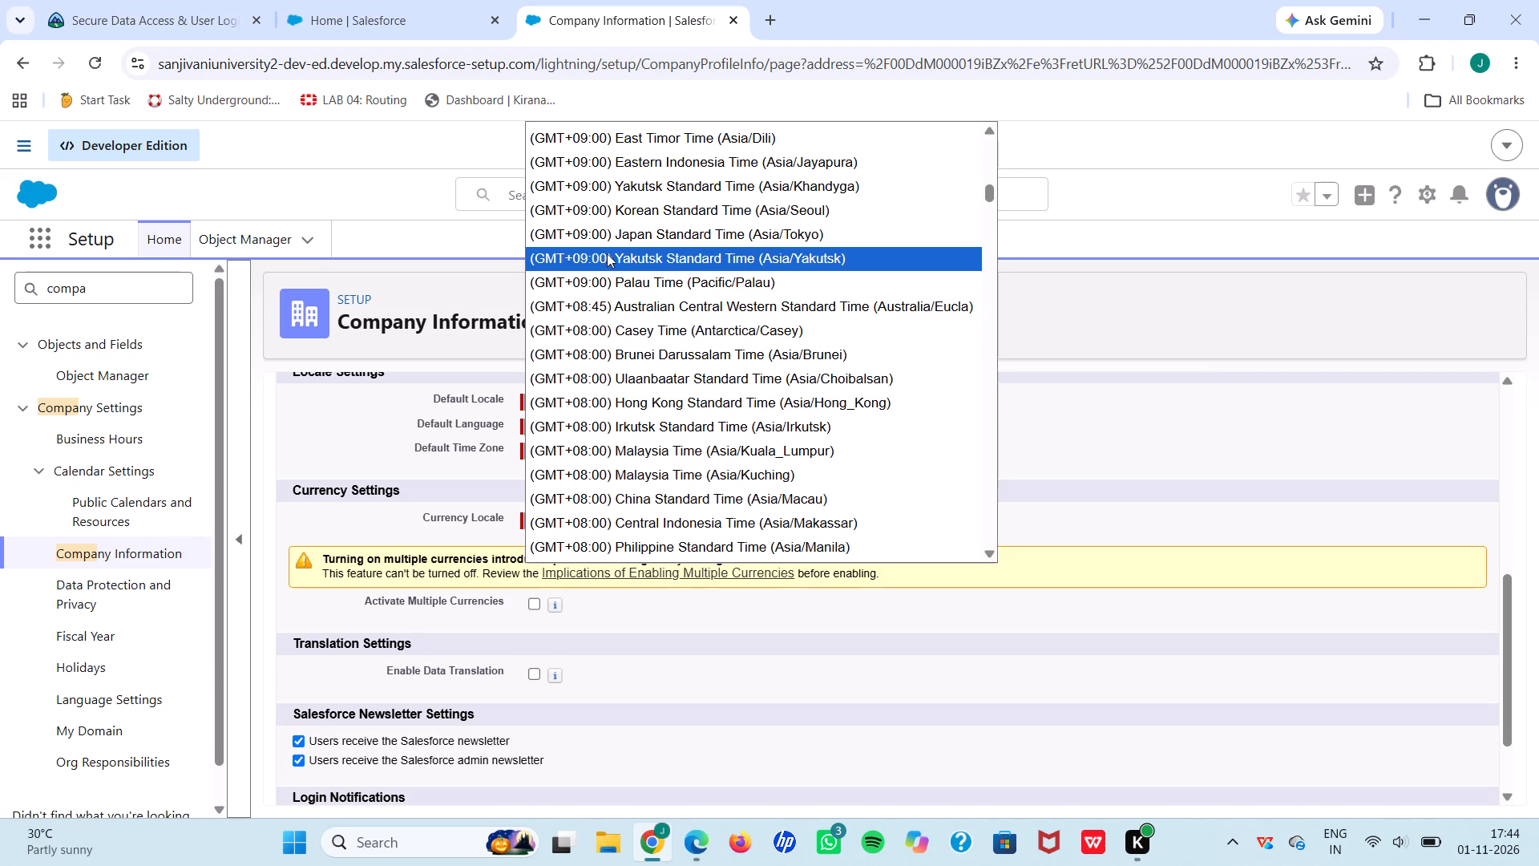
scroll(641, 356, "down", 1)
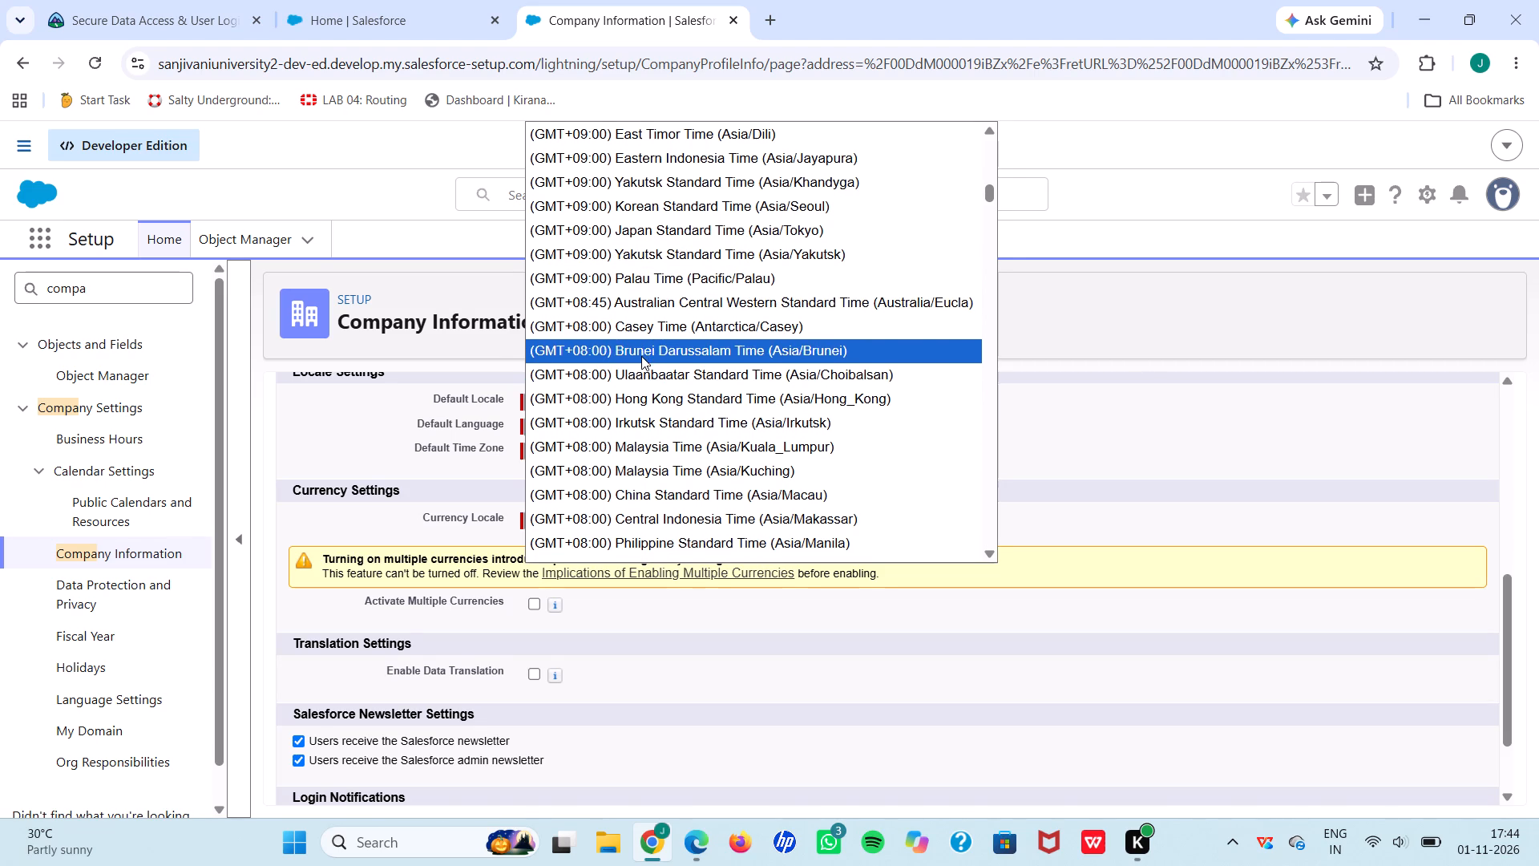
scroll(641, 356, "down", 2)
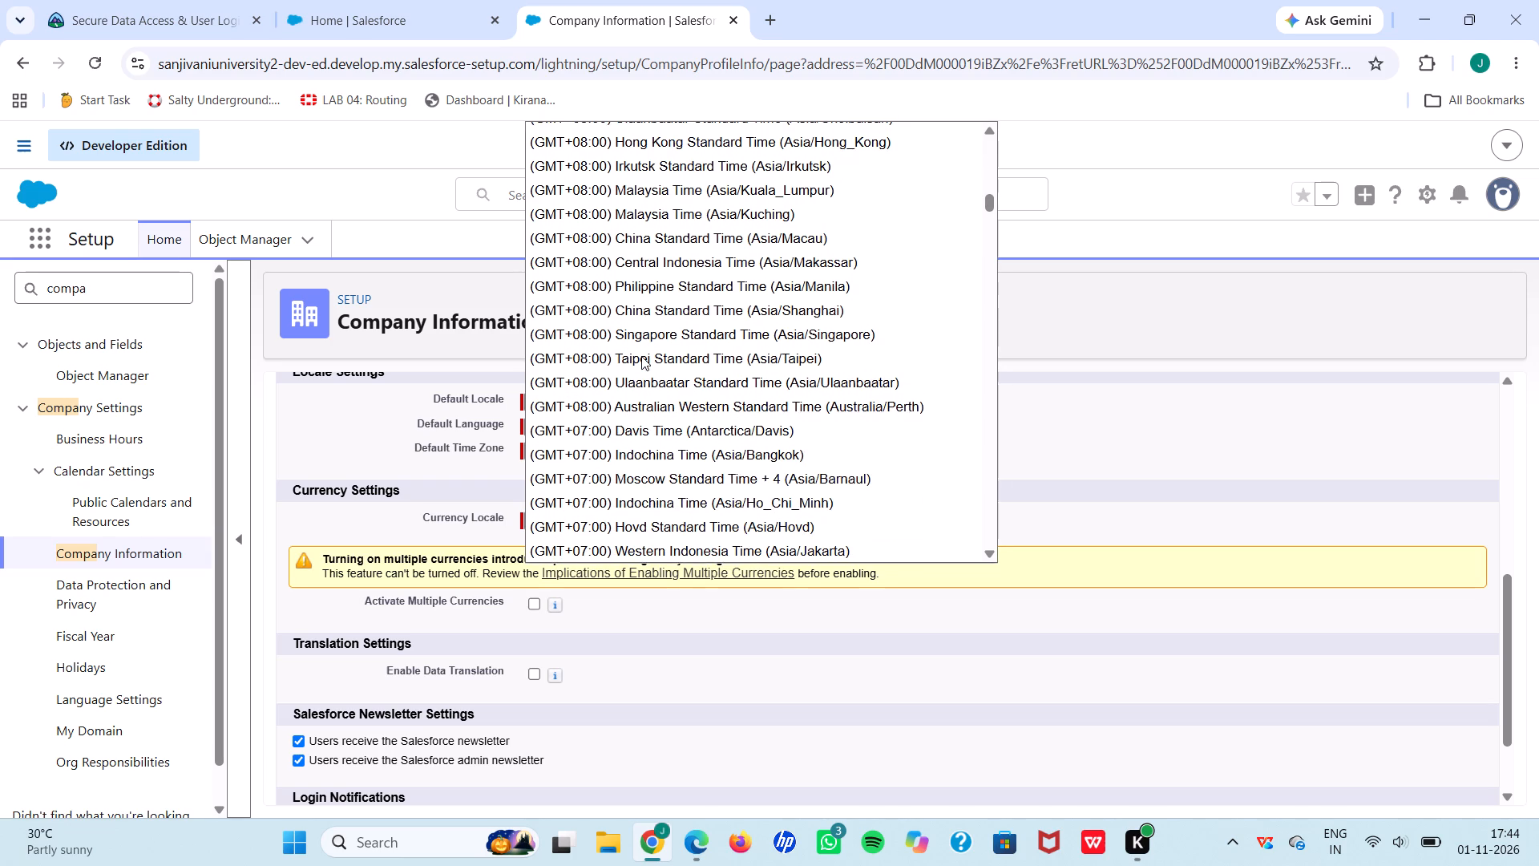
scroll(641, 356, "down", 3)
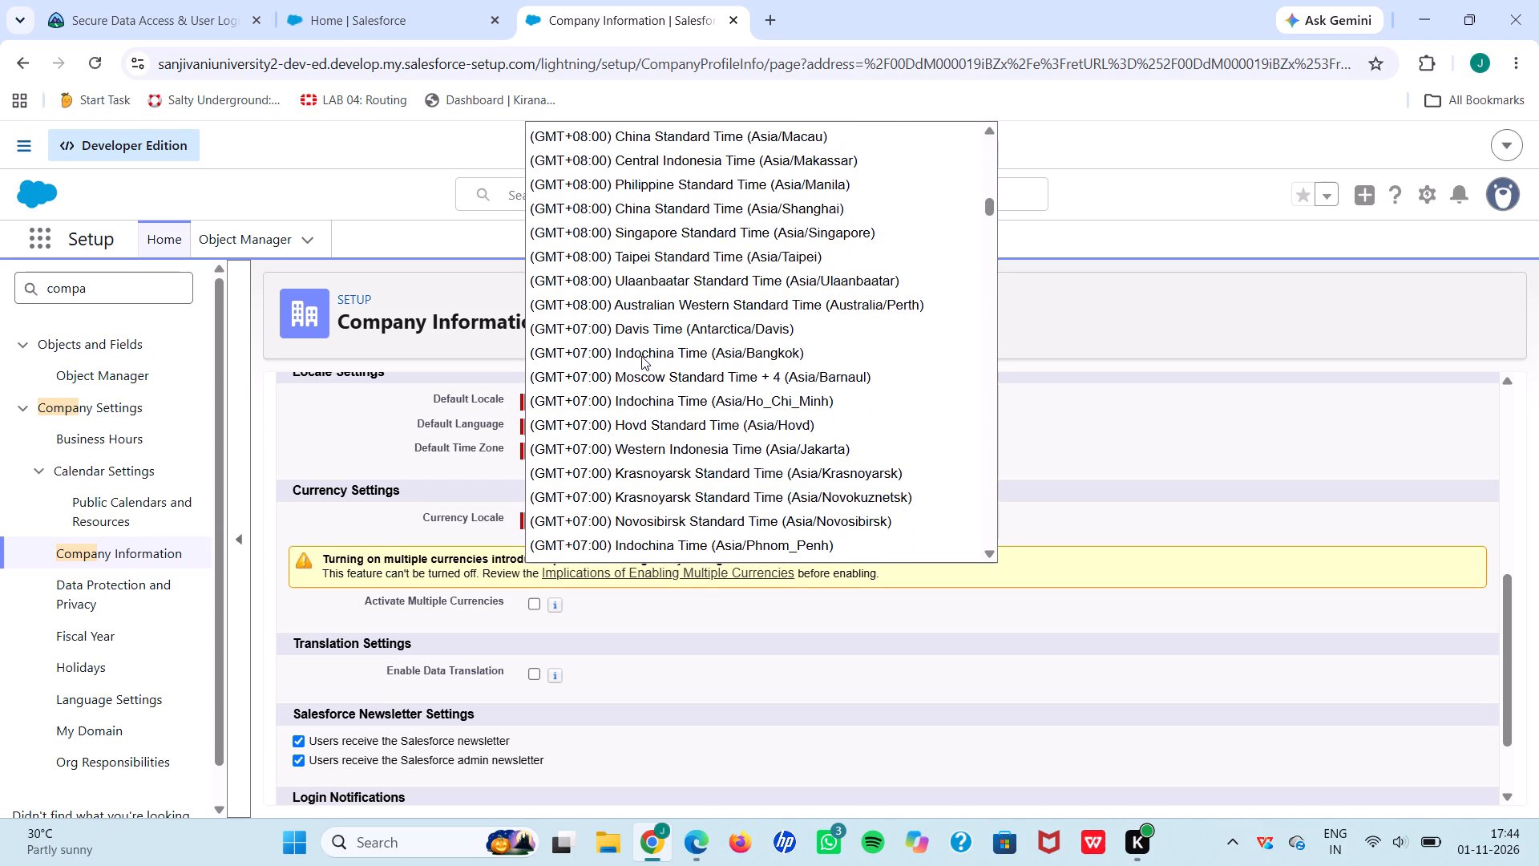
scroll(641, 356, "down", 1)
scroll(641, 356, "up", 1)
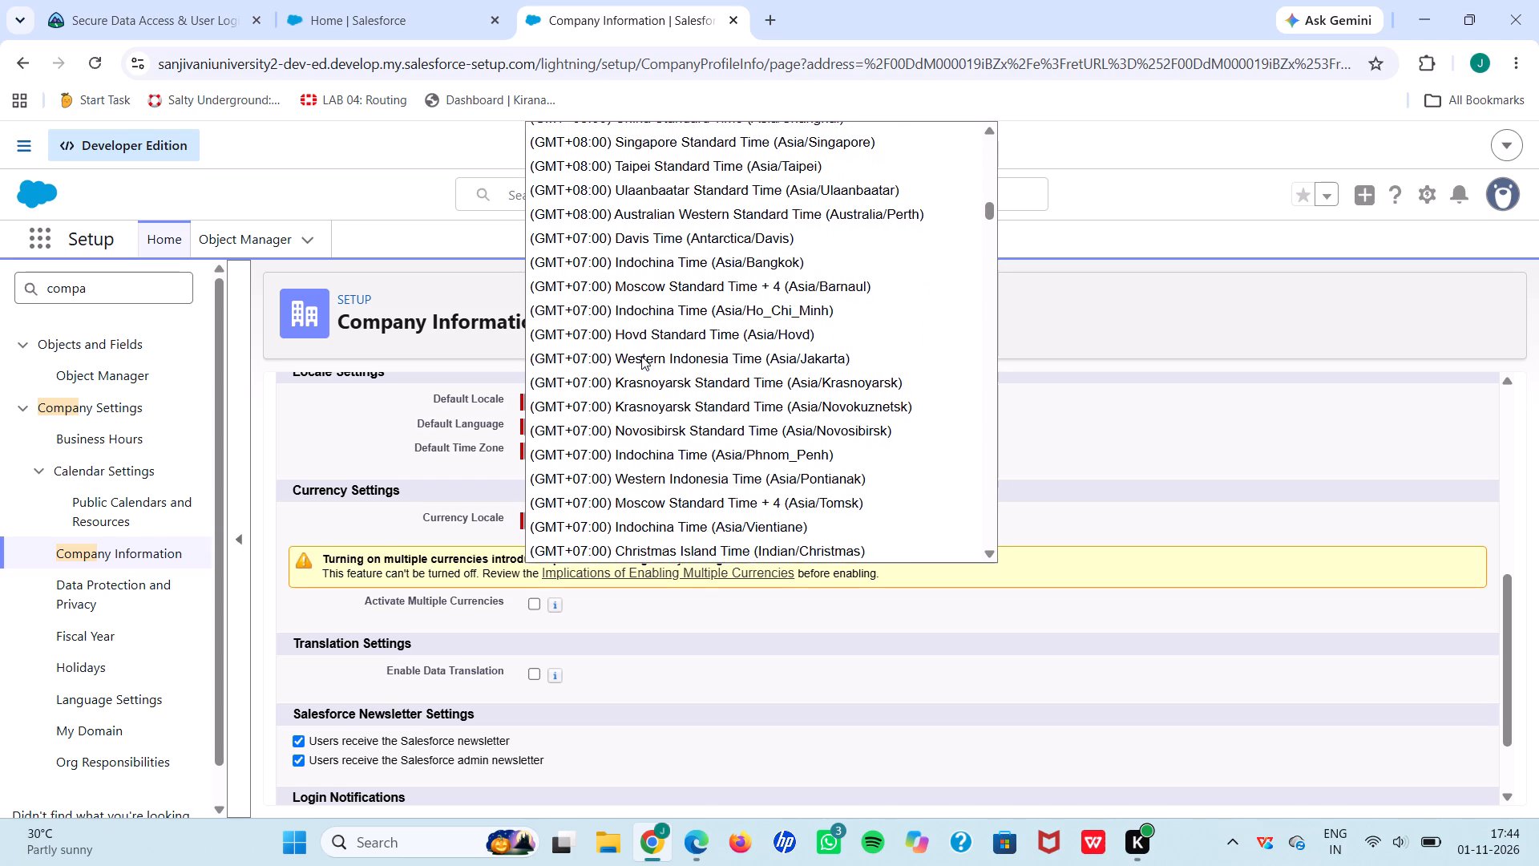
scroll(641, 356, "up", 1)
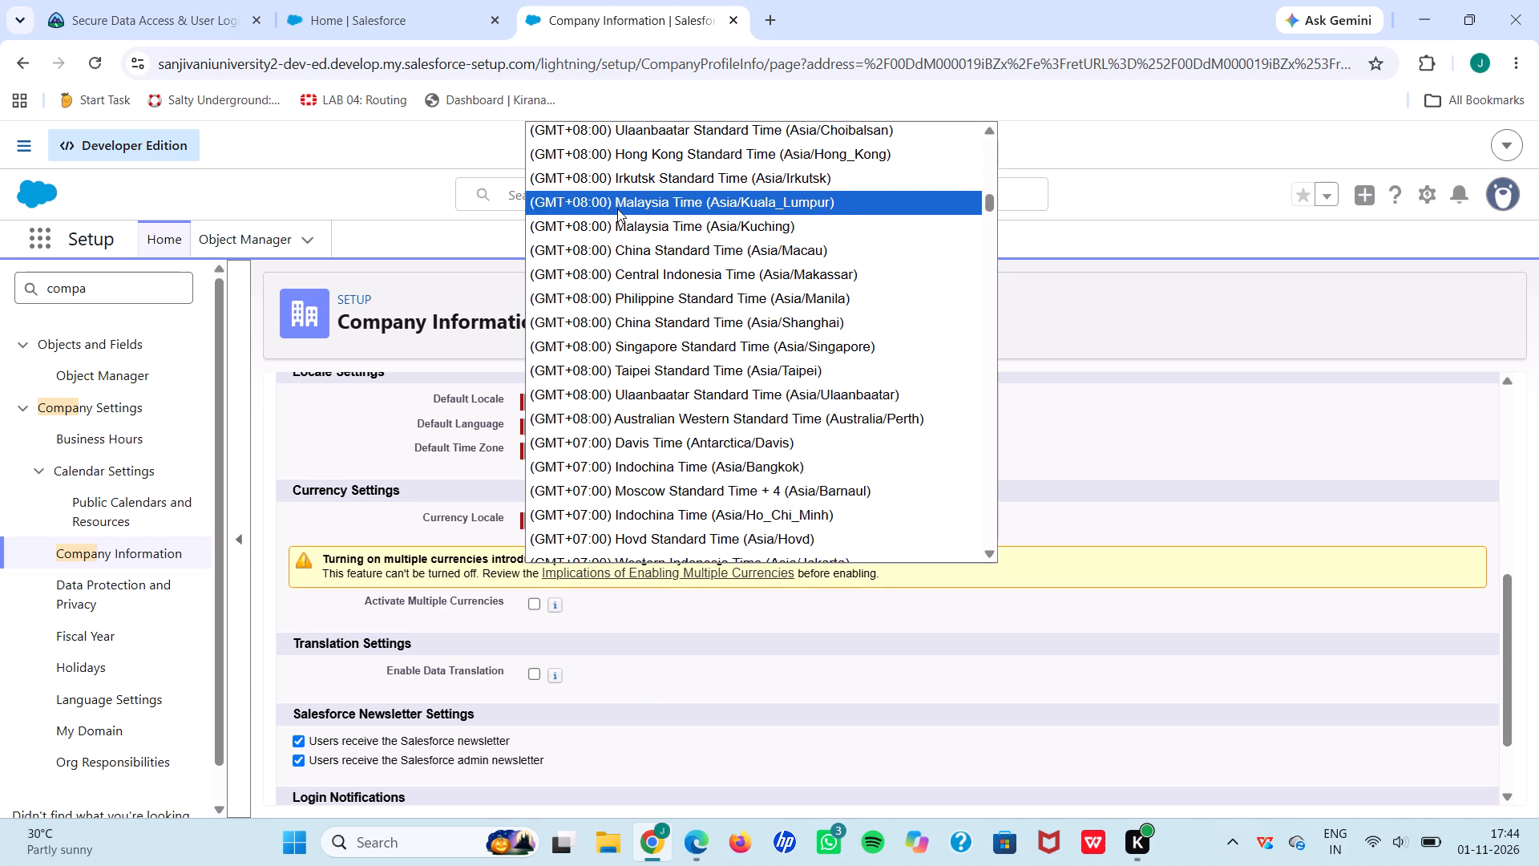
scroll(690, 172, "up", 1)
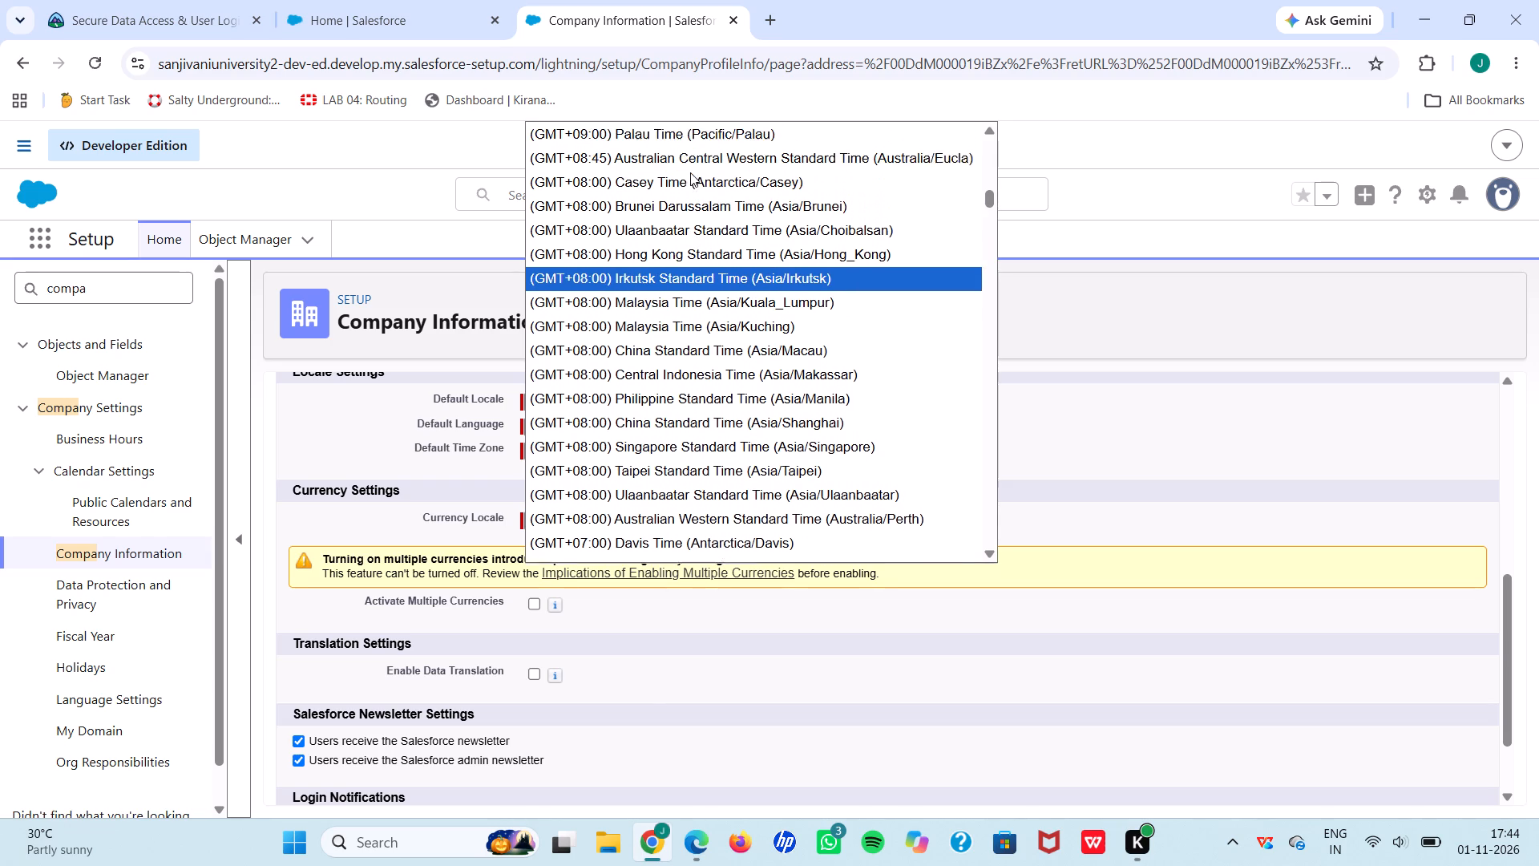
scroll(690, 172, "up", 2)
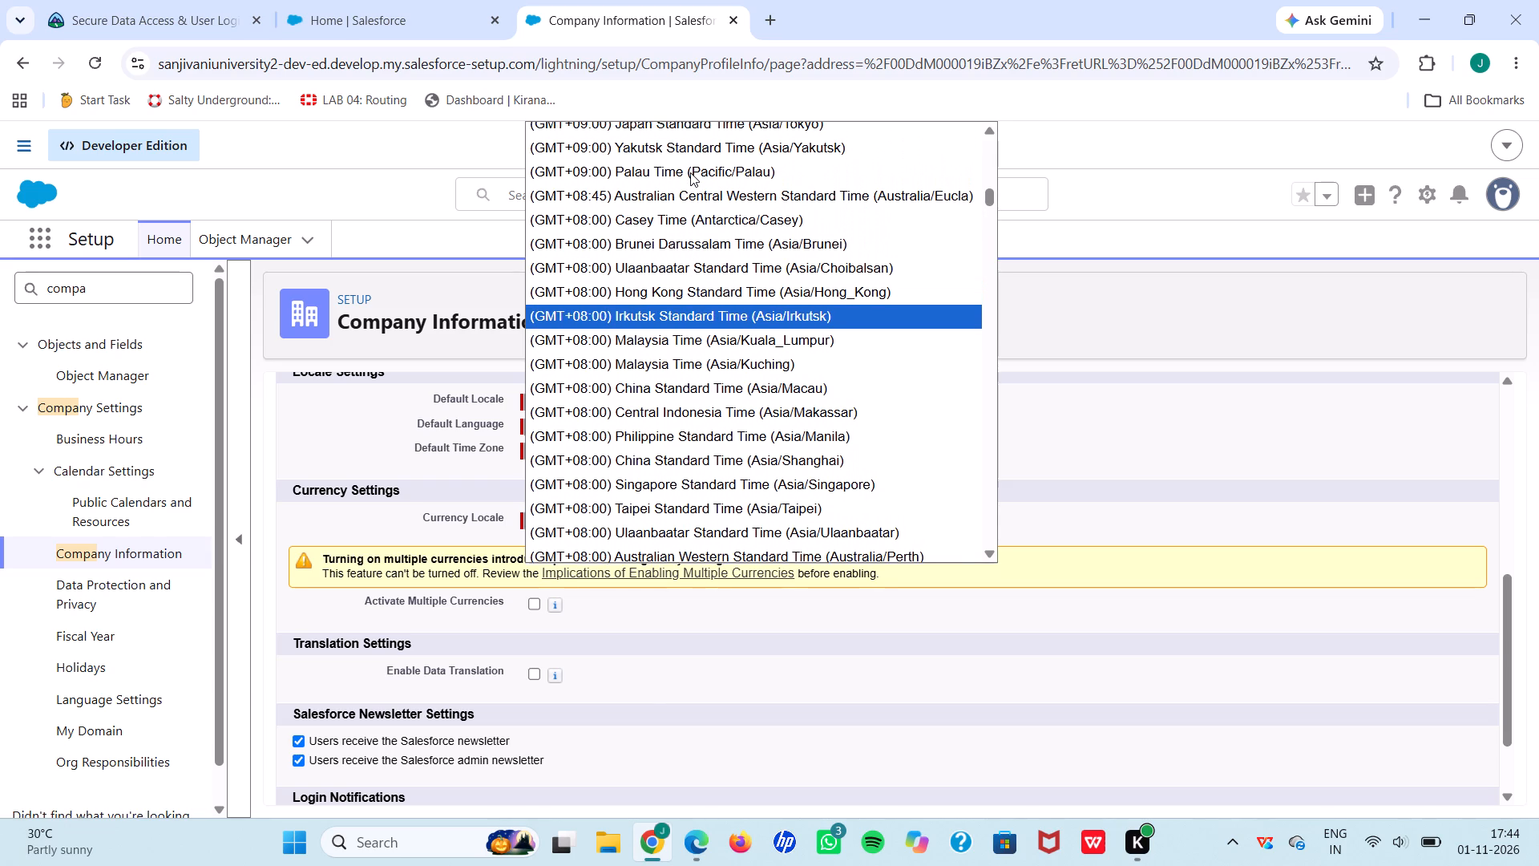
scroll(690, 172, "up", 8)
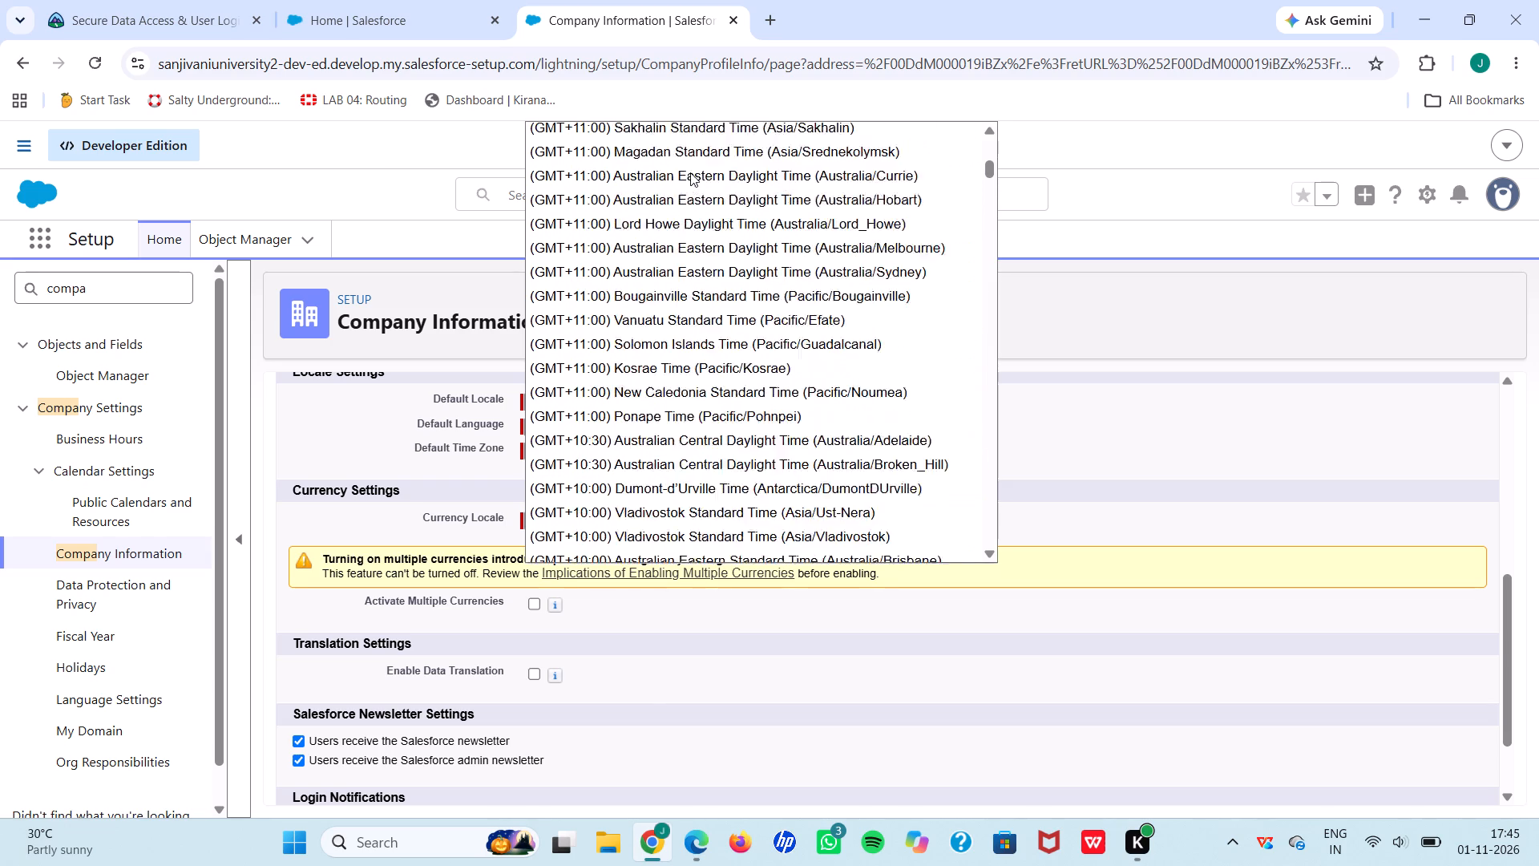
scroll(690, 172, "up", 6)
scroll(690, 172, "down", 13)
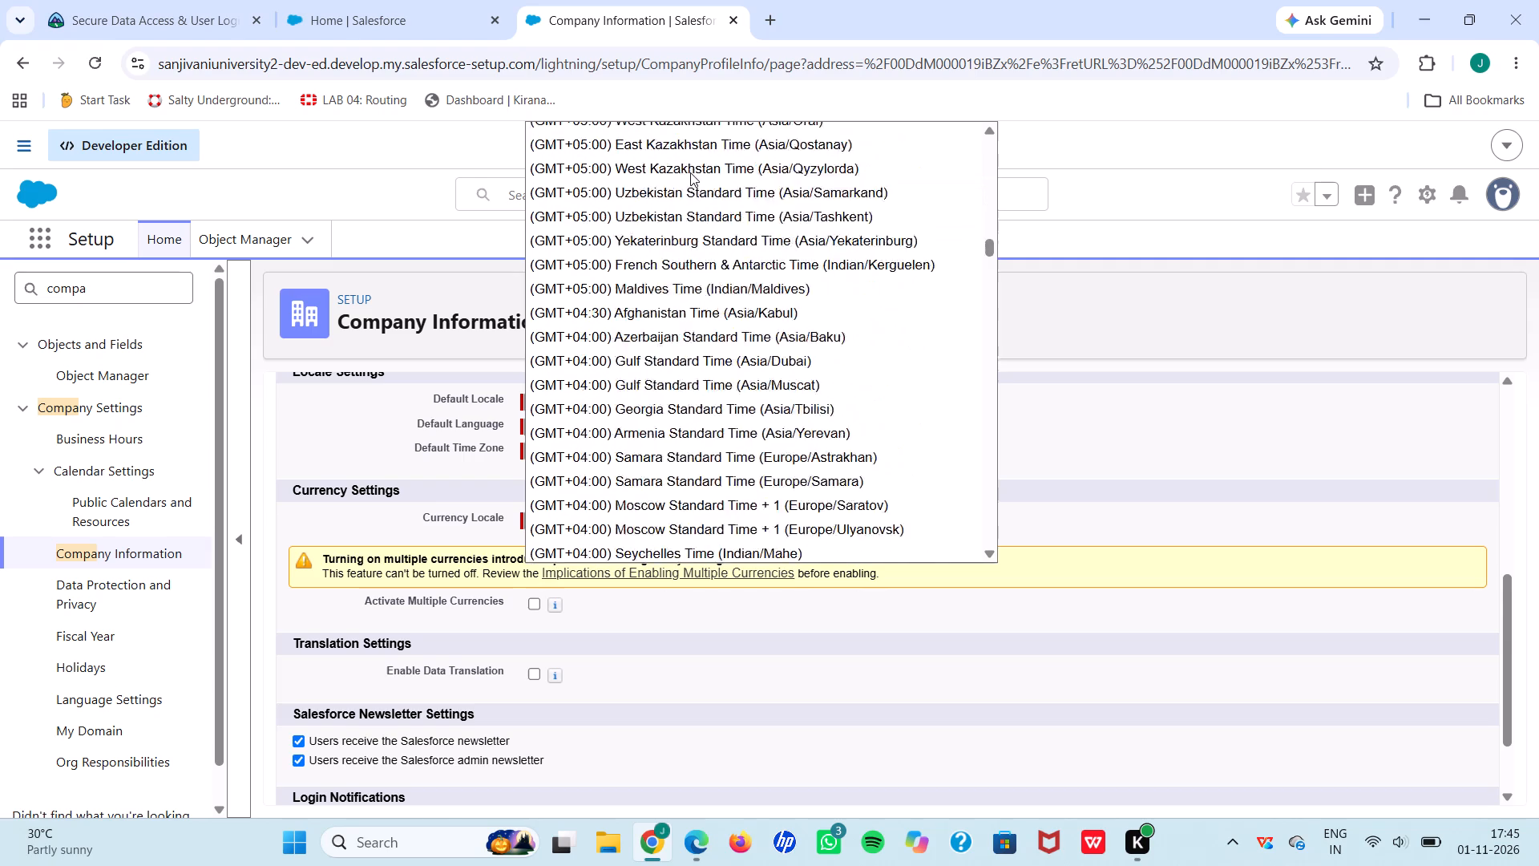
scroll(690, 172, "down", 12)
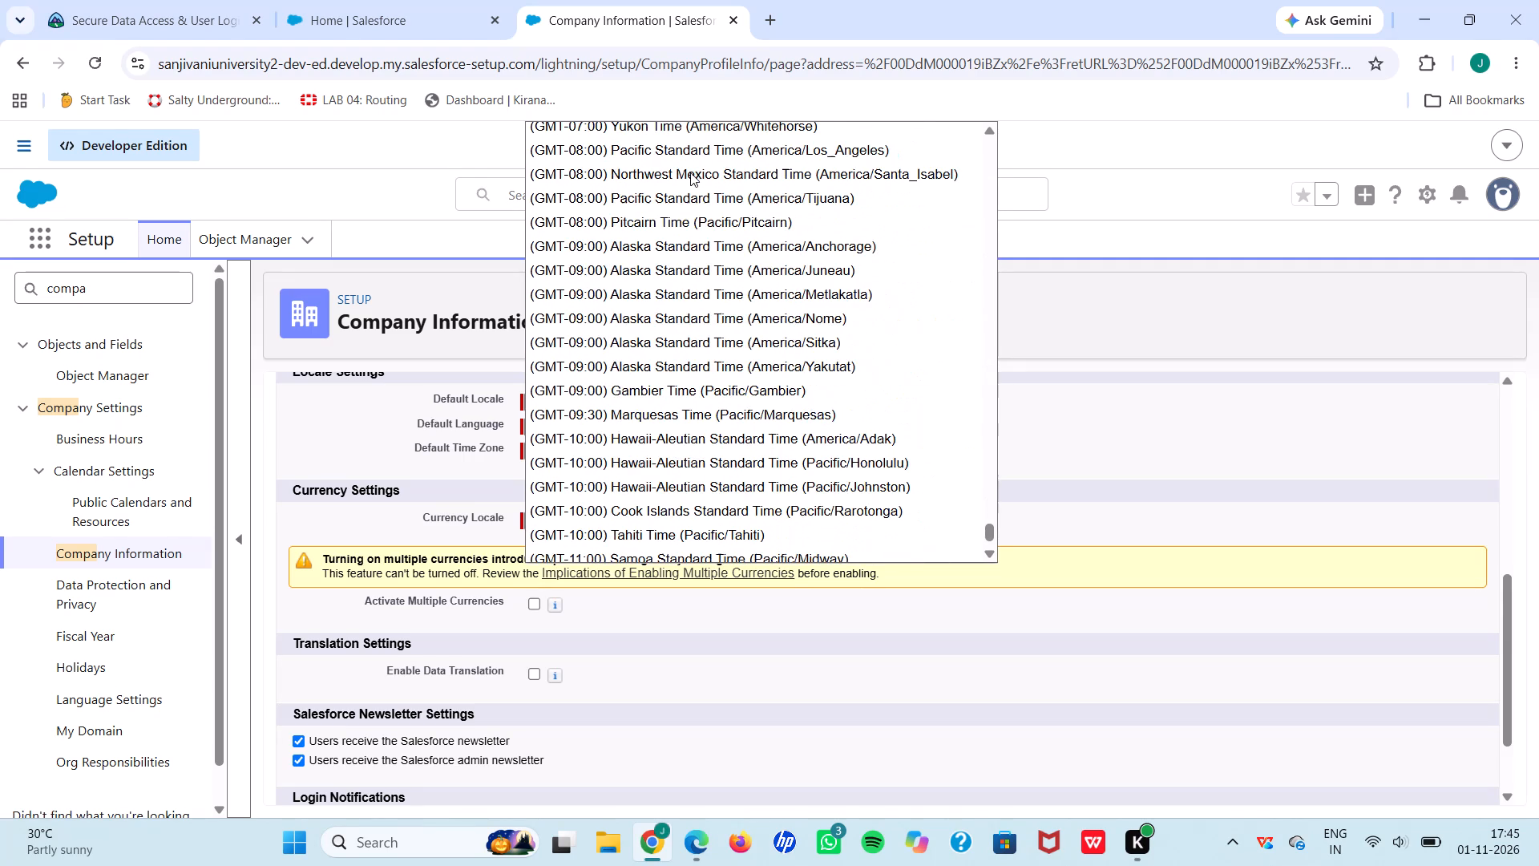
scroll(690, 172, "down", 1)
scroll(690, 172, "up", 4)
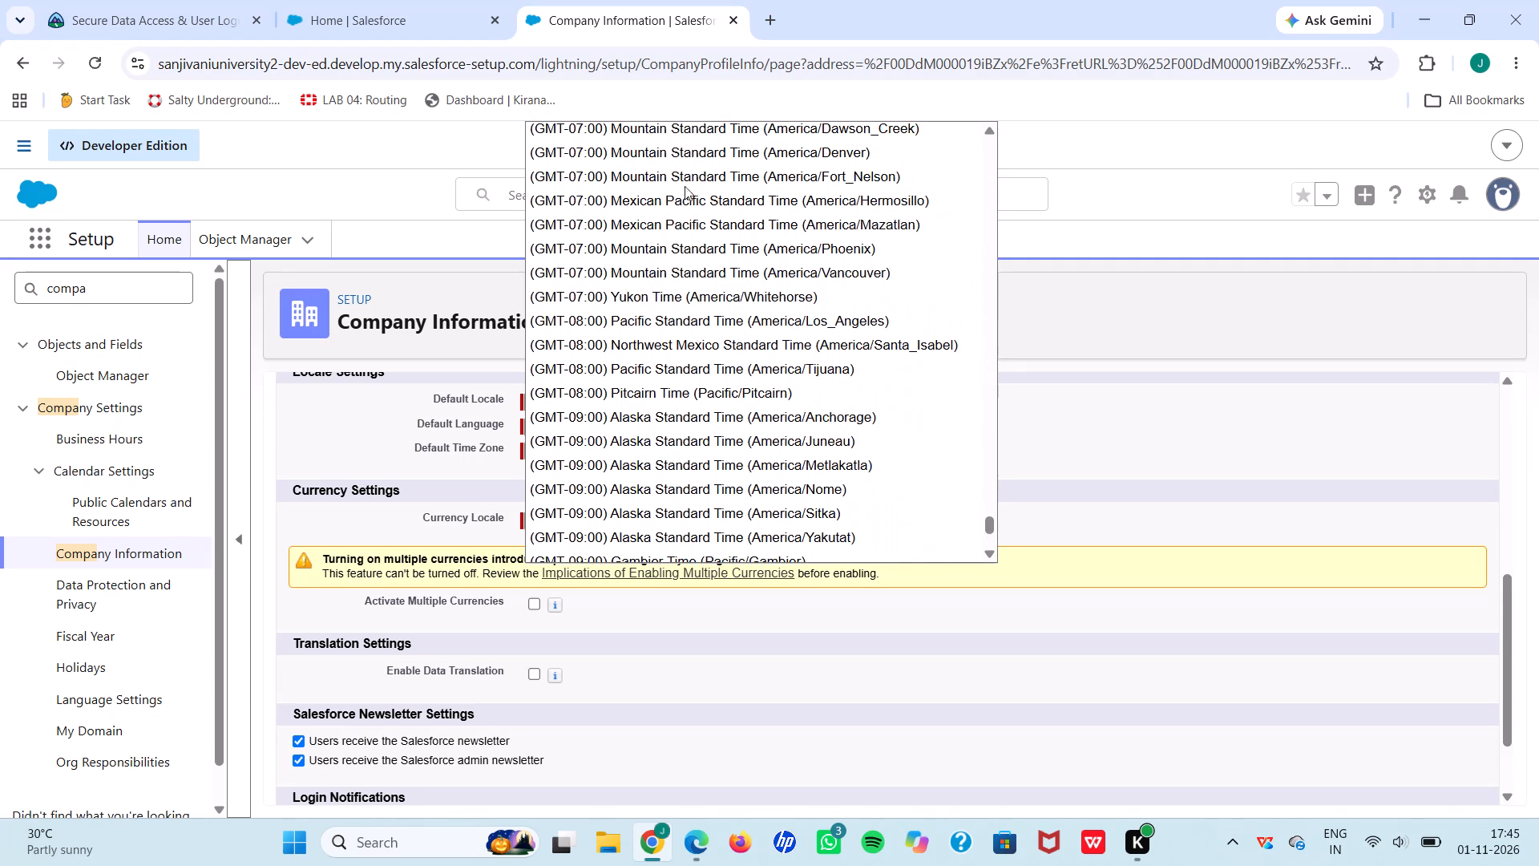
left_click(676, 327)
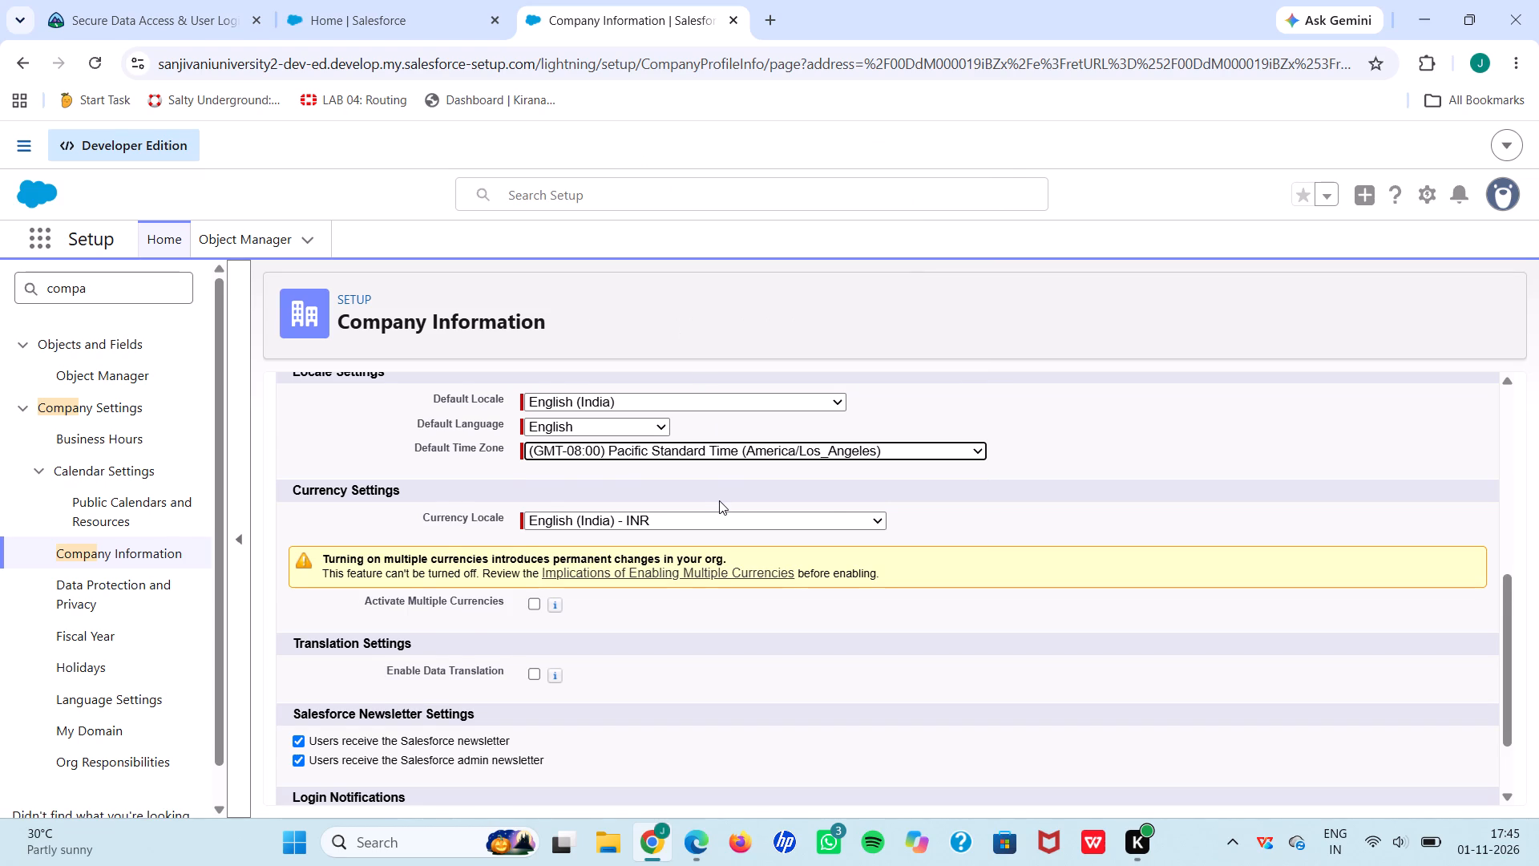
scroll(719, 500, "down", 6)
left_click(652, 768)
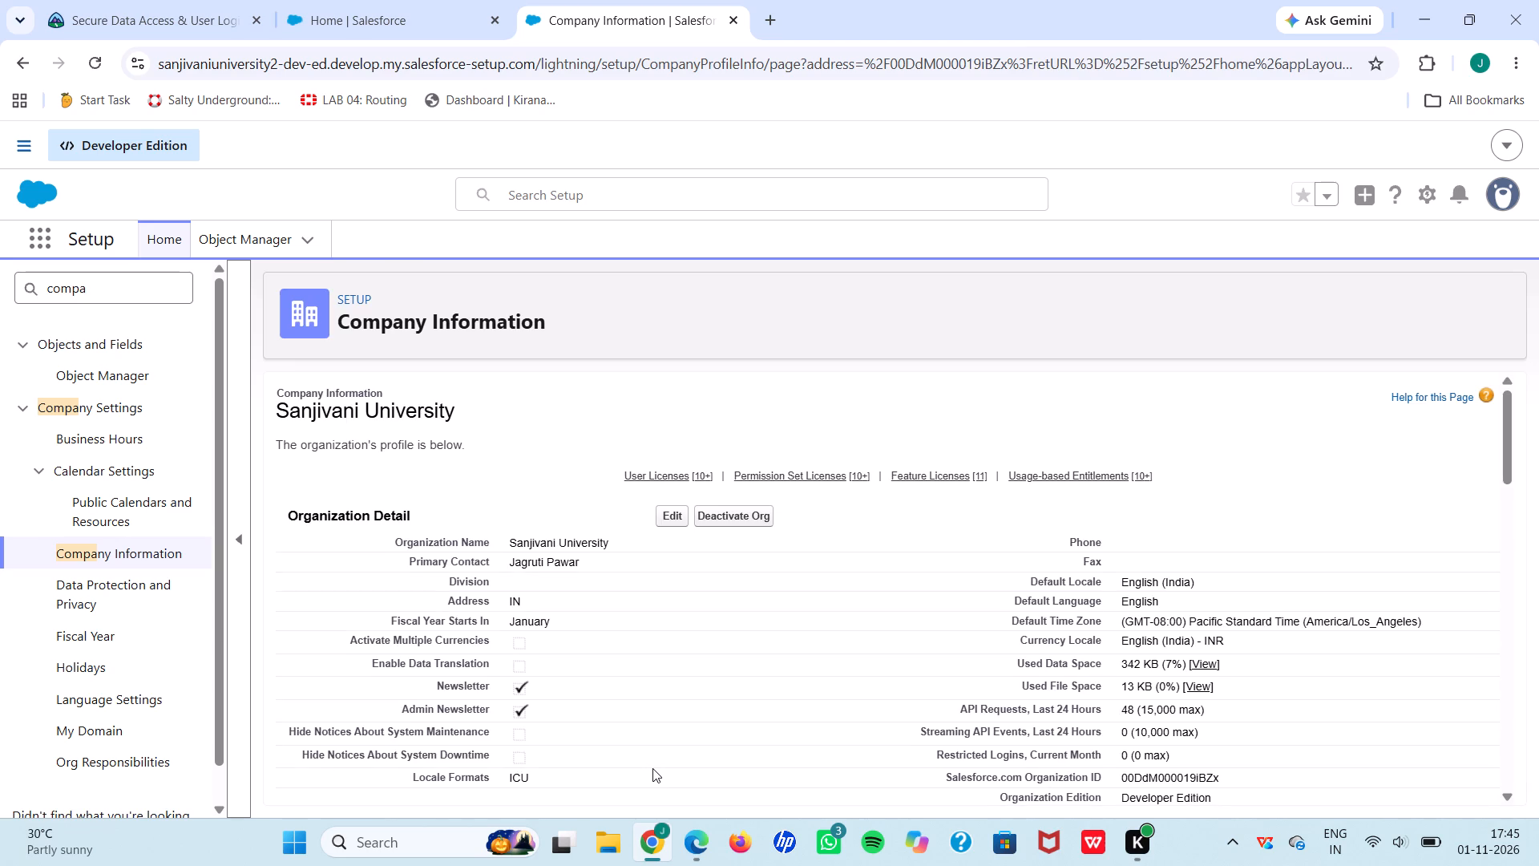
Search the Setup settings for "profile", open the Profiles page, and filter the list to profiles starting with C.
left_click(125, 296)
key("BackSpace")
key("BackSpace")
key("BackSpace")
key("BackSpace")
key("BackSpace")
key("BackSpace")
key("BackSpace")
key("BackSpace")
key("BackSpace")
key("BackSpace")
key("BackSpace")
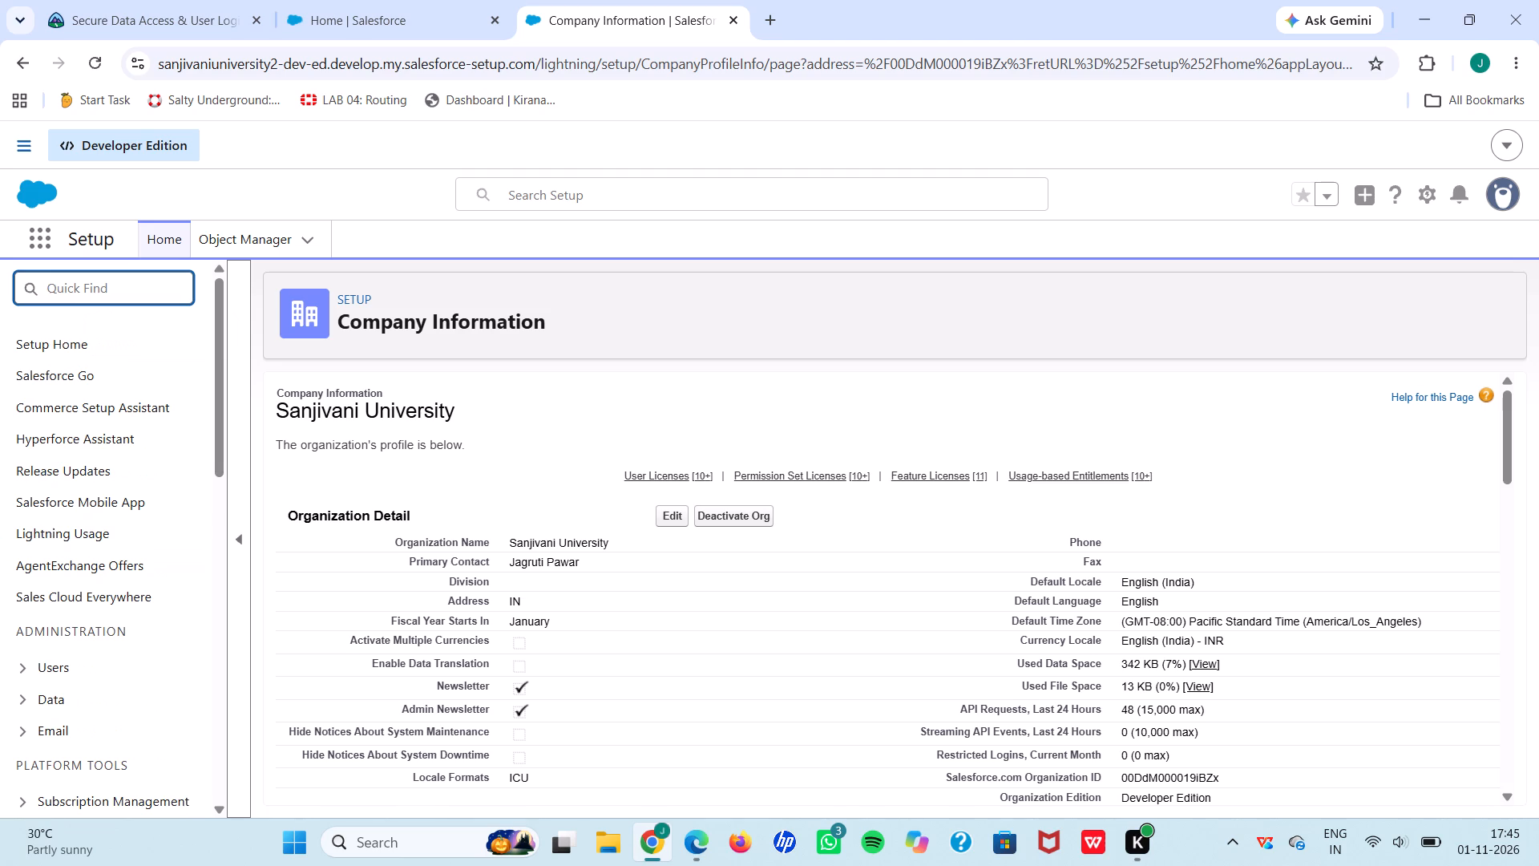
type("po")
key("BackSpace")
type("rofile")
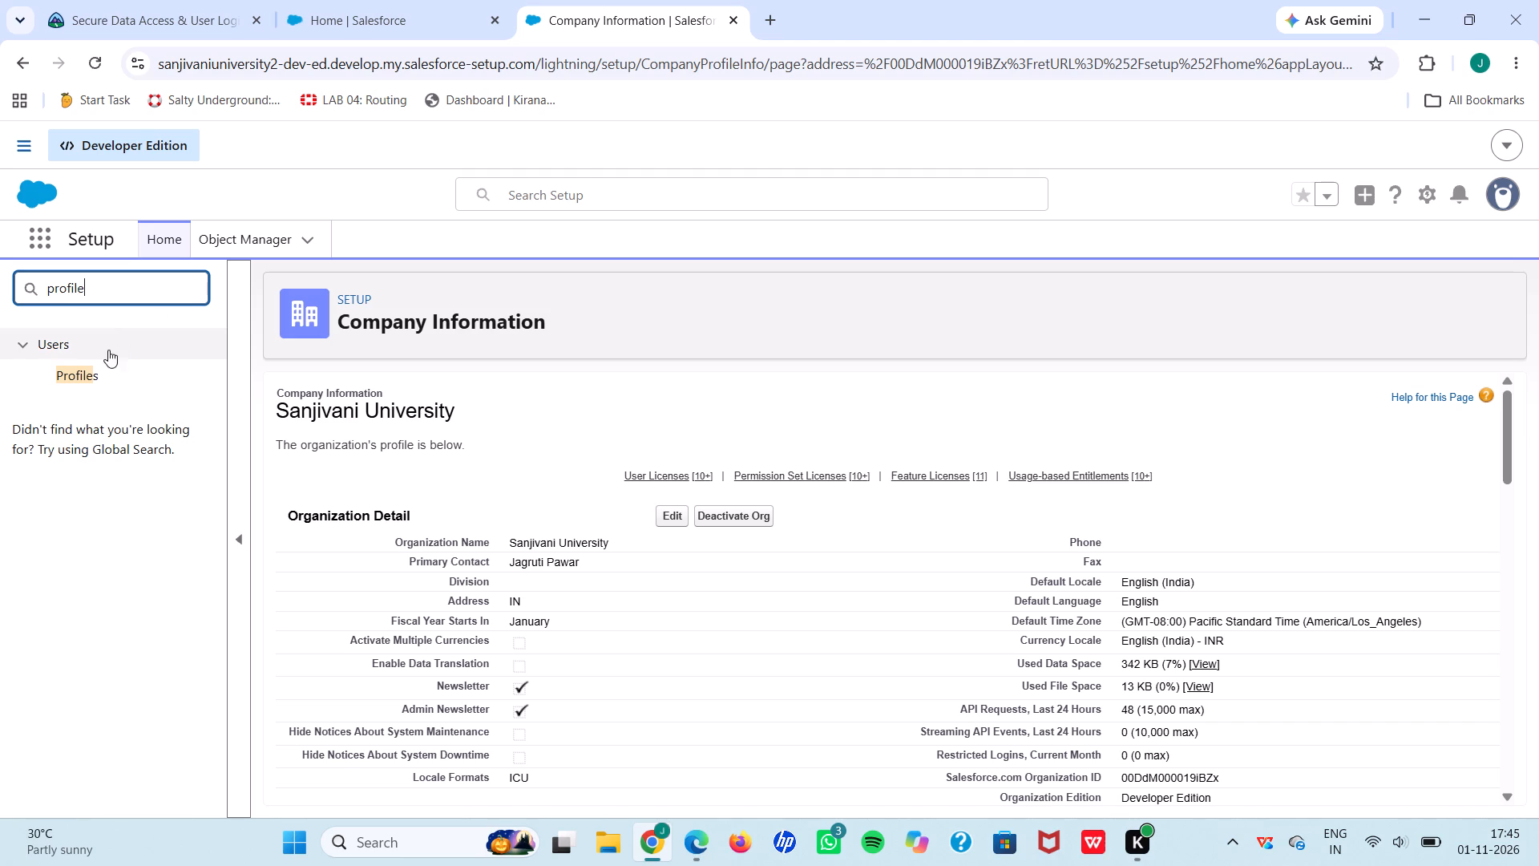
left_click(85, 366)
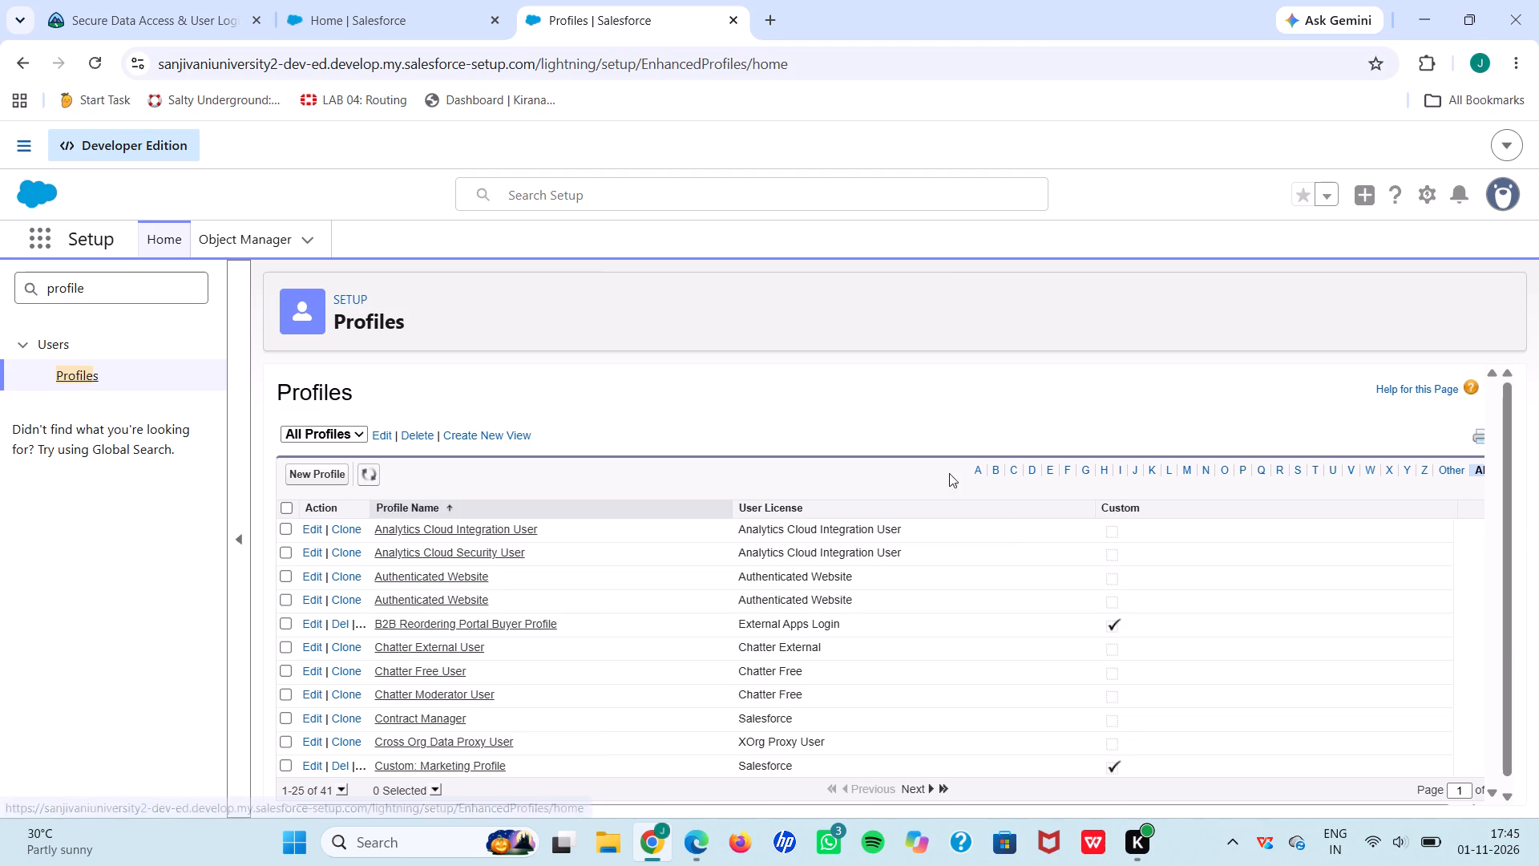
left_click(1014, 467)
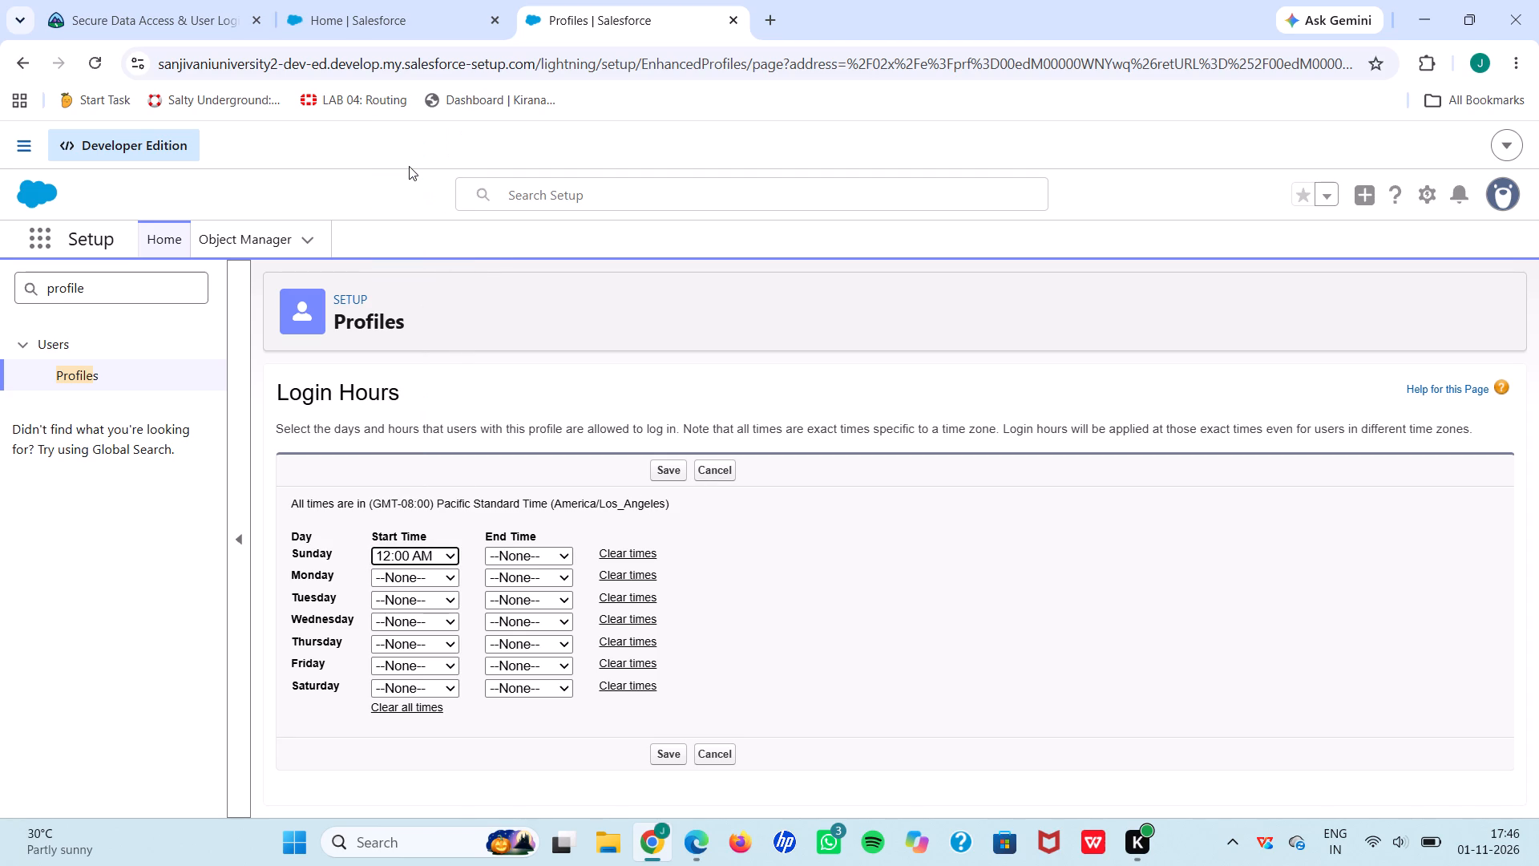
left_click(559, 554)
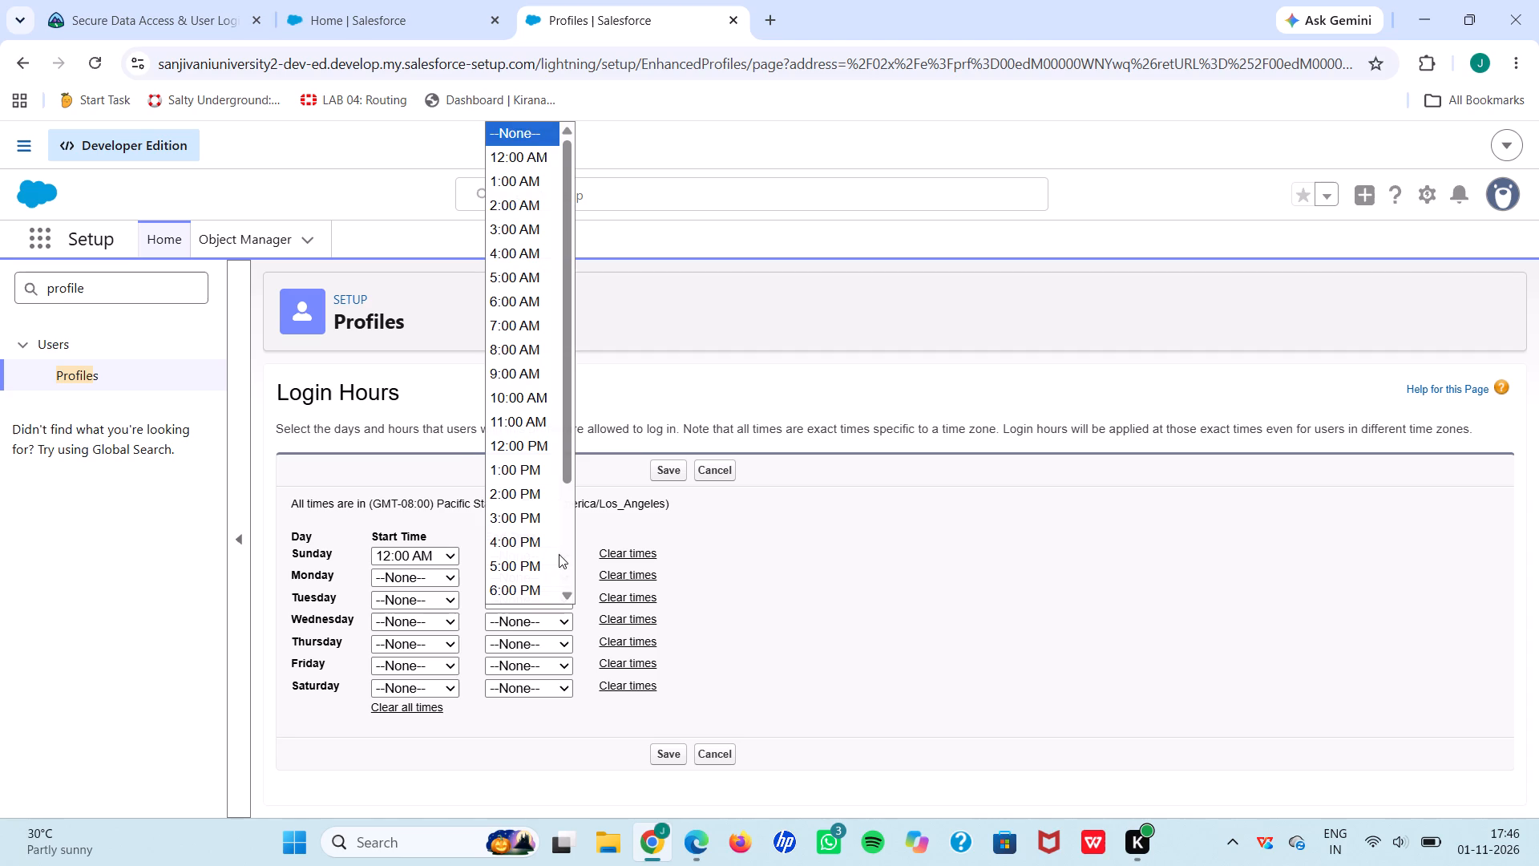
left_click(534, 156)
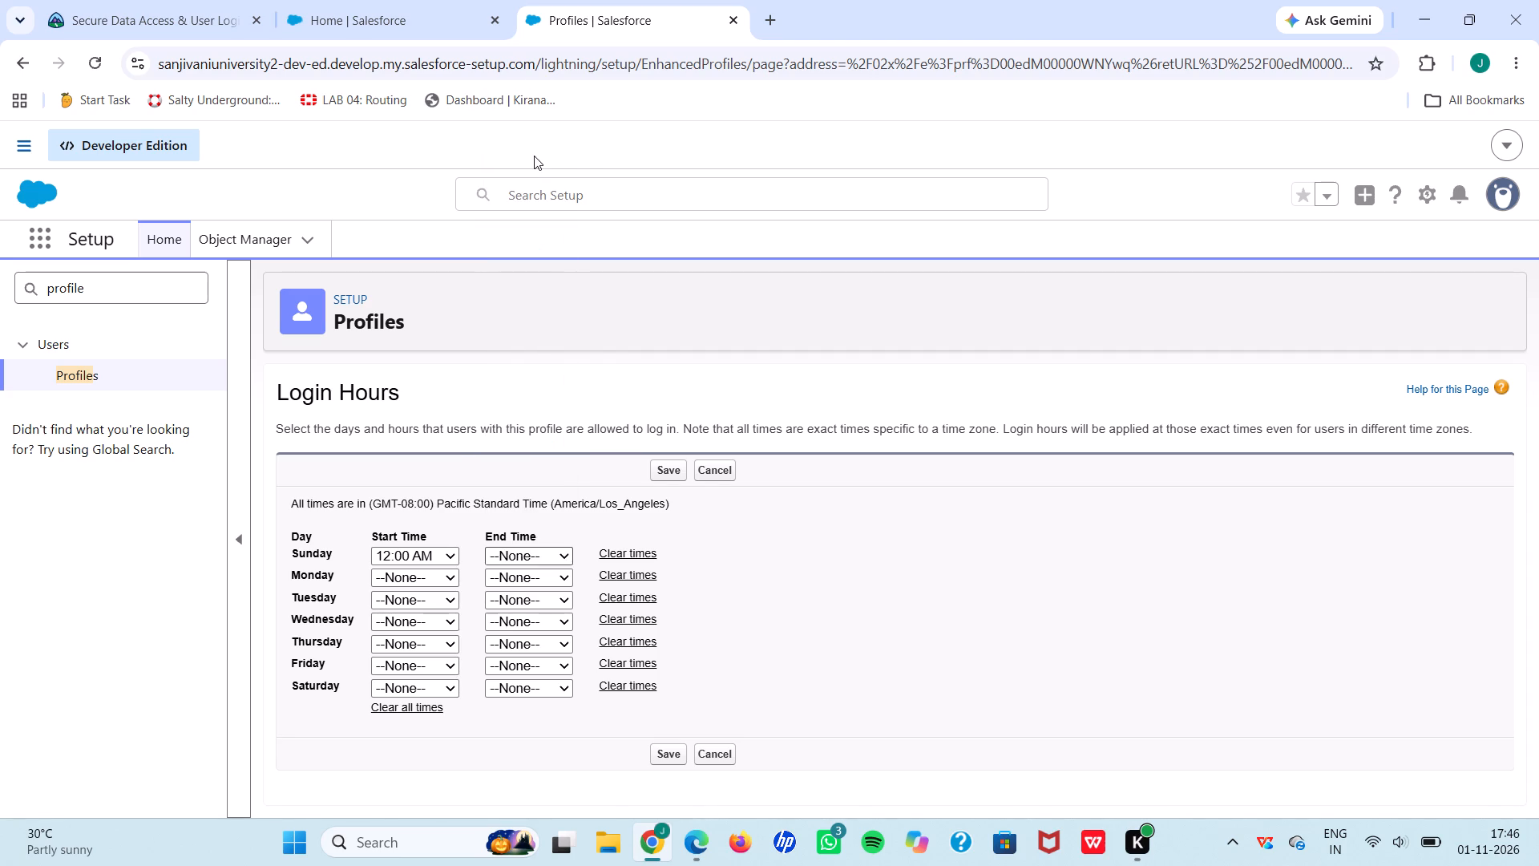
Set Monday's login hours to start at 8:00 AM and end at 6:00 AM, and Wednesday's end time to 6:00 PM.
left_click(450, 572)
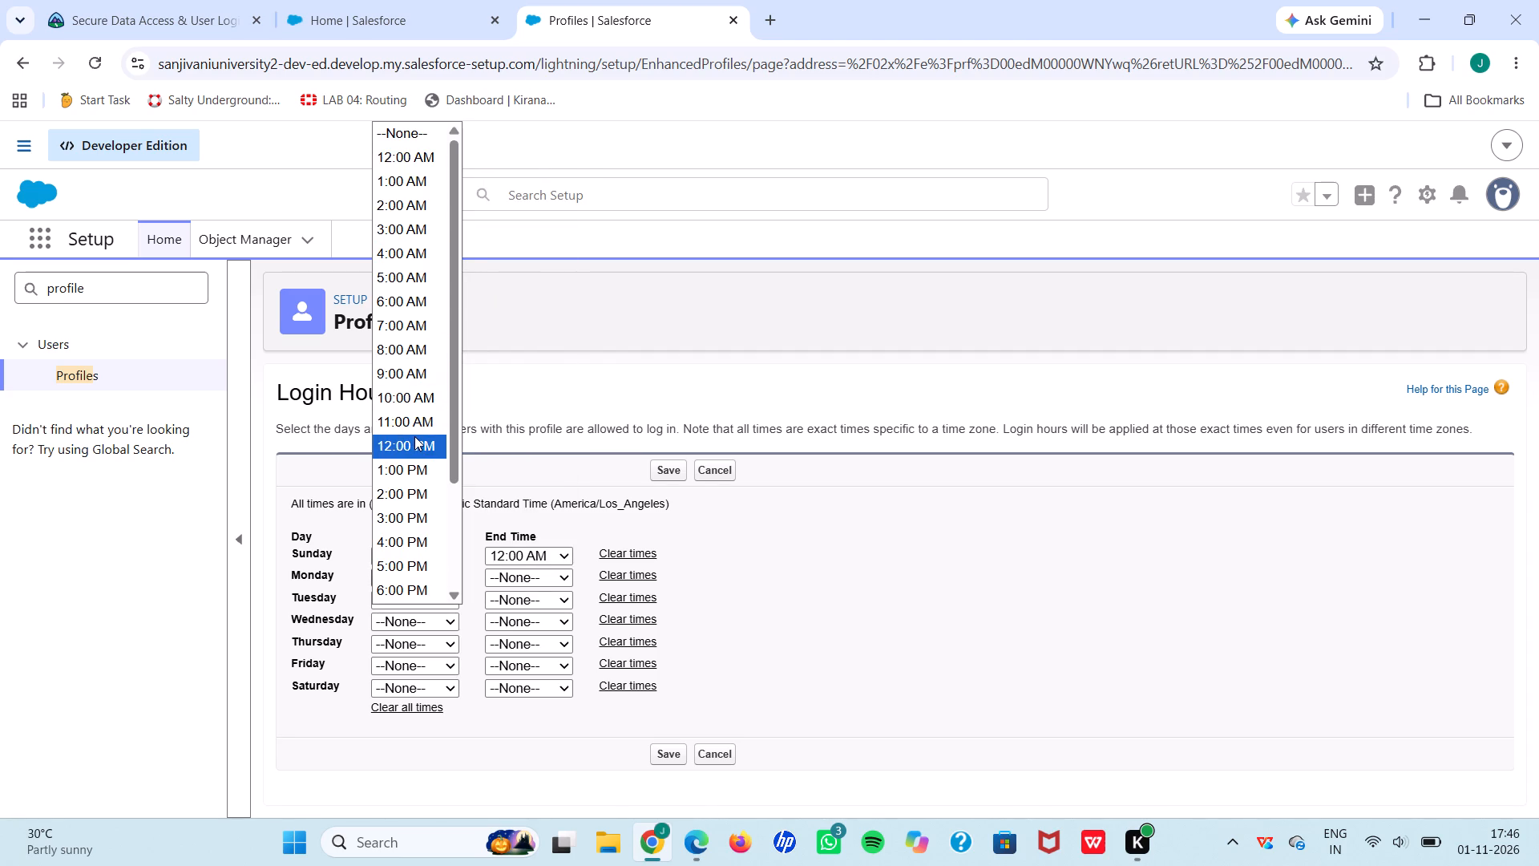
left_click(423, 345)
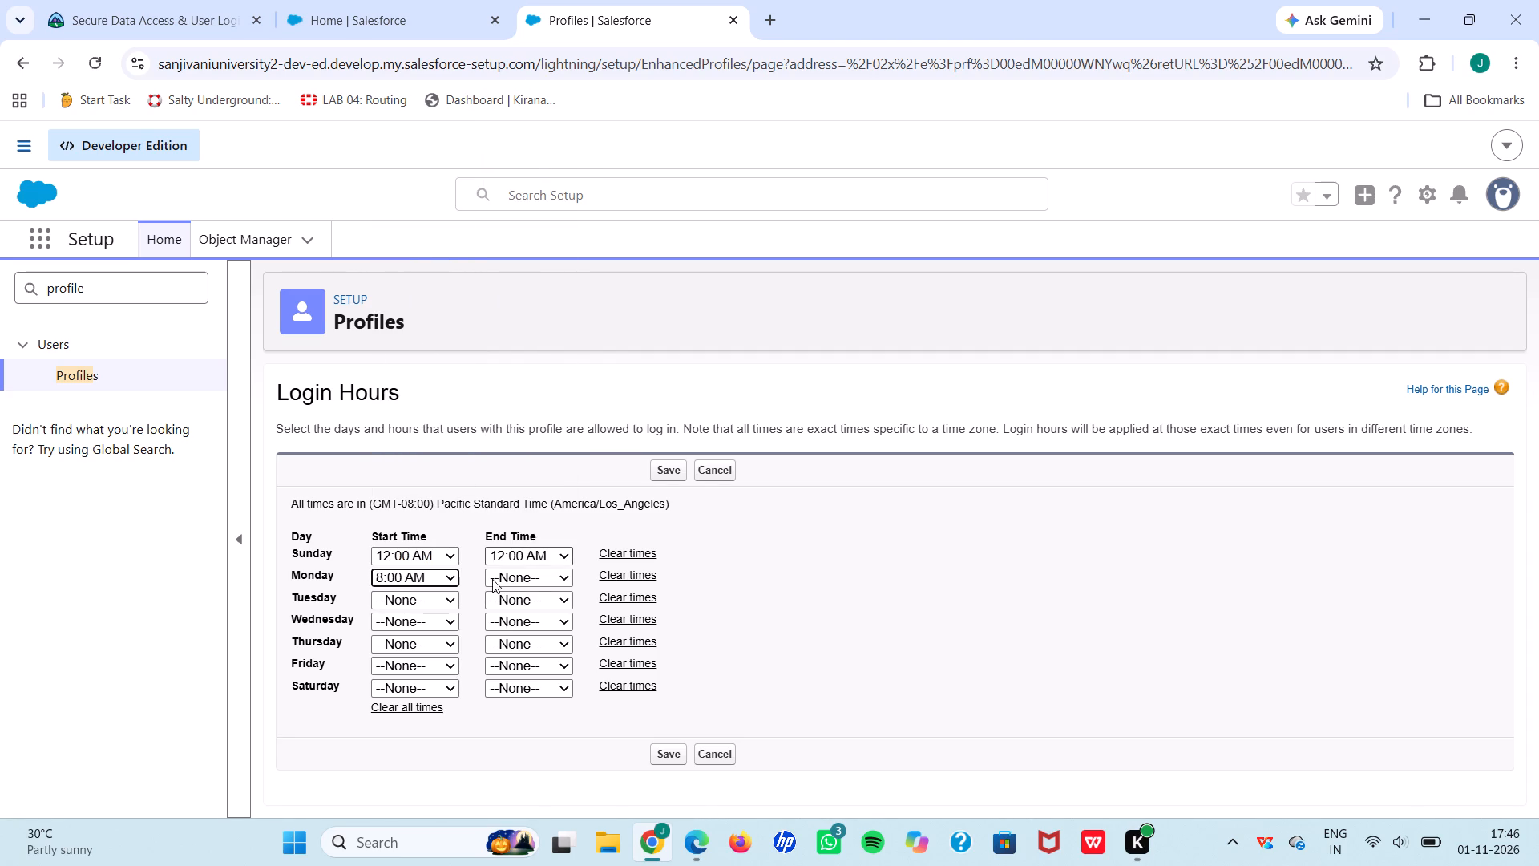
left_click(519, 573)
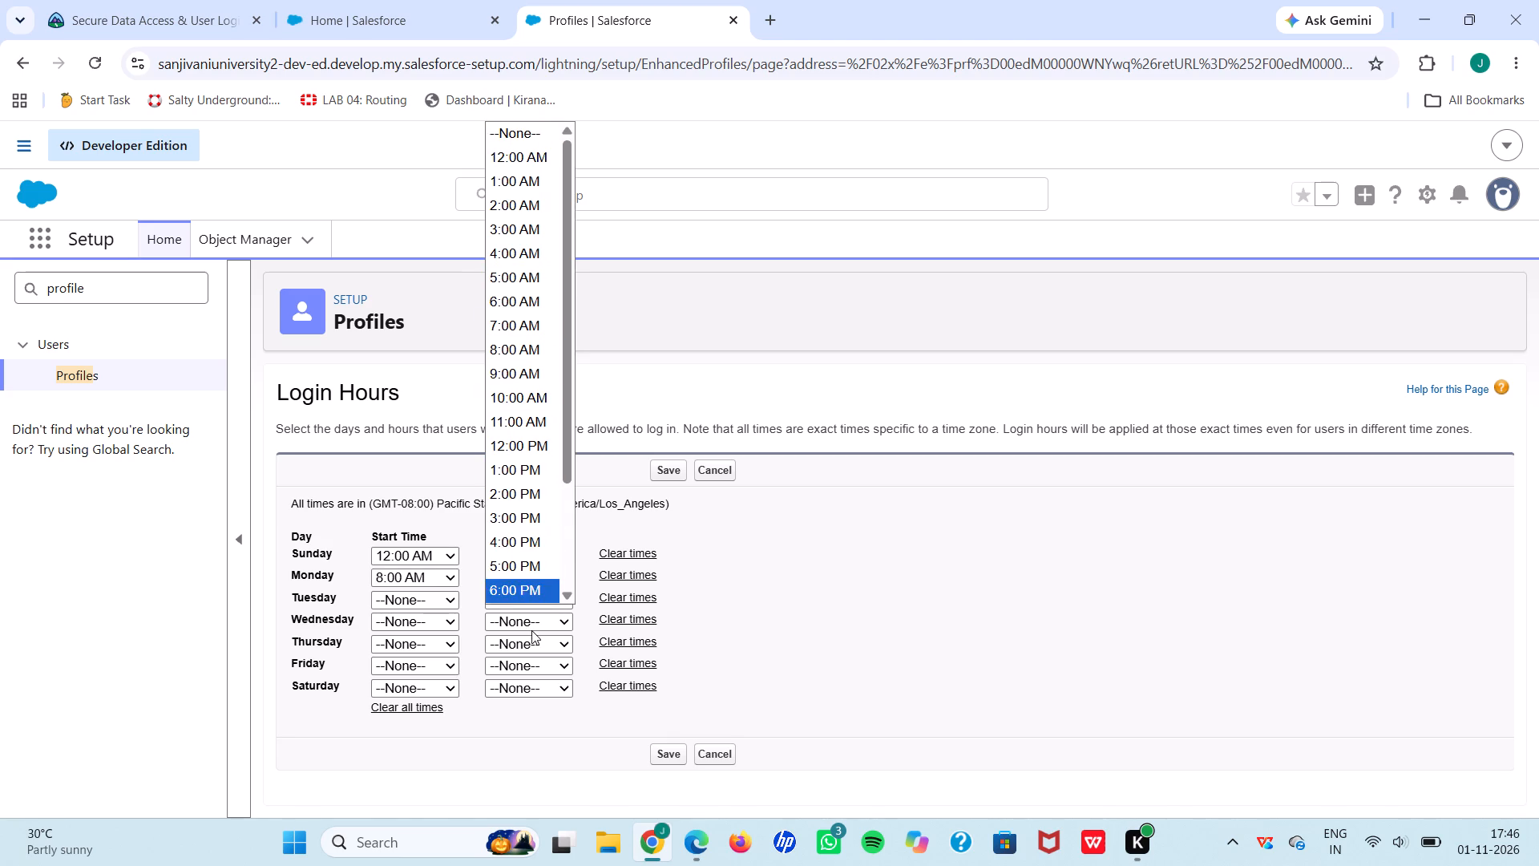
left_click_drag(531, 630, 529, 608)
left_click(529, 608)
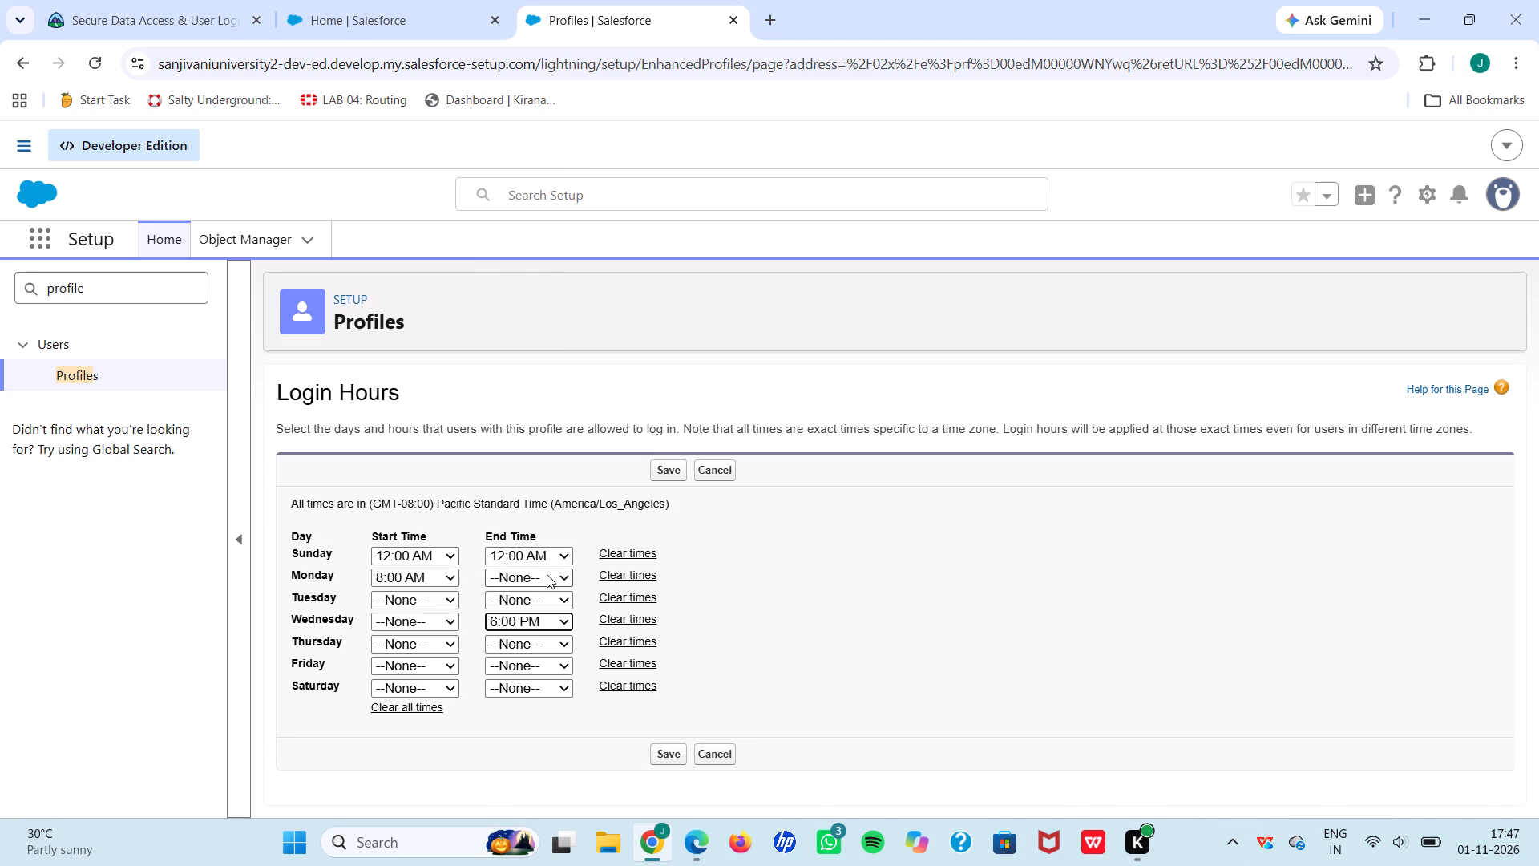
left_click(547, 574)
left_click(535, 580)
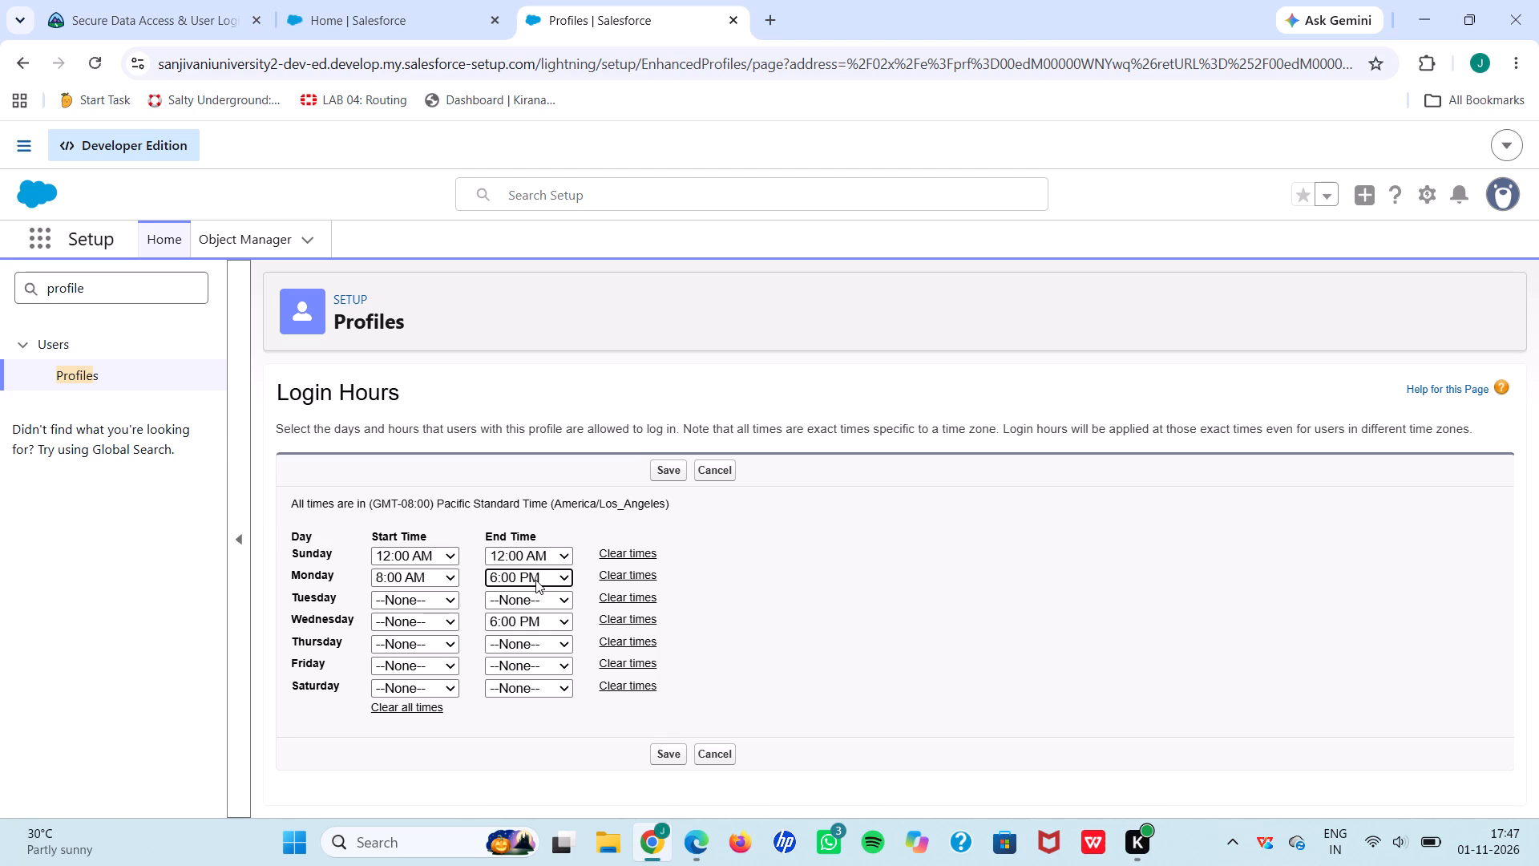
left_click(535, 580)
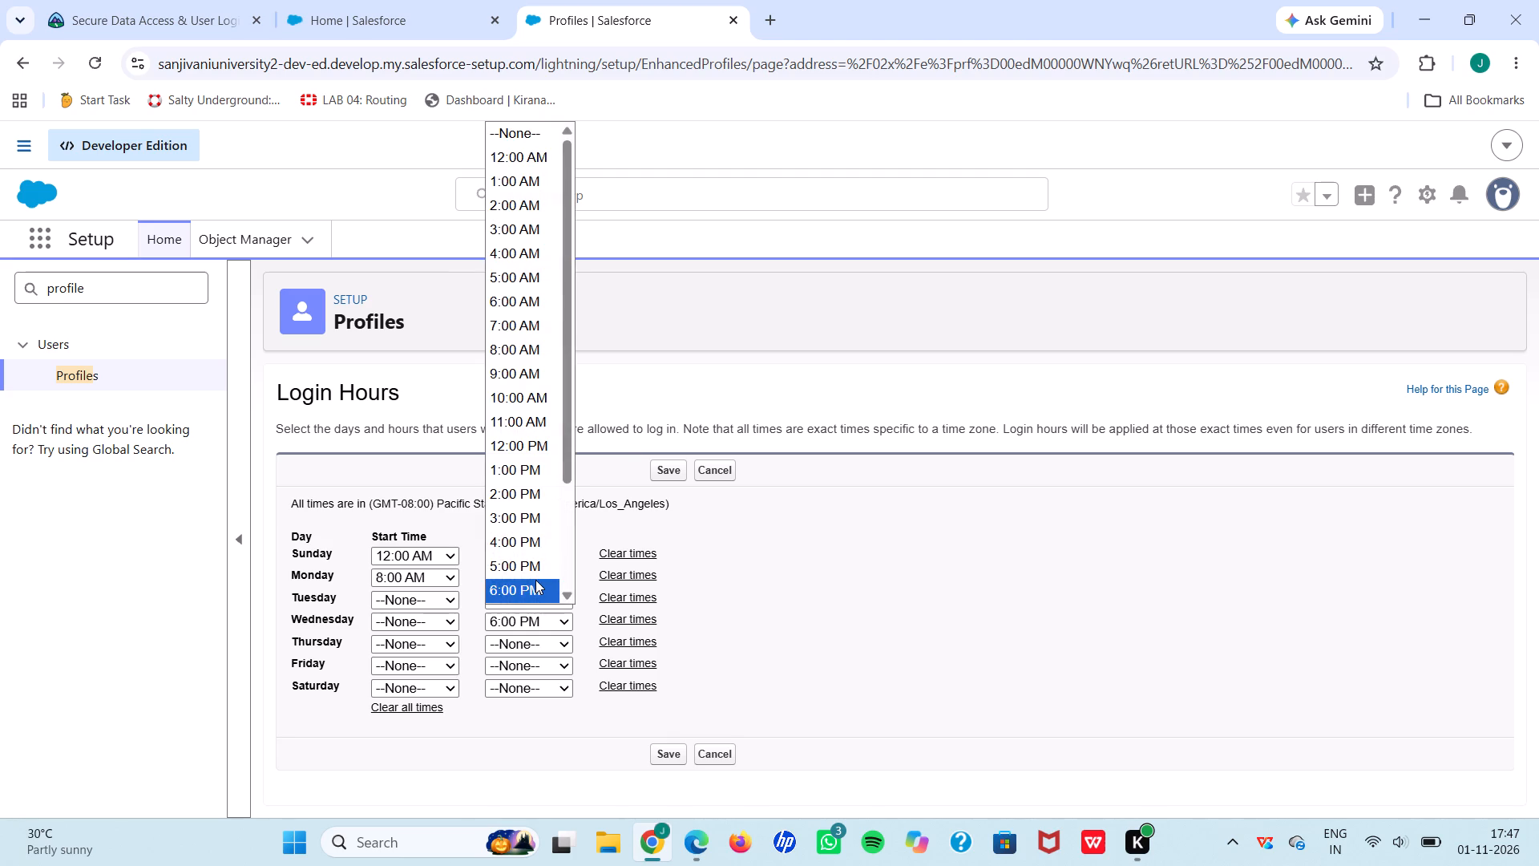
left_click(525, 297)
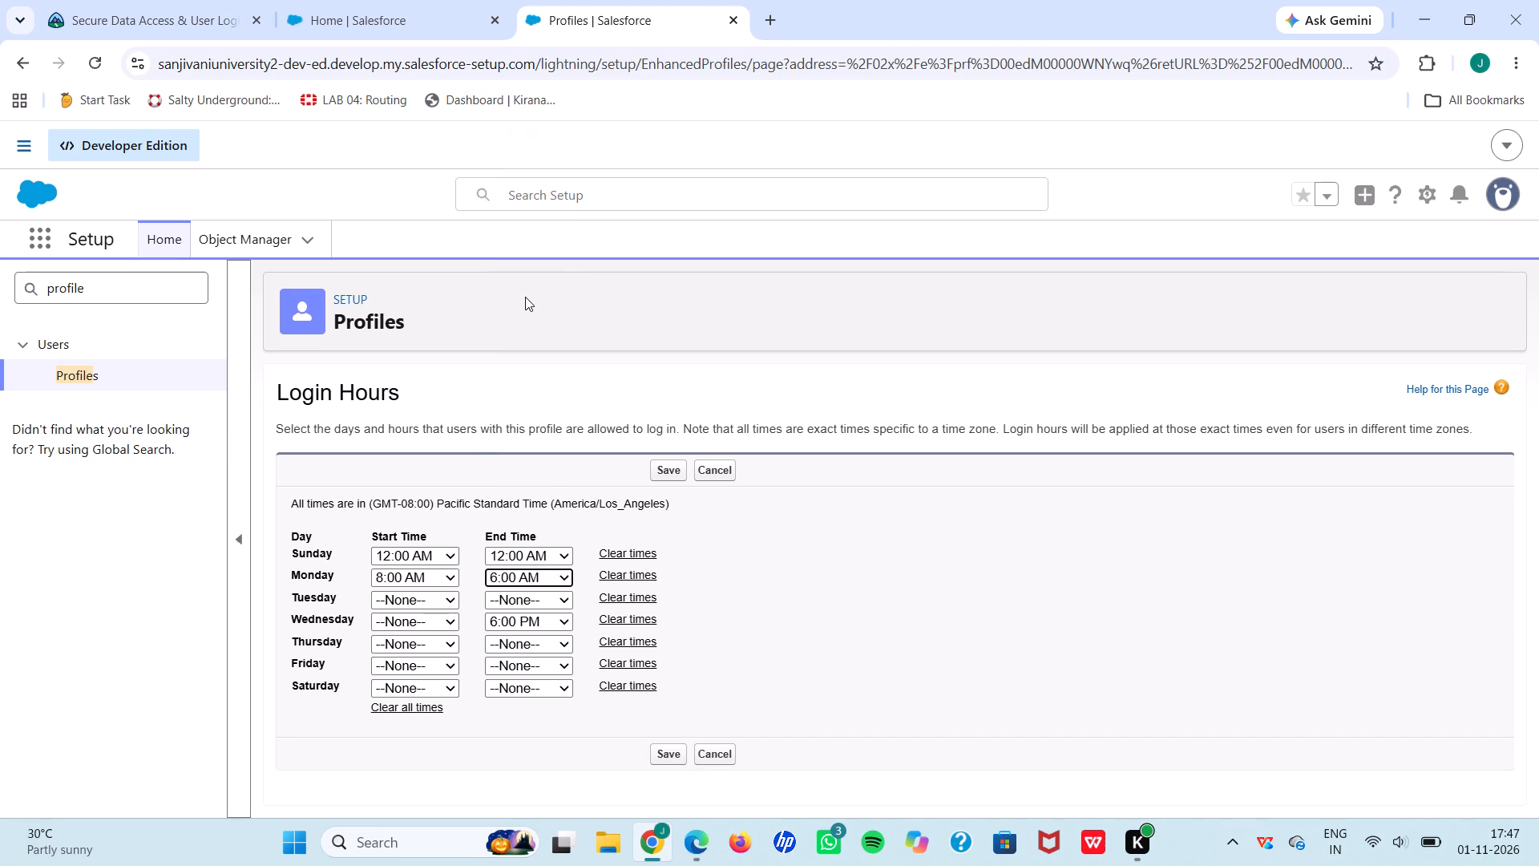
Set Tuesday's login hours to start at 8:00 AM and end at 6:00 AM.
left_click(402, 605)
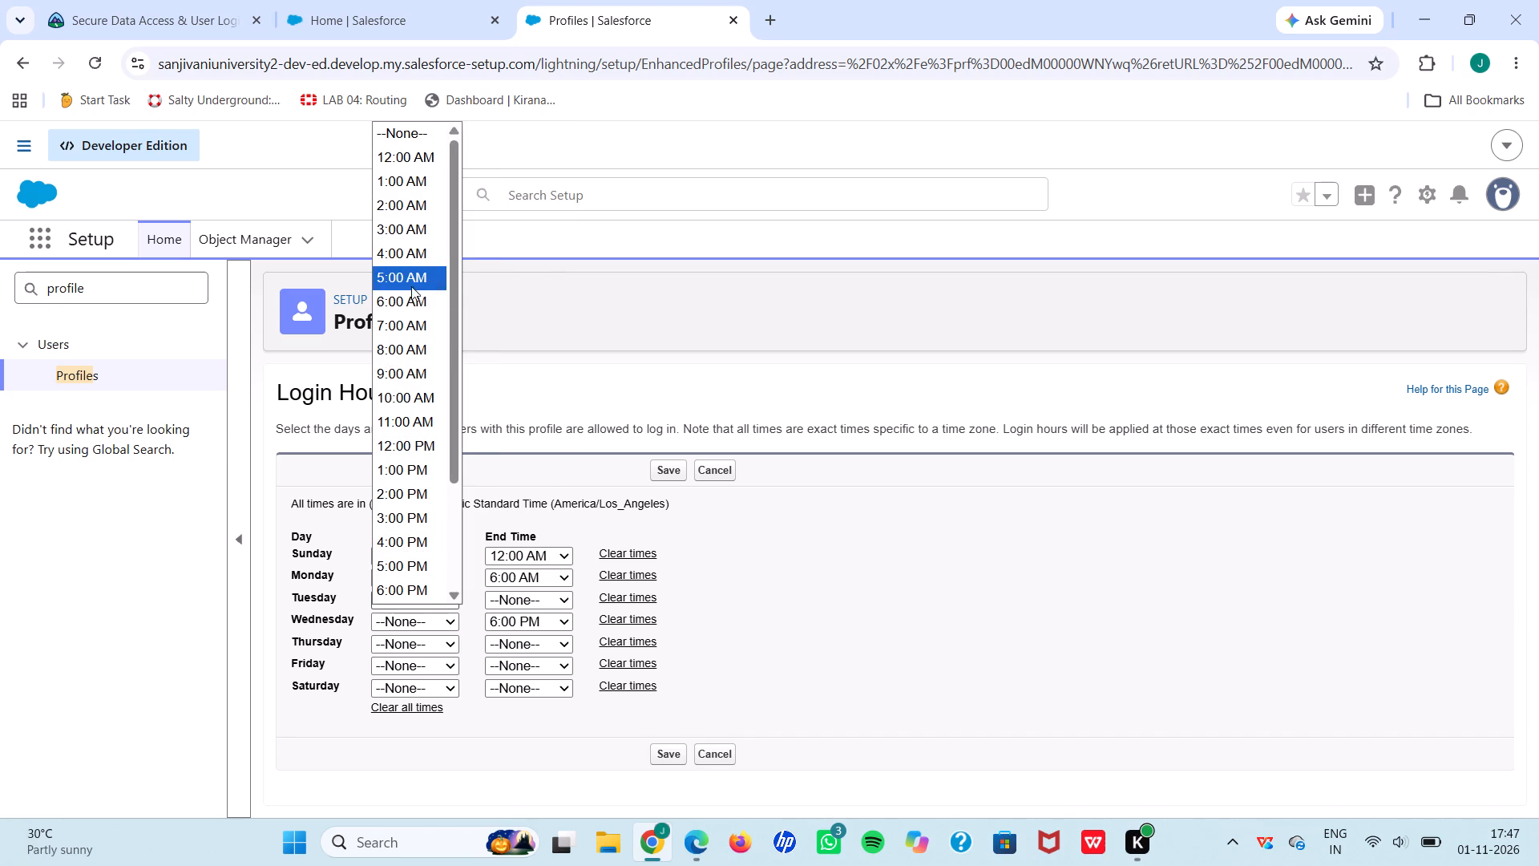
left_click(399, 342)
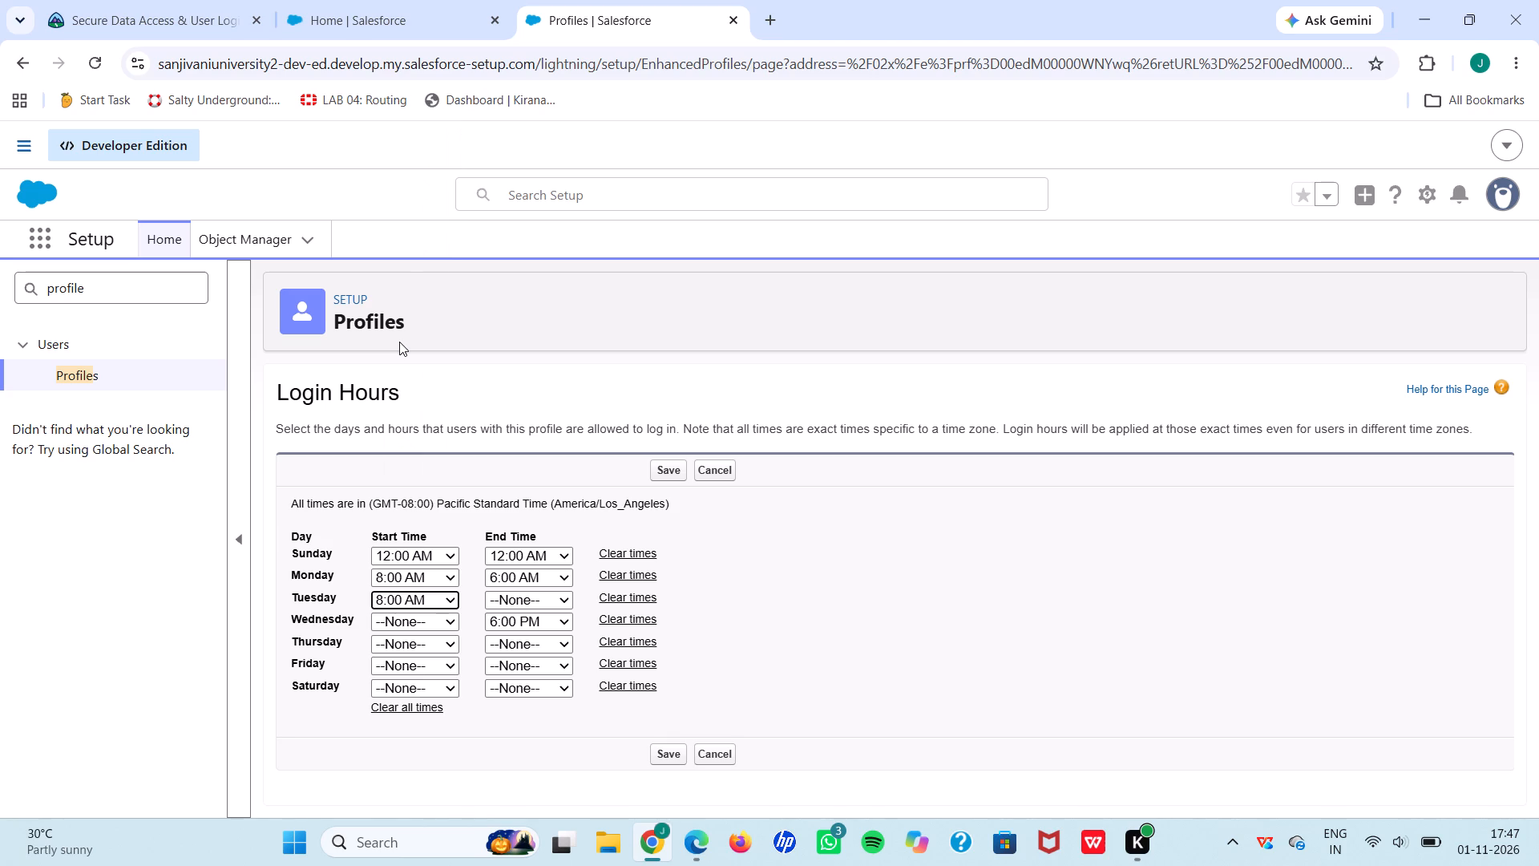
left_click(521, 598)
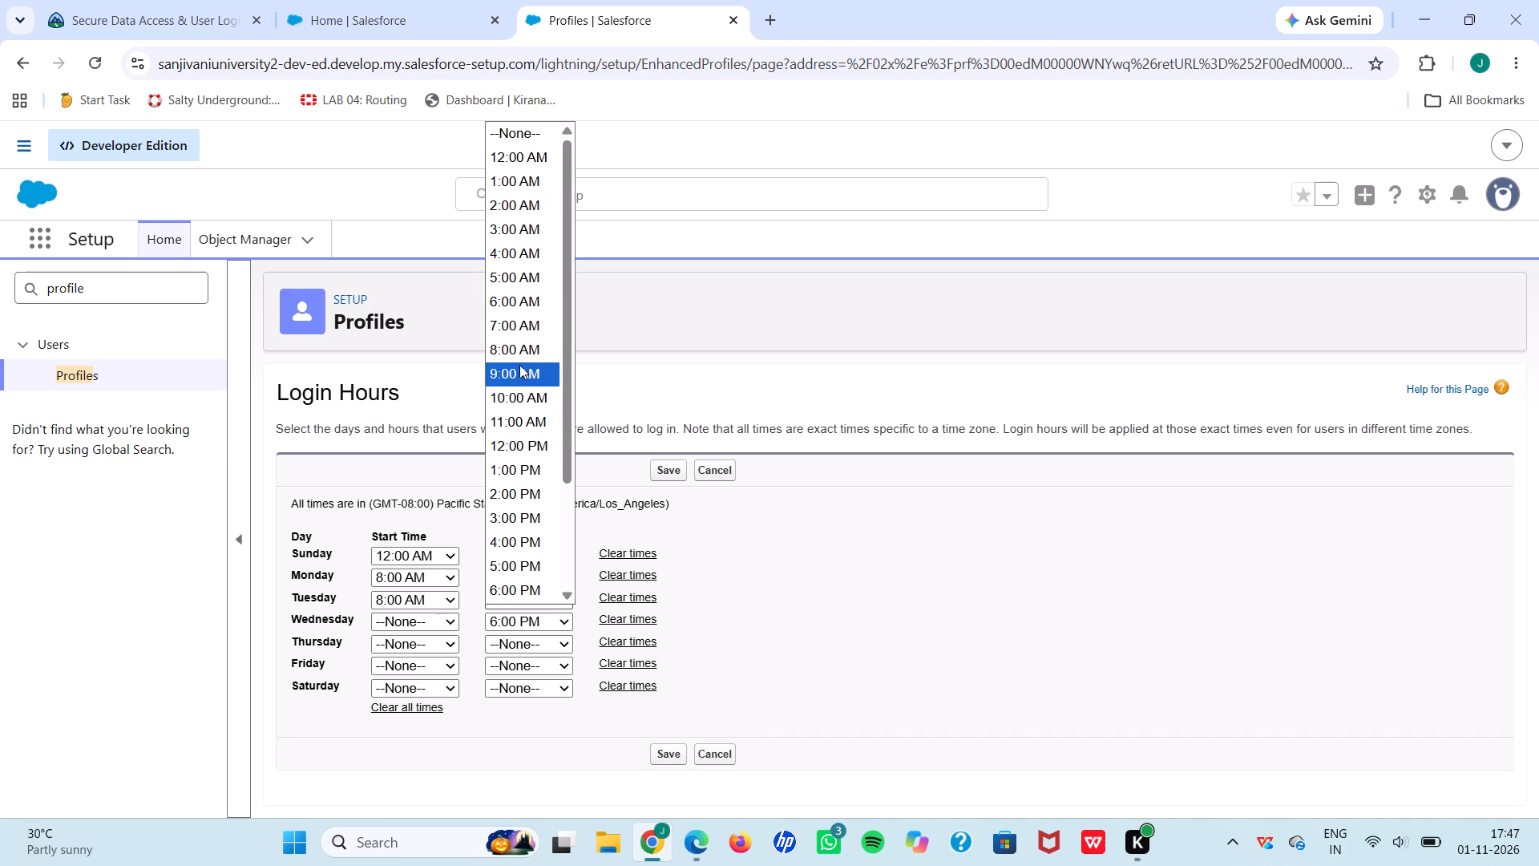
left_click(543, 306)
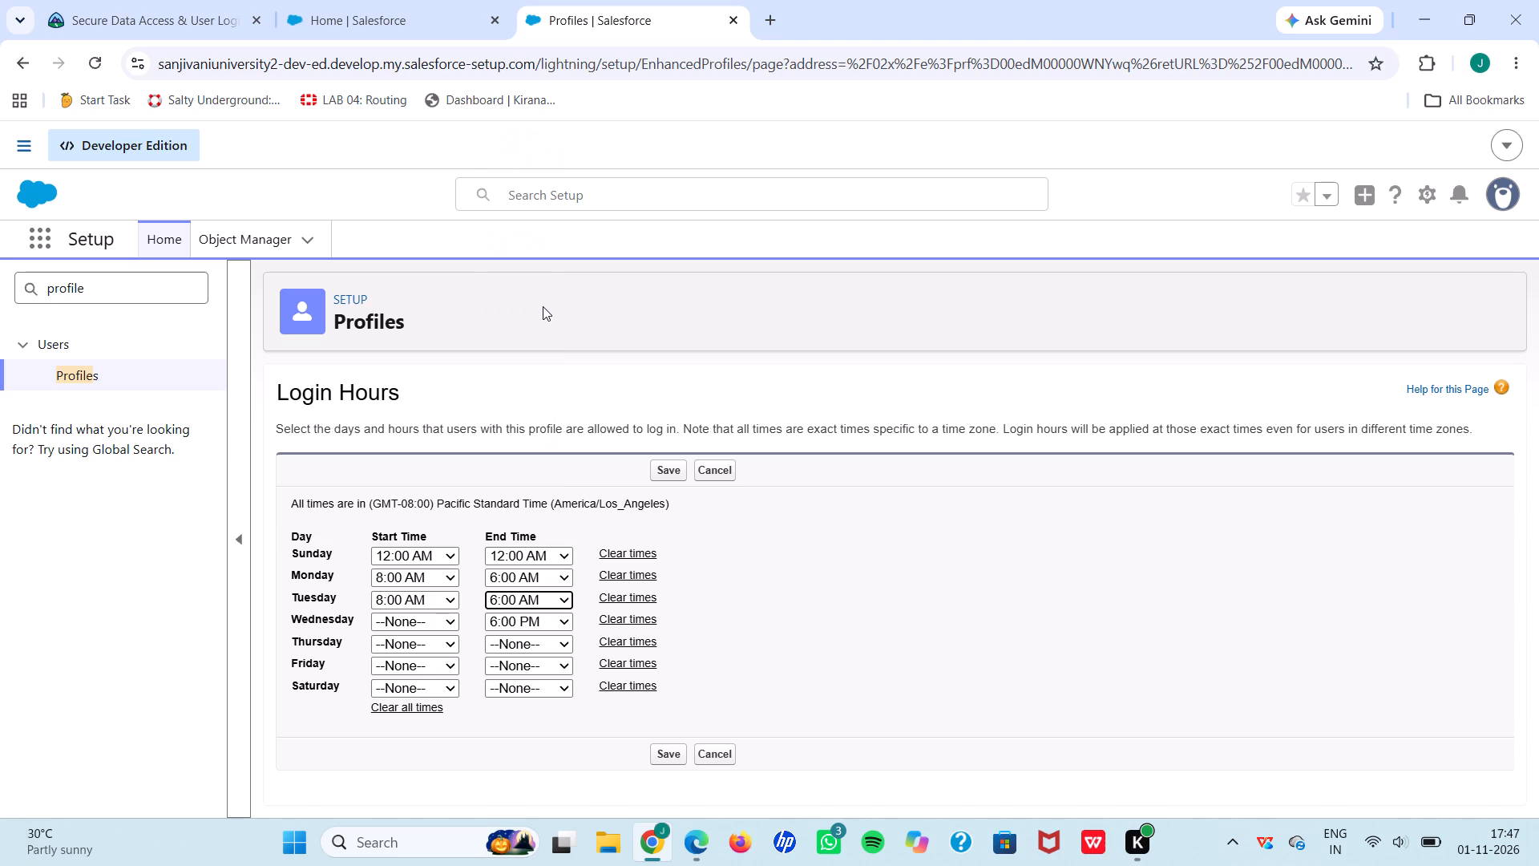
Set Wednesday's login start time to 8:00 AM.
left_click(437, 627)
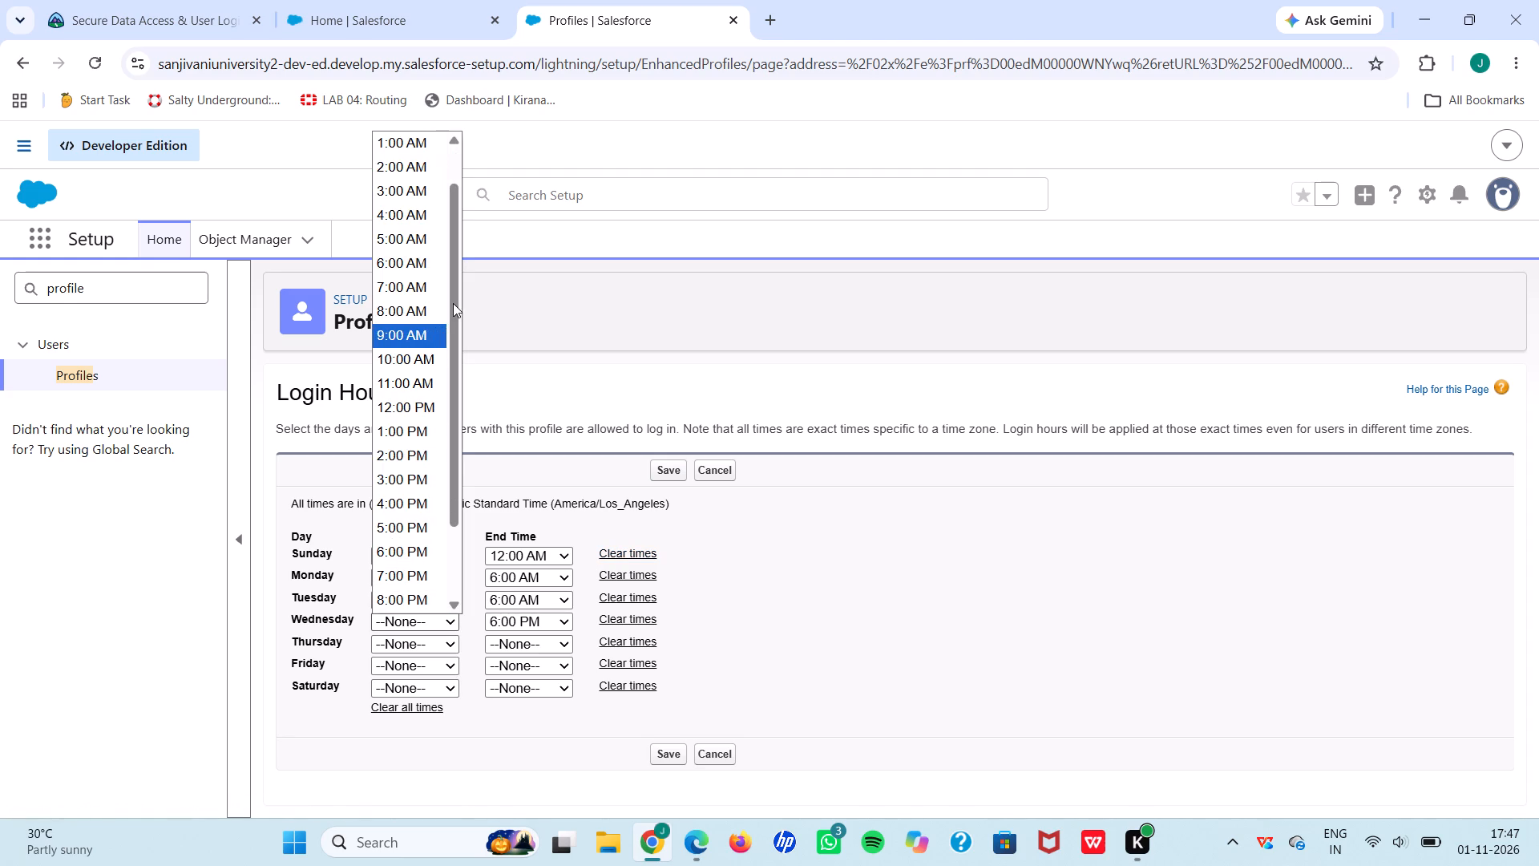
left_click(426, 309)
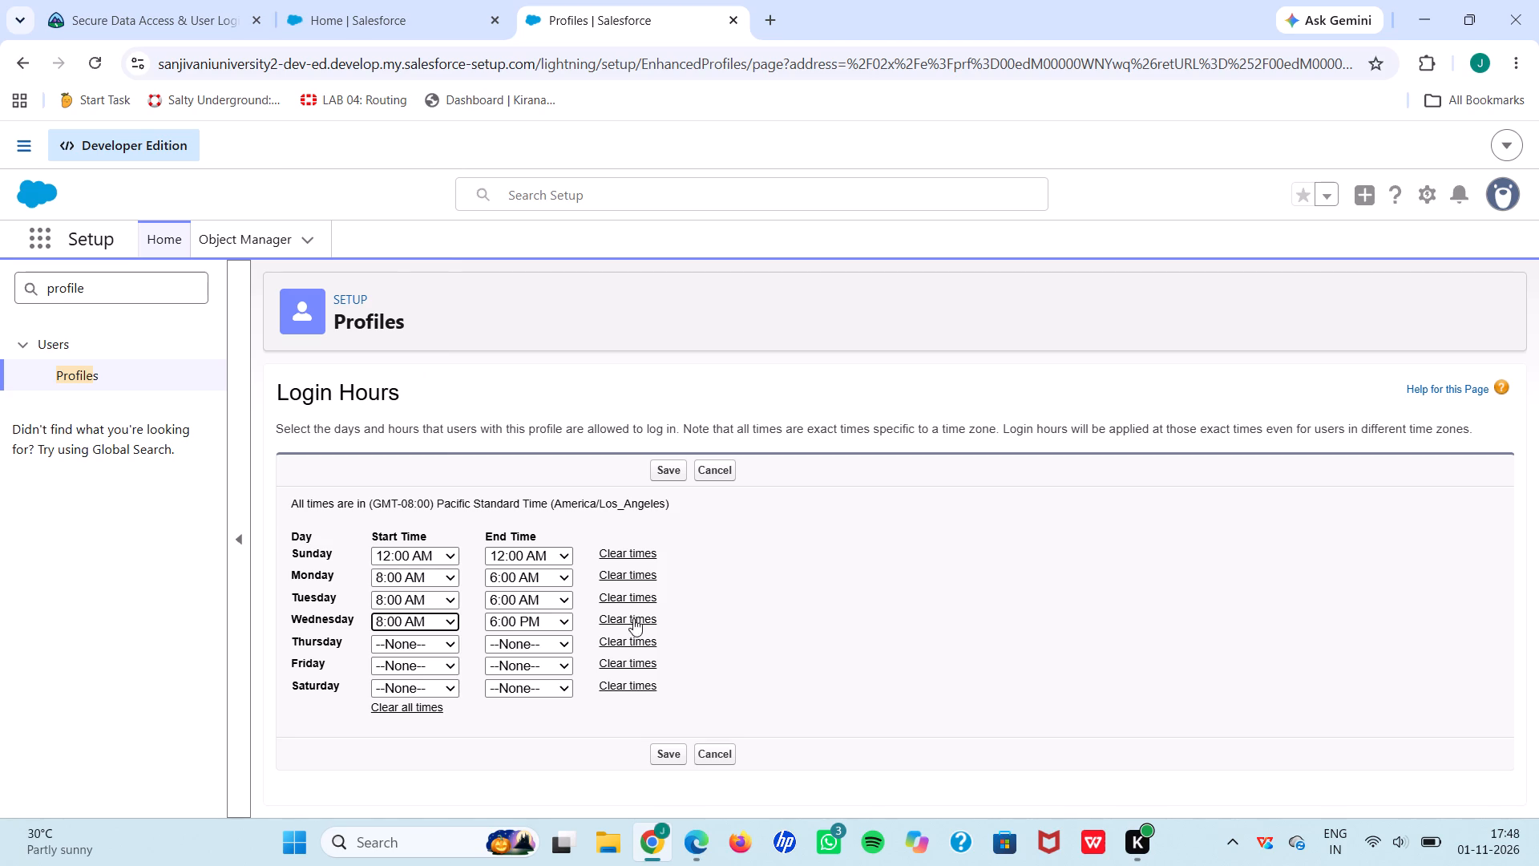
Correct the login end times for Monday and Tuesday to 6:00 PM.
left_click(561, 577)
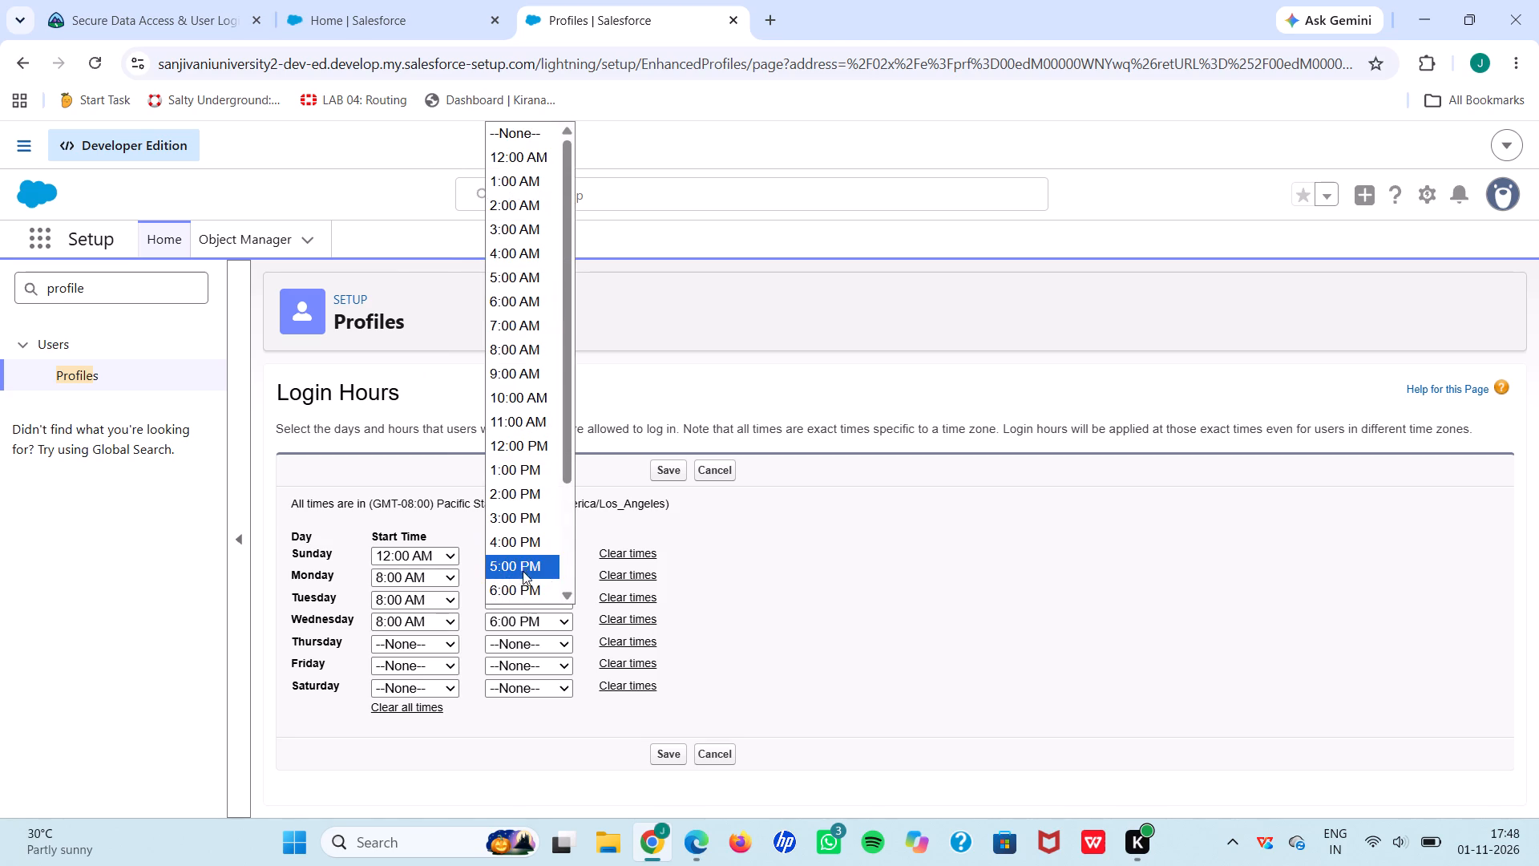
left_click(521, 582)
left_click(556, 598)
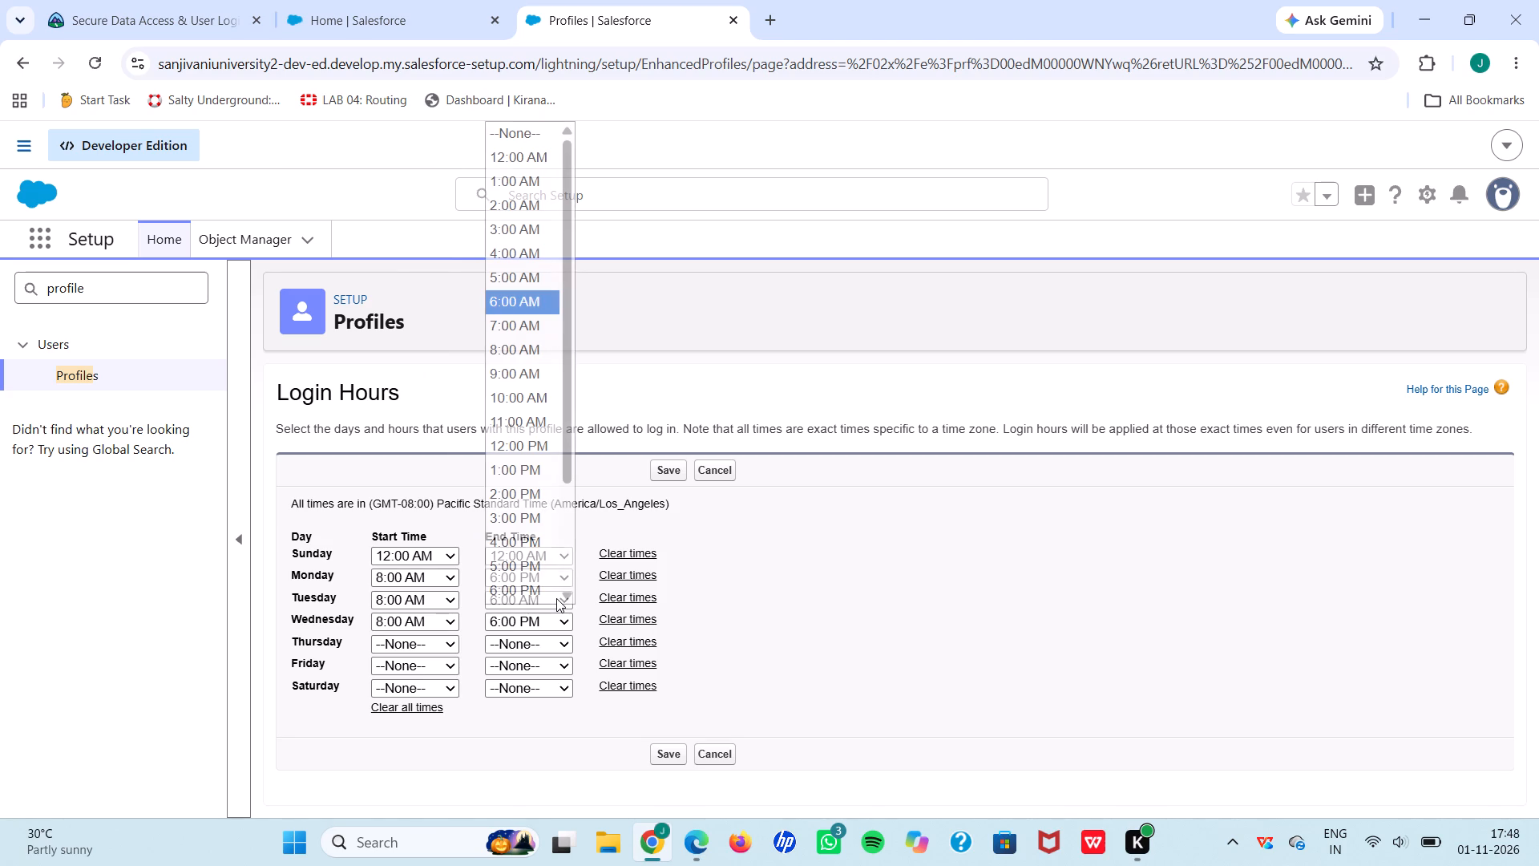
left_click(552, 563)
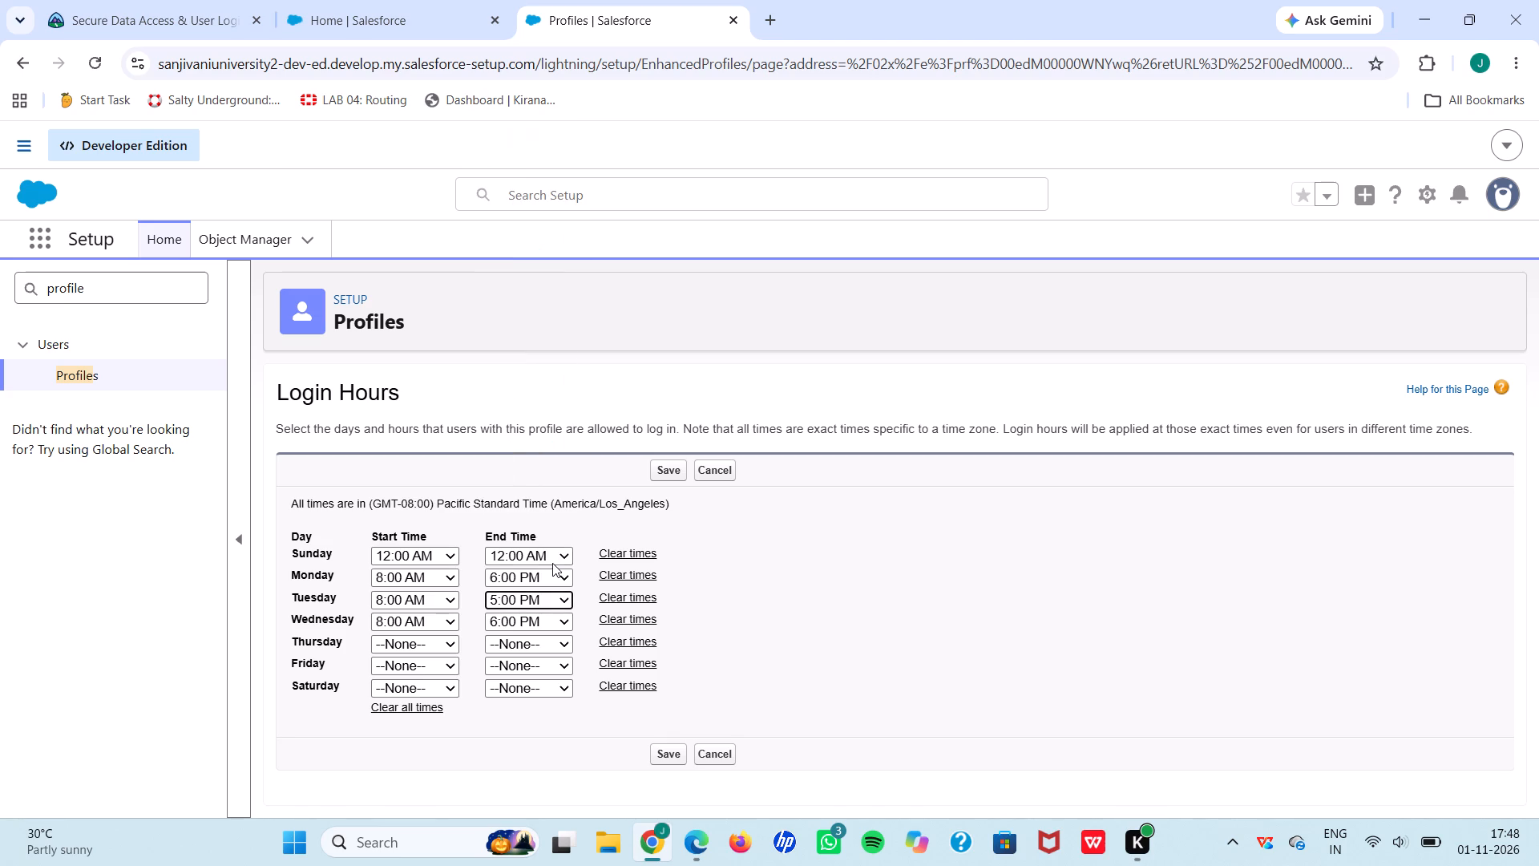
left_click(540, 604)
left_click(544, 590)
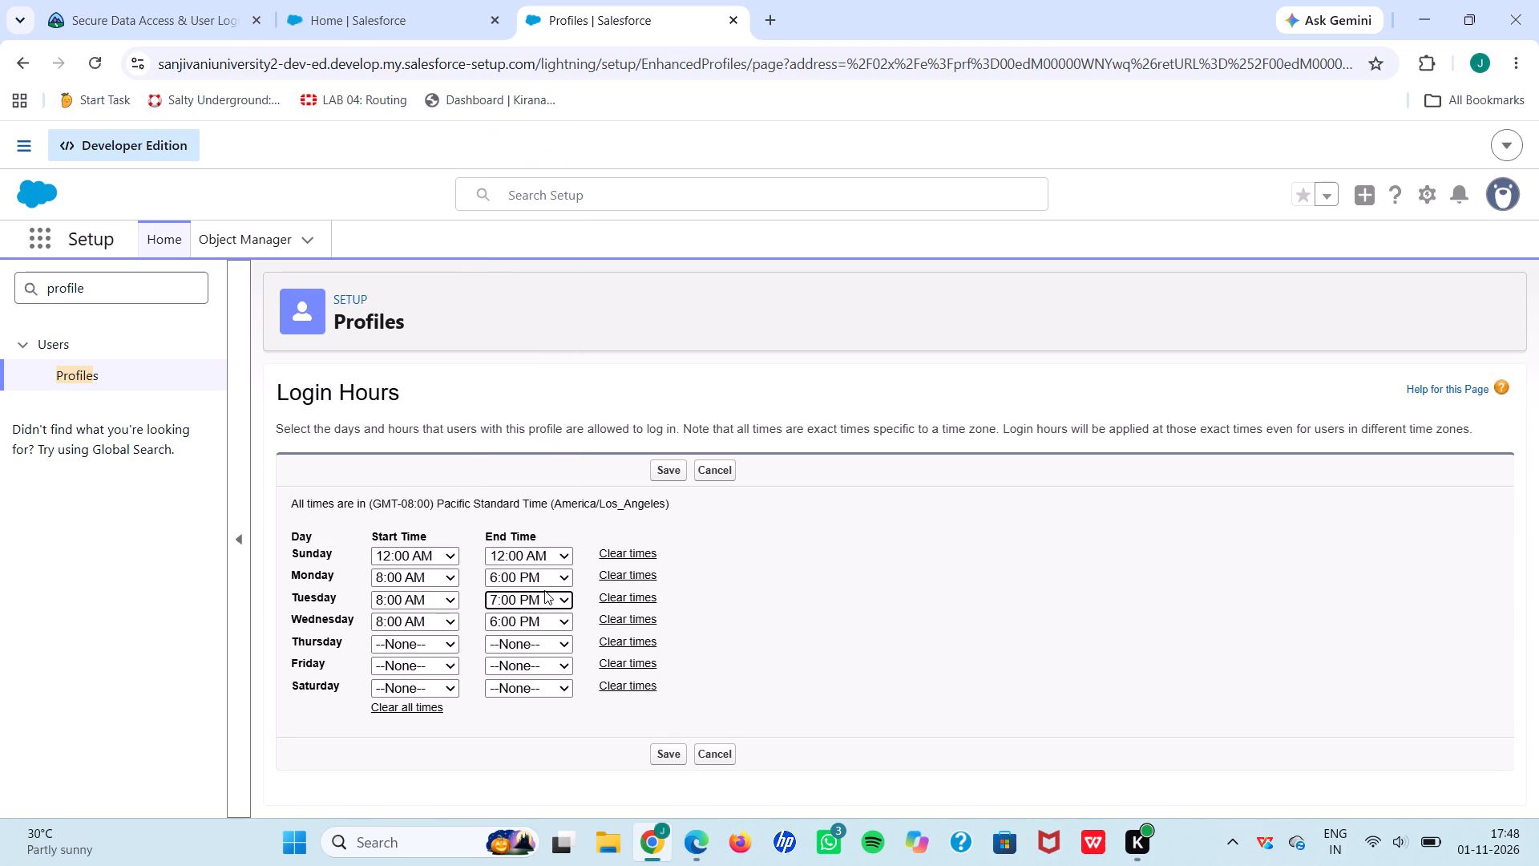
left_click(530, 593)
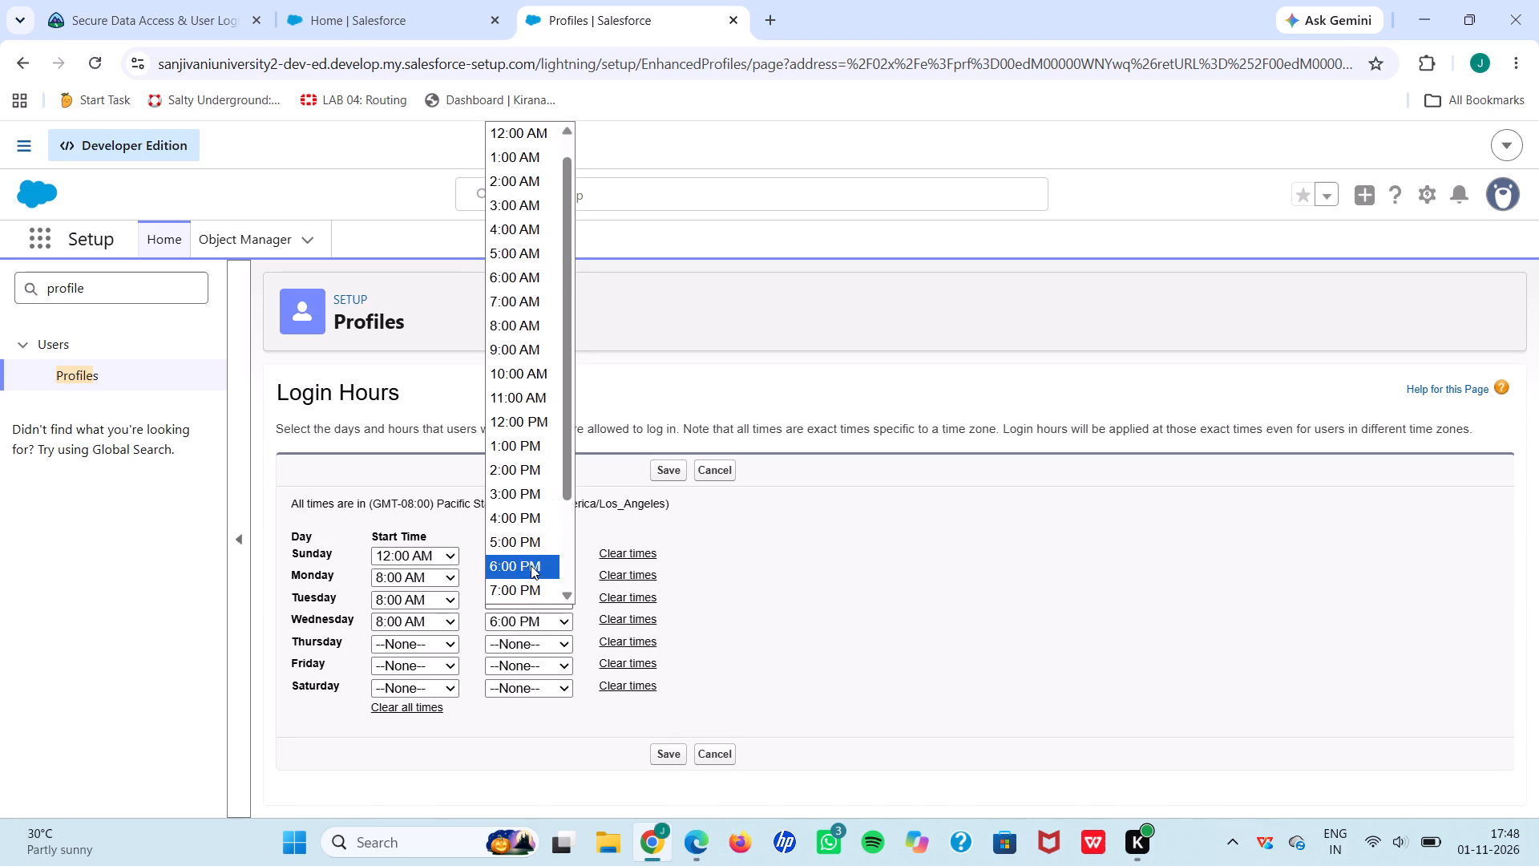
left_click(531, 565)
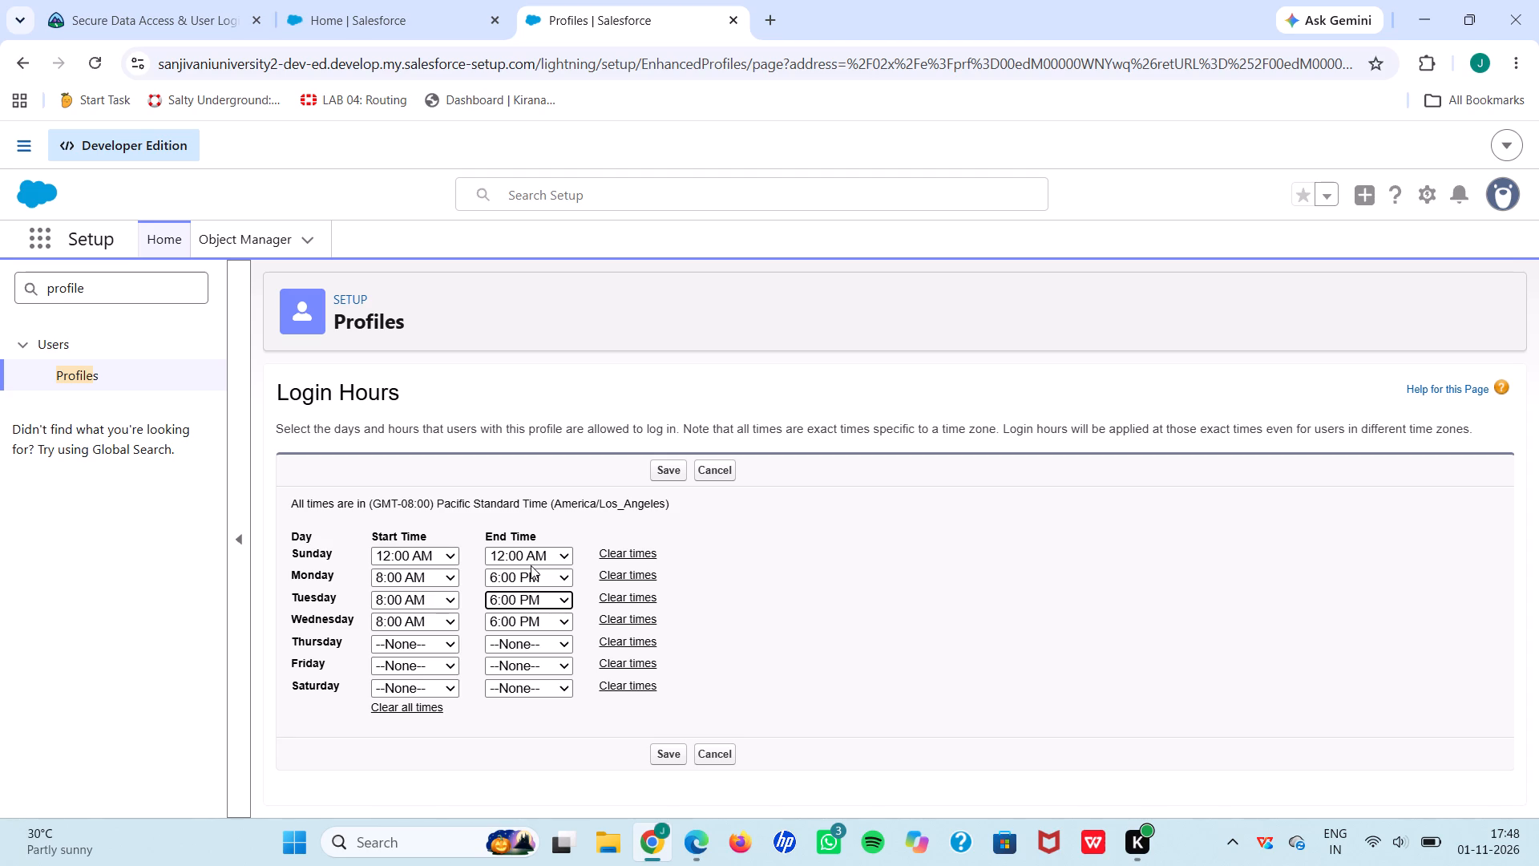
Set the login hours for both Thursday and Friday to start at 8:00 AM and end at 6:00 PM.
left_click(440, 648)
left_click(422, 370)
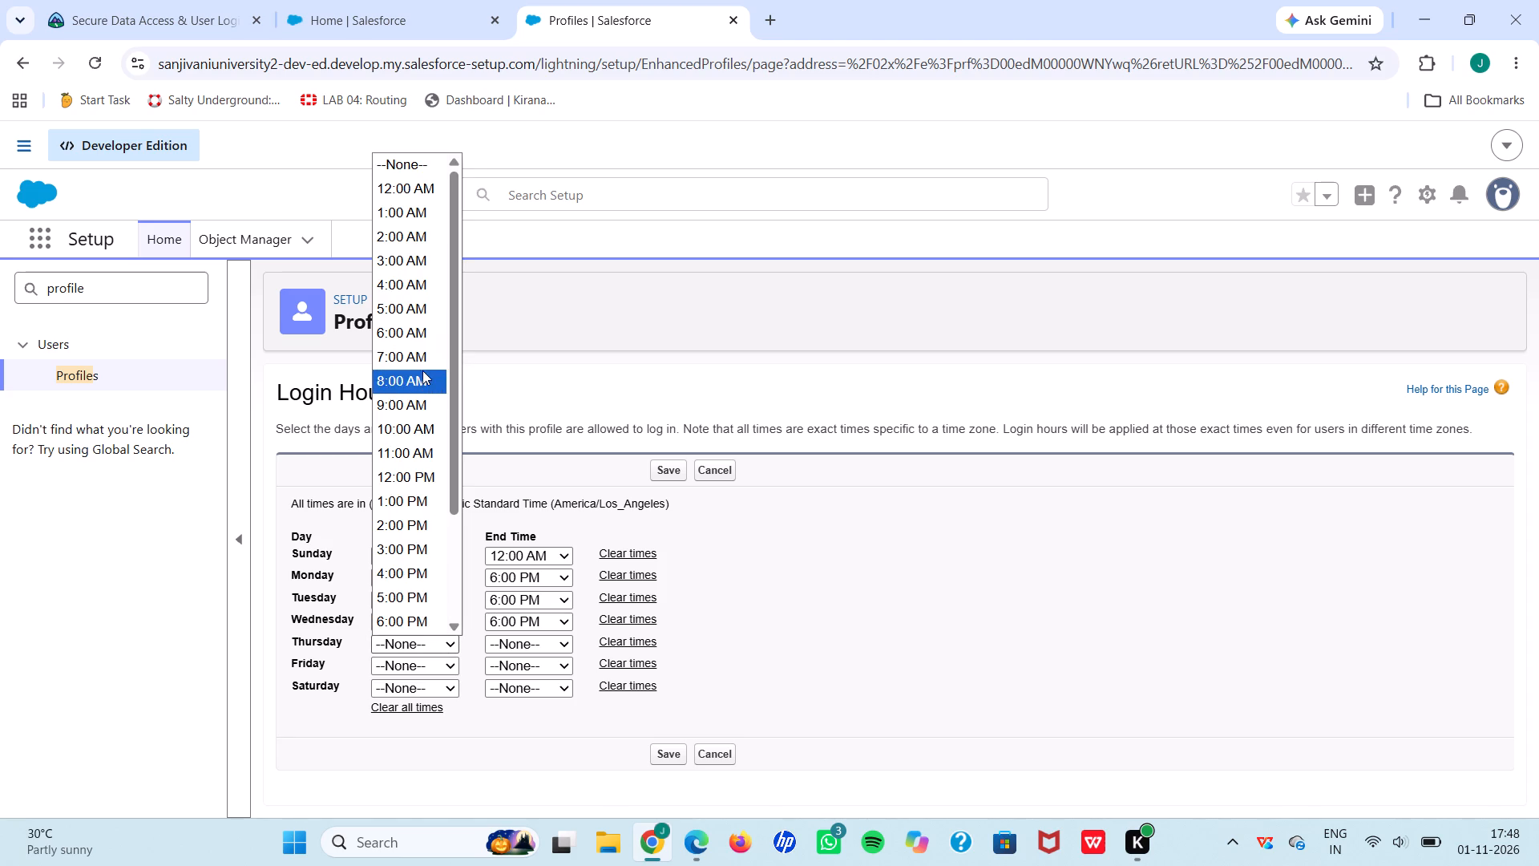
left_click(528, 649)
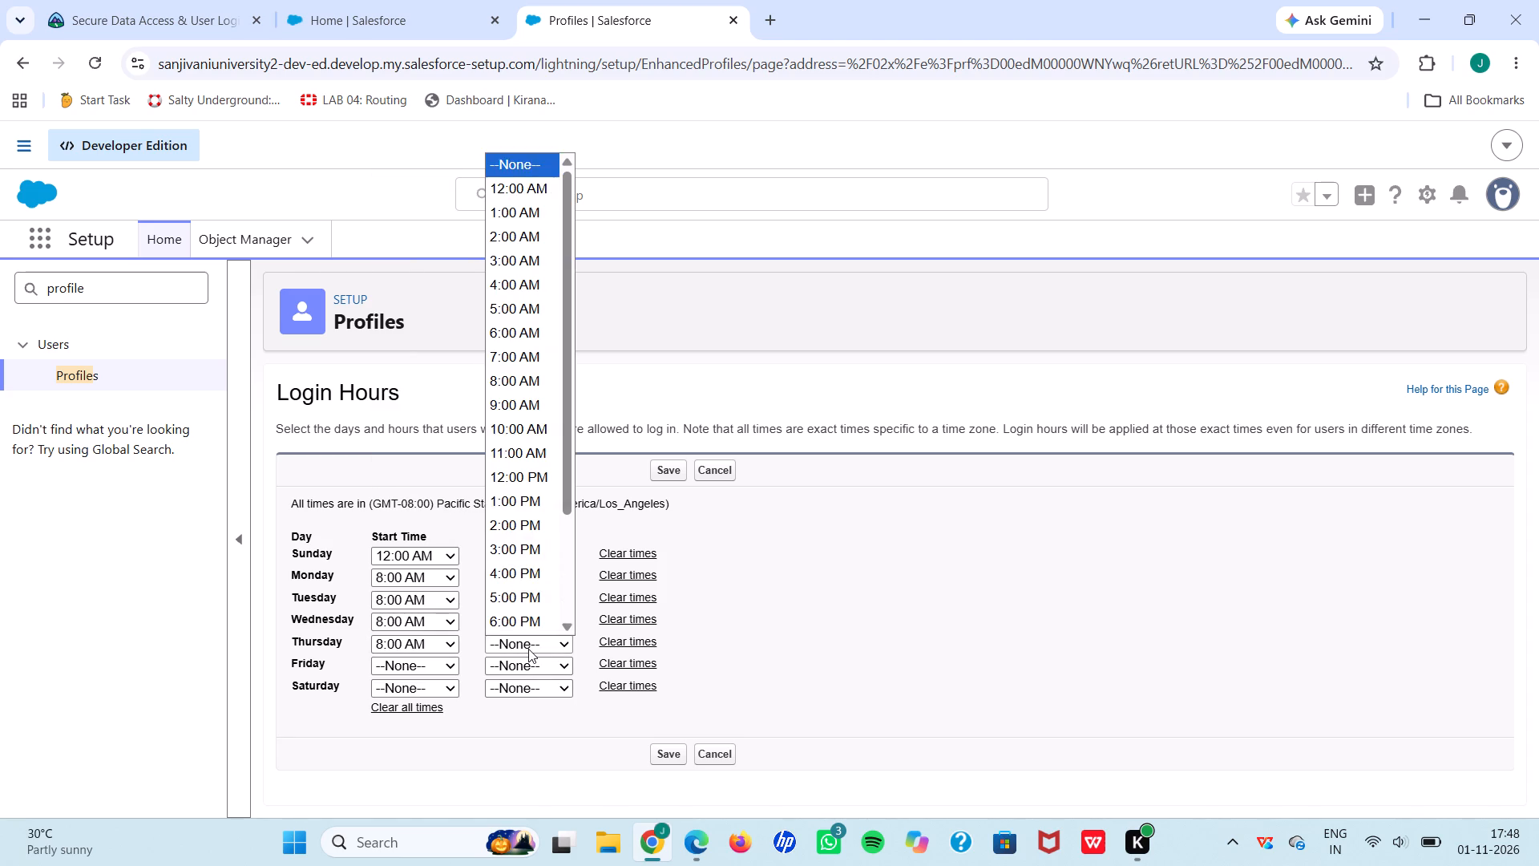
left_click(547, 576)
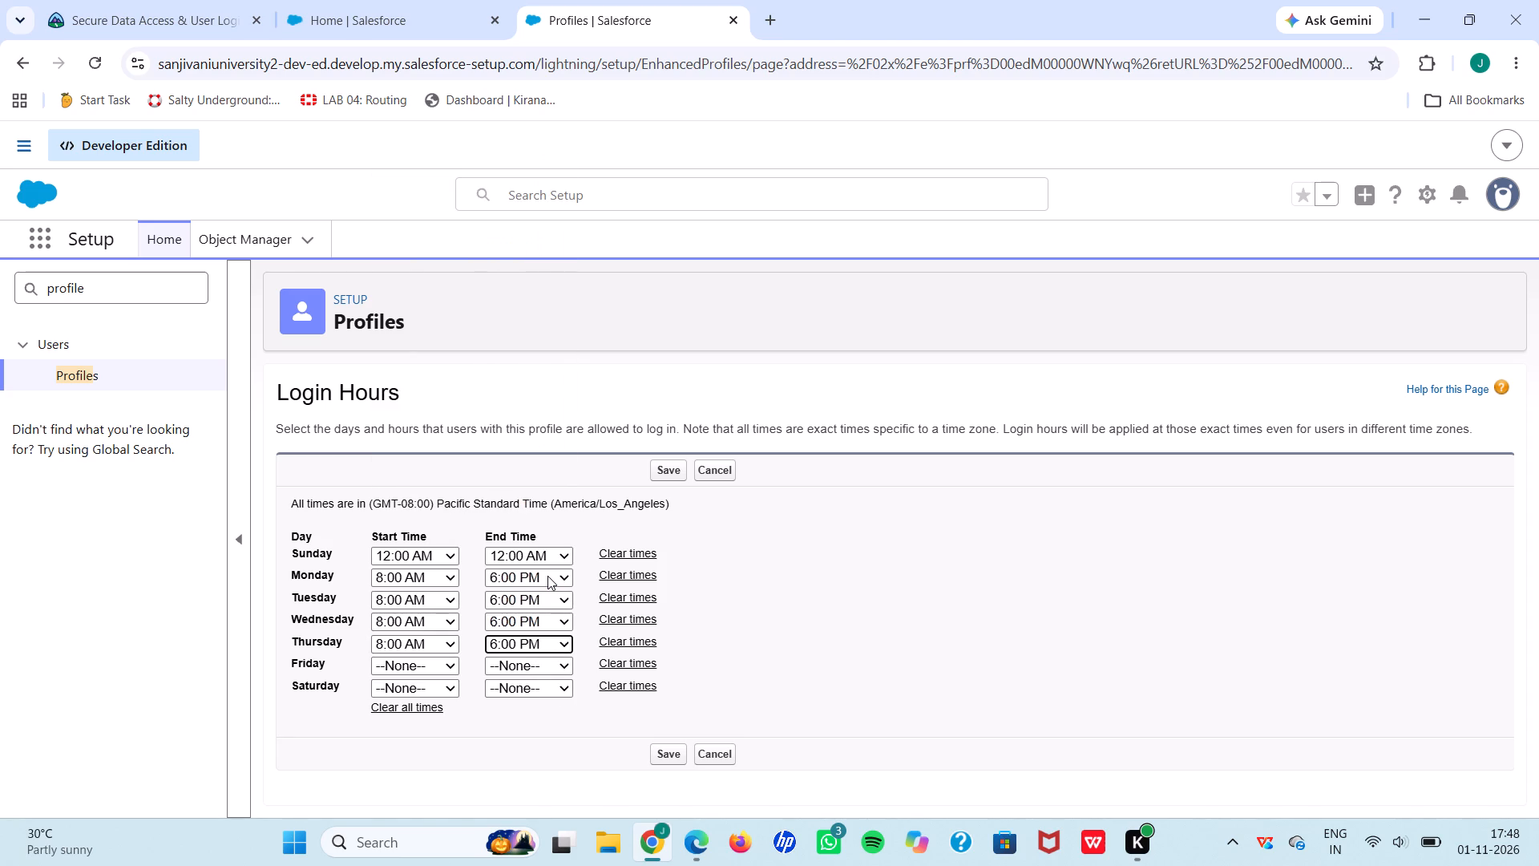
left_click(427, 666)
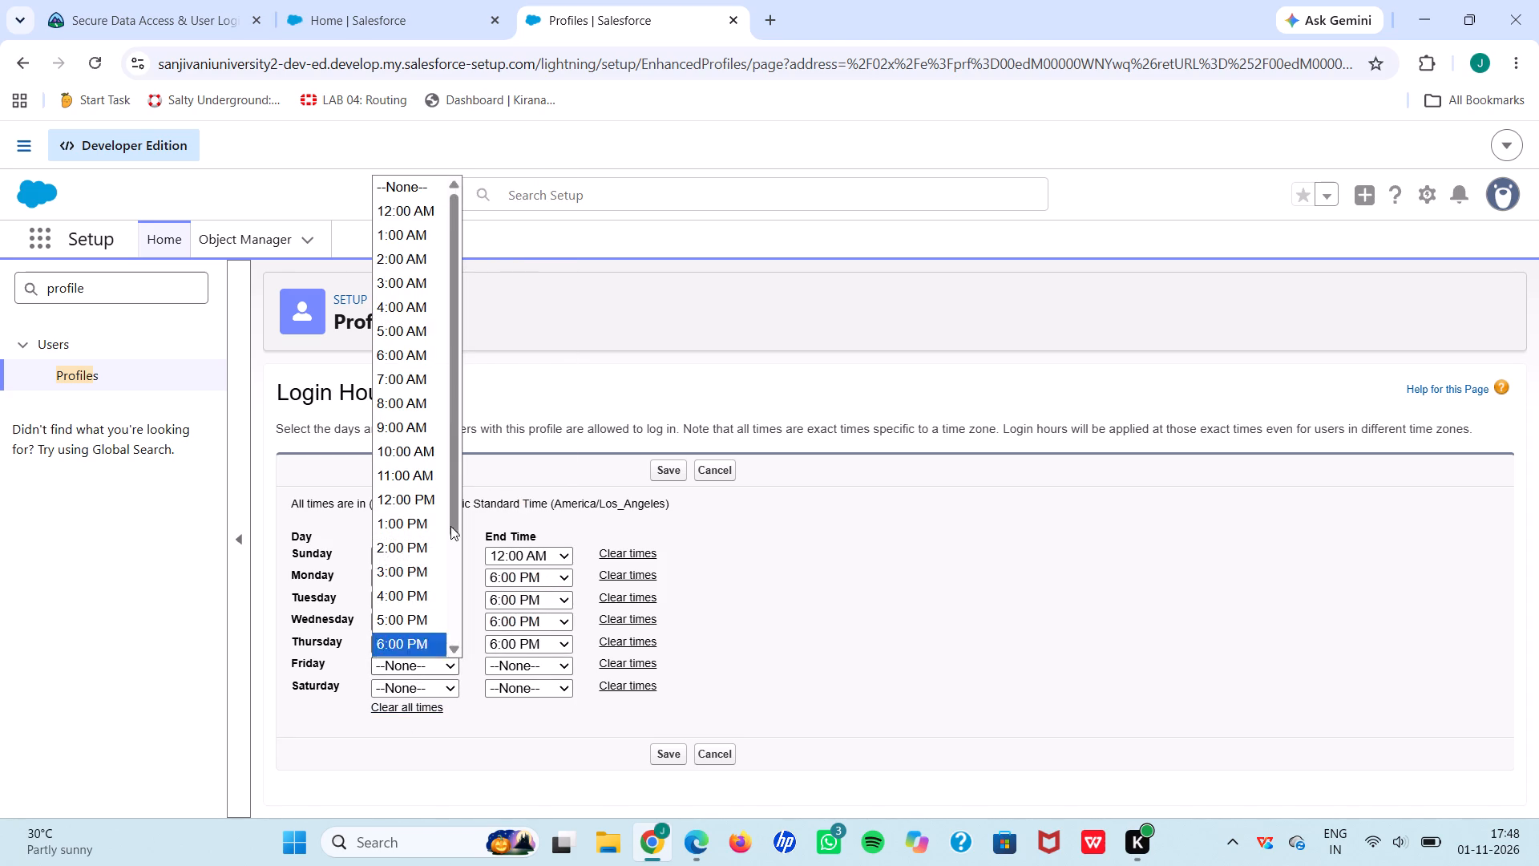
left_click(405, 395)
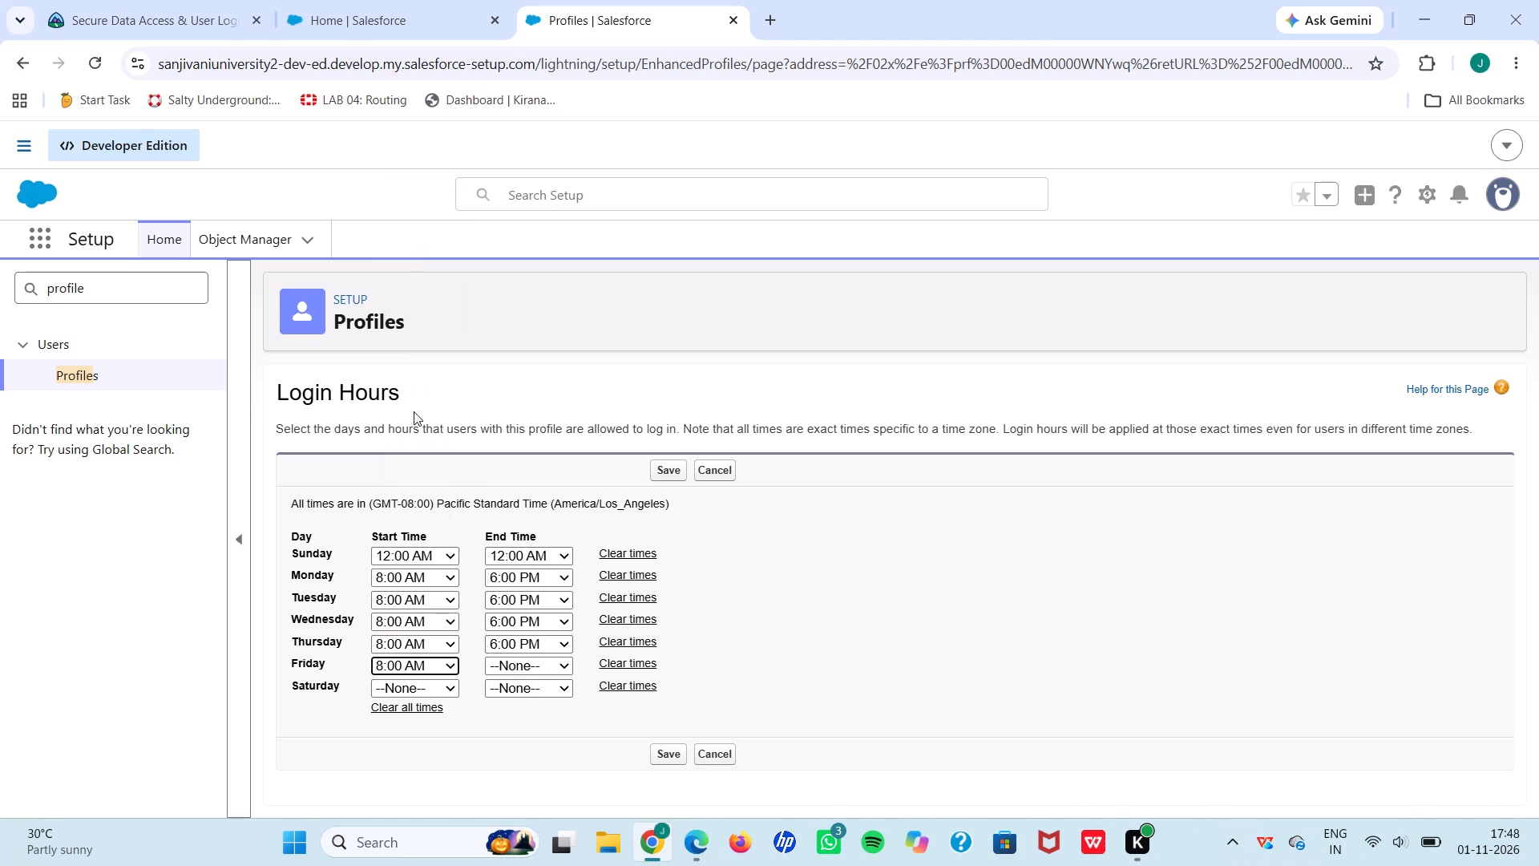
left_click(542, 660)
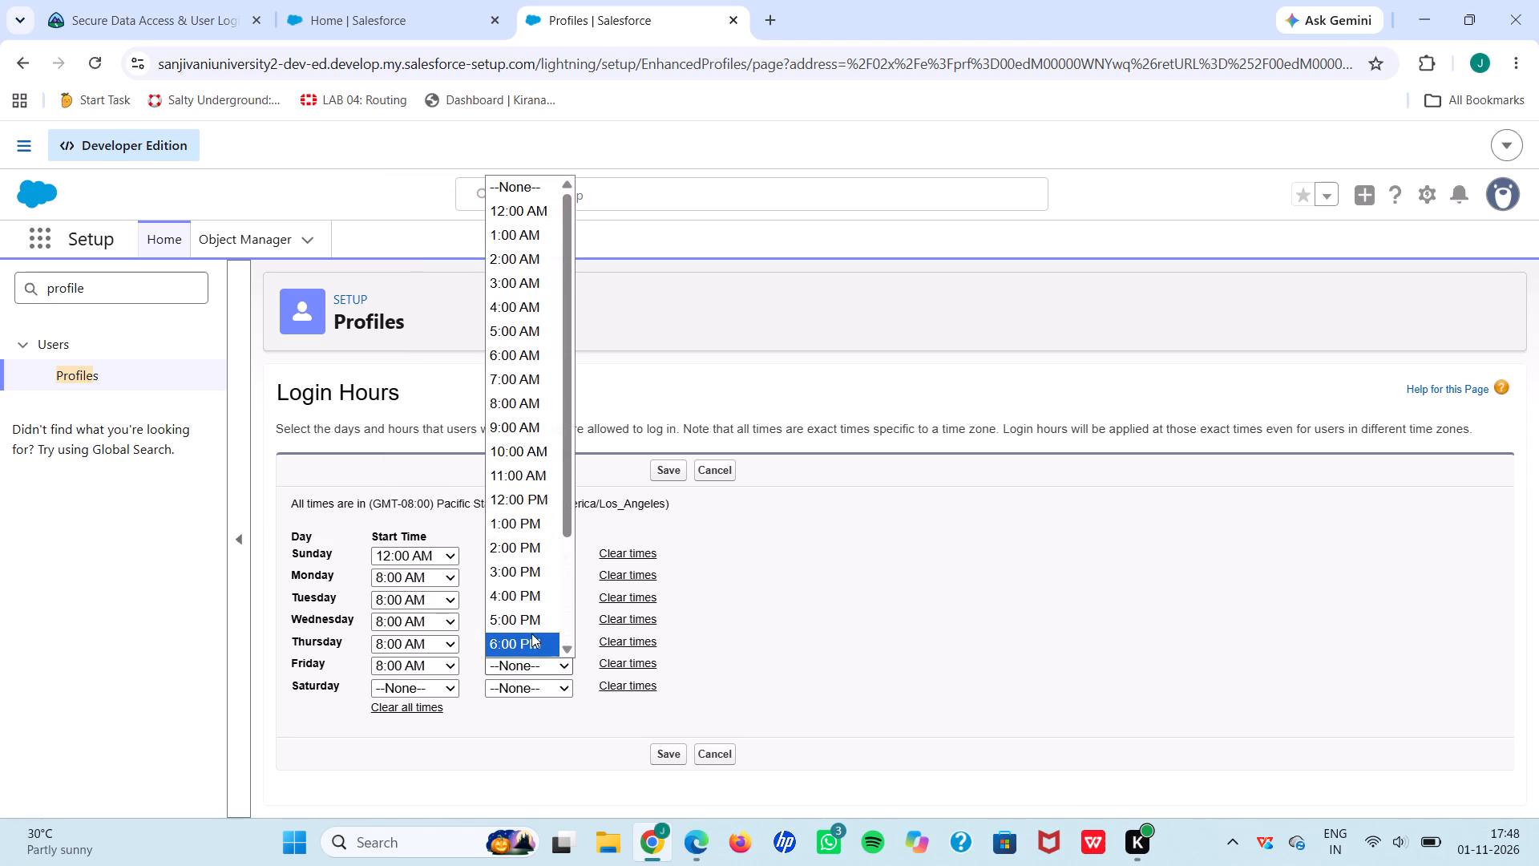
left_click(531, 634)
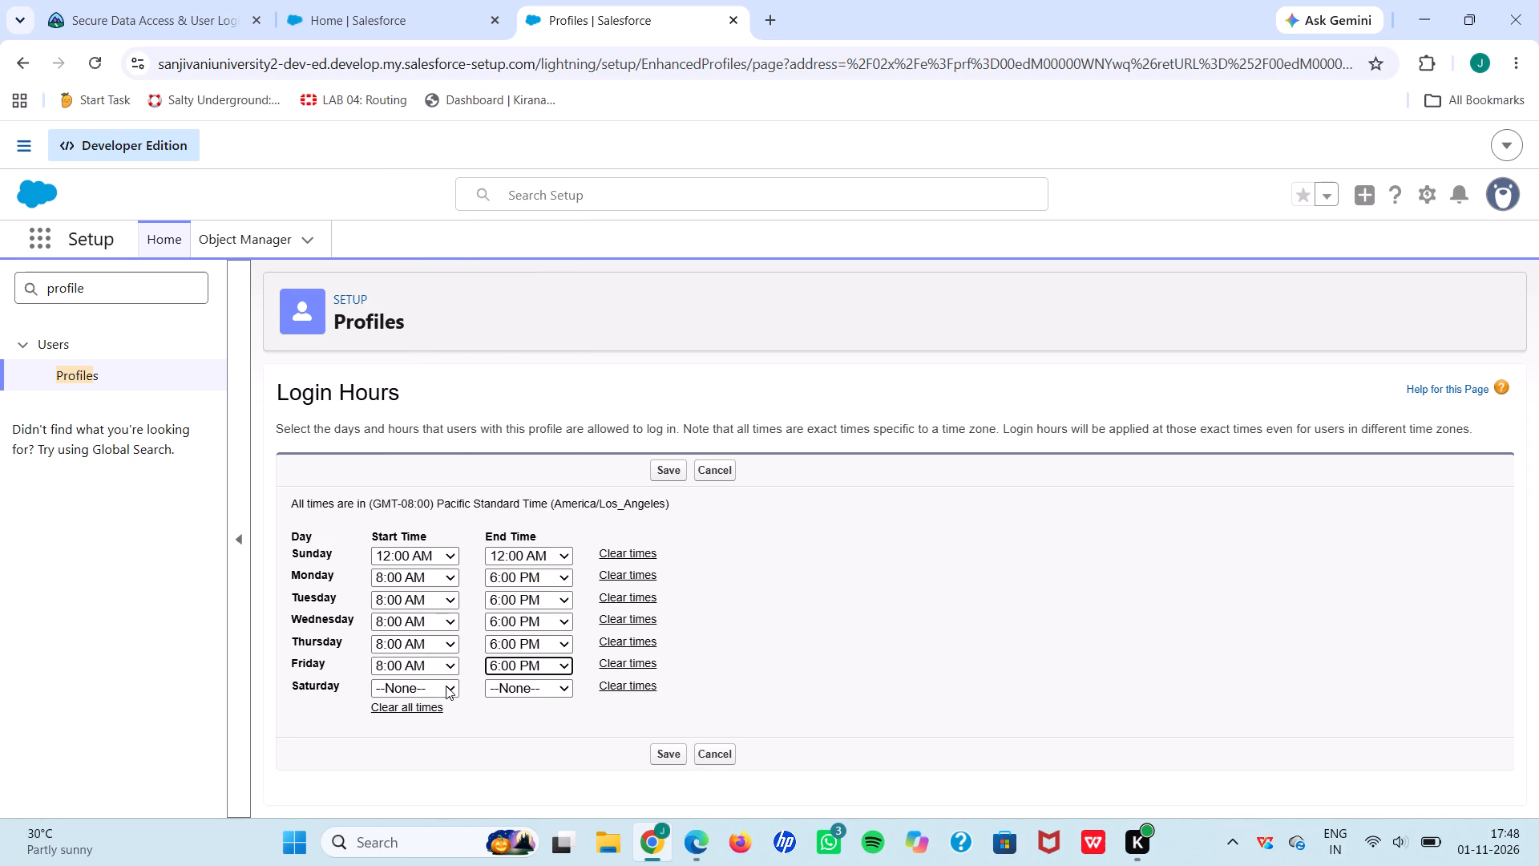
Set Saturday's login hours to start at 12:00 AM and end at 12:00 AM.
left_click(446, 686)
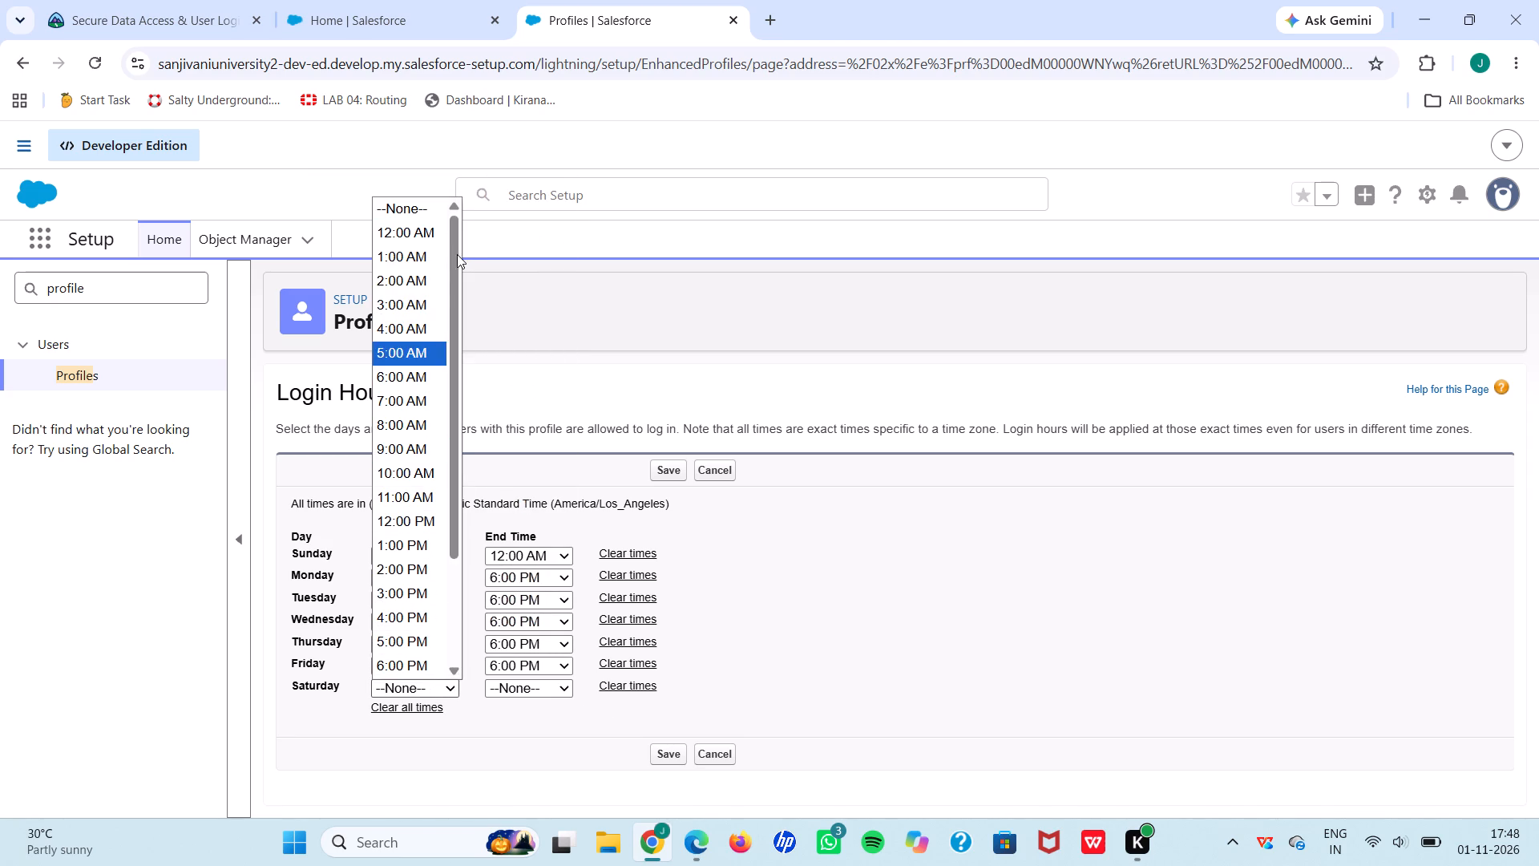
left_click(441, 244)
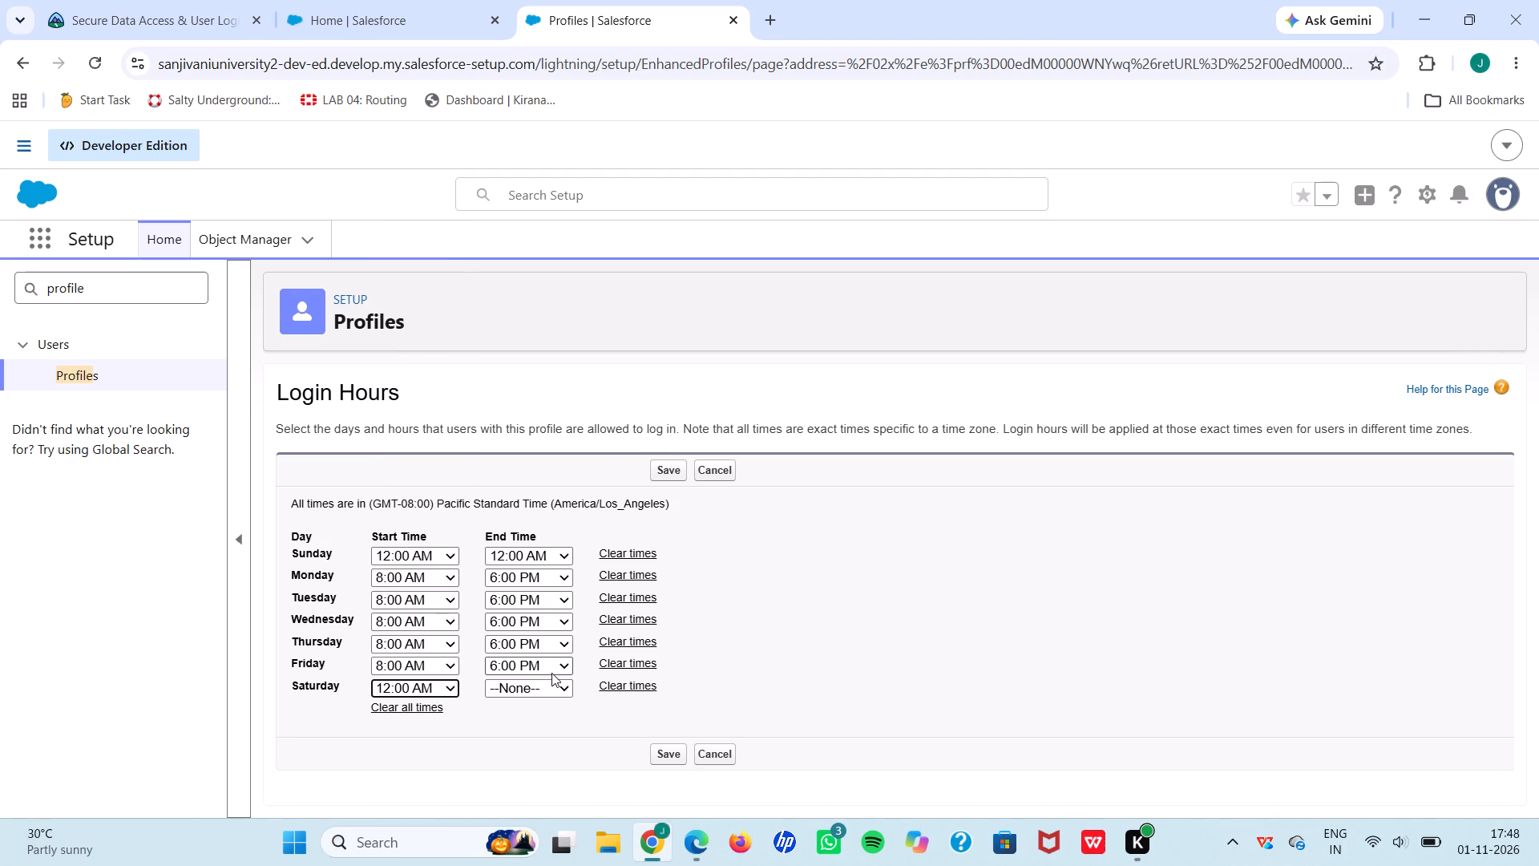
left_click(543, 682)
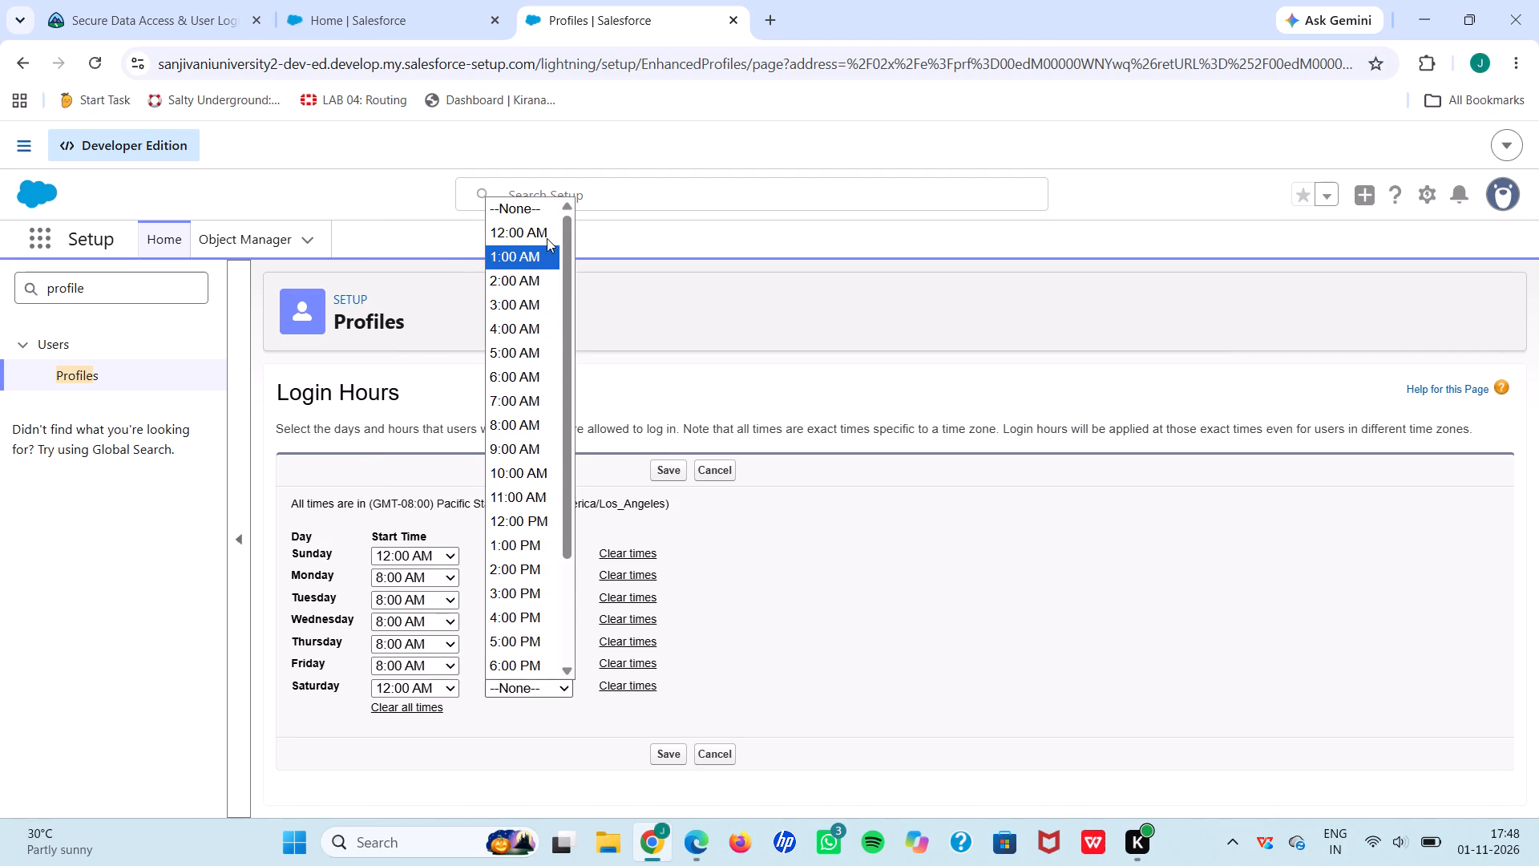
left_click(545, 237)
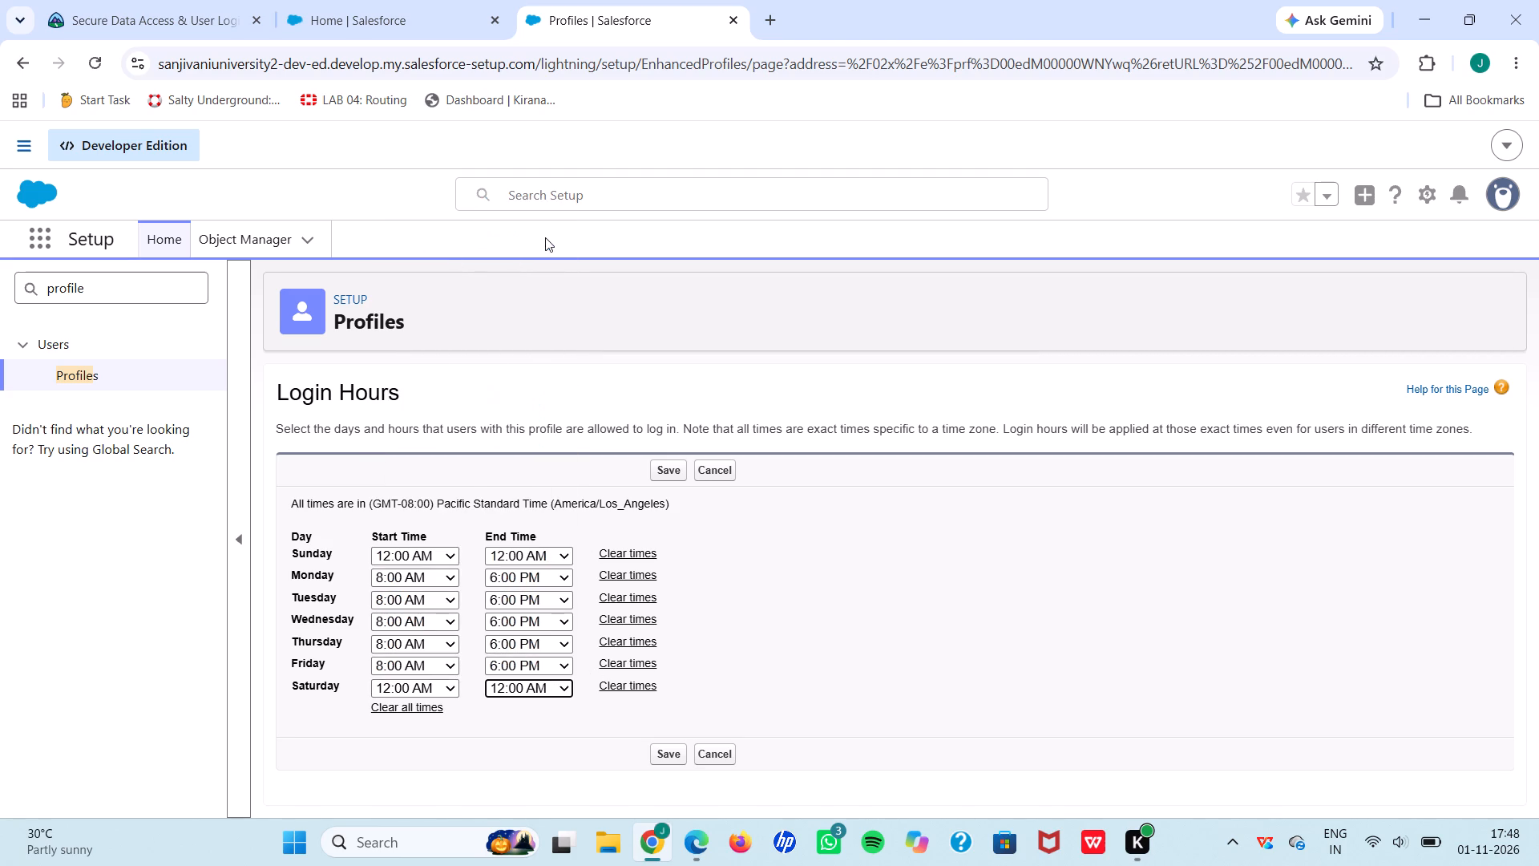
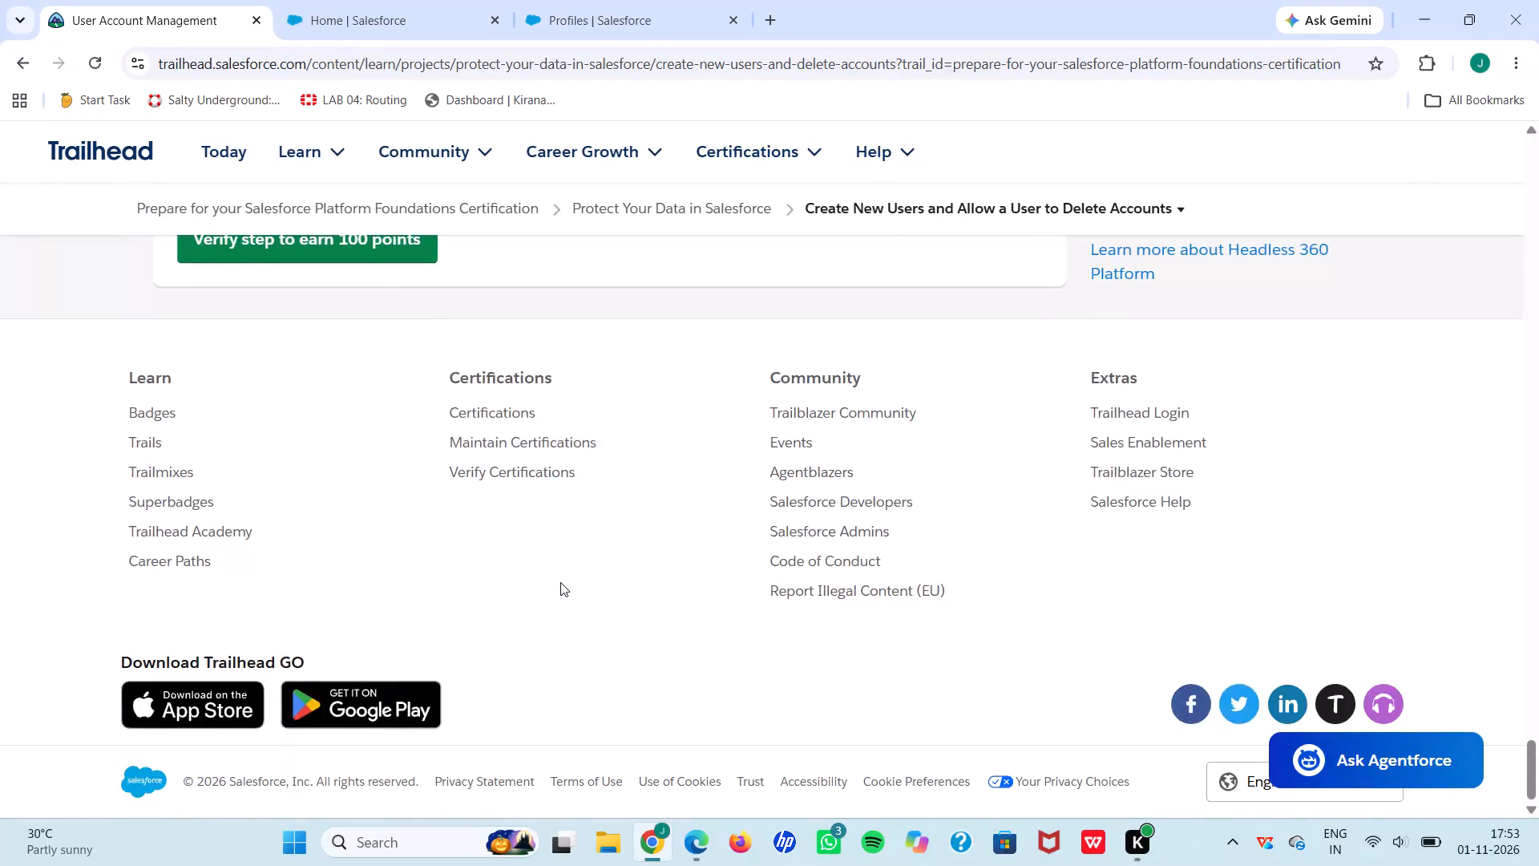
Launch the hands-on org from the Create New Users and Allow a User to Delete Accounts unit, closing the old Salesforce Home and Profiles tabs.
scroll(560, 582, "up", 2)
left_click(982, 422)
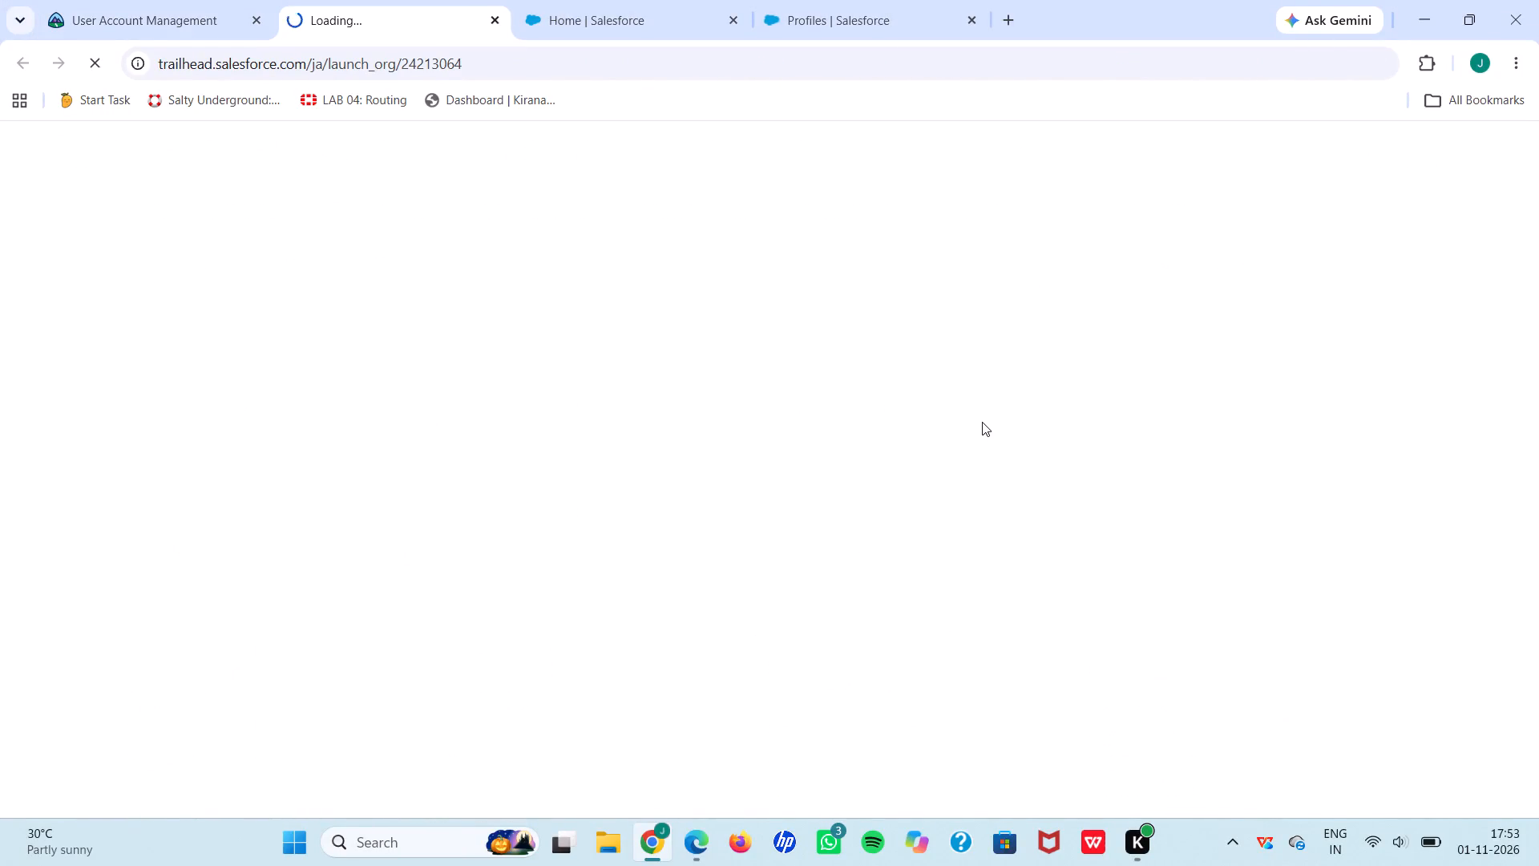
left_click(733, 15)
left_click(733, 15)
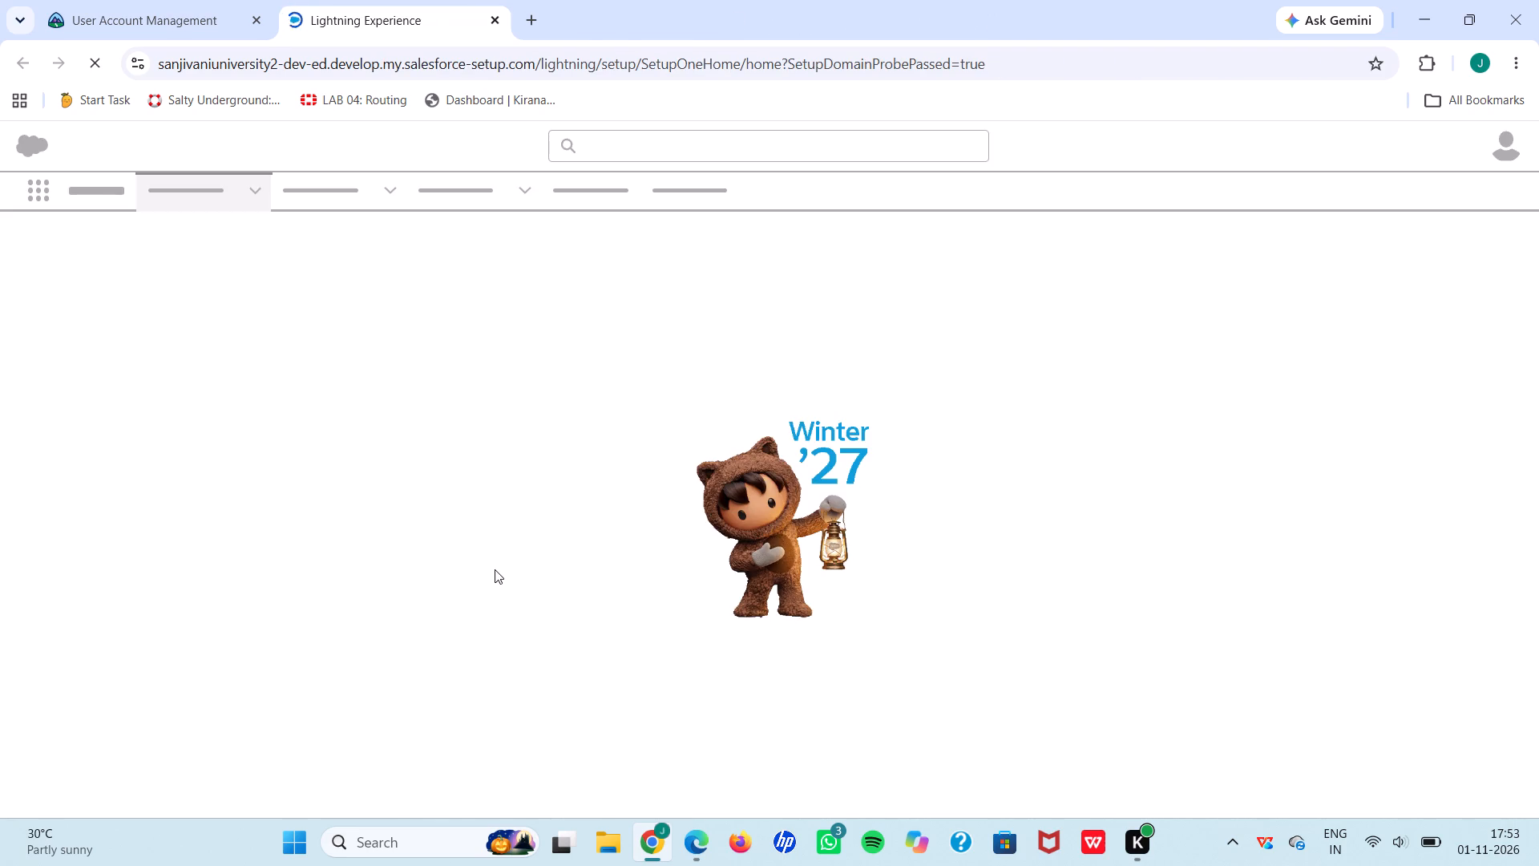
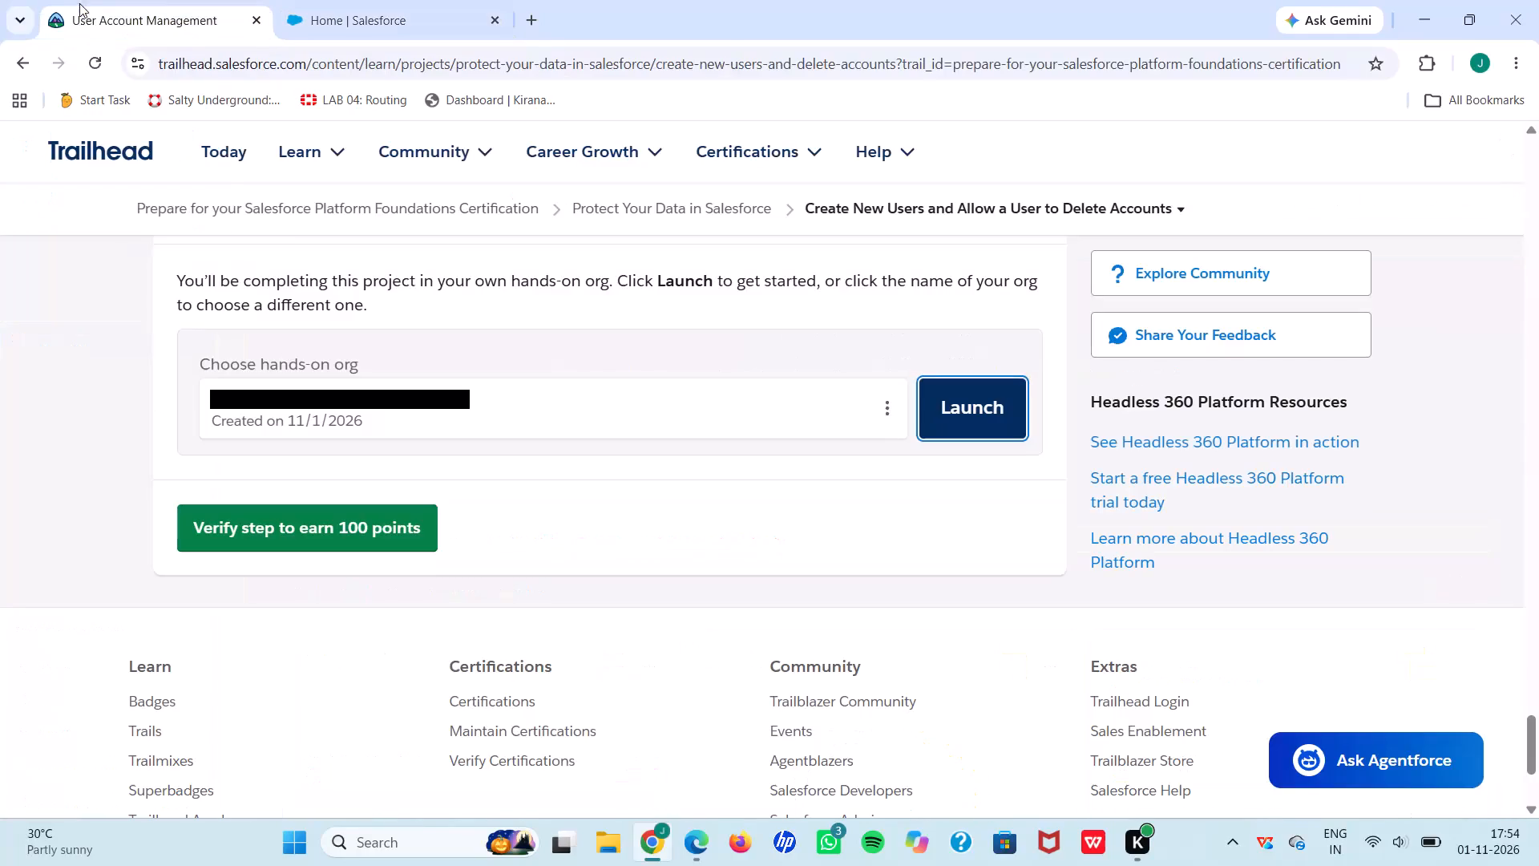
Go back to the beginning of the Create New Users and Allow a User to Delete Accounts unit to review its instructions.
scroll(499, 524, "up", 15)
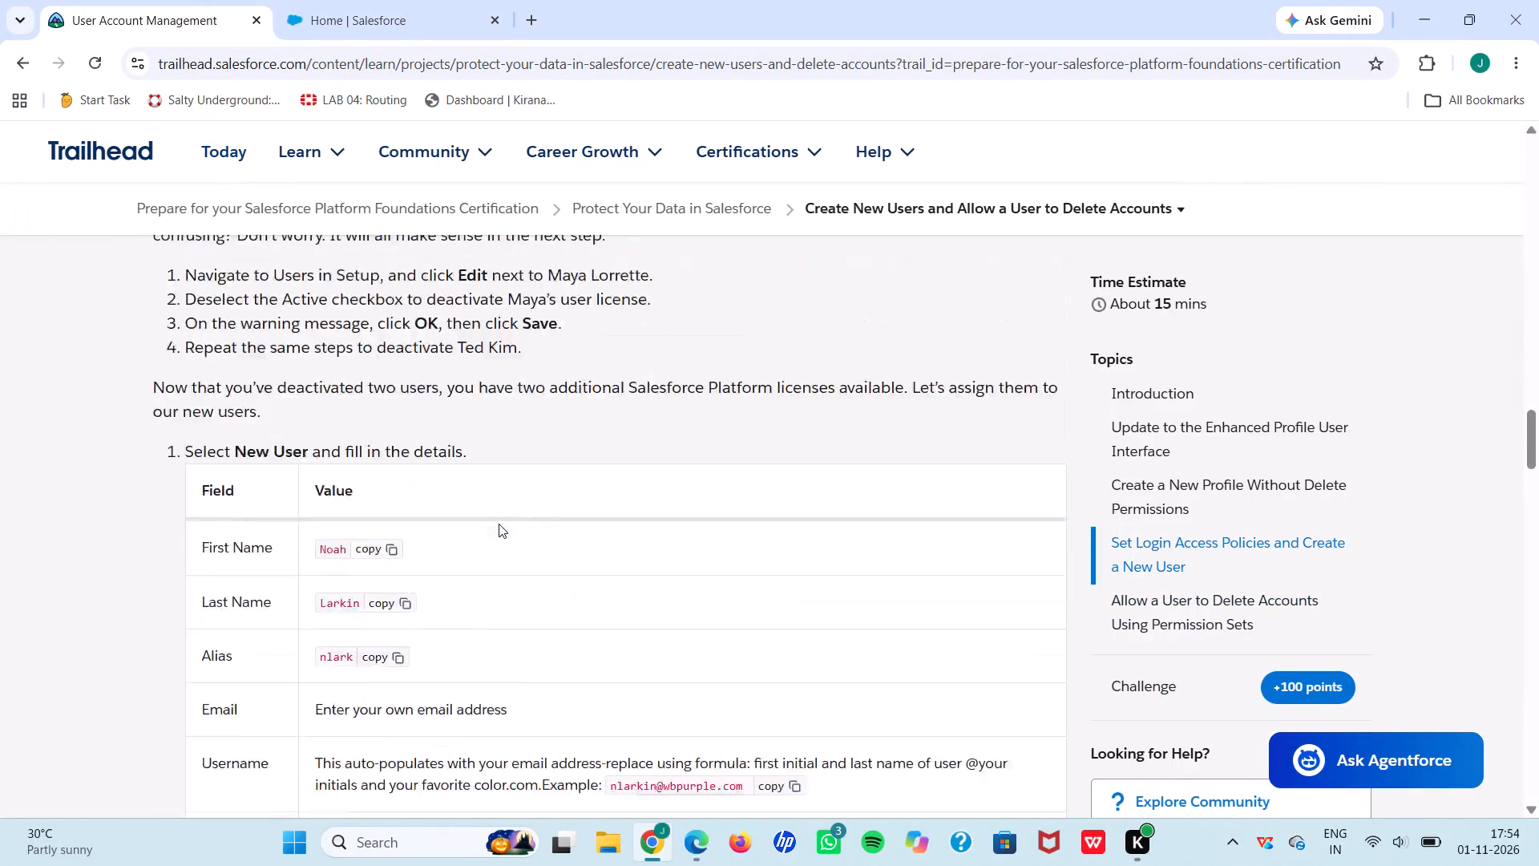
scroll(499, 524, "up", 10)
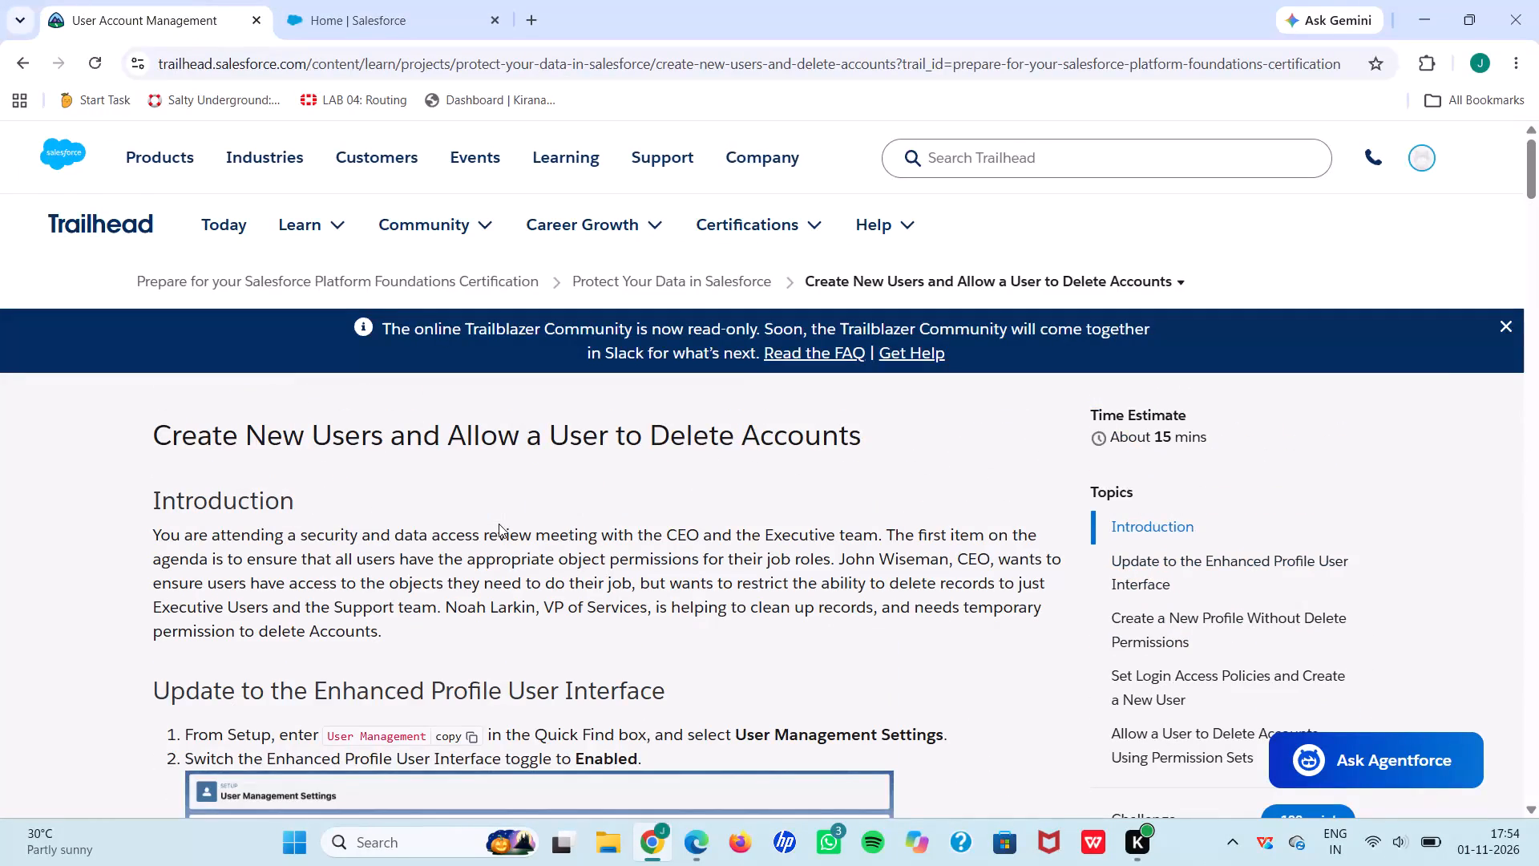
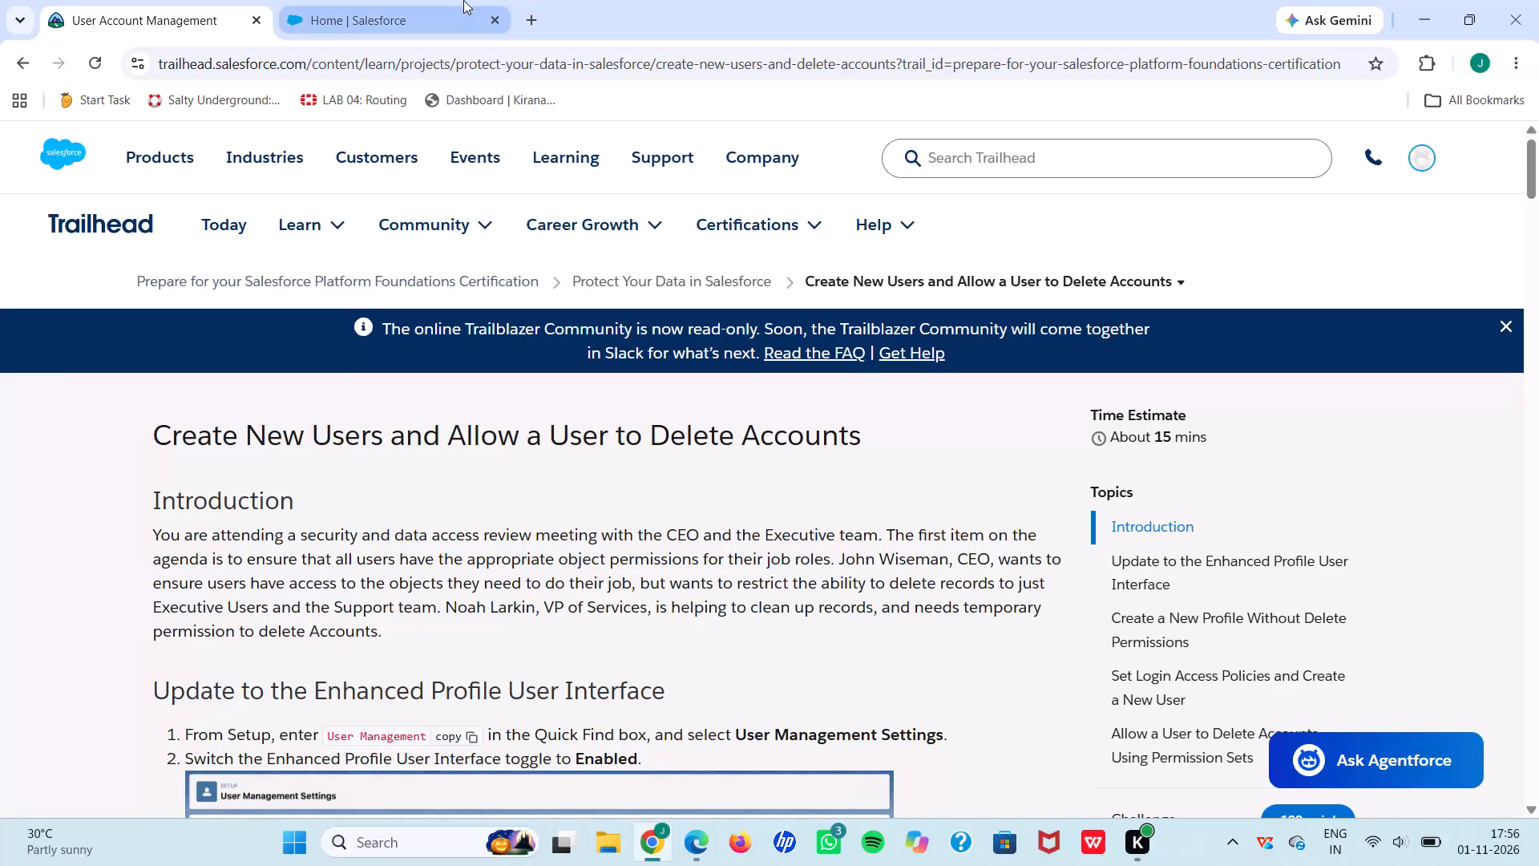
Close the Salesforce Setup Home browser tab, keeping the Trailhead unit open.
left_click(506, 20)
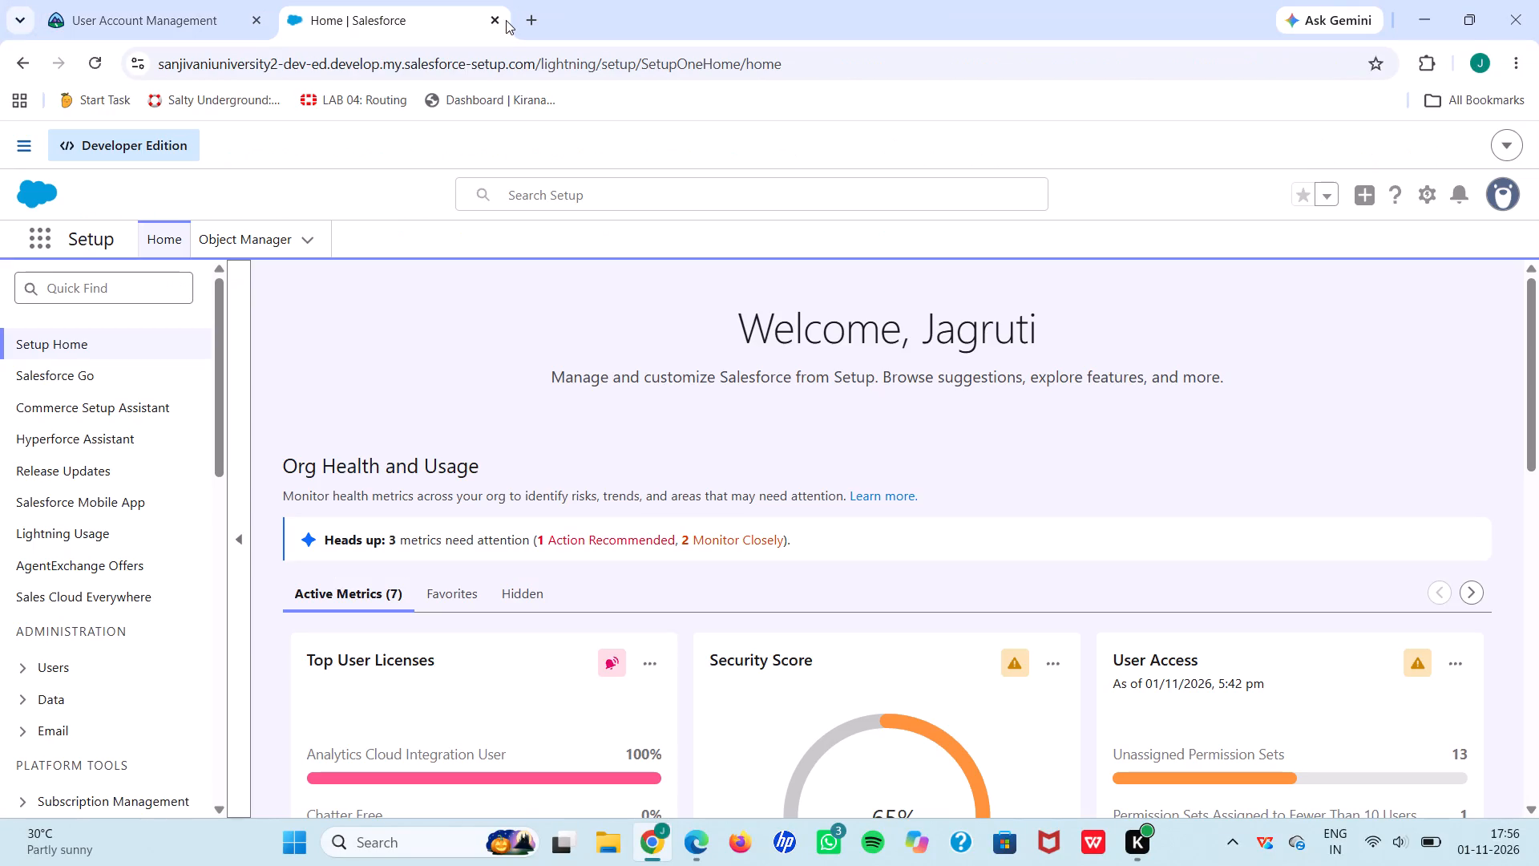
left_click(495, 20)
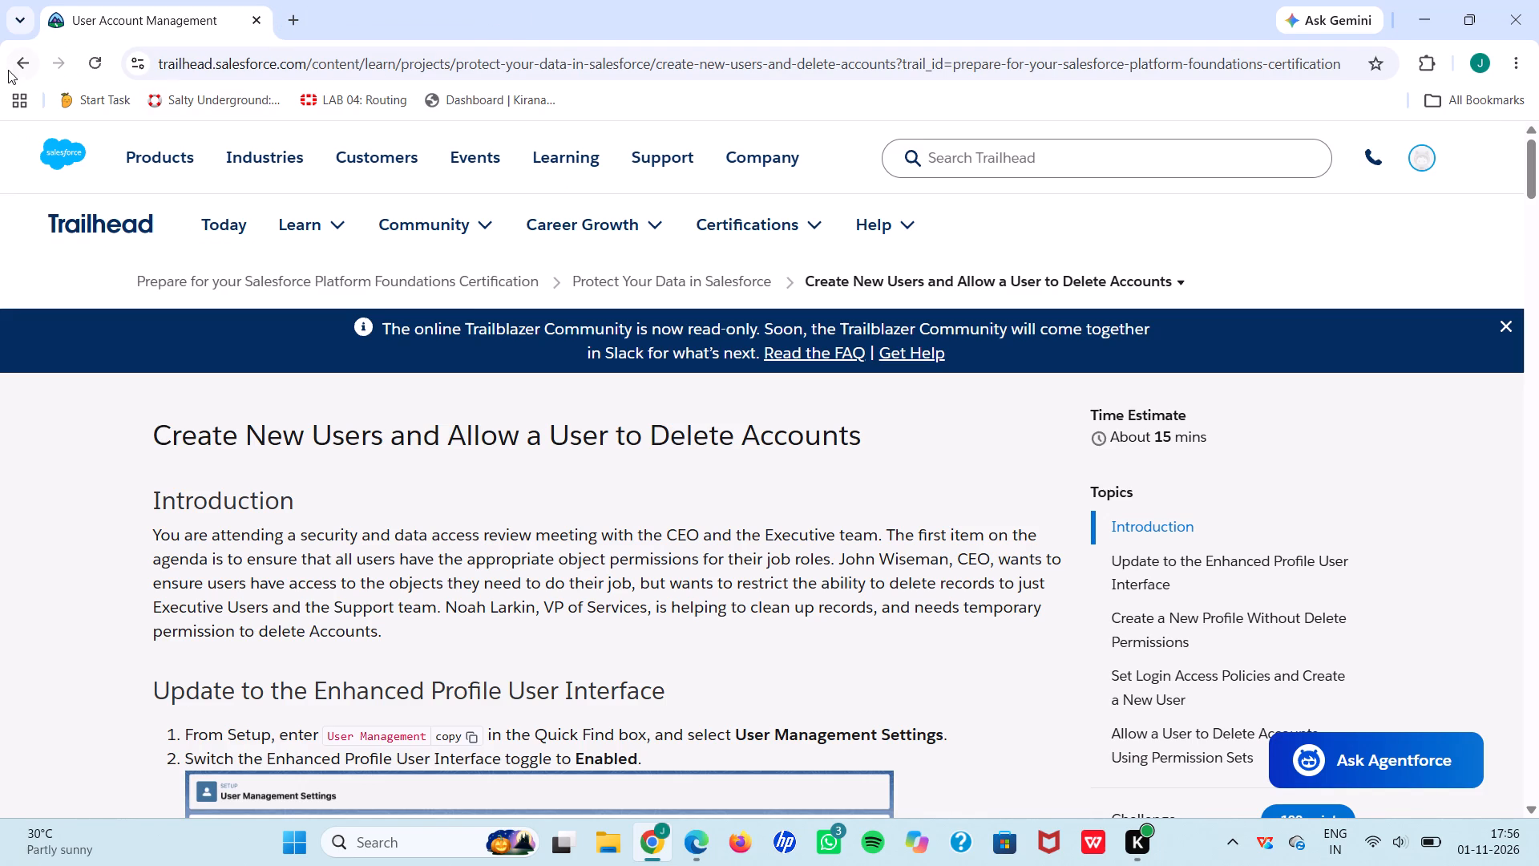
Go back from the Create New Users and Allow a User to Delete Accounts unit to the previously visited page.
left_click(8, 70)
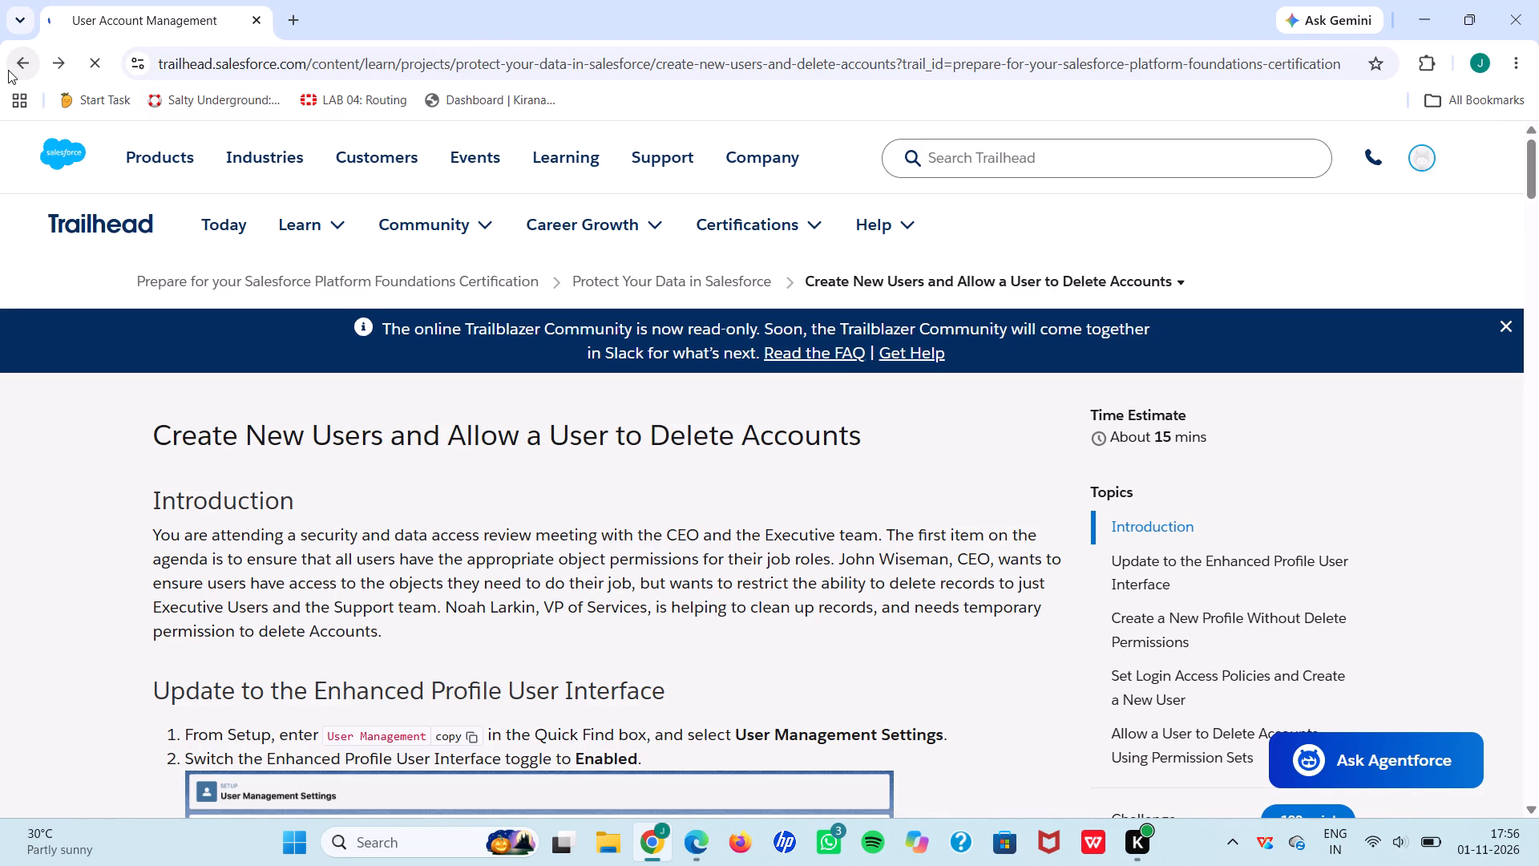